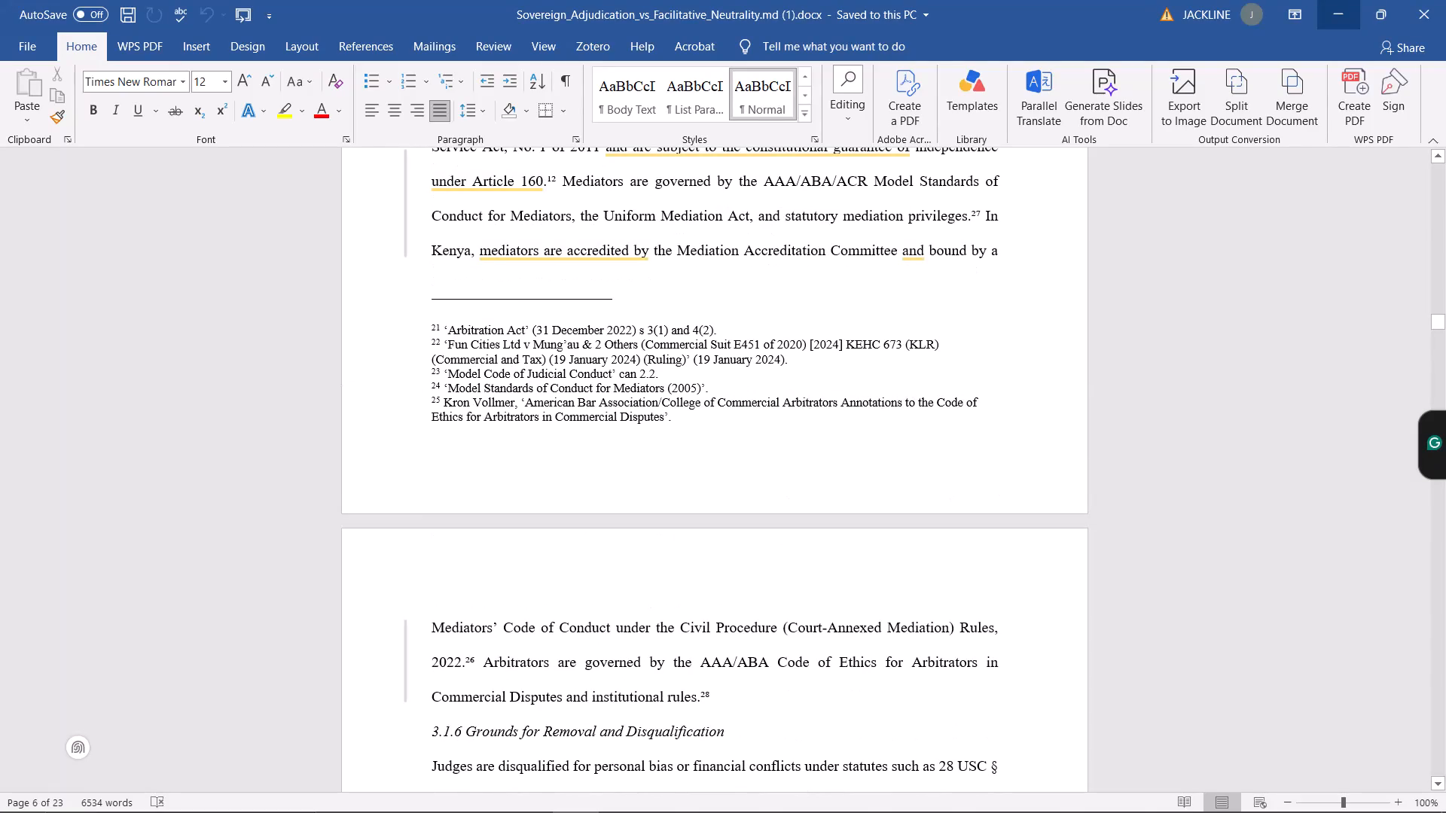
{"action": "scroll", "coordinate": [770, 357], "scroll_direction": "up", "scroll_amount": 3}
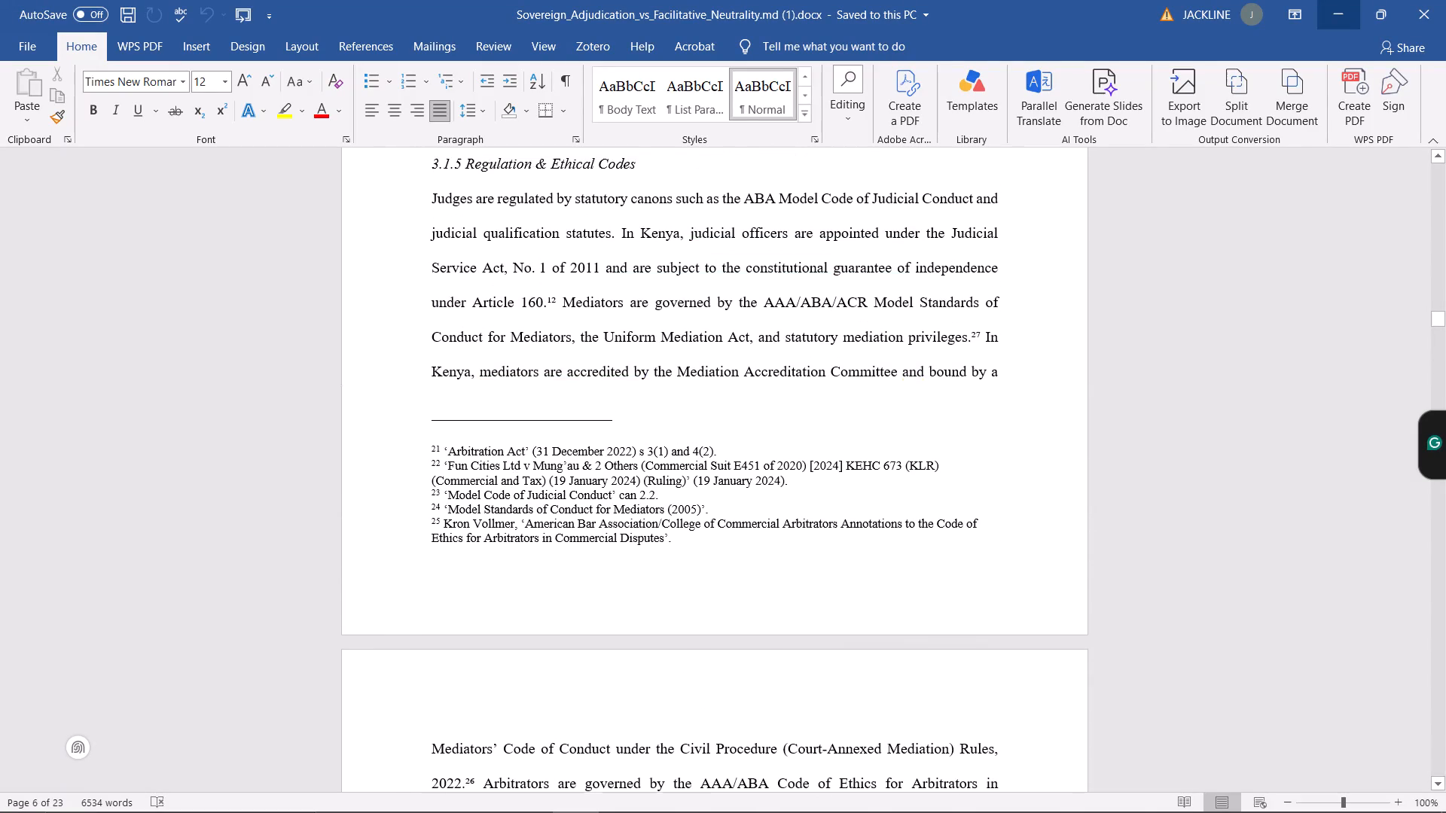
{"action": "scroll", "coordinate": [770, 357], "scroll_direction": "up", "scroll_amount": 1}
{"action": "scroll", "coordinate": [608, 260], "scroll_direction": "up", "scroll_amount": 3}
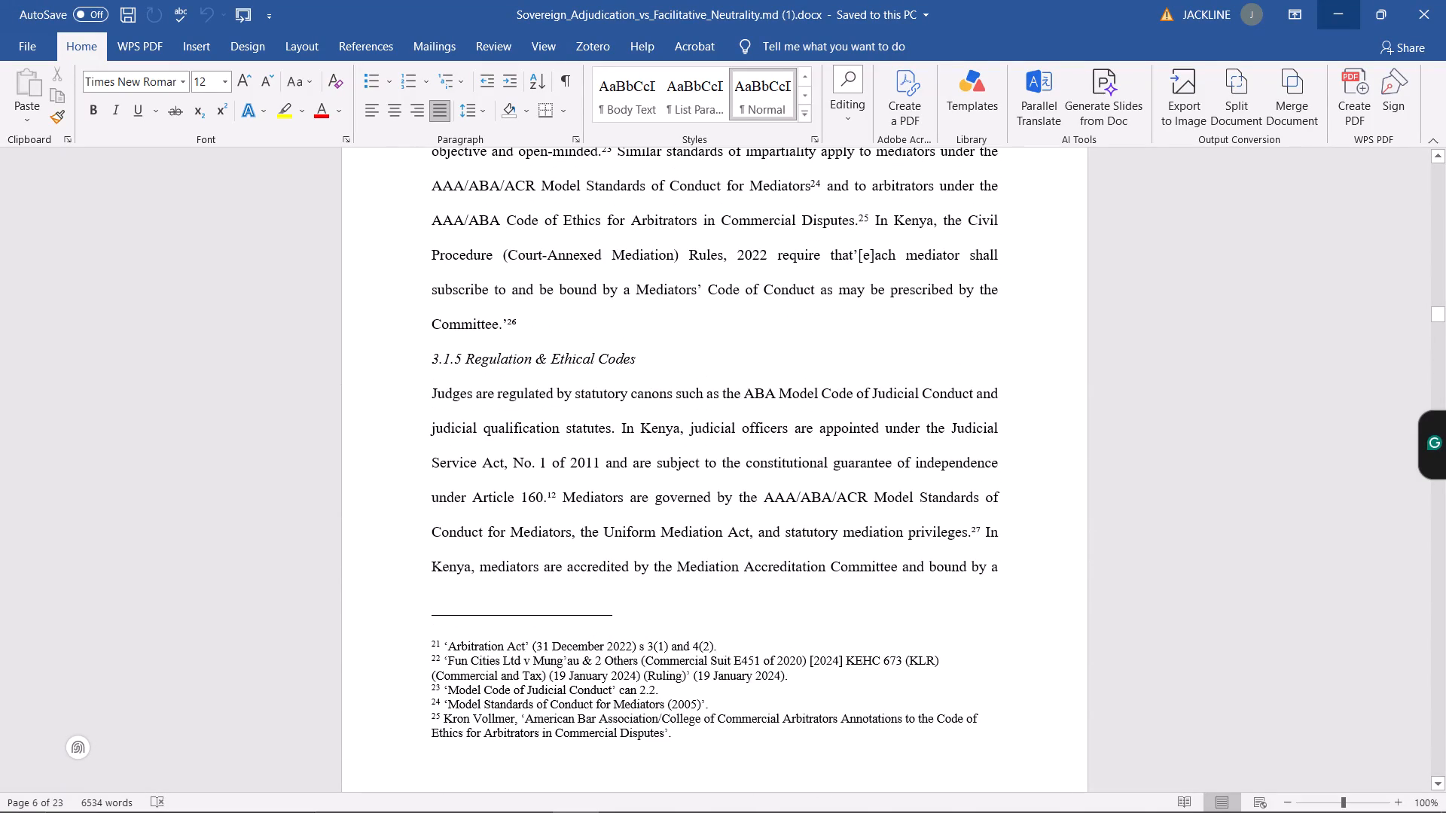
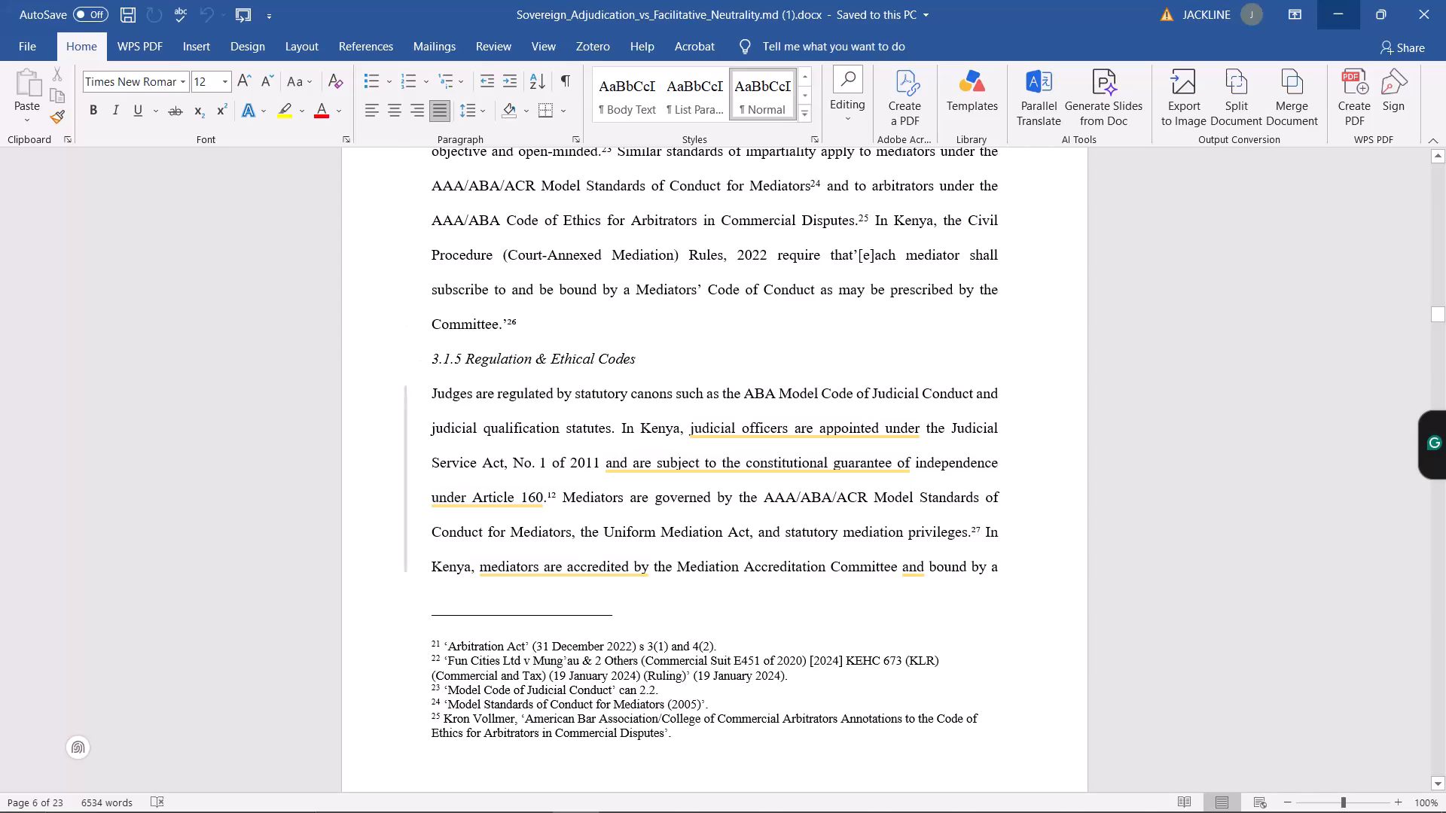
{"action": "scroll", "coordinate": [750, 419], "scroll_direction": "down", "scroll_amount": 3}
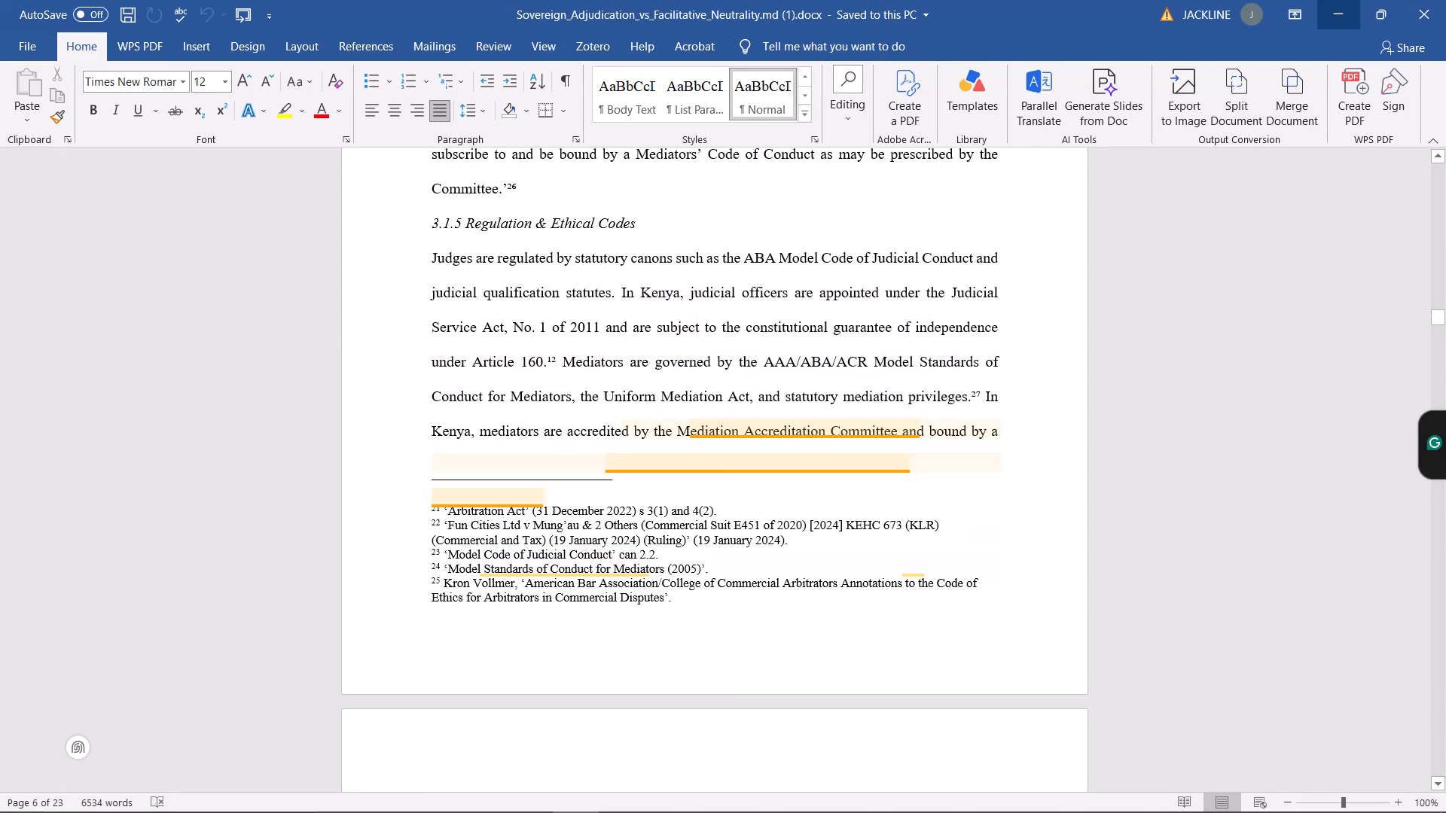
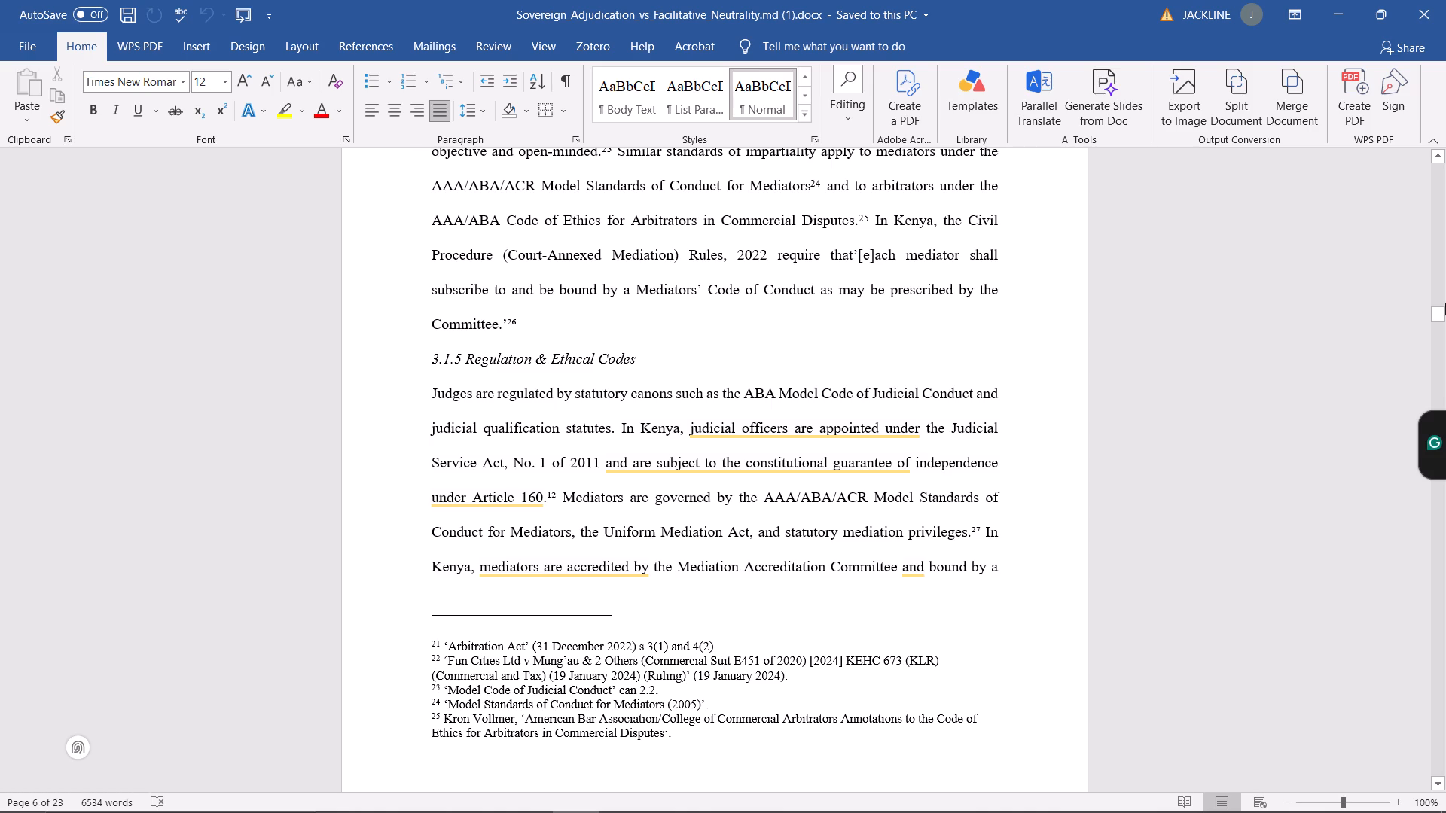
Copy the footnote 26 citation, Civil Procedure (Court-Annexed Mediation) Rules, 2022 (Kenya), r 3(3), from the FOOTNOTES list near the document's end.
{"action": "left_click_drag", "start_coordinate": [1438, 315], "coordinate": [1445, 533]}
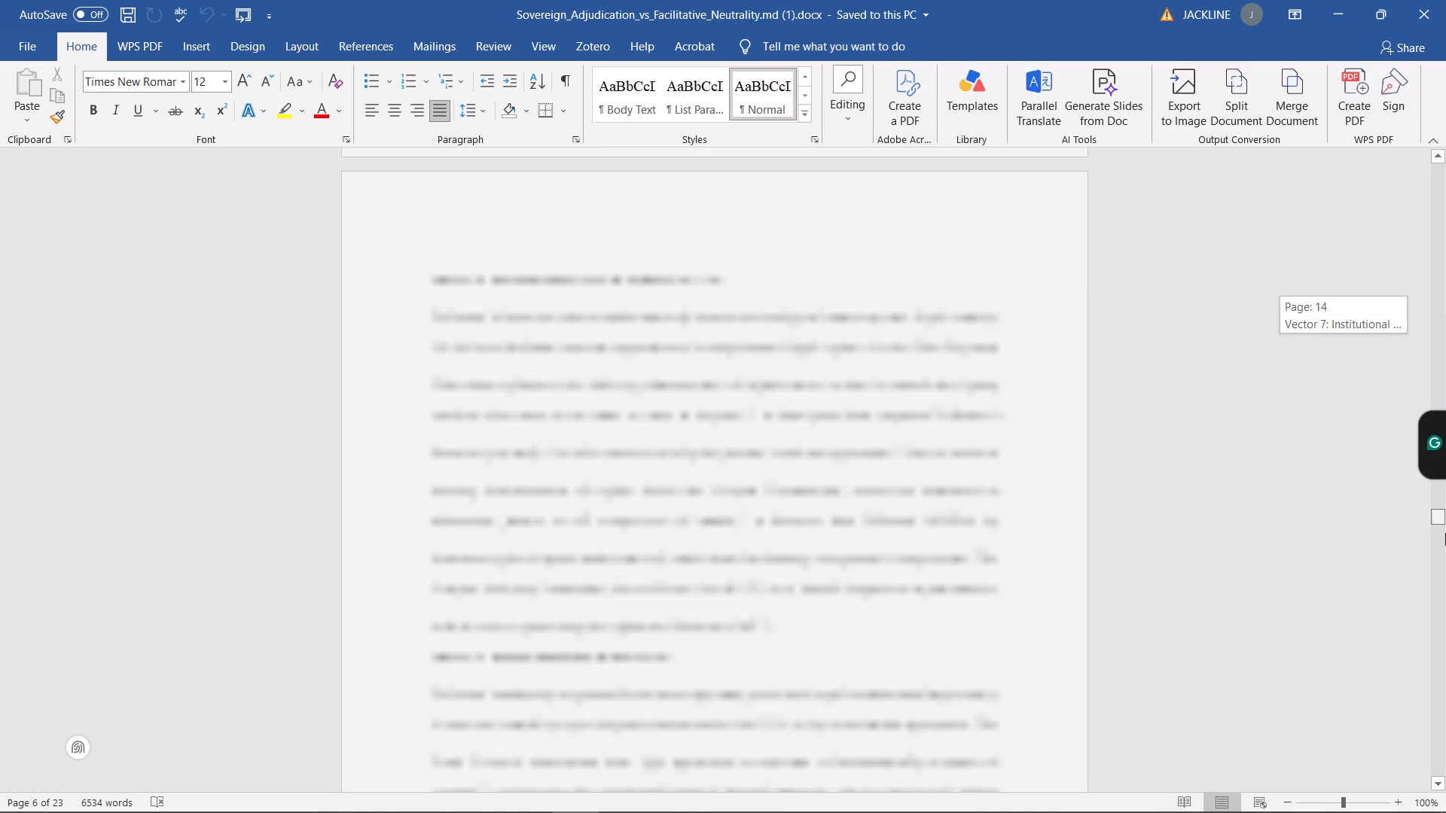
{"action": "left_click_drag", "start_coordinate": [1445, 533], "coordinate": [1445, 690]}
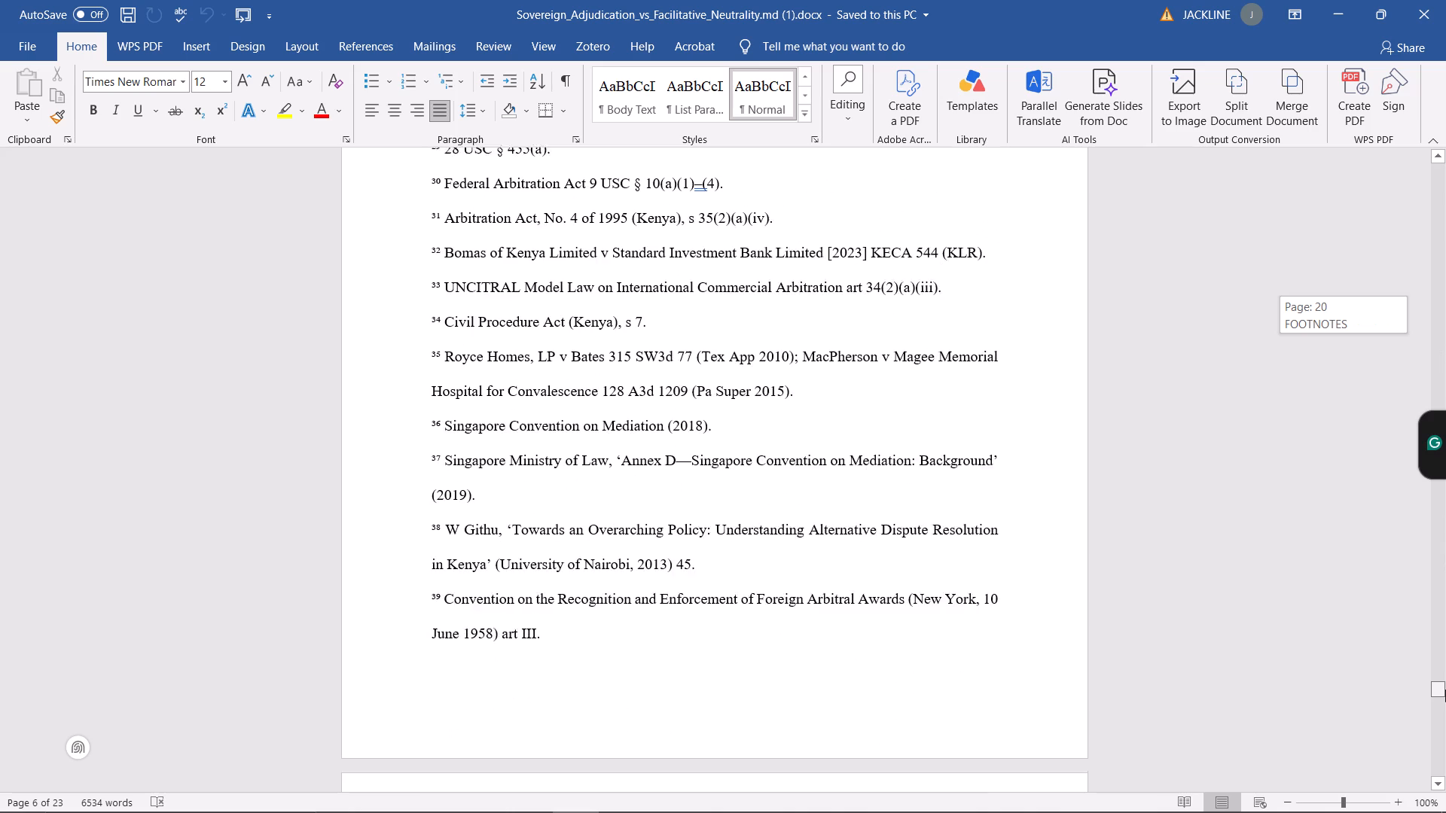
{"action": "left_click_drag", "start_coordinate": [1445, 690], "coordinate": [1441, 687]}
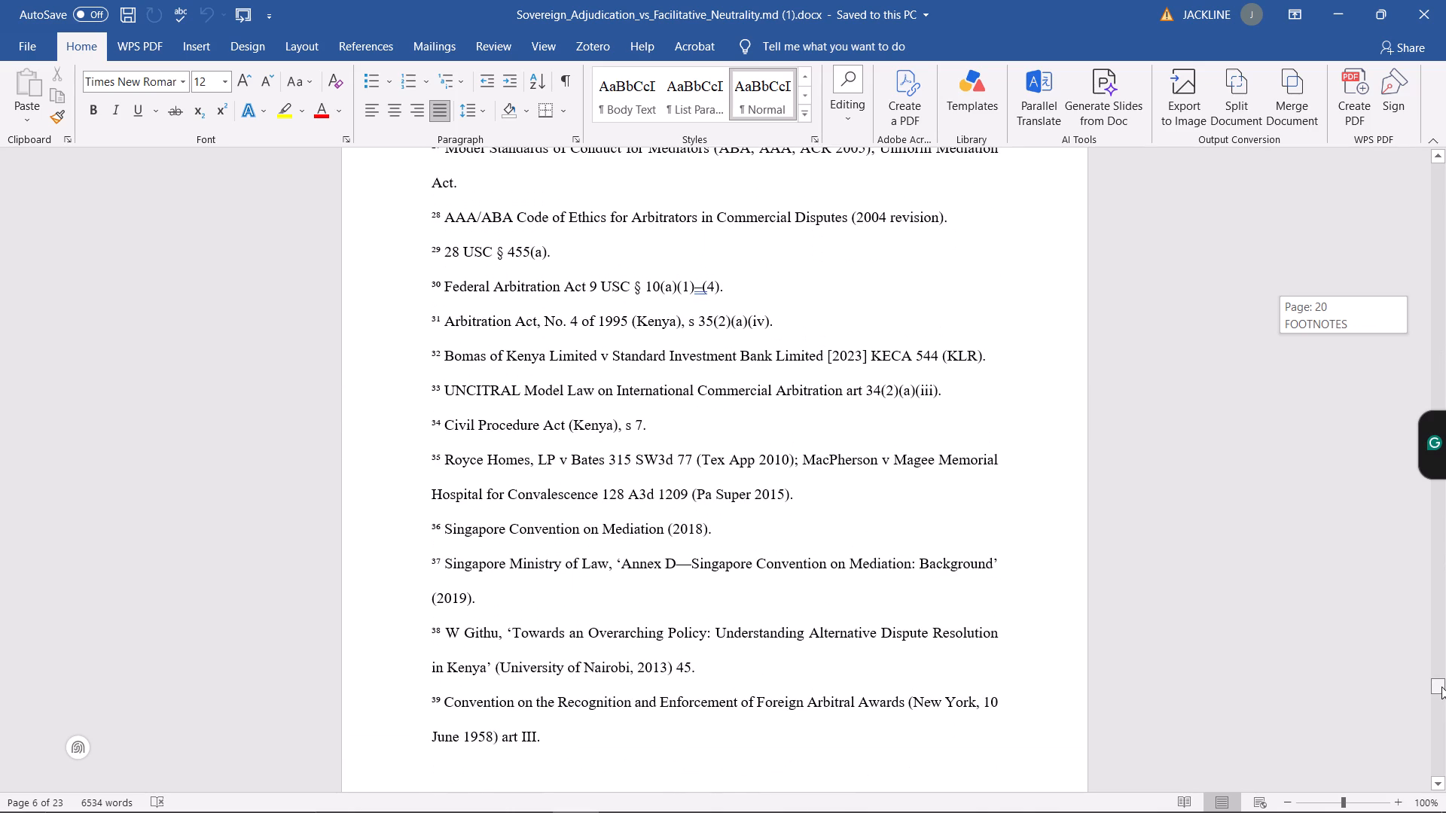
{"action": "left_click_drag", "start_coordinate": [1441, 687], "coordinate": [1438, 677]}
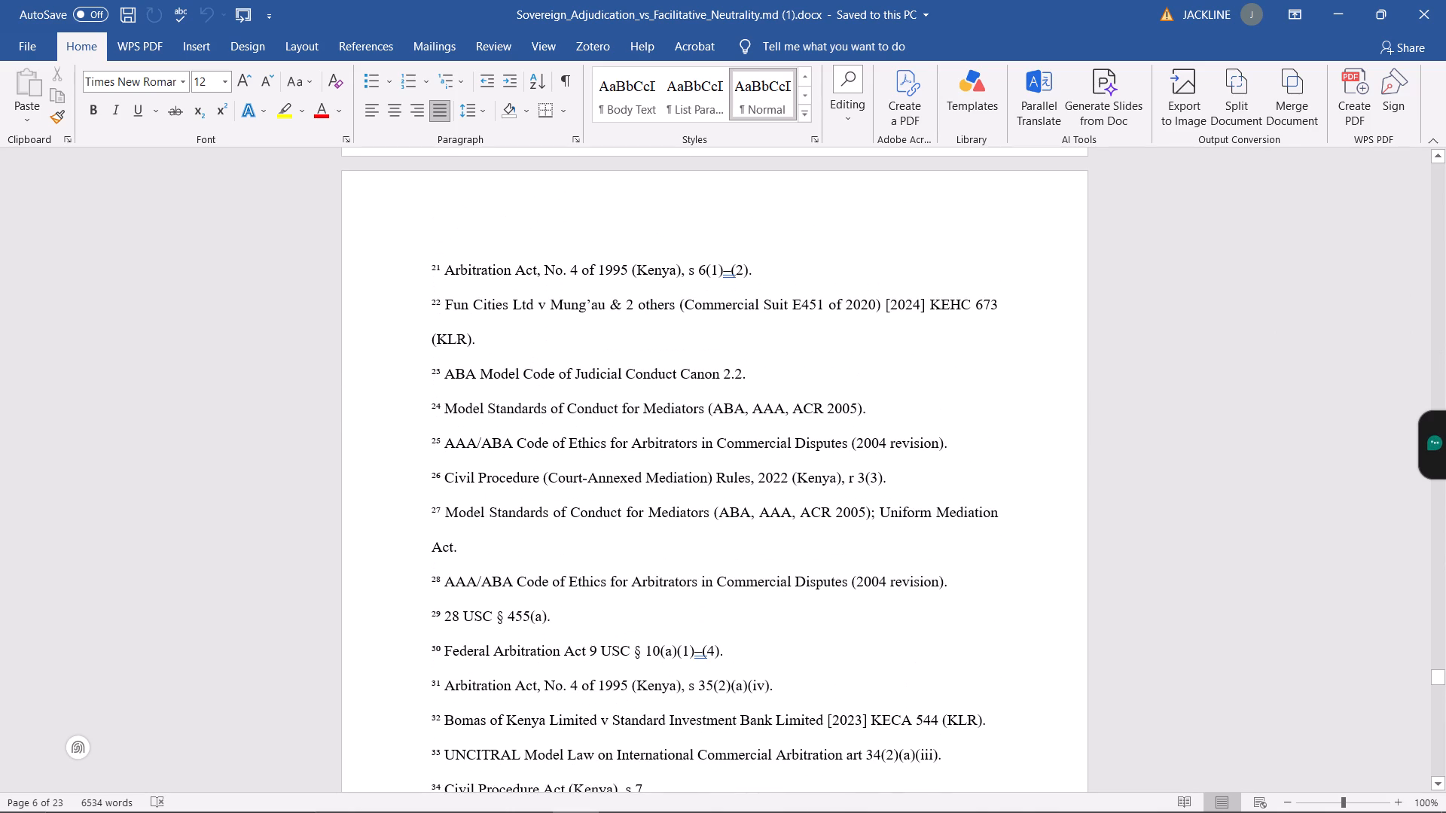
{"action": "left_click_drag", "start_coordinate": [888, 484], "coordinate": [740, 492]}
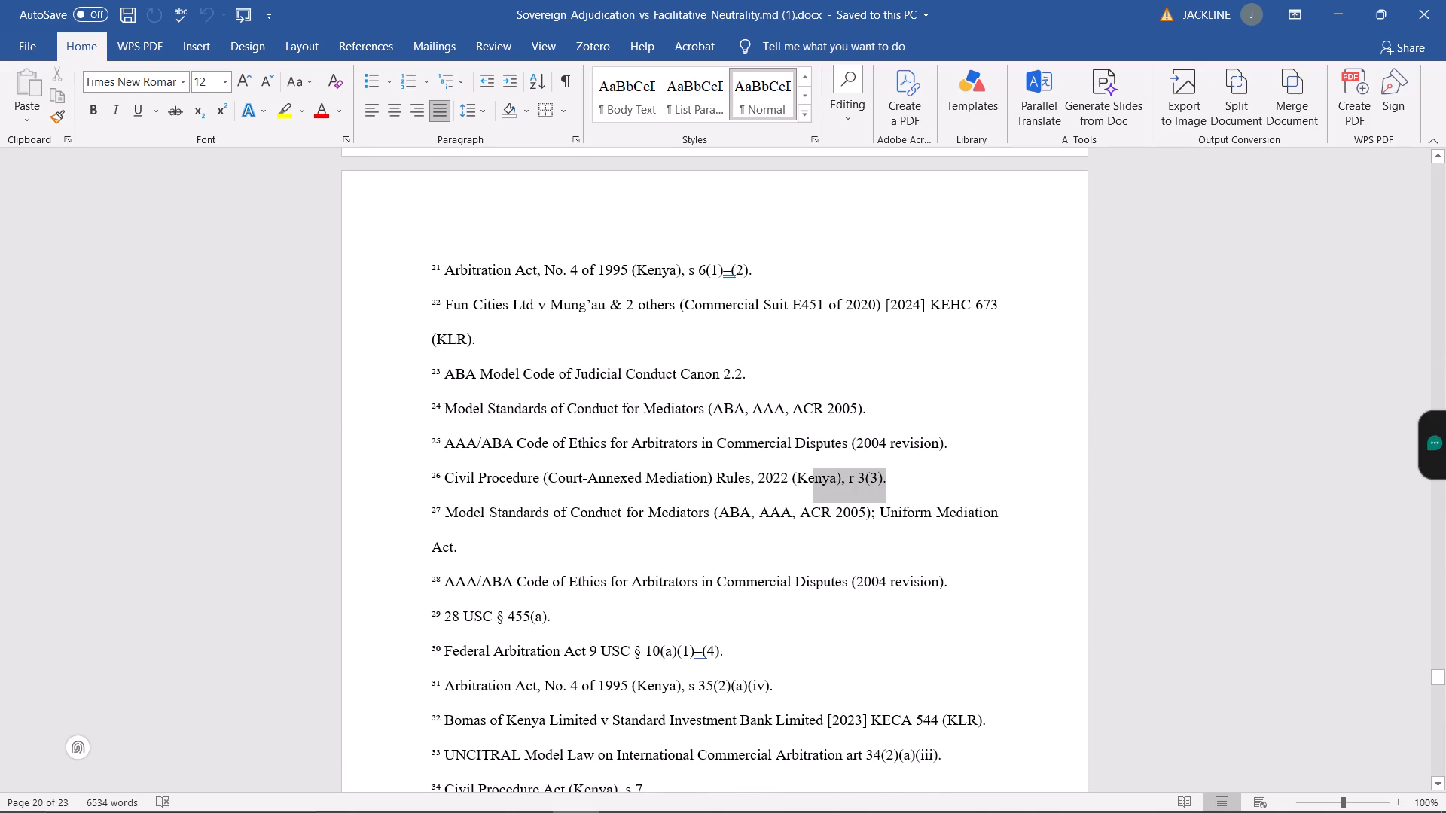
{"action": "left_click_drag", "start_coordinate": [740, 492], "coordinate": [487, 468]}
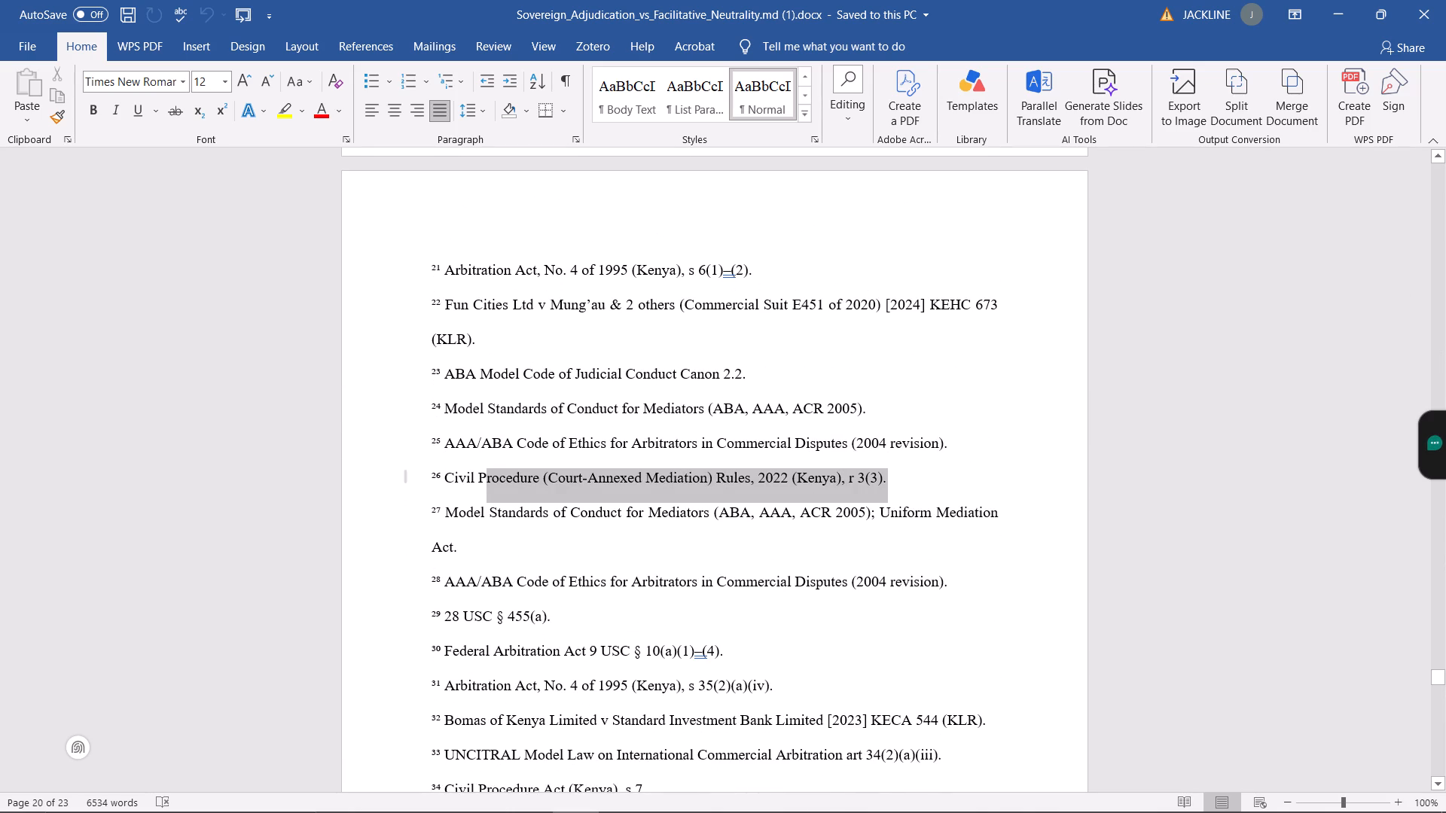
{"action": "left_click_drag", "start_coordinate": [487, 468], "coordinate": [471, 474]}
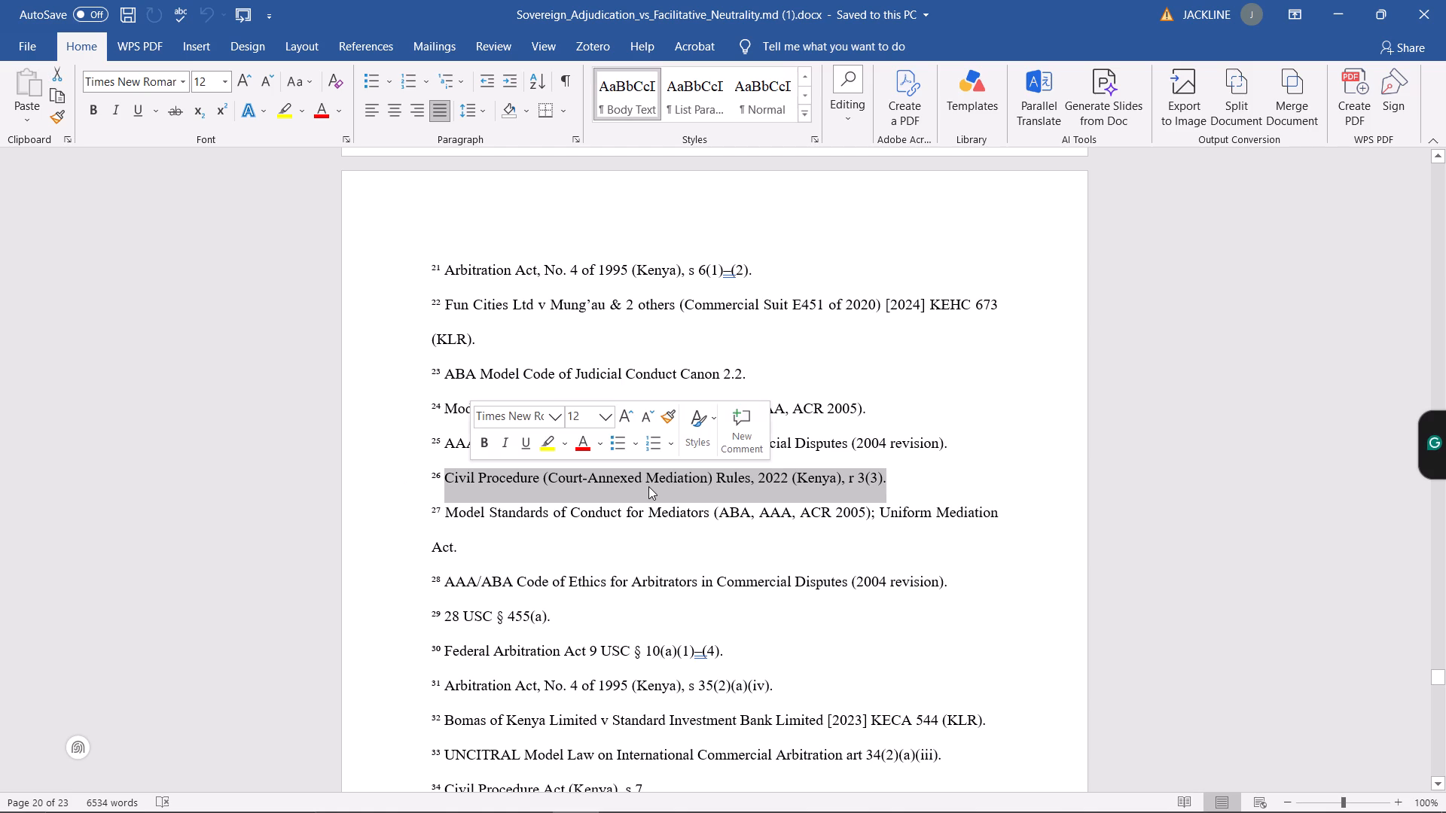
{"action": "key", "text": "ctrl+c"}
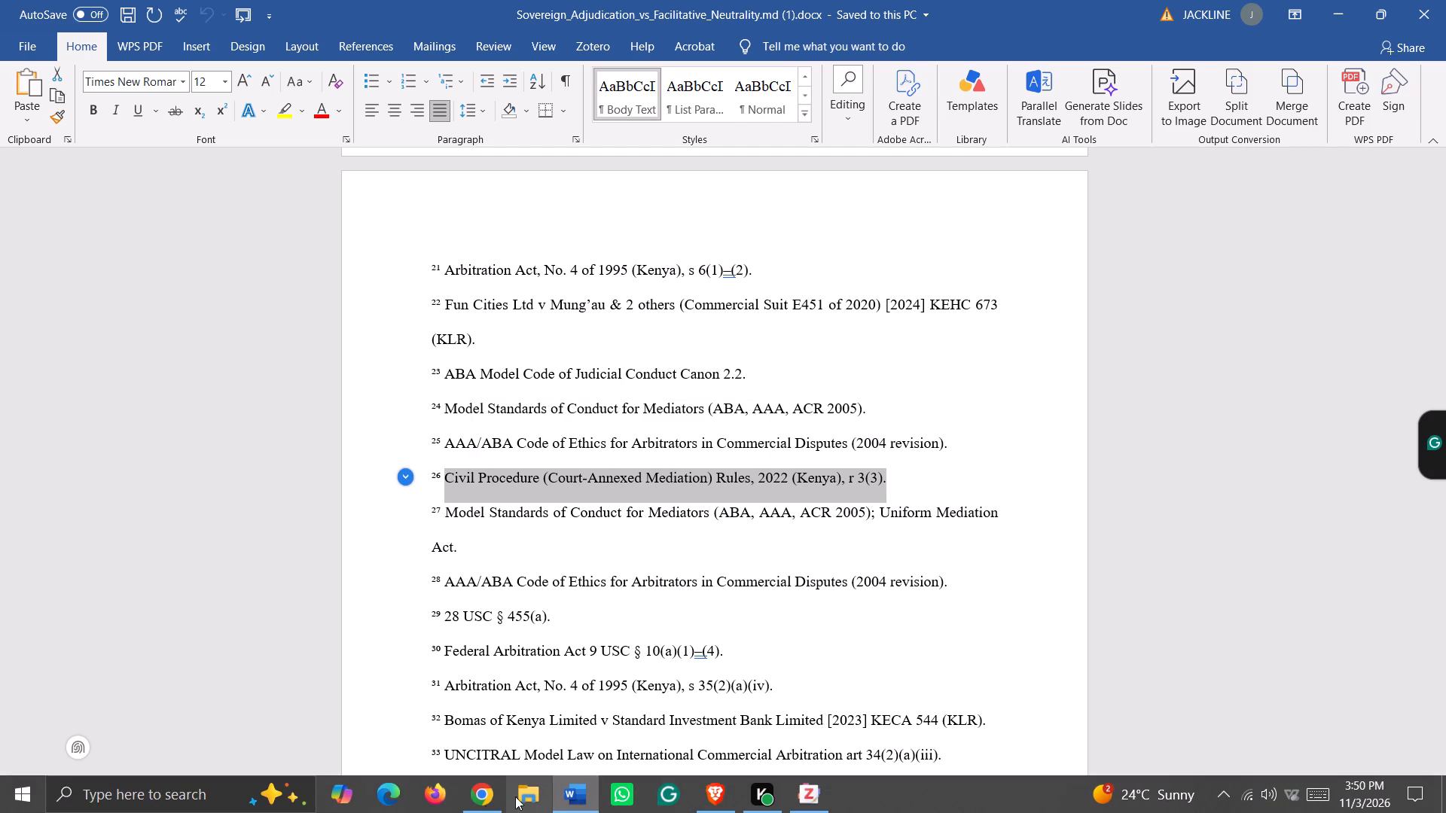
In Chrome, search Google for the copied citation and open the Kenya Law result for the Rules.
{"action": "left_click", "coordinate": [485, 805]}
{"action": "left_click", "coordinate": [651, 382]}
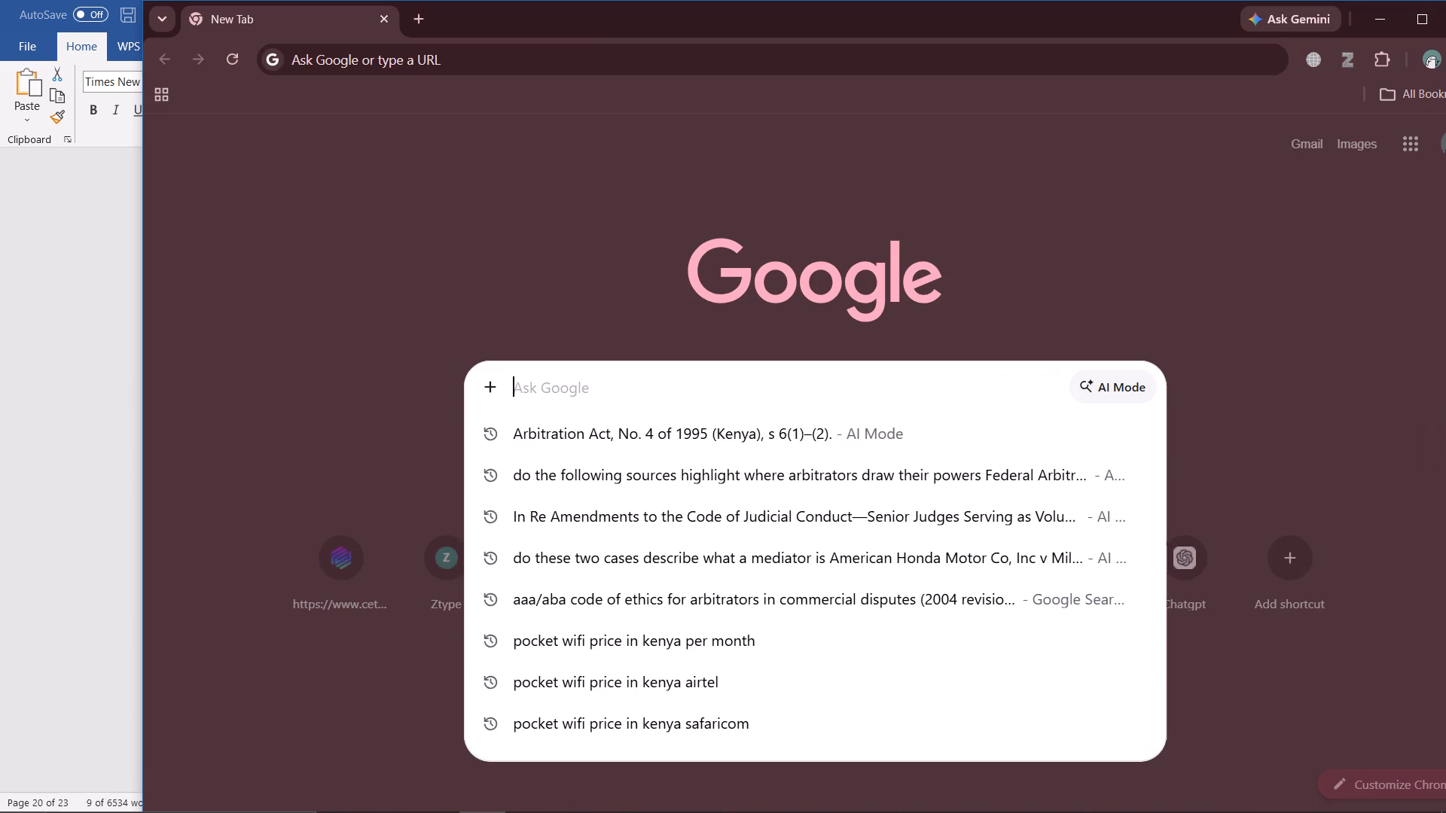
{"action": "key", "text": "ctrl+v"}
{"action": "key", "text": "Return"}
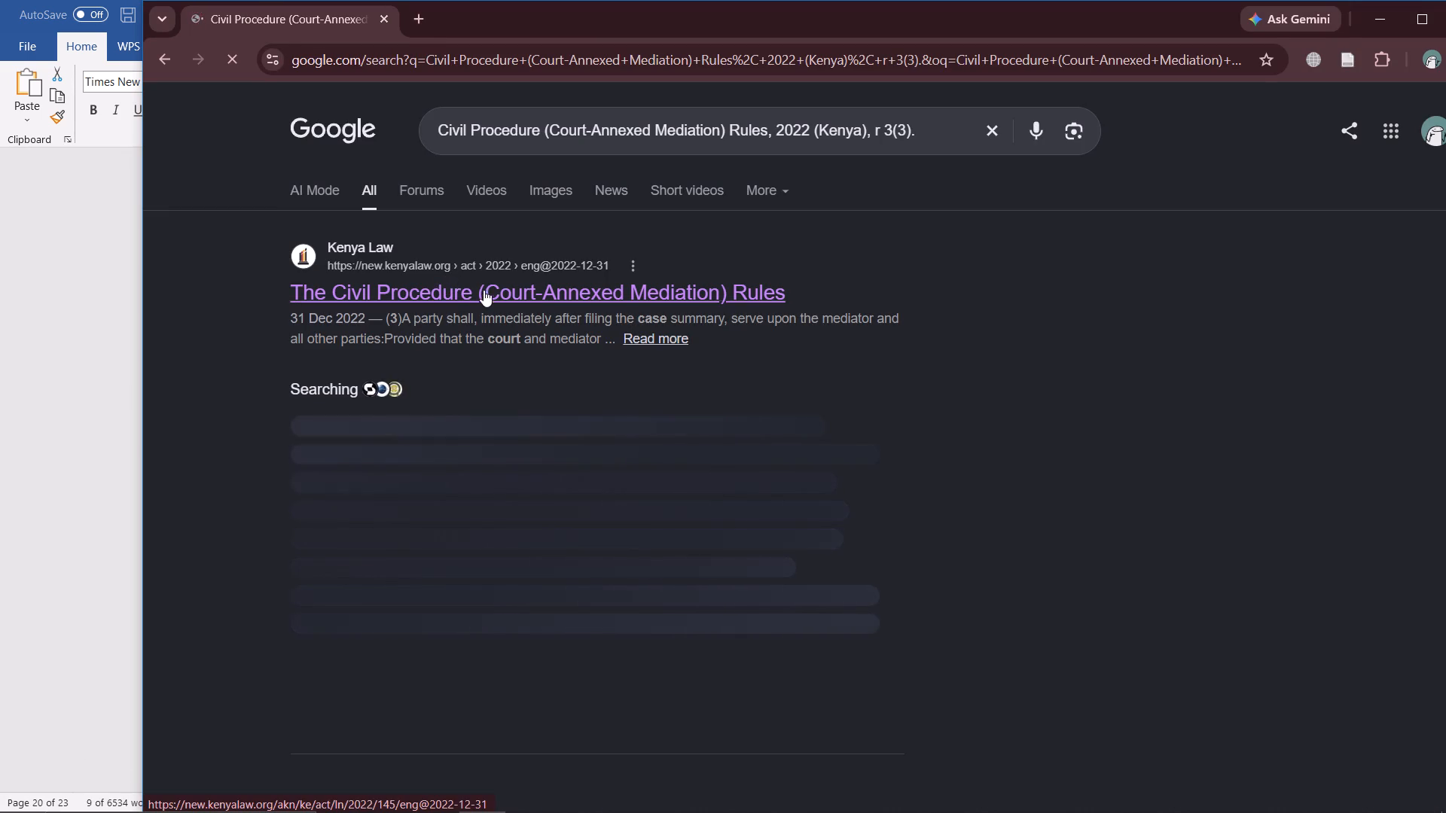
{"action": "left_click", "coordinate": [492, 293]}
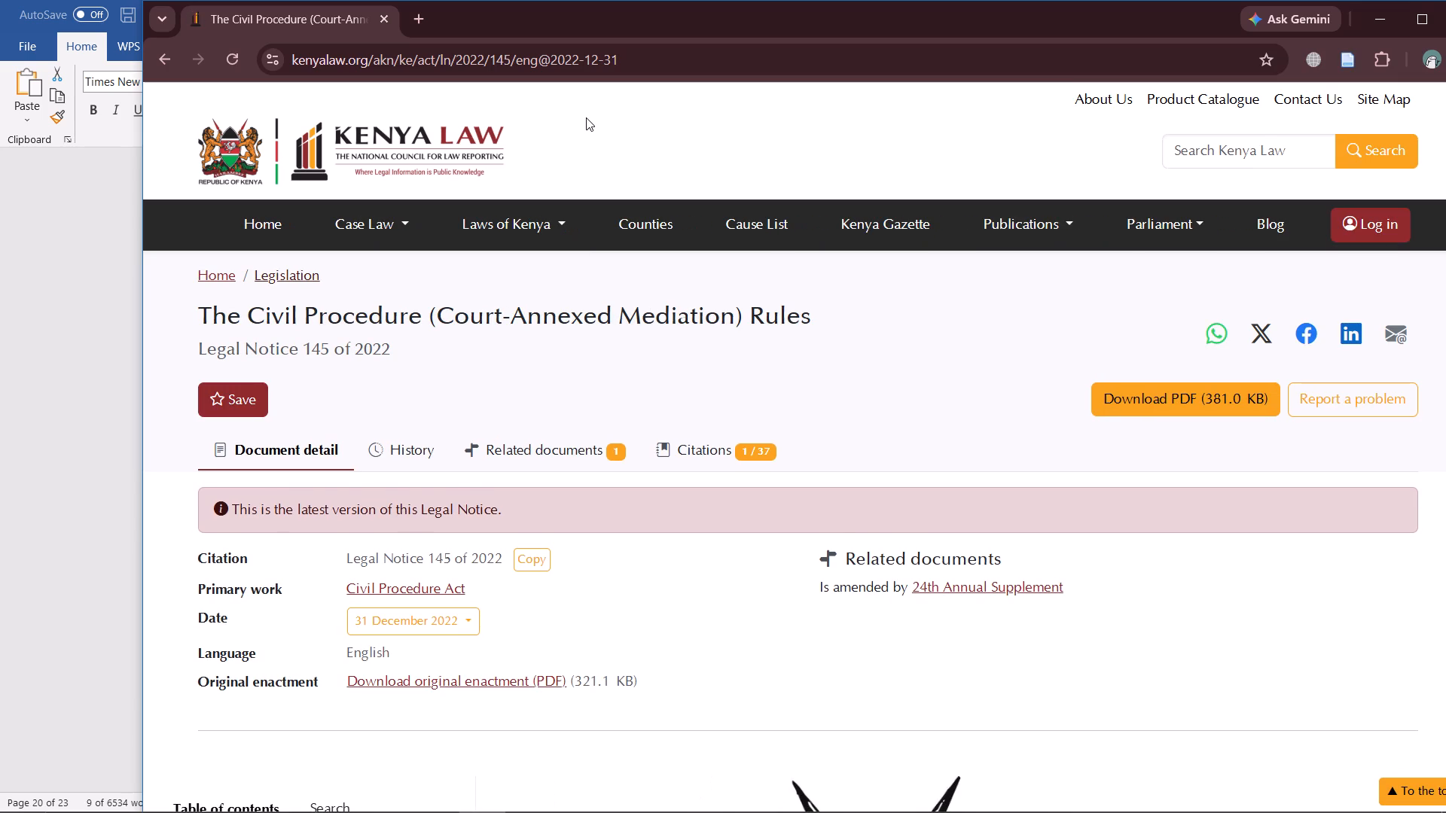
Examine Part III and Part I of the Rules for the cited rule 3(3), and return to the search results.
{"action": "scroll", "coordinate": [1066, 566], "scroll_direction": "down", "scroll_amount": 2}
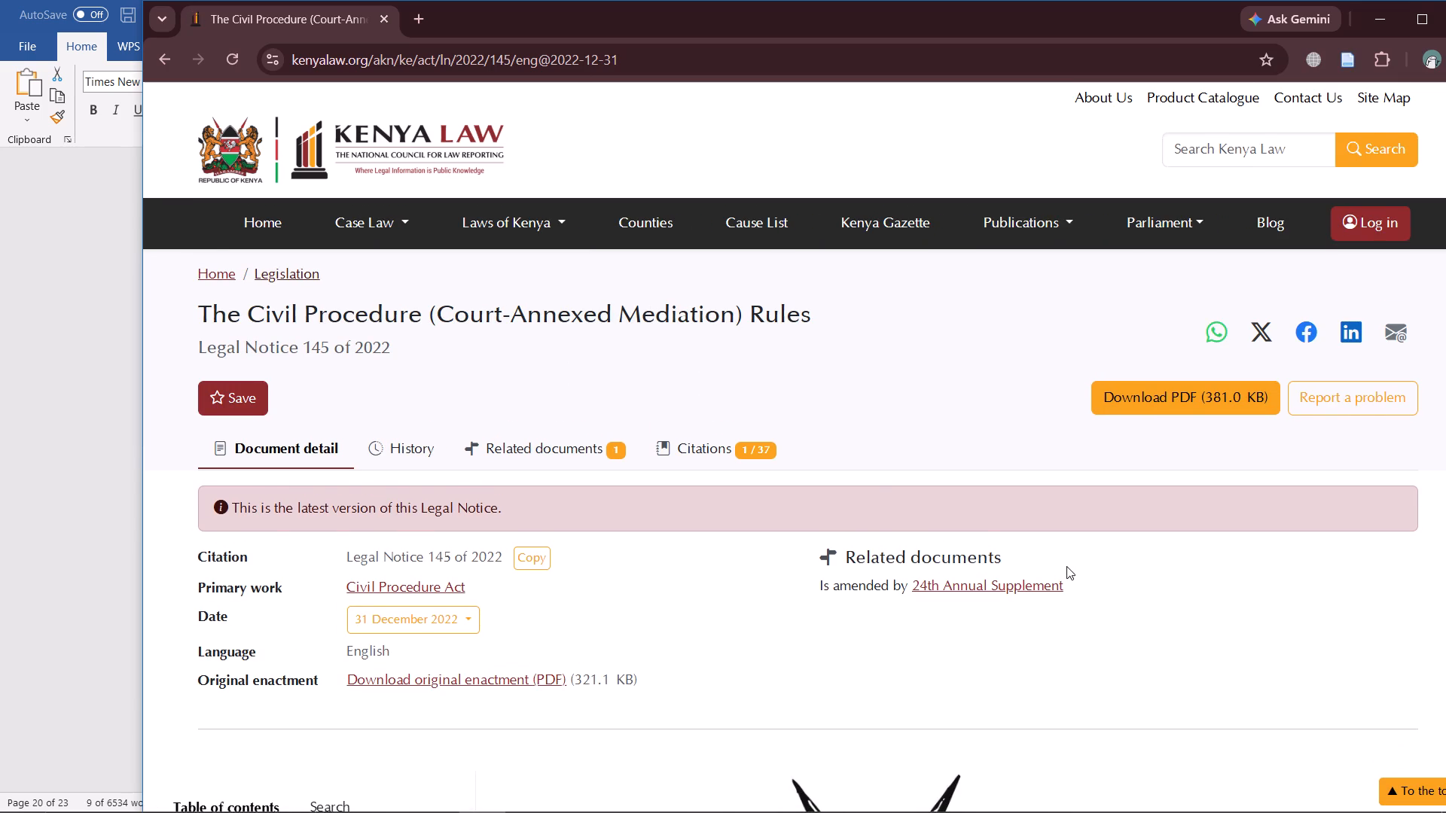
{"action": "scroll", "coordinate": [1066, 566], "scroll_direction": "down", "scroll_amount": 3}
{"action": "scroll", "coordinate": [1073, 506], "scroll_direction": "down", "scroll_amount": 3}
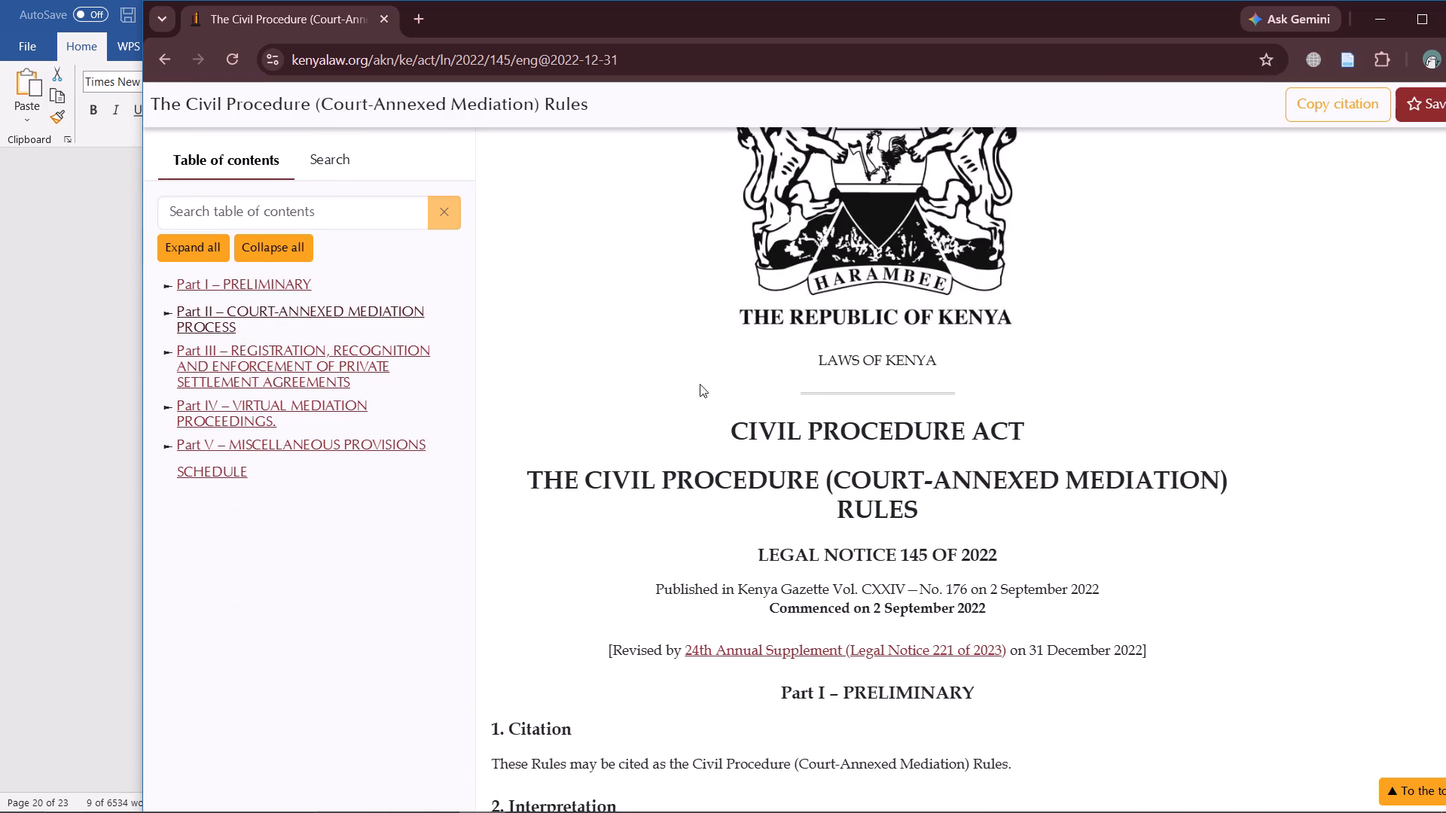
{"action": "left_click", "coordinate": [264, 351]}
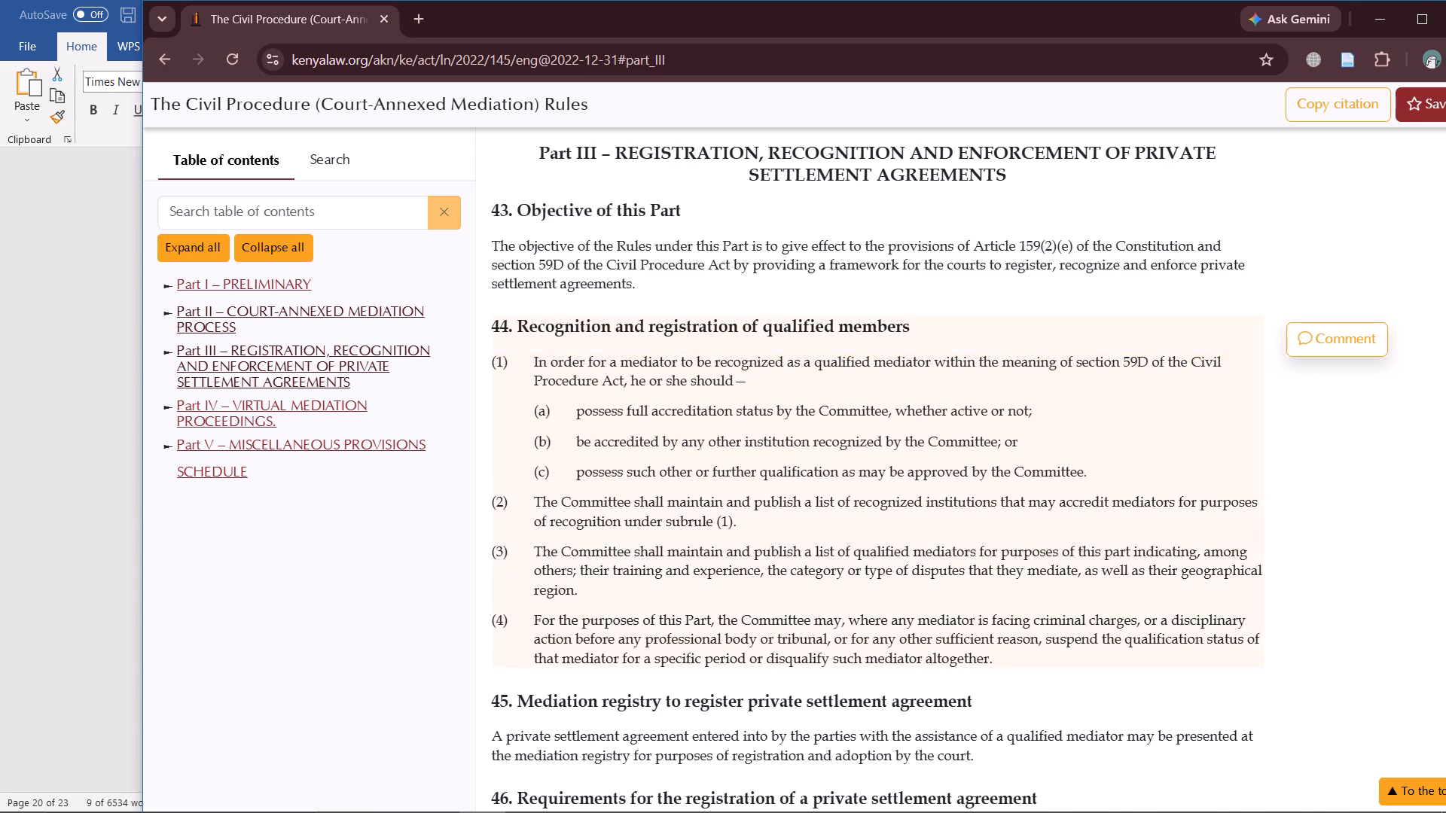
{"action": "left_click", "coordinate": [228, 284]}
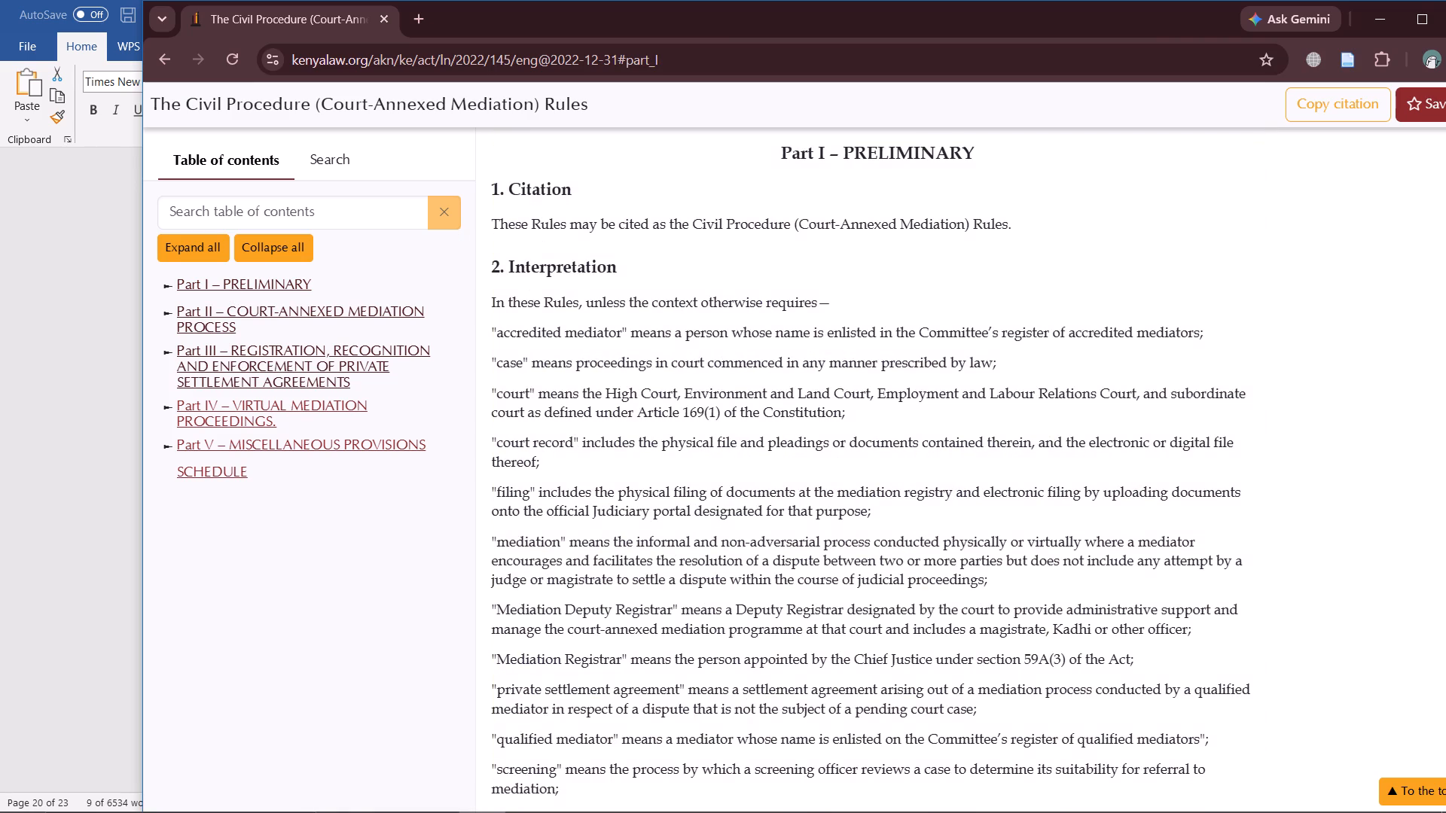
{"action": "scroll", "coordinate": [579, 419], "scroll_direction": "down", "scroll_amount": 5}
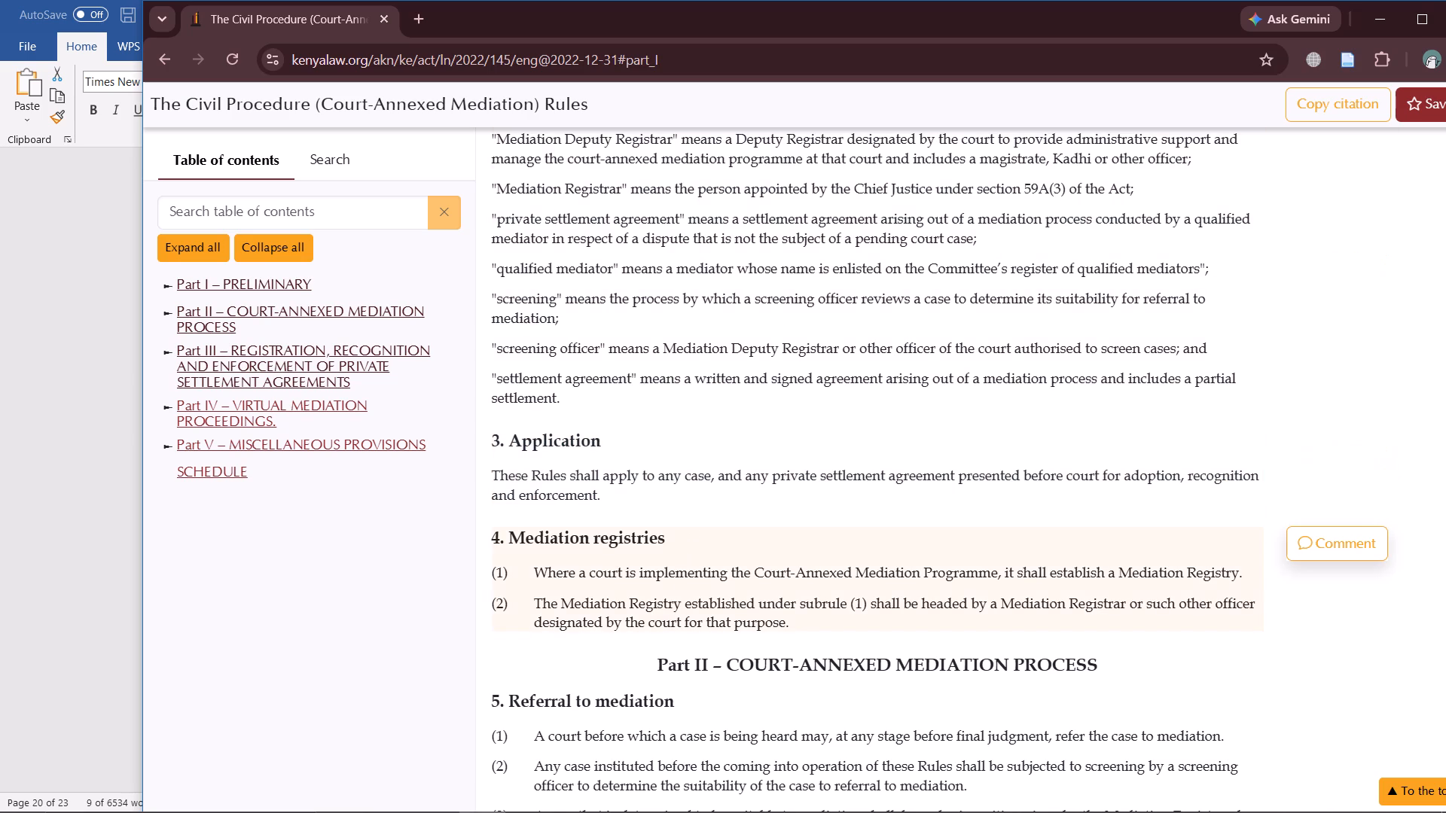
{"action": "scroll", "coordinate": [747, 564], "scroll_direction": "down", "scroll_amount": 2}
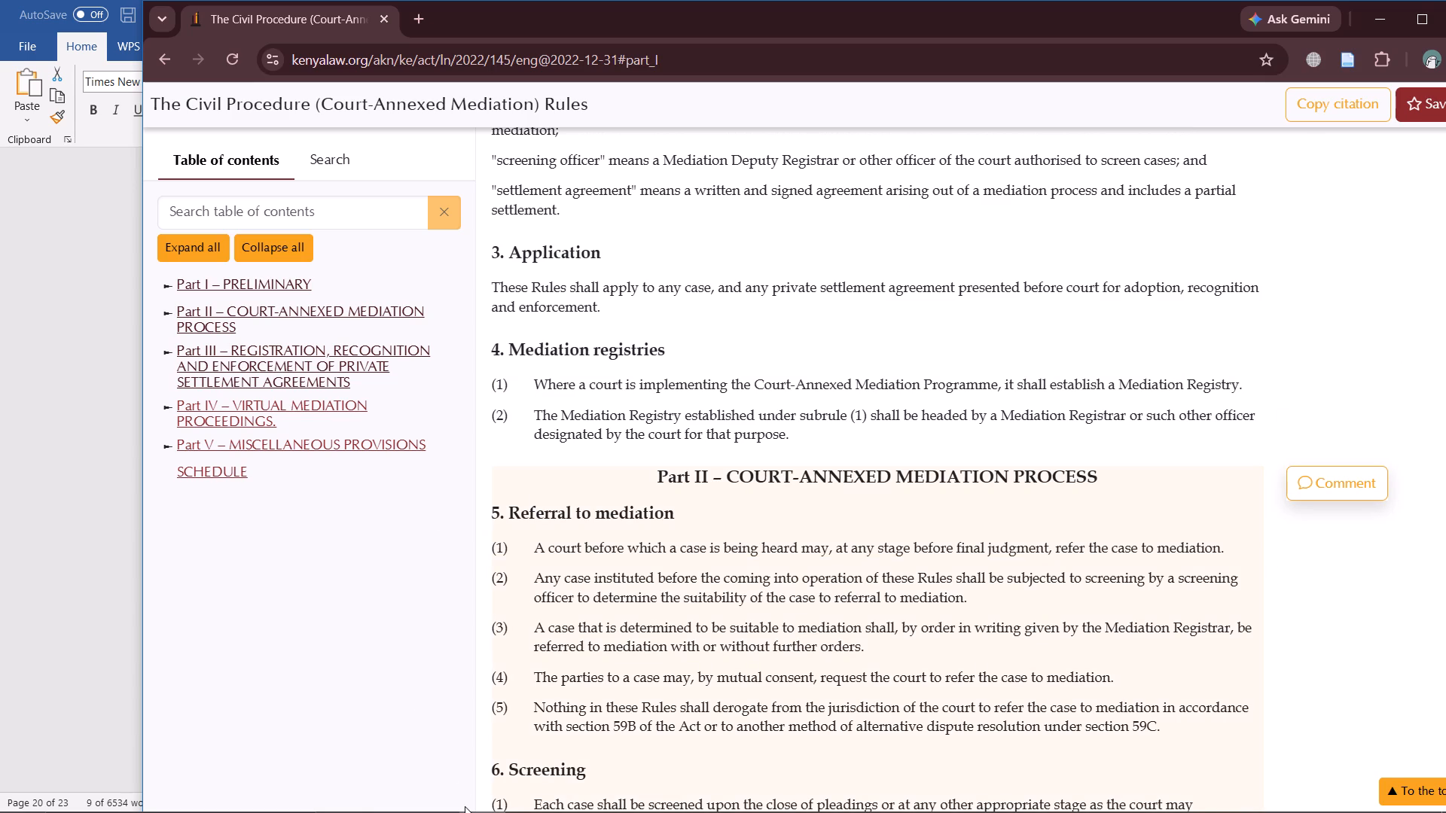
{"action": "left_click", "coordinate": [167, 56]}
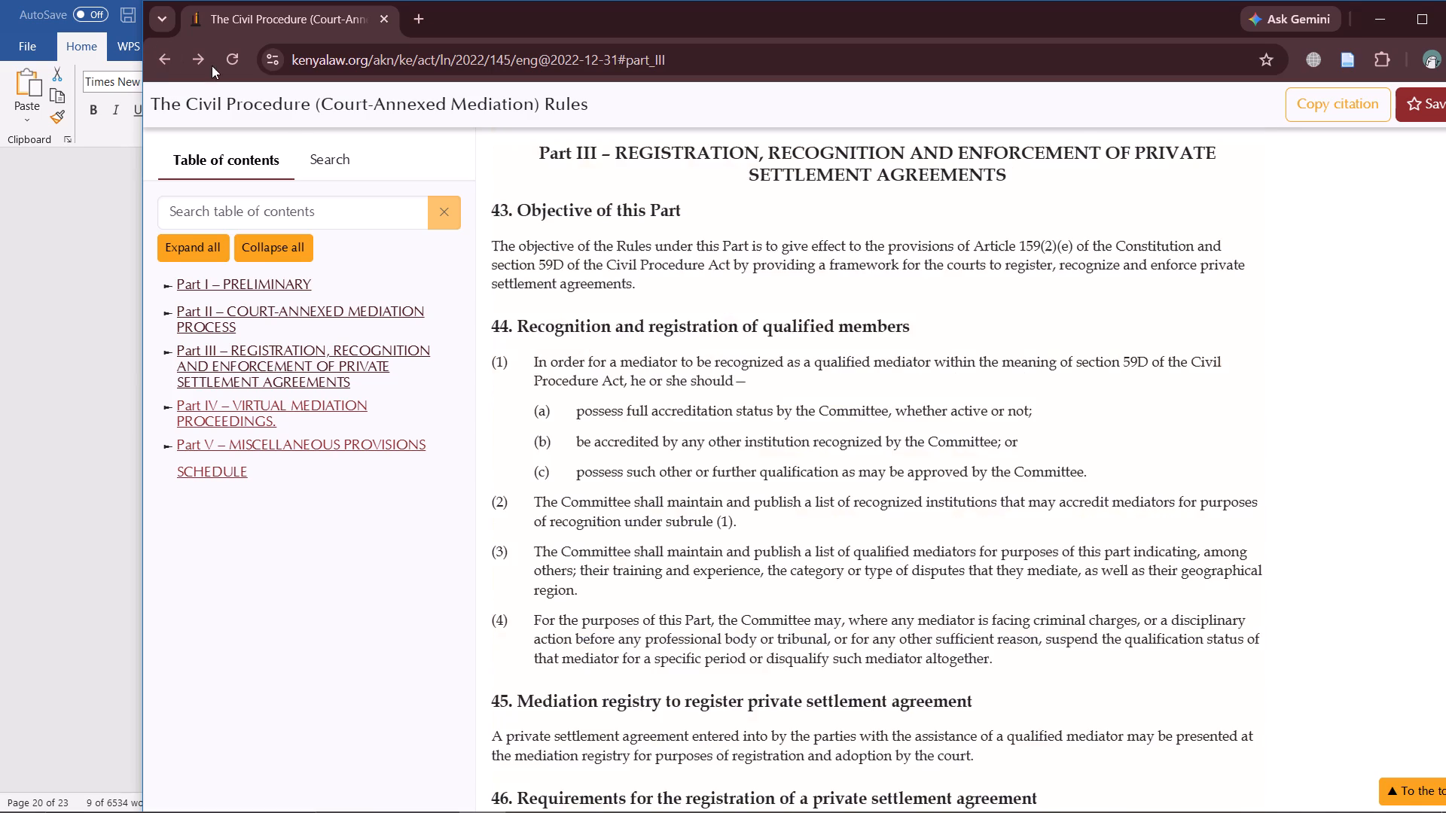
{"action": "left_click", "coordinate": [171, 56]}
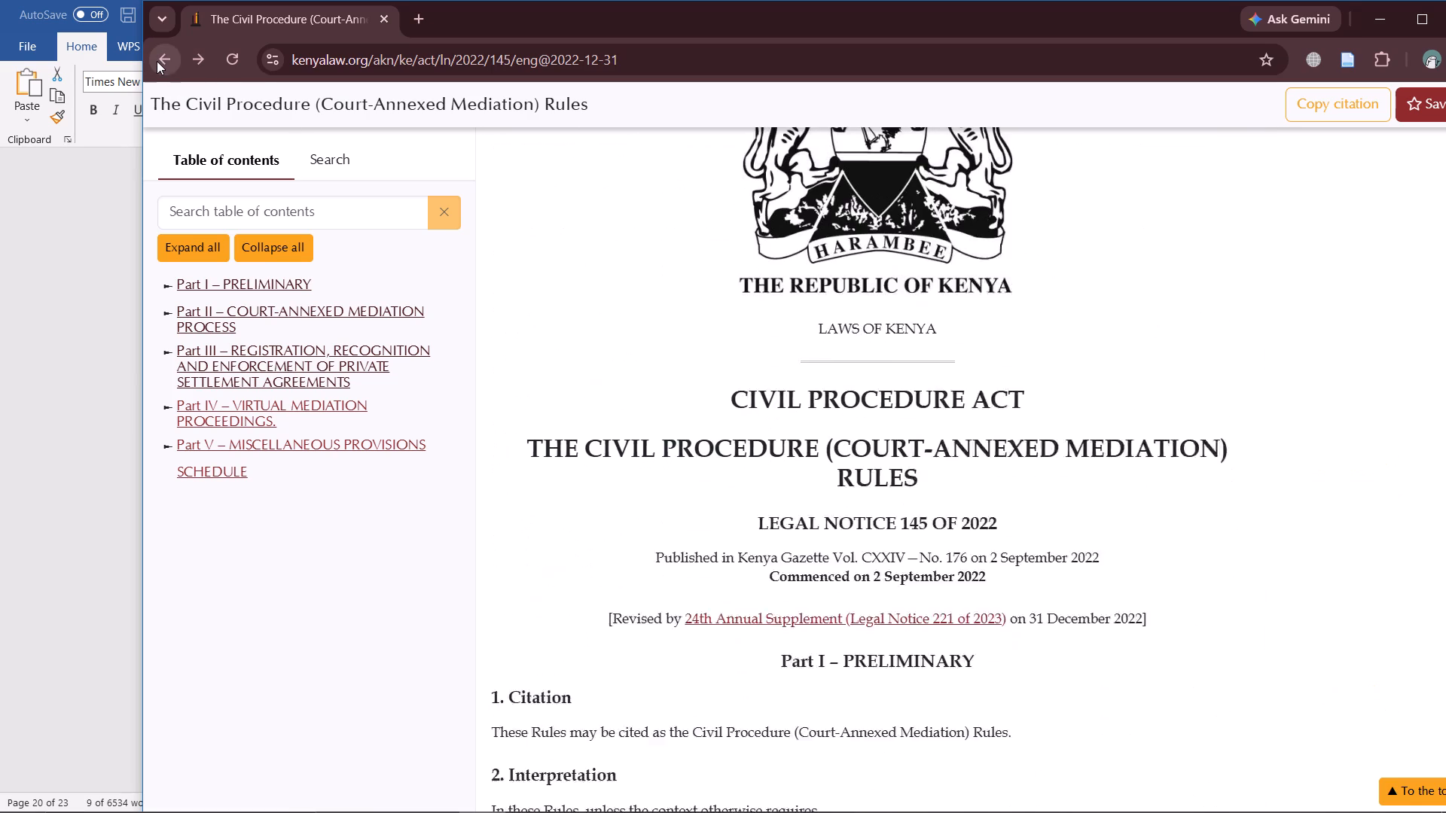
{"action": "left_click", "coordinate": [157, 61]}
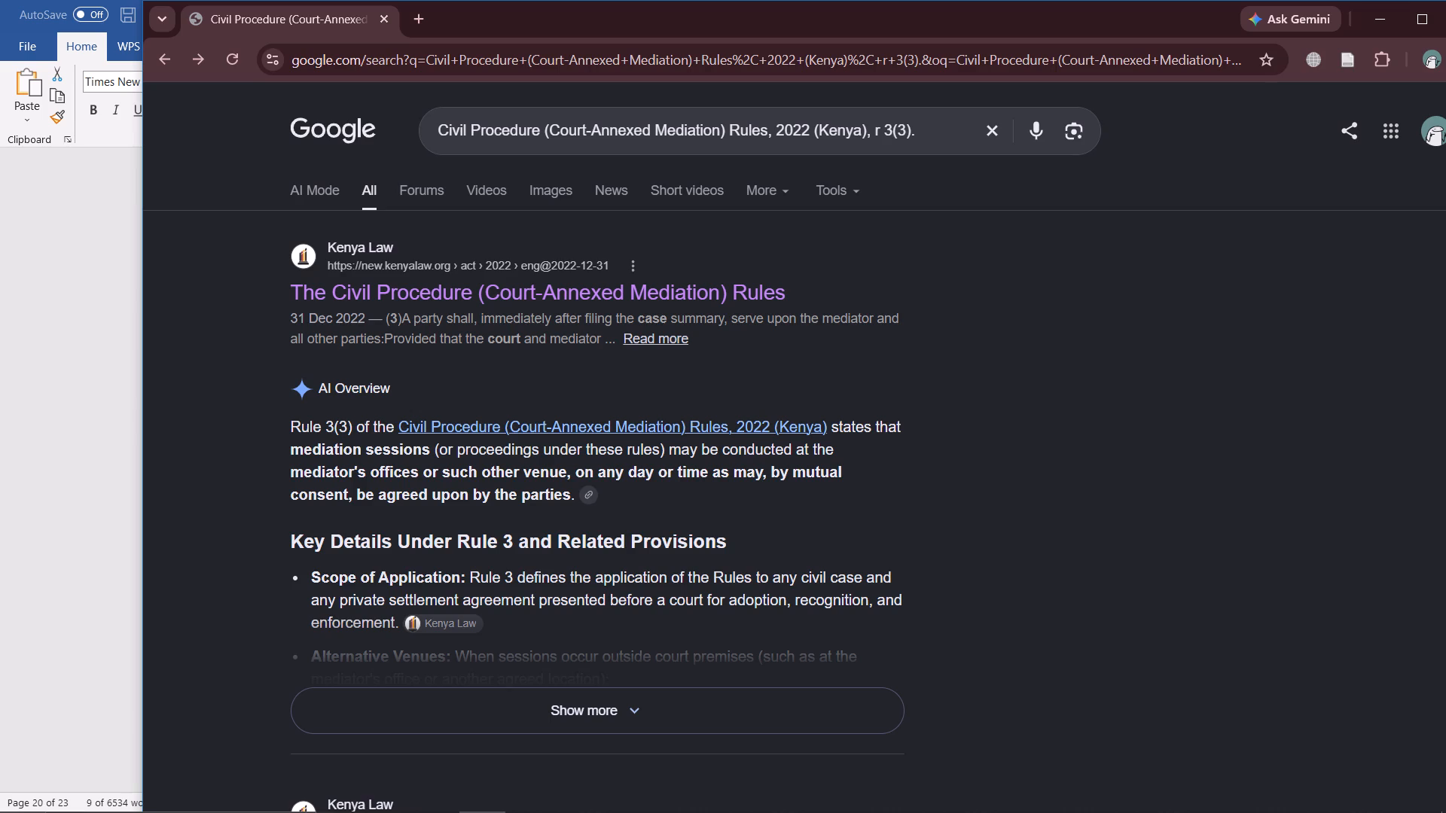
Reopen the Rules through the Kenya Law result's Read more link and read Parts I and II for the Mediators' Code of Conduct provision.
{"action": "left_click", "coordinate": [644, 340]}
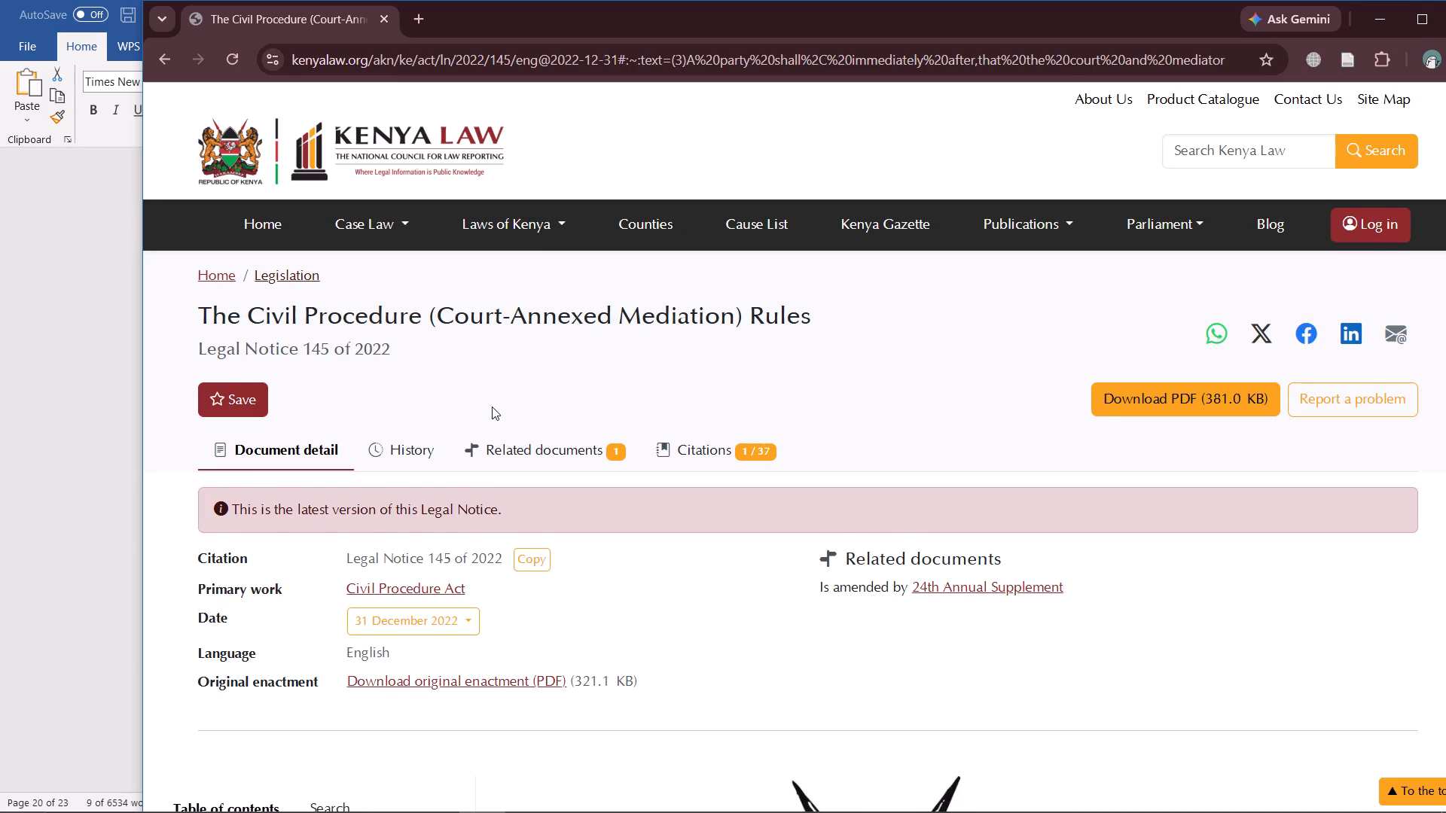
{"action": "scroll", "coordinate": [499, 400], "scroll_direction": "down", "scroll_amount": 6}
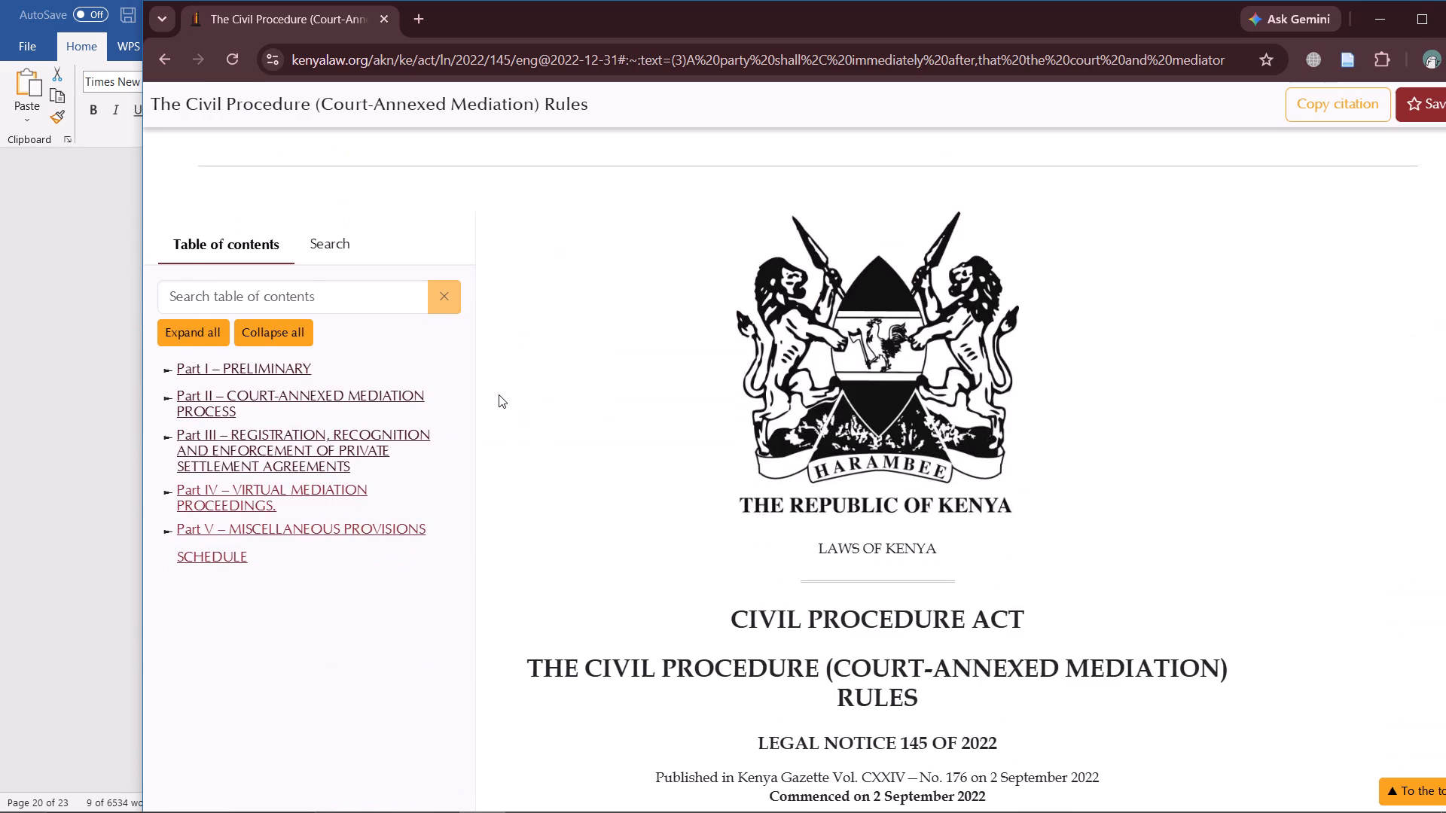
{"action": "scroll", "coordinate": [497, 382], "scroll_direction": "down", "scroll_amount": 6}
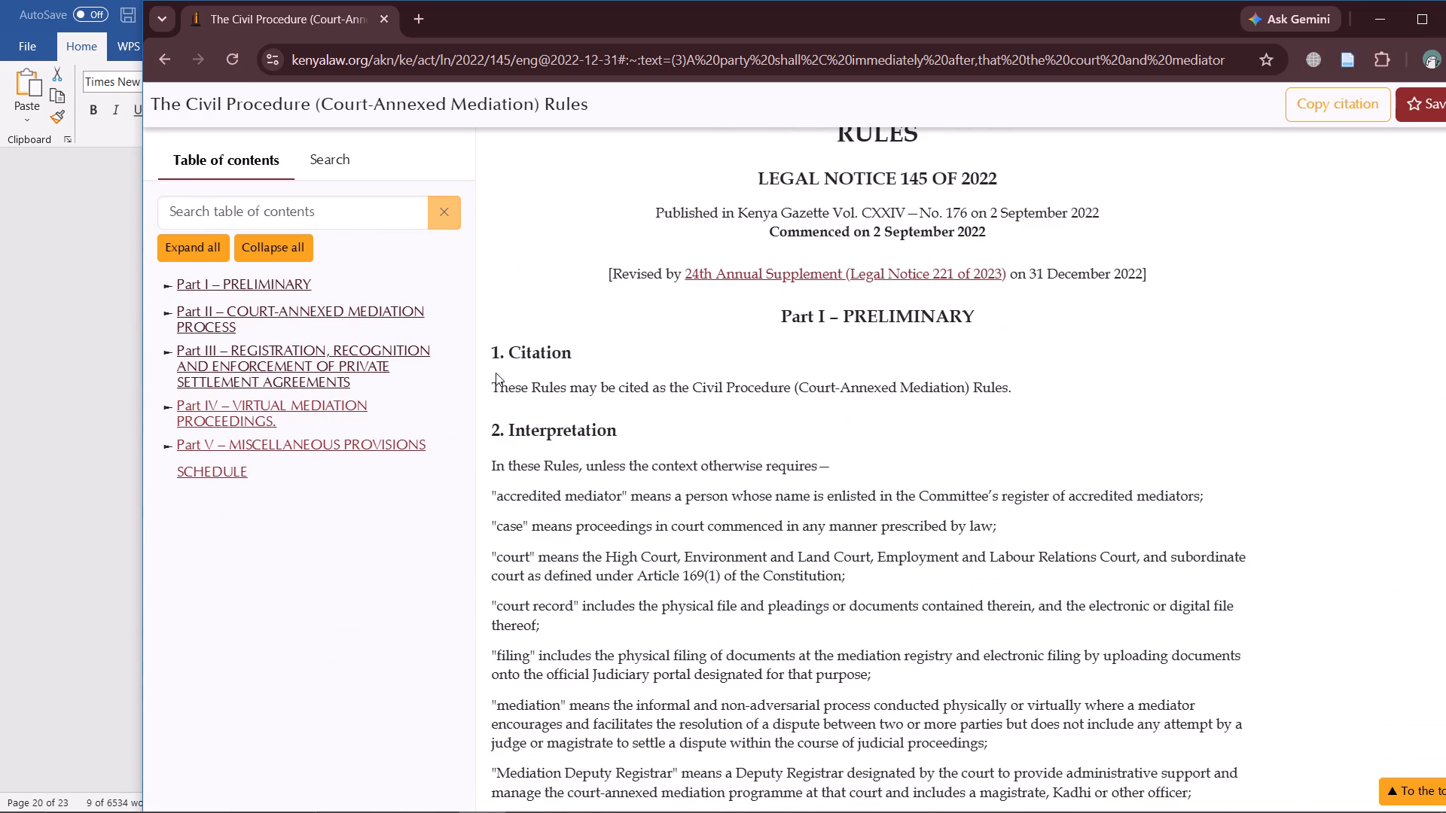
{"action": "scroll", "coordinate": [493, 362], "scroll_direction": "down", "scroll_amount": 2}
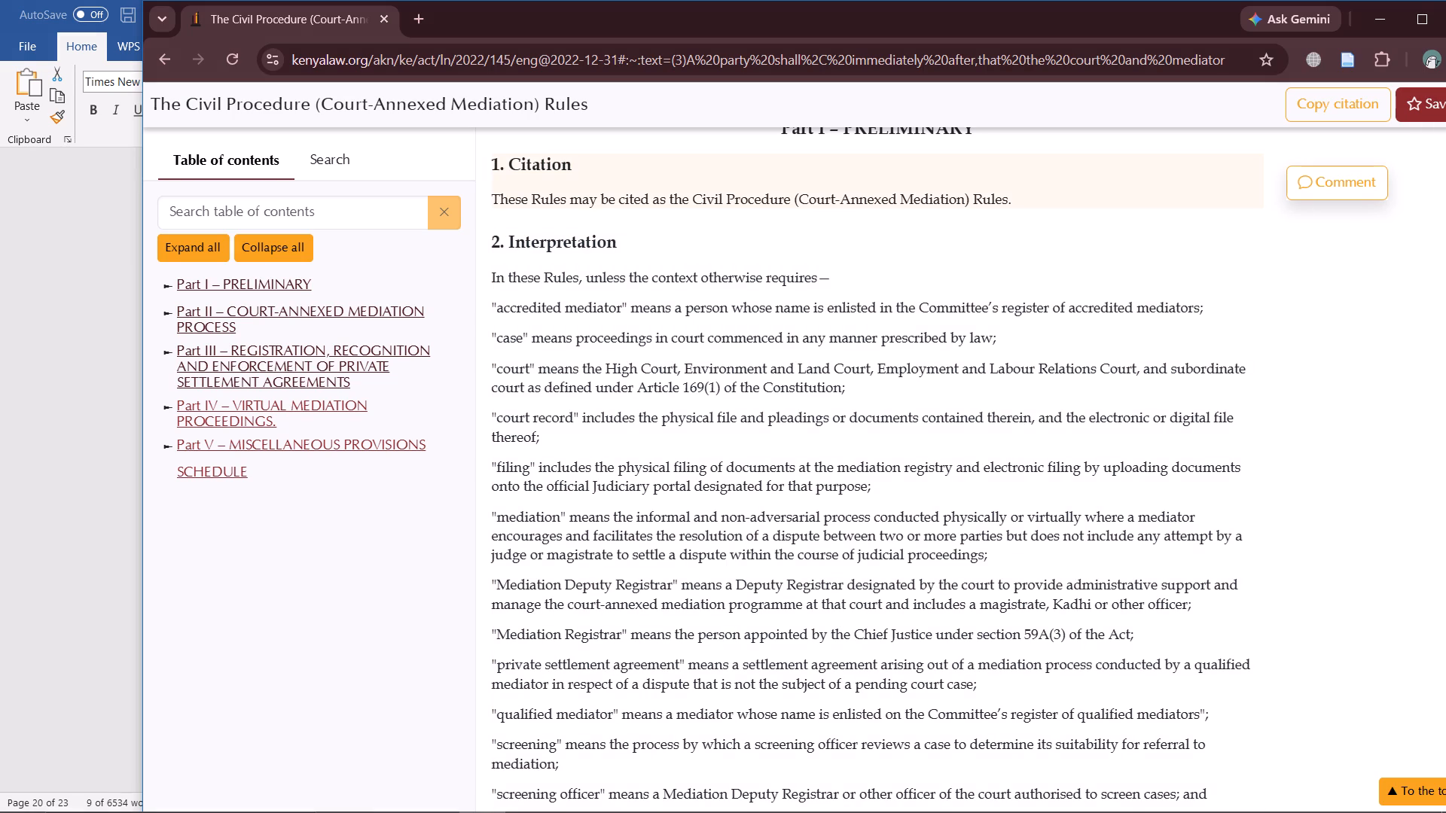
{"action": "scroll", "coordinate": [592, 425], "scroll_direction": "down", "scroll_amount": 3}
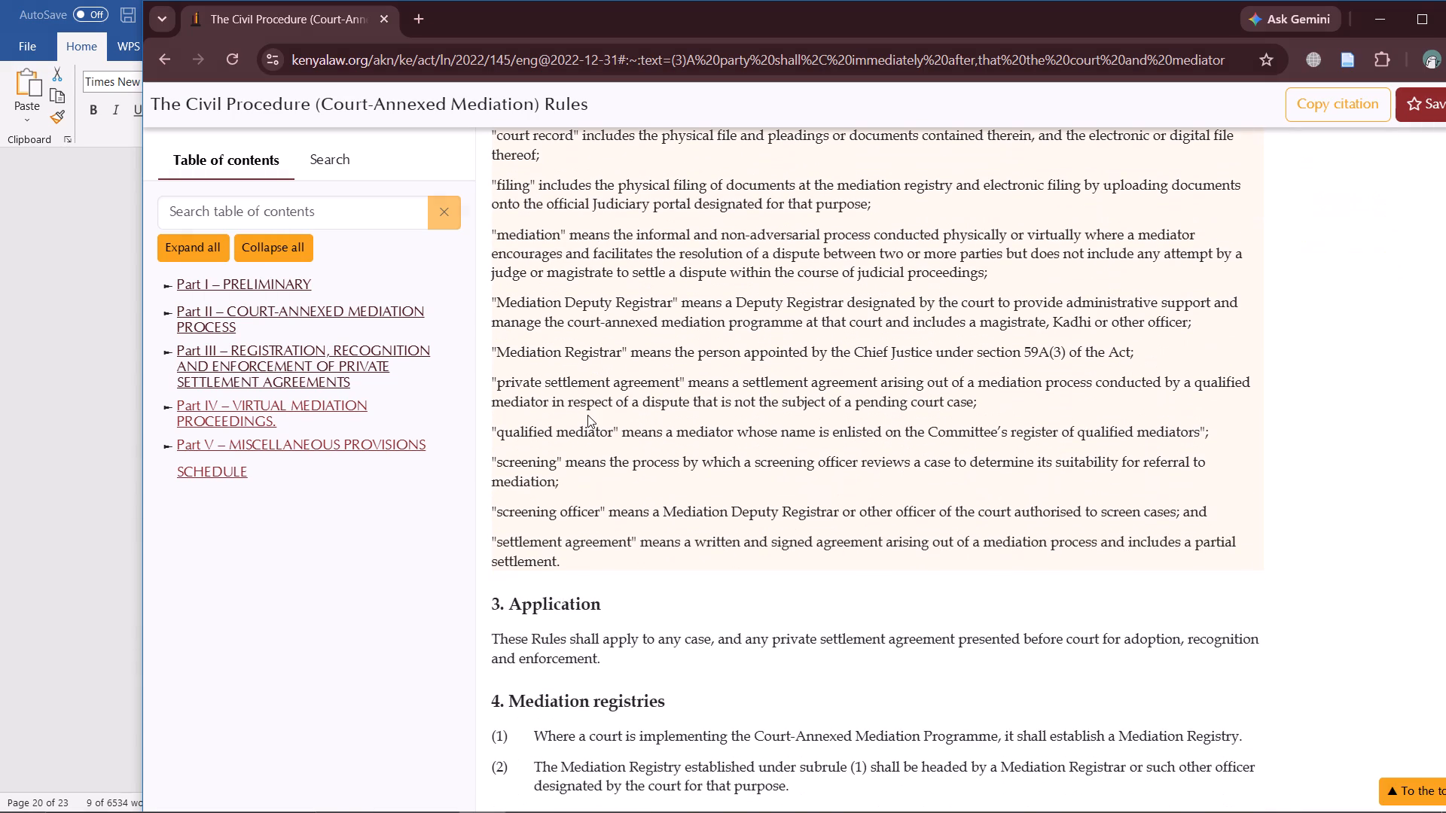
{"action": "scroll", "coordinate": [586, 412], "scroll_direction": "down", "scroll_amount": 2}
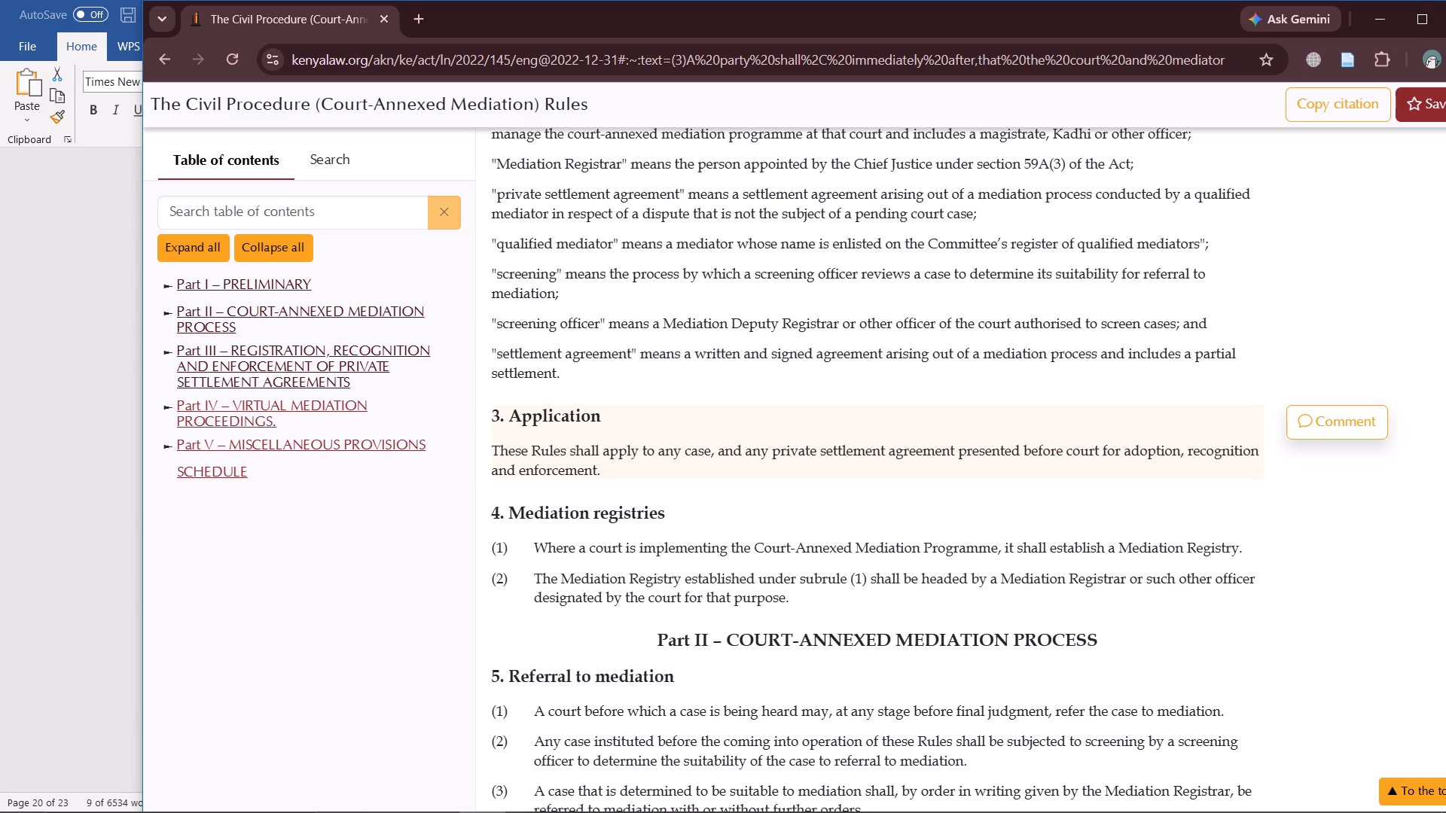
{"action": "scroll", "coordinate": [911, 456], "scroll_direction": "down", "scroll_amount": 2}
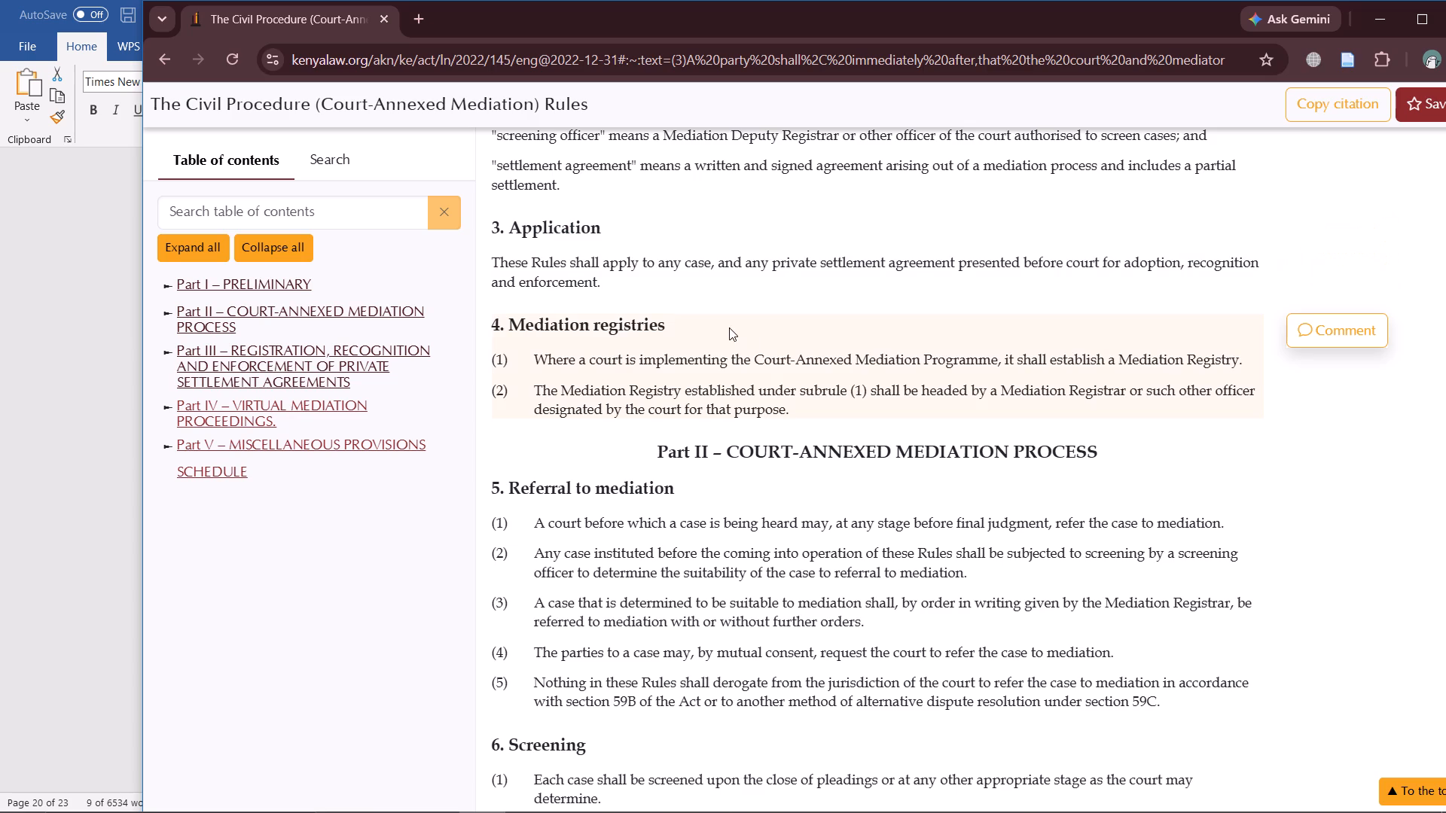
{"action": "scroll", "coordinate": [767, 381], "scroll_direction": "down", "scroll_amount": 5}
{"action": "scroll", "coordinate": [681, 380], "scroll_direction": "down", "scroll_amount": 2}
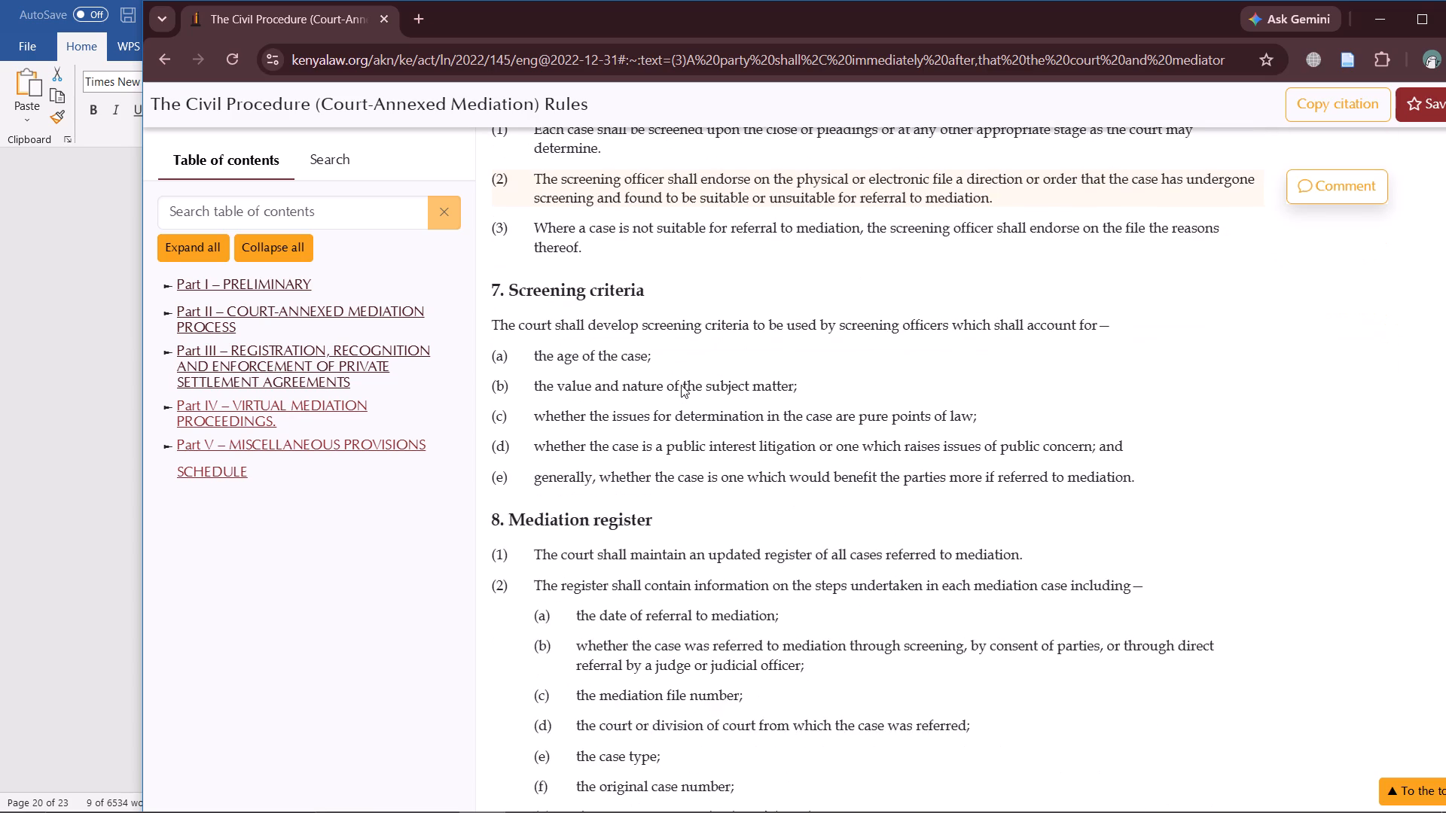
{"action": "scroll", "coordinate": [681, 385], "scroll_direction": "down", "scroll_amount": 10}
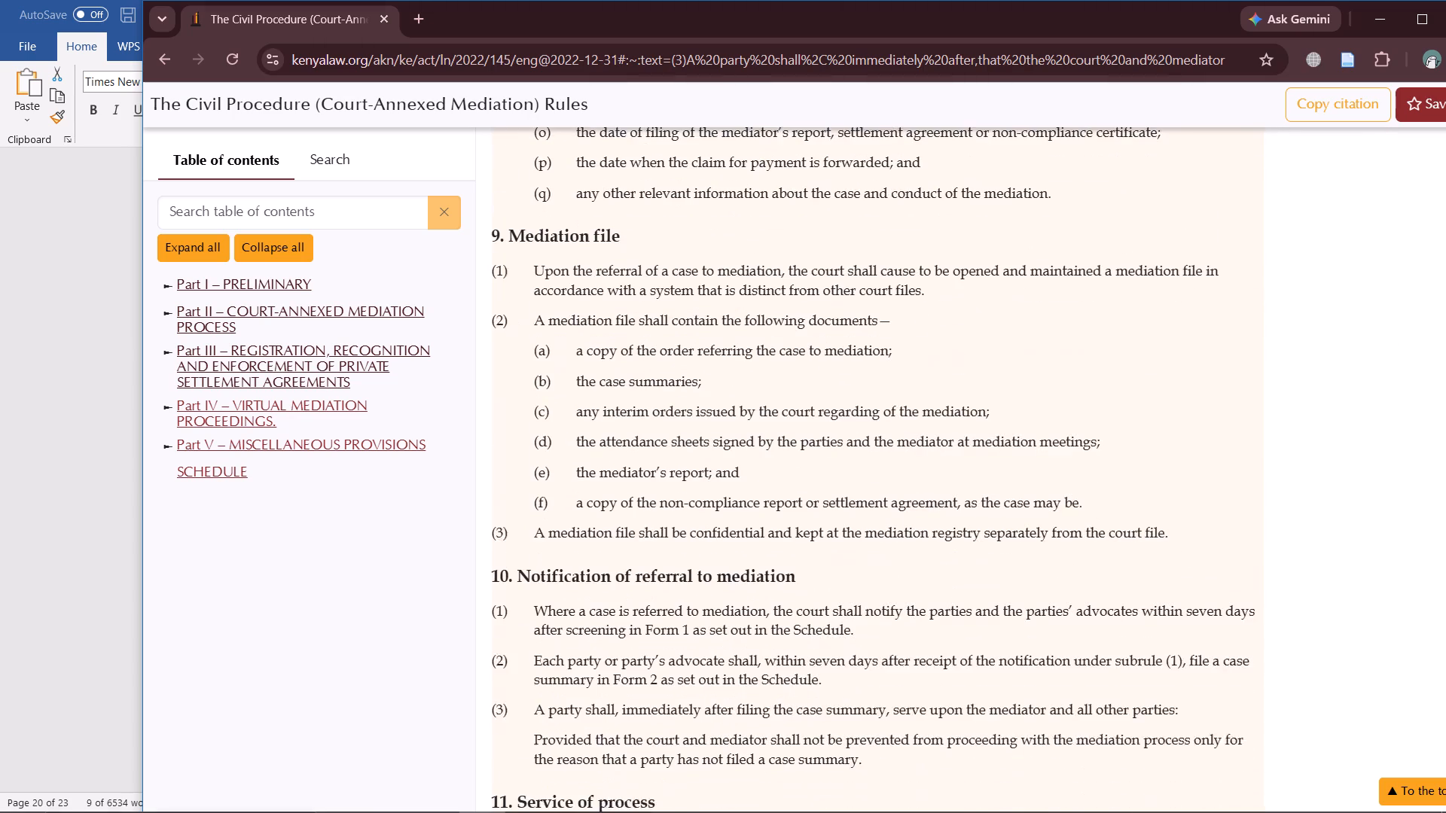
{"action": "scroll", "coordinate": [681, 385], "scroll_direction": "down", "scroll_amount": 7}
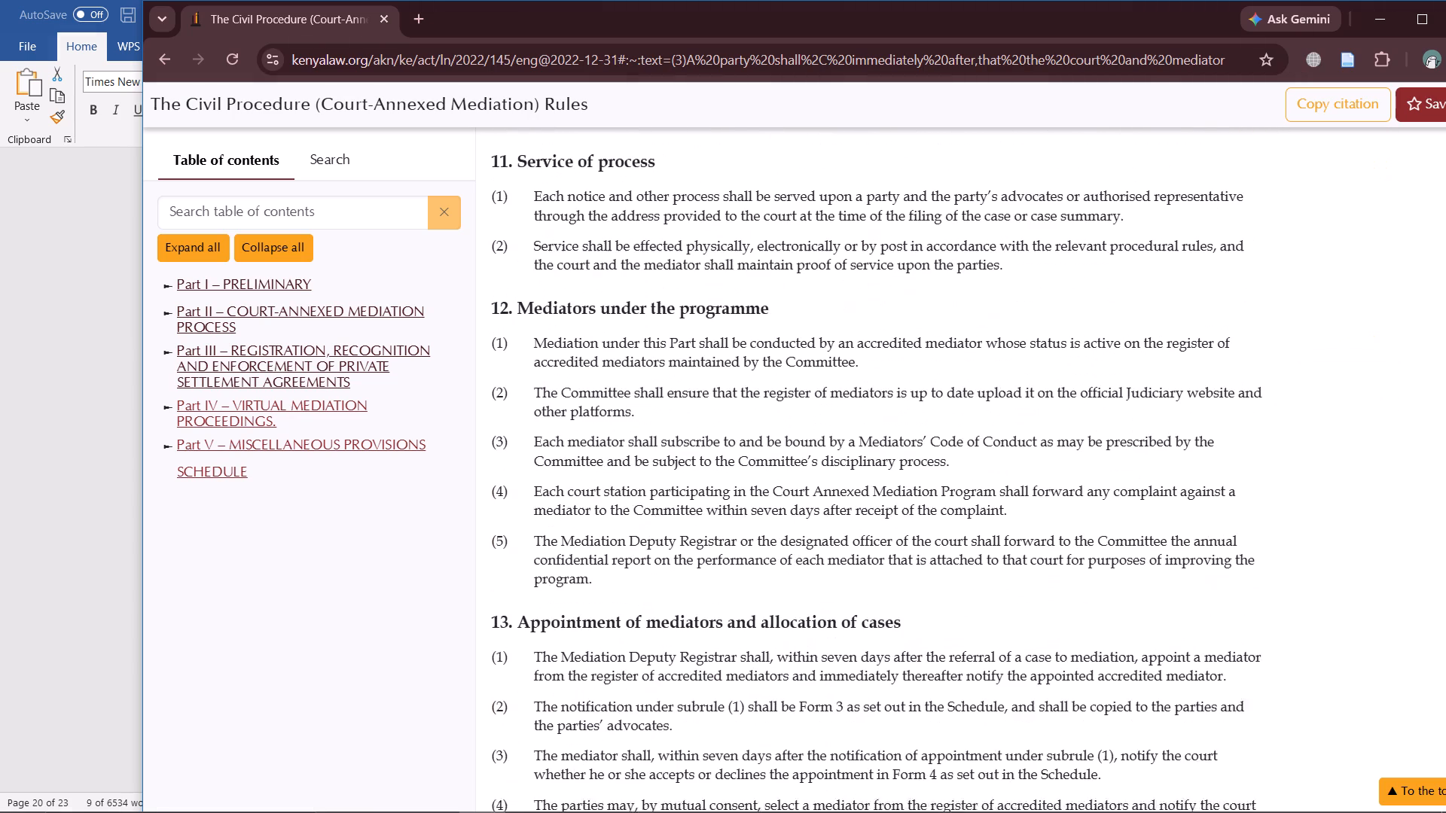
Check footnote 26 in the Word document against the Rules in Chrome, re-examining Part I – Preliminary and the legal notice heading.
{"action": "left_click", "coordinate": [578, 797]}
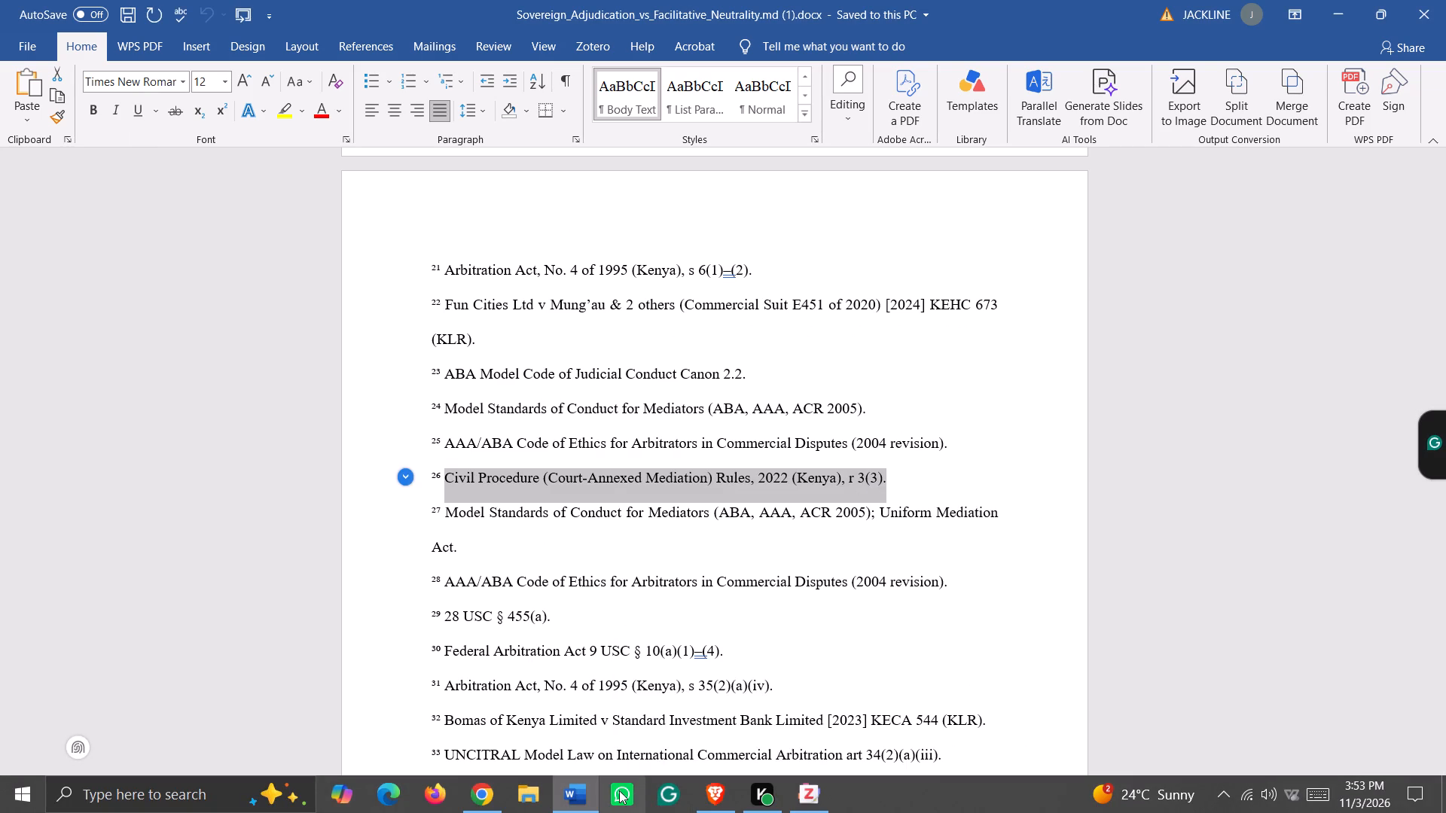
{"action": "left_click", "coordinate": [489, 798]}
{"action": "scroll", "coordinate": [772, 337], "scroll_direction": "down", "scroll_amount": 2}
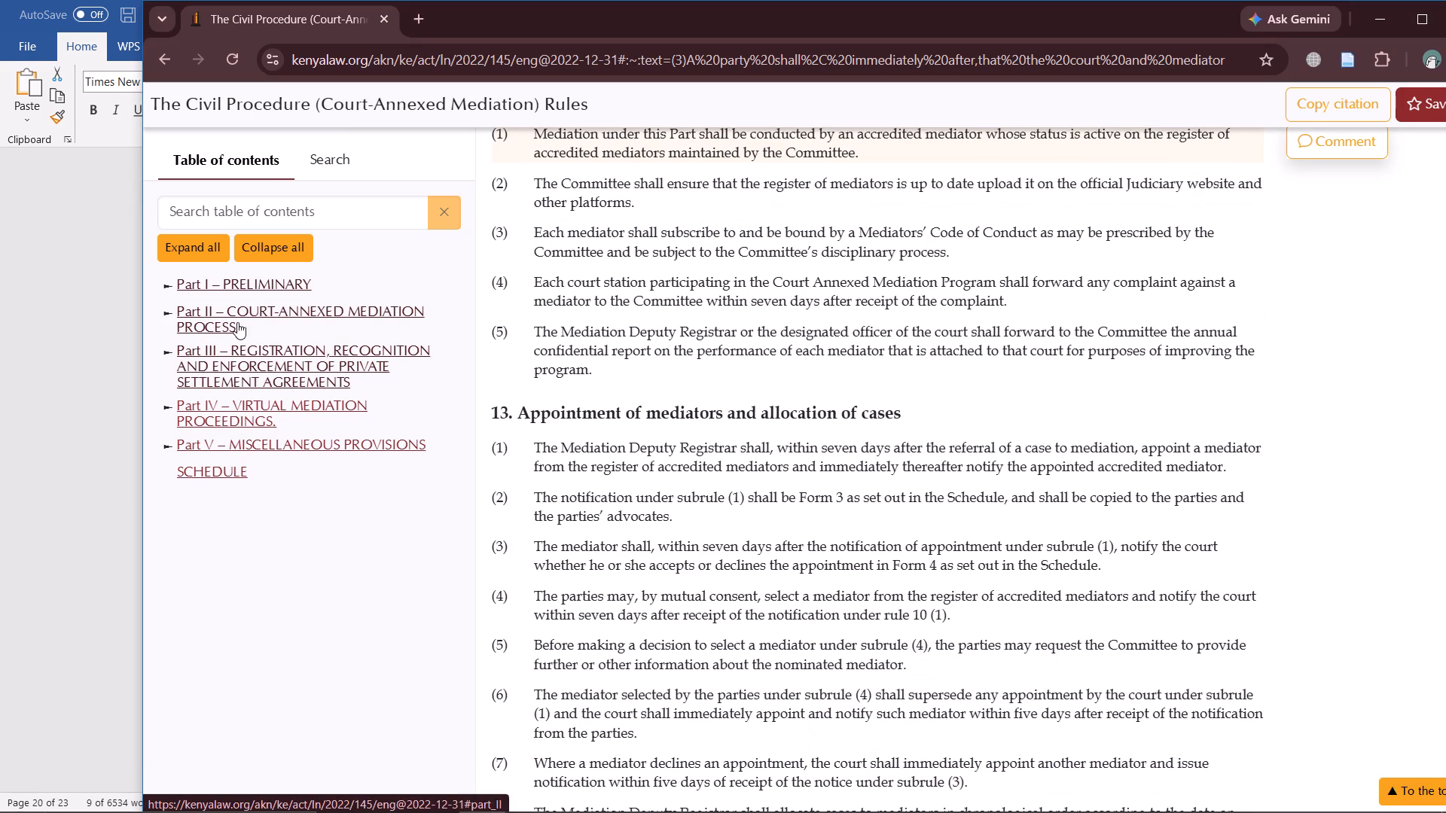
{"action": "left_click", "coordinate": [242, 282]}
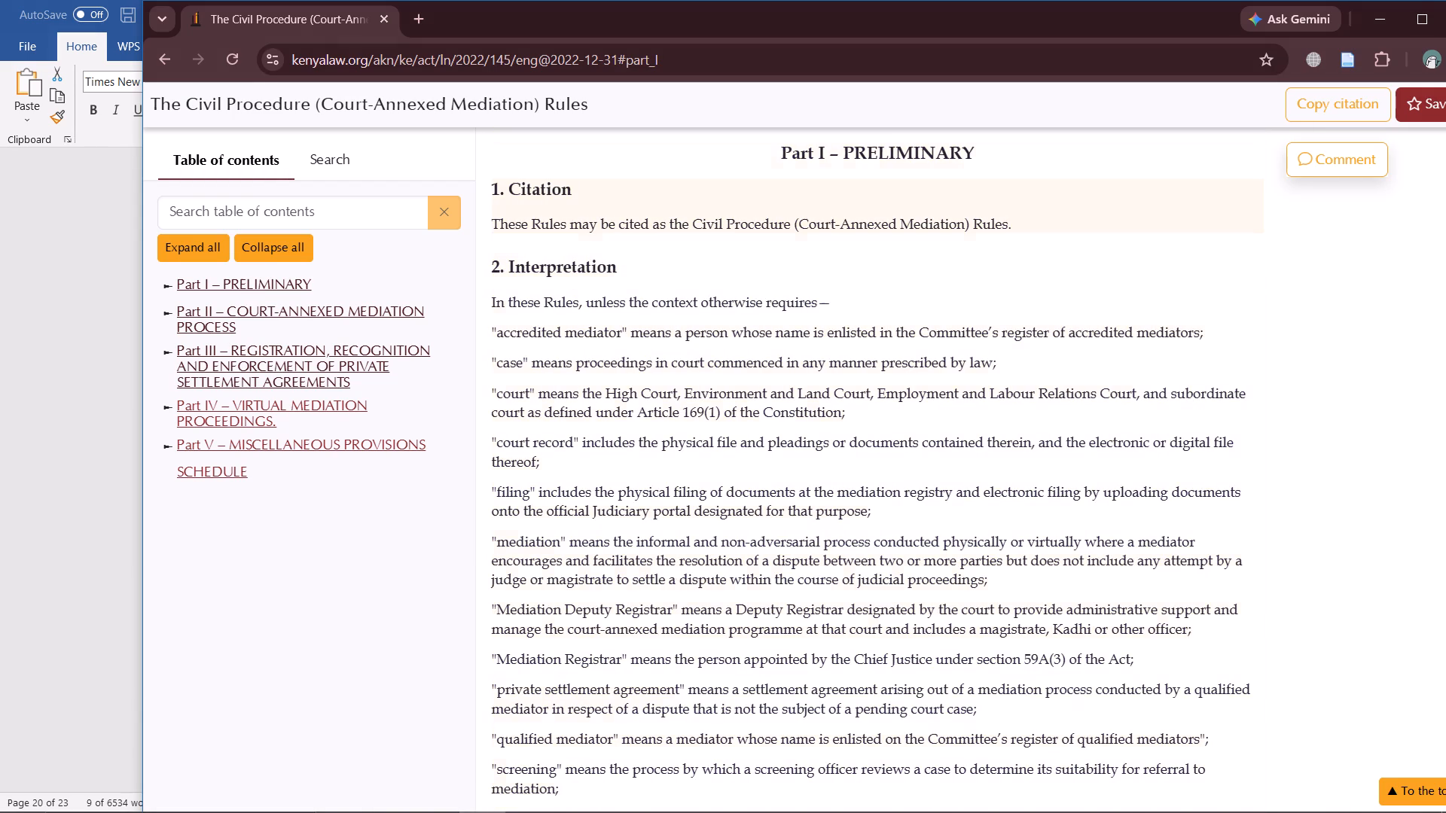
{"action": "scroll", "coordinate": [770, 231], "scroll_direction": "up", "scroll_amount": 4}
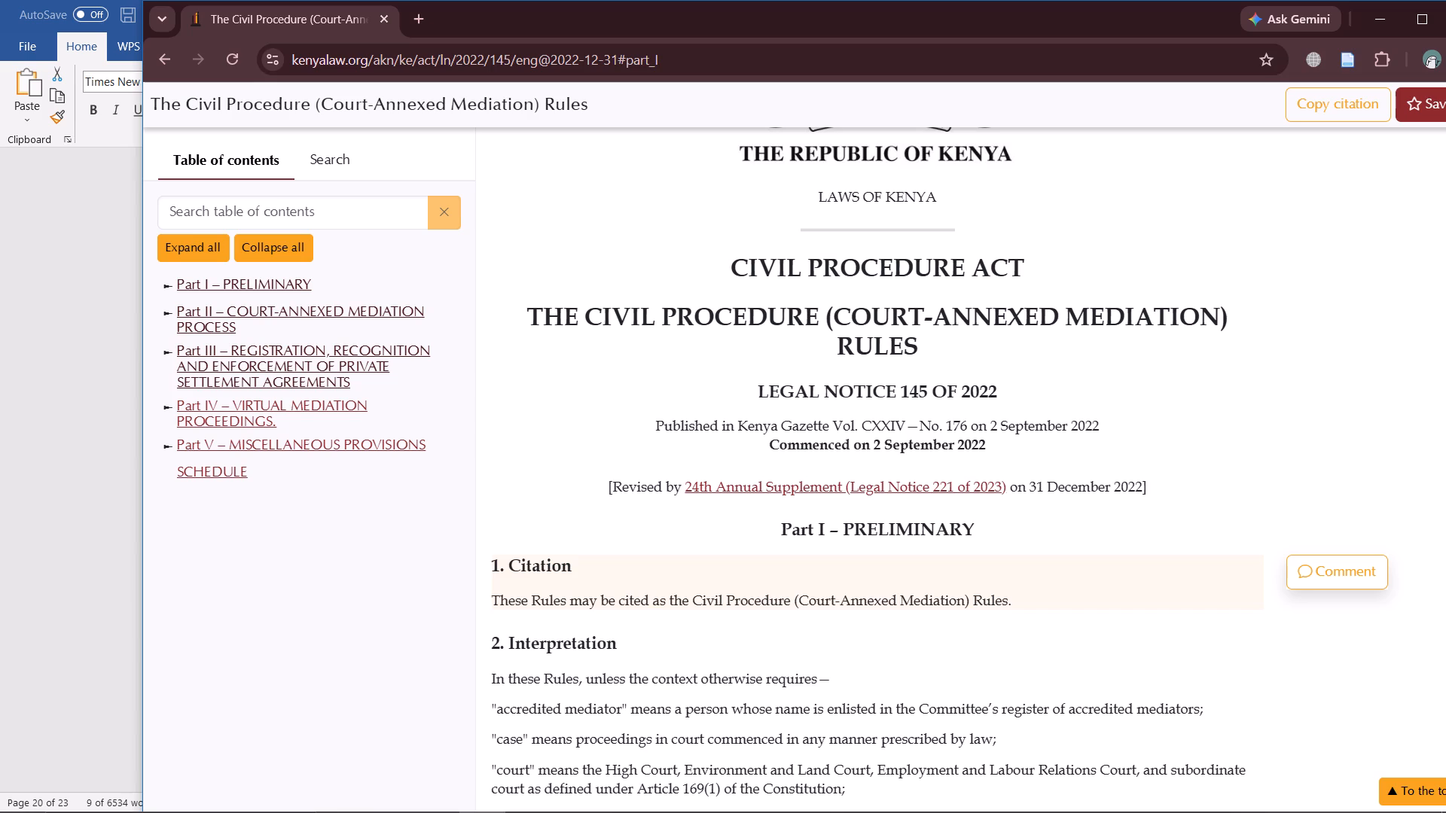
Read rules 1 to 4 in Part I – Preliminary of the Rules, checking rule 3 against the cited r 3(3).
{"action": "scroll", "coordinate": [797, 435], "scroll_direction": "down", "scroll_amount": 2}
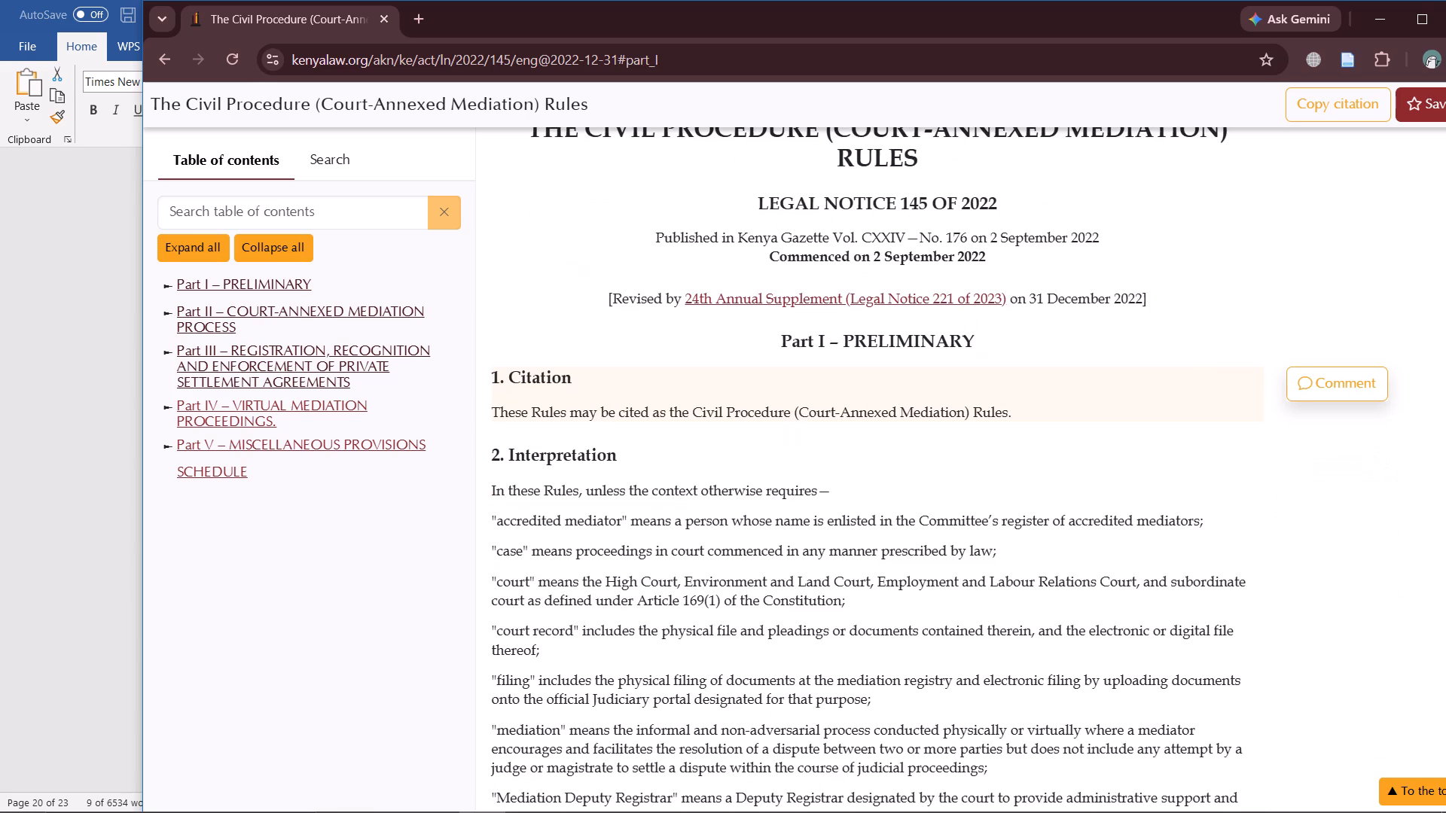
{"action": "scroll", "coordinate": [784, 411], "scroll_direction": "down", "scroll_amount": 2}
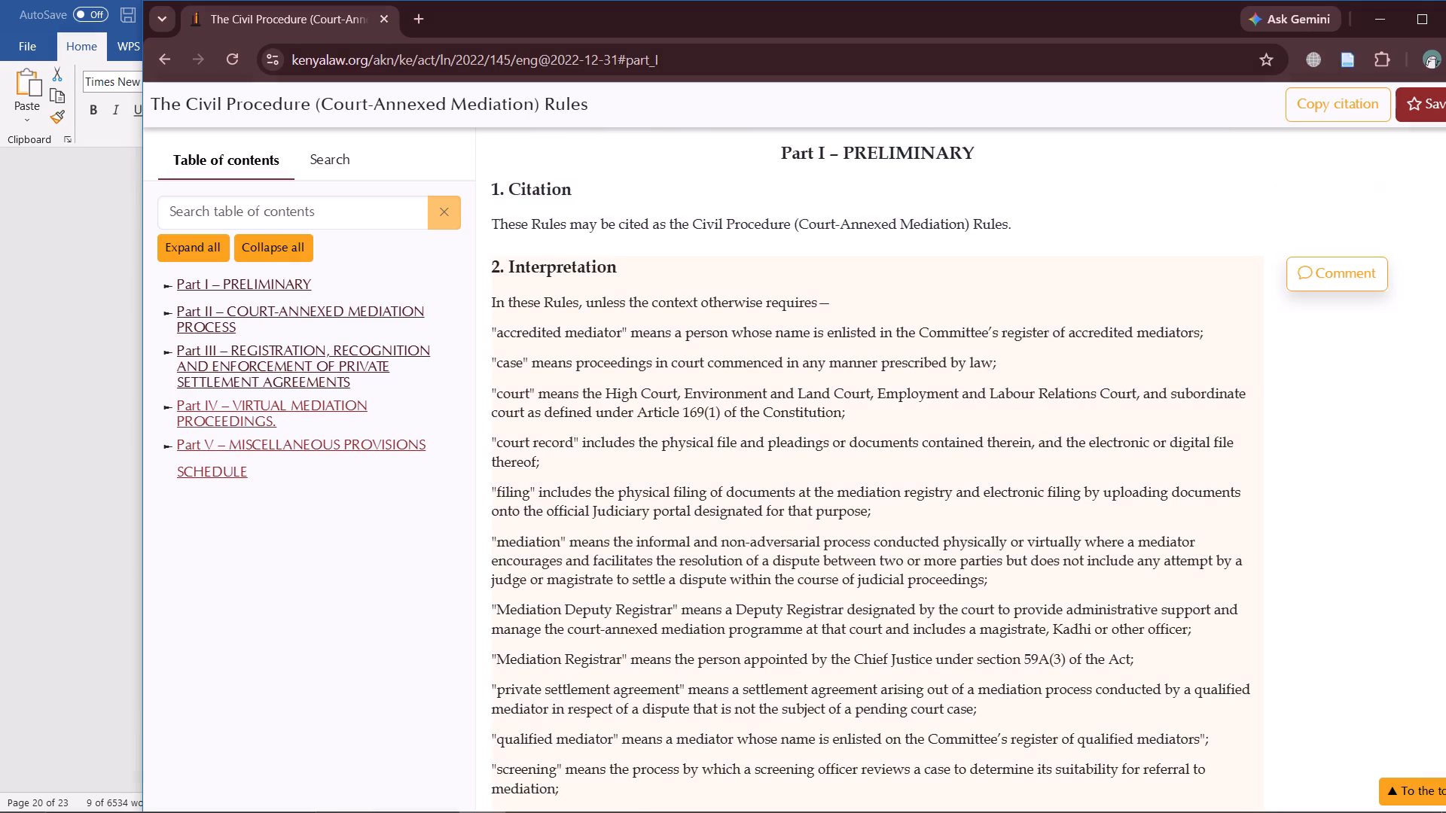
{"action": "scroll", "coordinate": [727, 358], "scroll_direction": "down", "scroll_amount": 1}
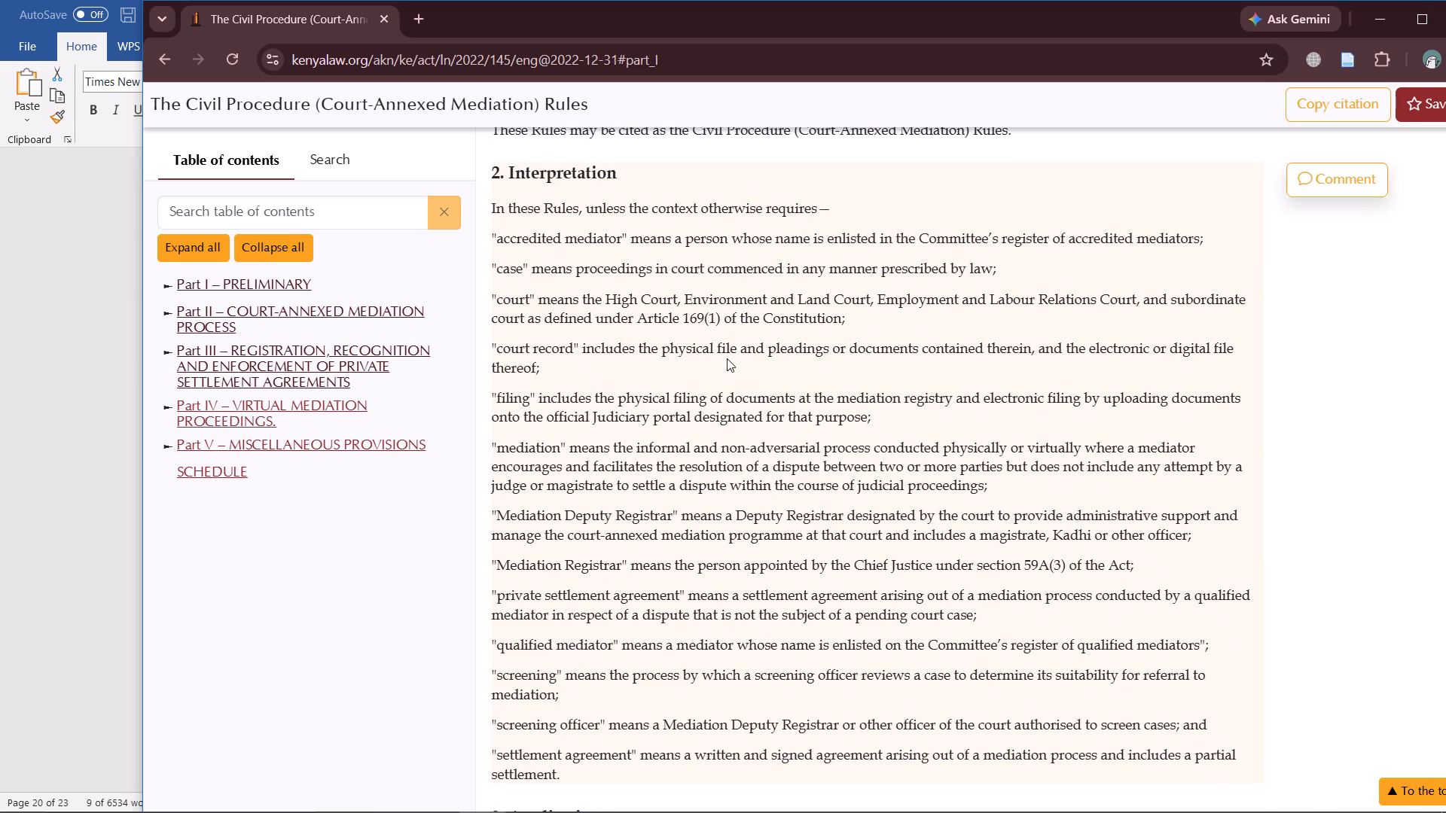
{"action": "scroll", "coordinate": [727, 358], "scroll_direction": "down", "scroll_amount": 1}
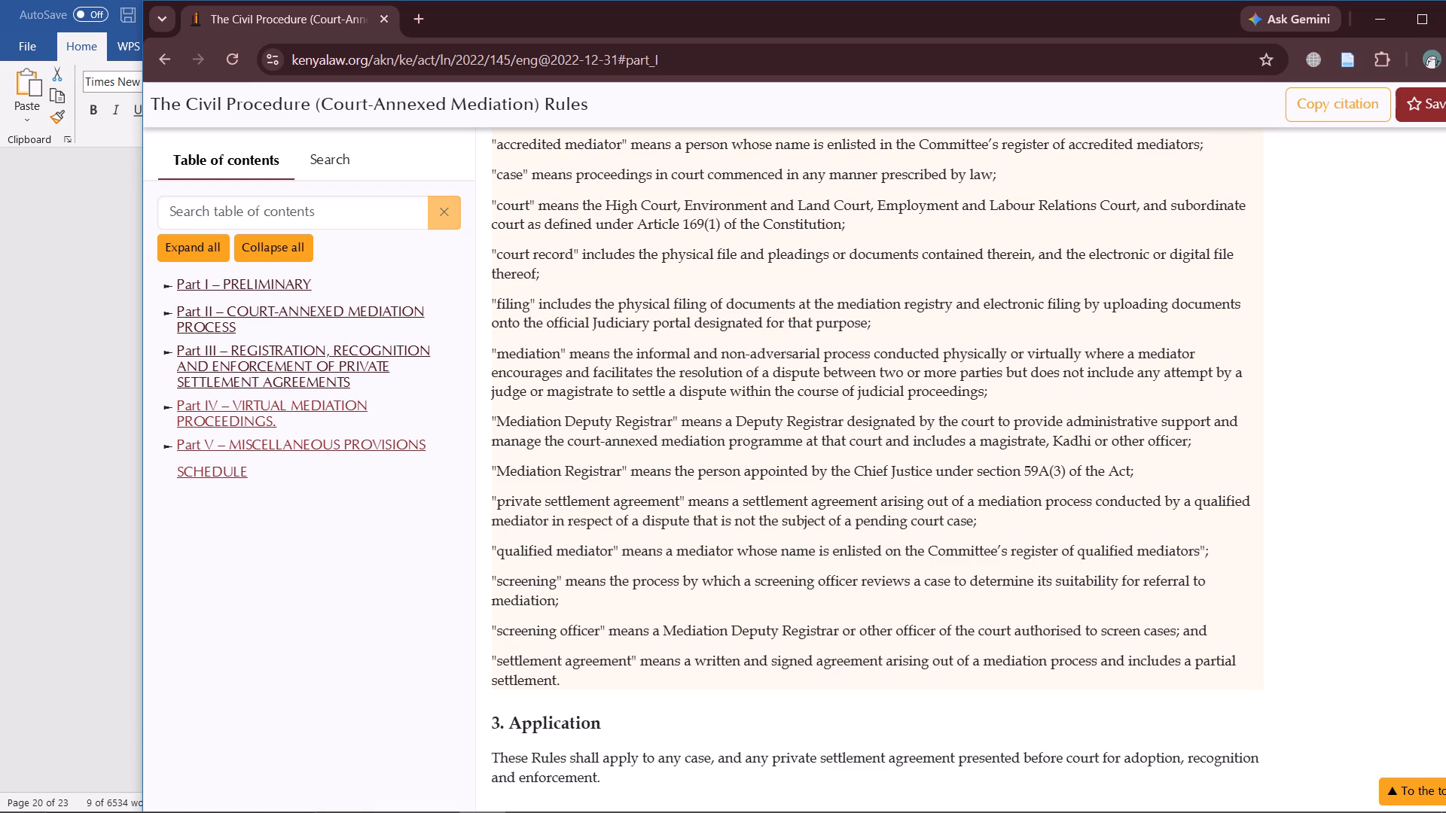
{"action": "scroll", "coordinate": [802, 379], "scroll_direction": "down", "scroll_amount": 2}
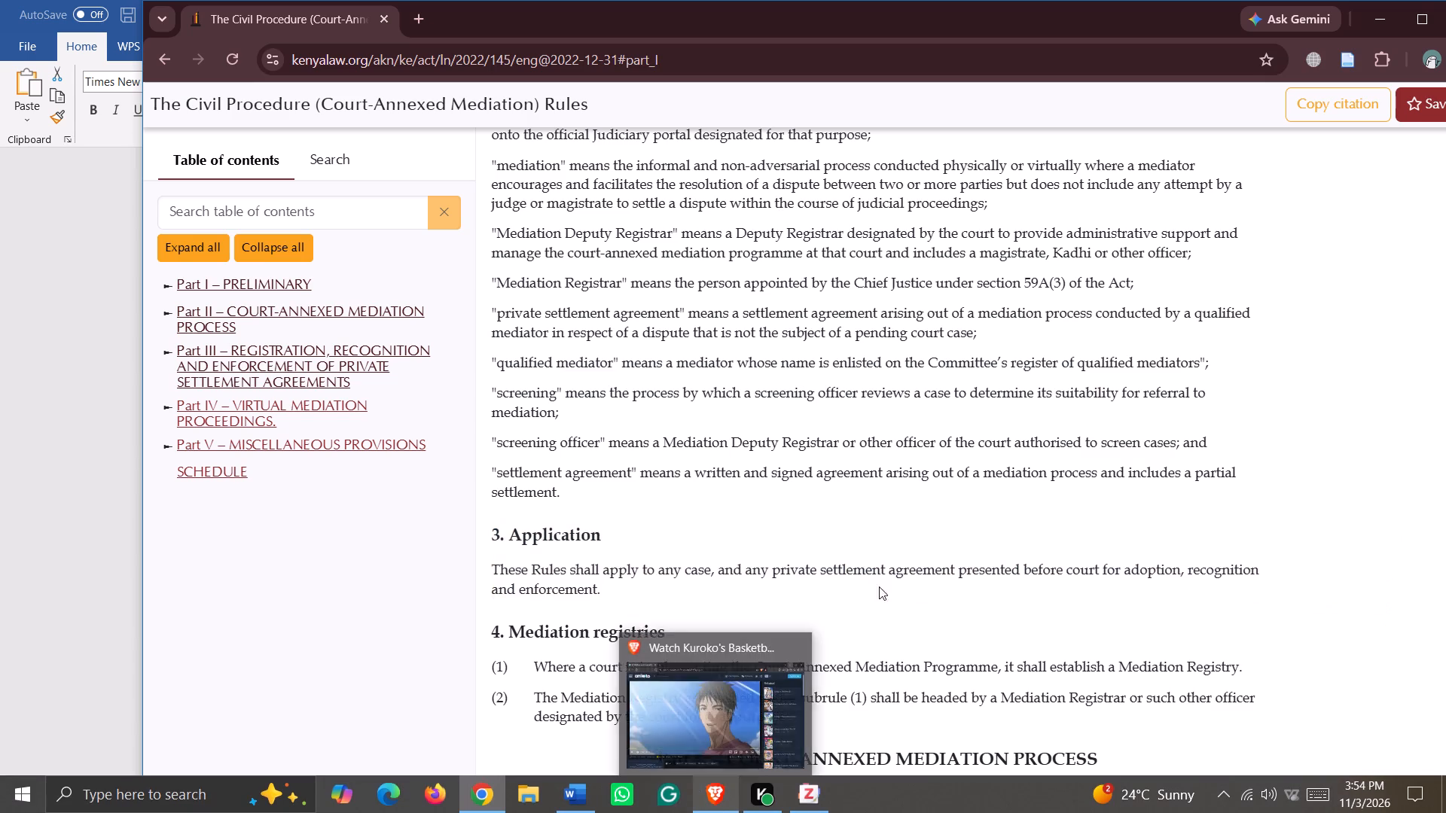
Switch to Word and find the body passages citing footnote 26, around sections 3.1.5 and 3.1.6.
{"action": "left_click", "coordinate": [1372, 26]}
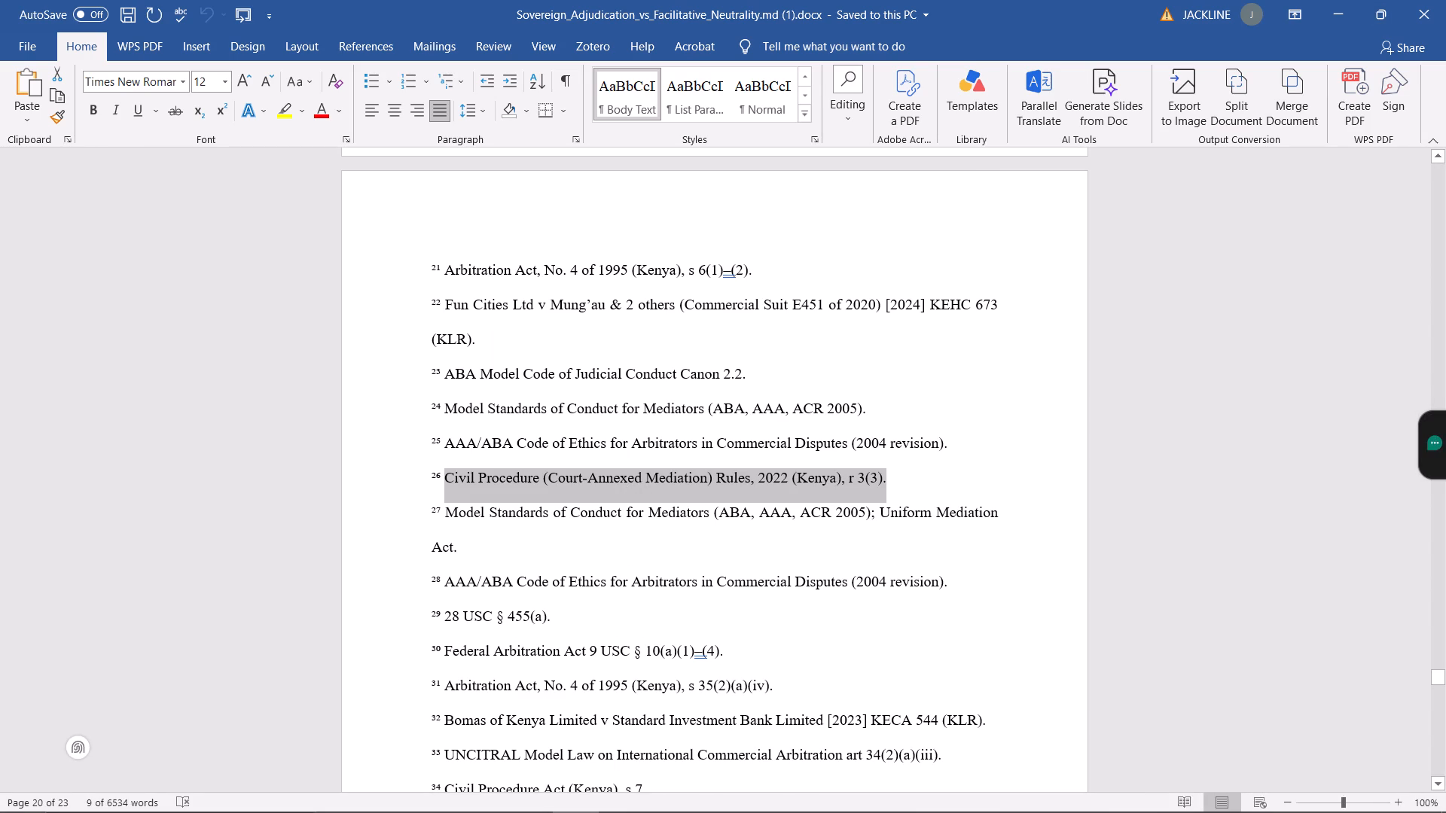
{"action": "scroll", "coordinate": [1148, 355], "scroll_direction": "up", "scroll_amount": 5}
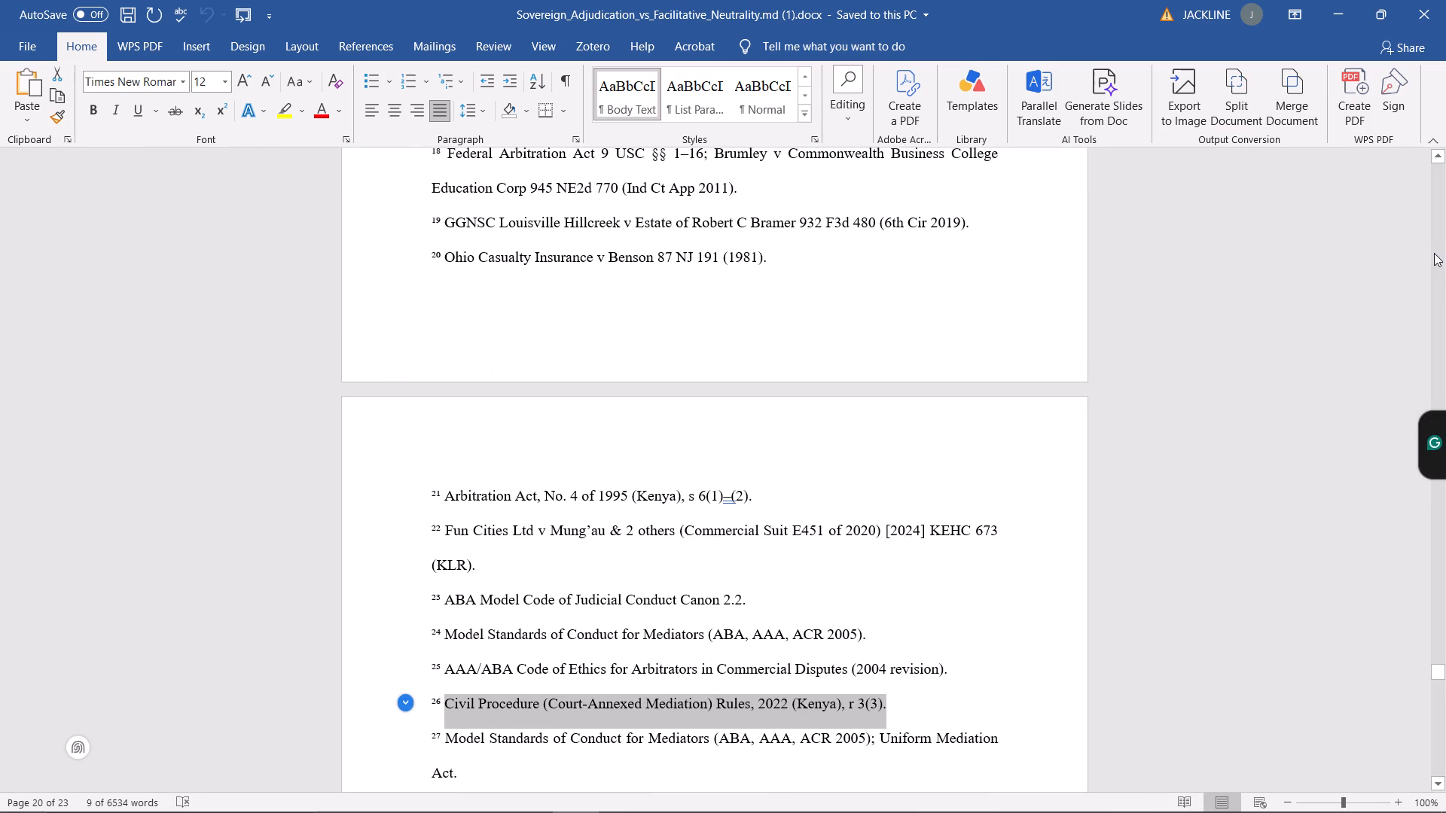
{"action": "left_click", "coordinate": [1439, 235]}
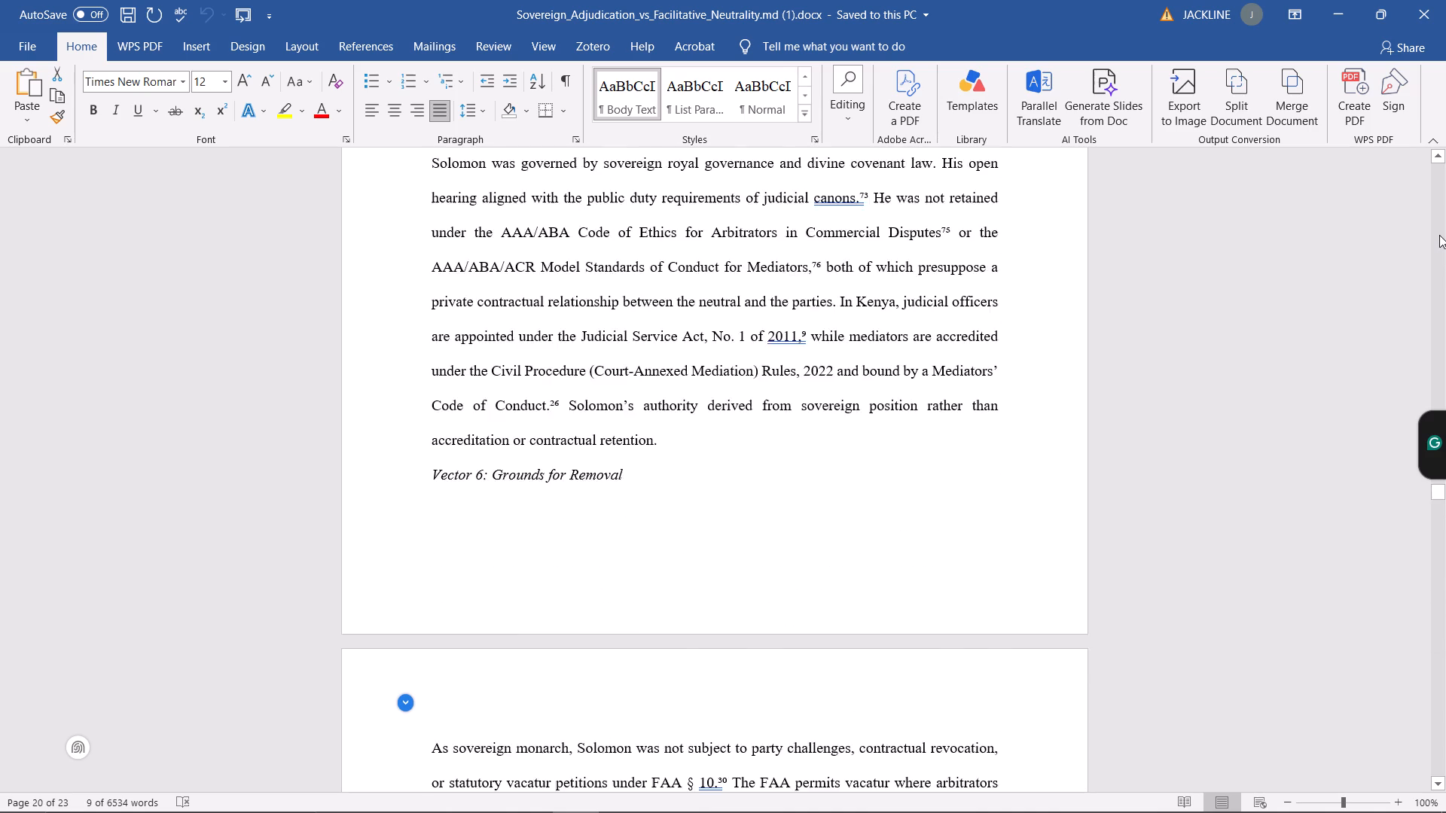
{"action": "left_click", "coordinate": [1439, 235]}
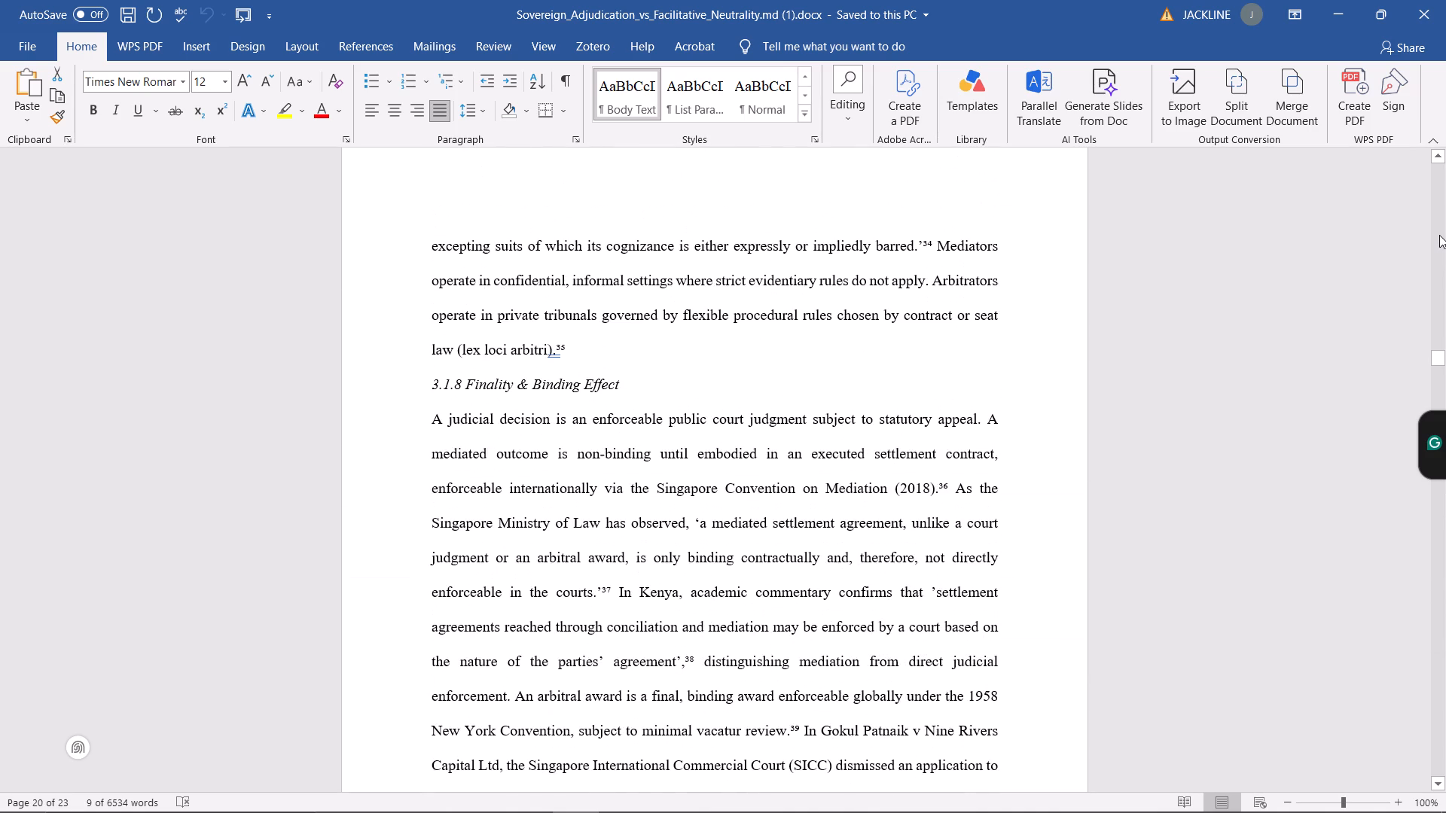
{"action": "left_click", "coordinate": [1439, 235]}
{"action": "double_click", "coordinate": [1439, 235]}
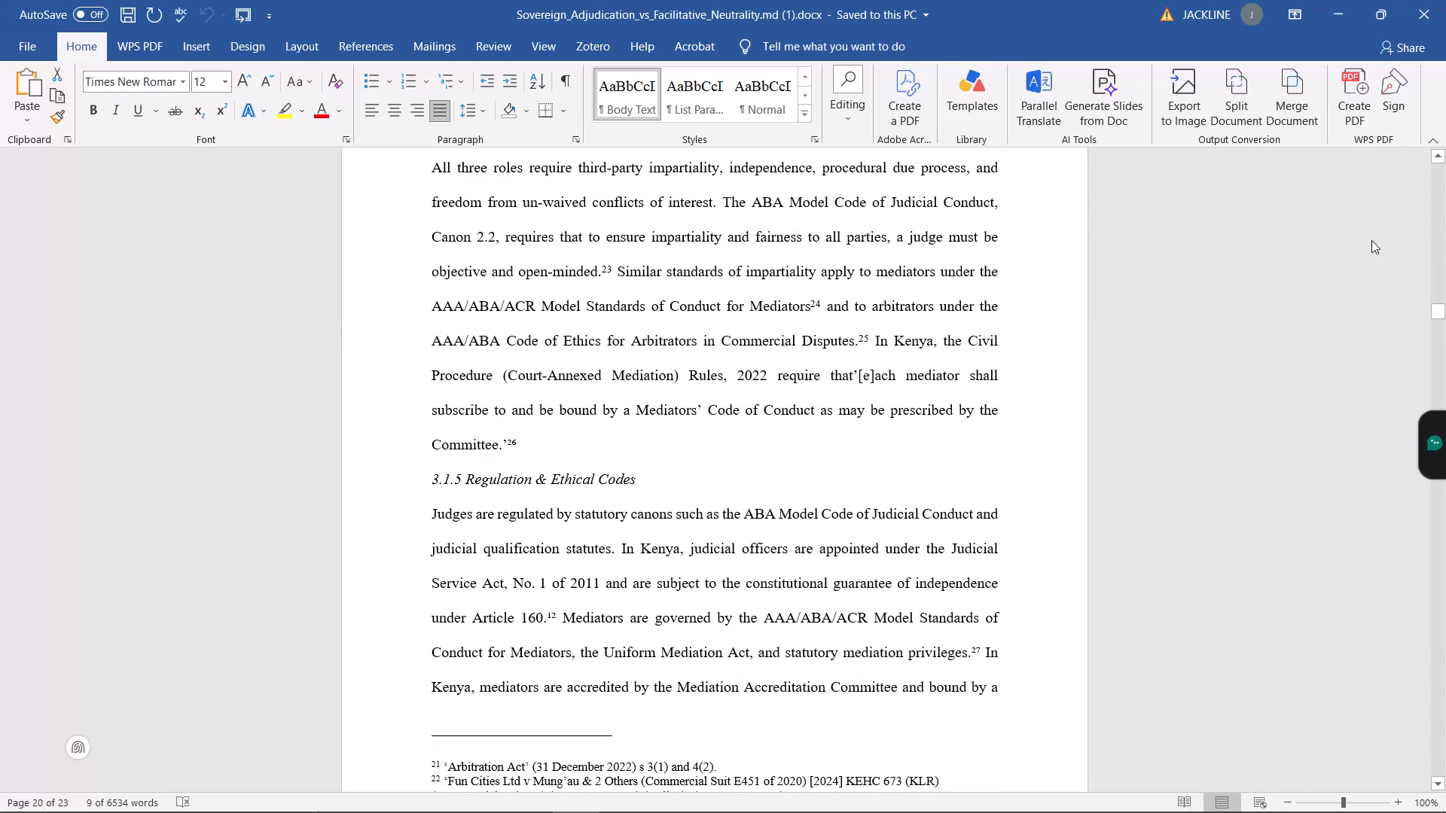
{"action": "scroll", "coordinate": [658, 359], "scroll_direction": "up", "scroll_amount": 5}
{"action": "scroll", "coordinate": [691, 346], "scroll_direction": "down", "scroll_amount": 19}
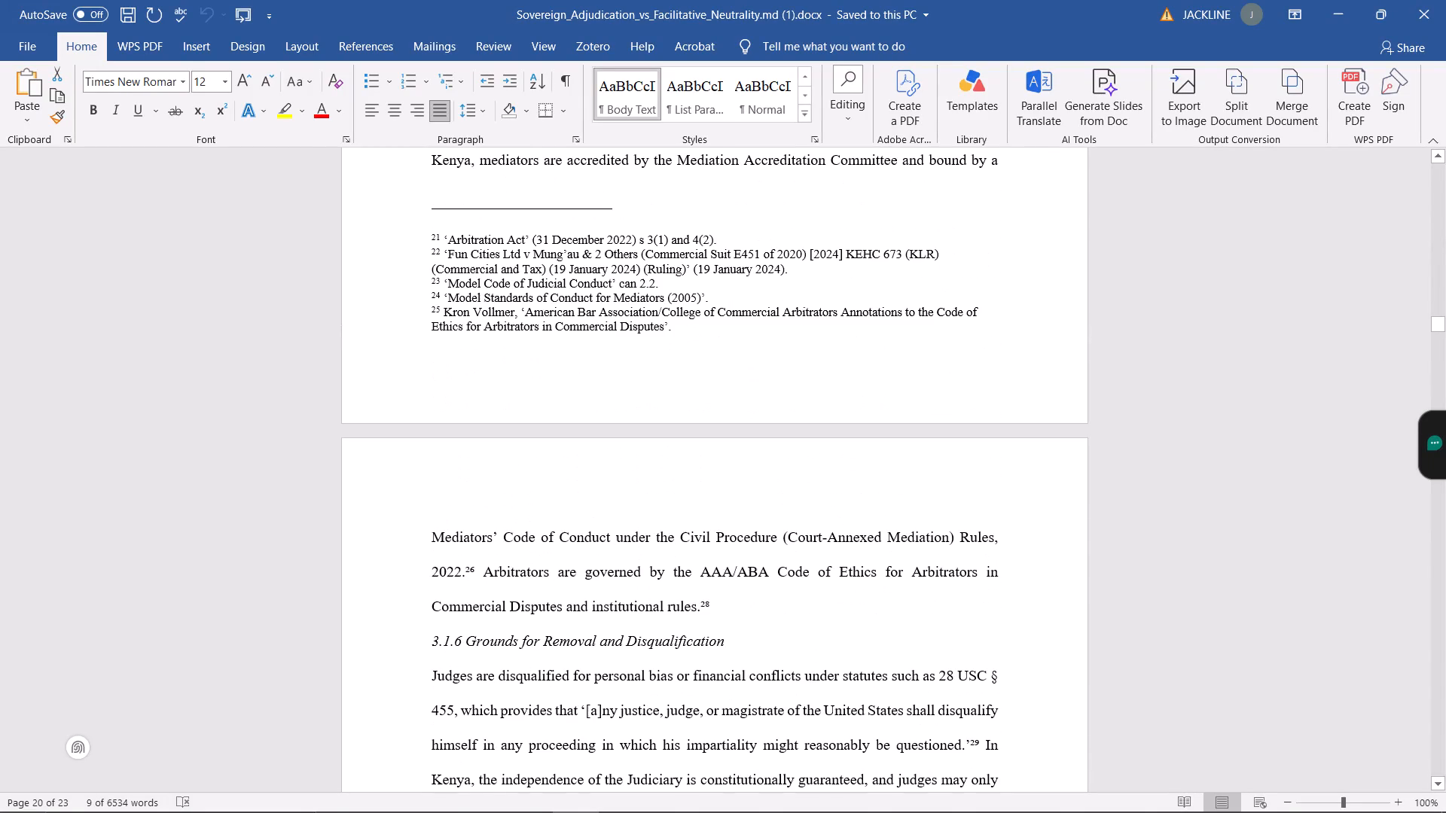
{"action": "scroll", "coordinate": [715, 336], "scroll_direction": "down", "scroll_amount": 2}
{"action": "scroll", "coordinate": [720, 345], "scroll_direction": "up", "scroll_amount": 4}
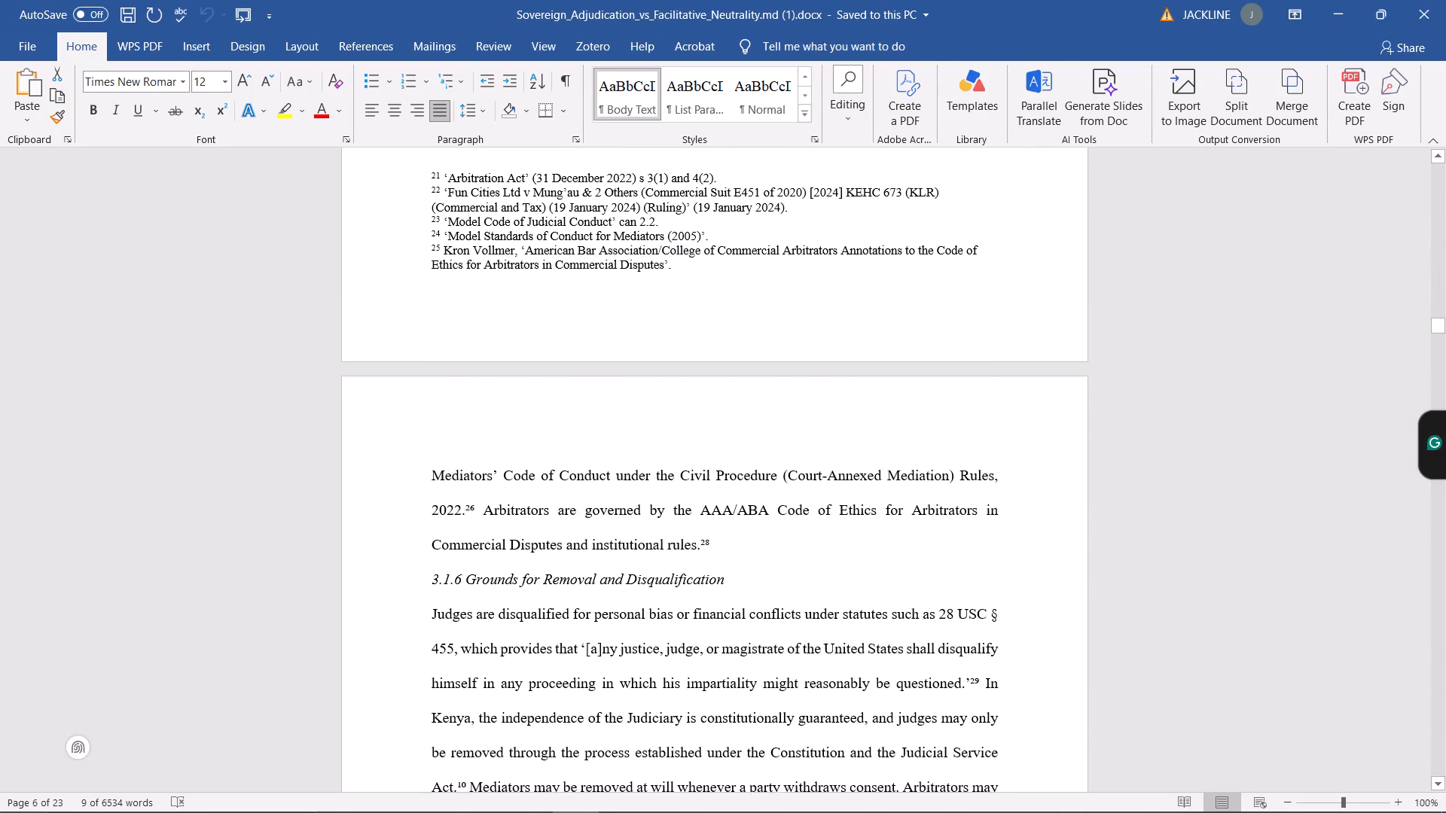
{"action": "scroll", "coordinate": [720, 343], "scroll_direction": "up", "scroll_amount": 10}
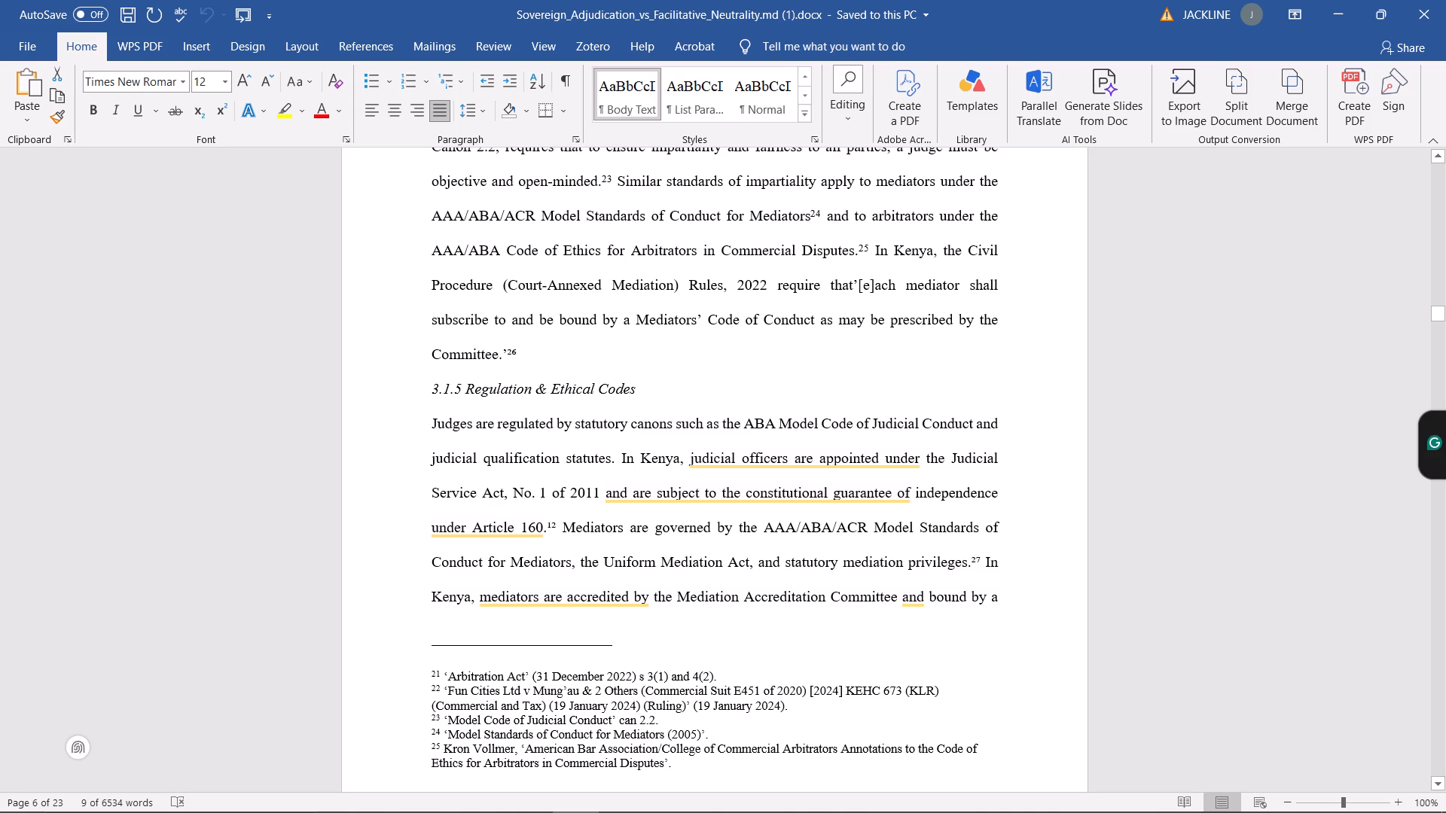
Copy the sentence from "In Kenya, the Civil Procedure (Court-Annexed Mediation) Rules, 2022" through "prescribed by the Committee." before footnote mark 26.
{"action": "left_click_drag", "start_coordinate": [505, 355], "coordinate": [581, 317]}
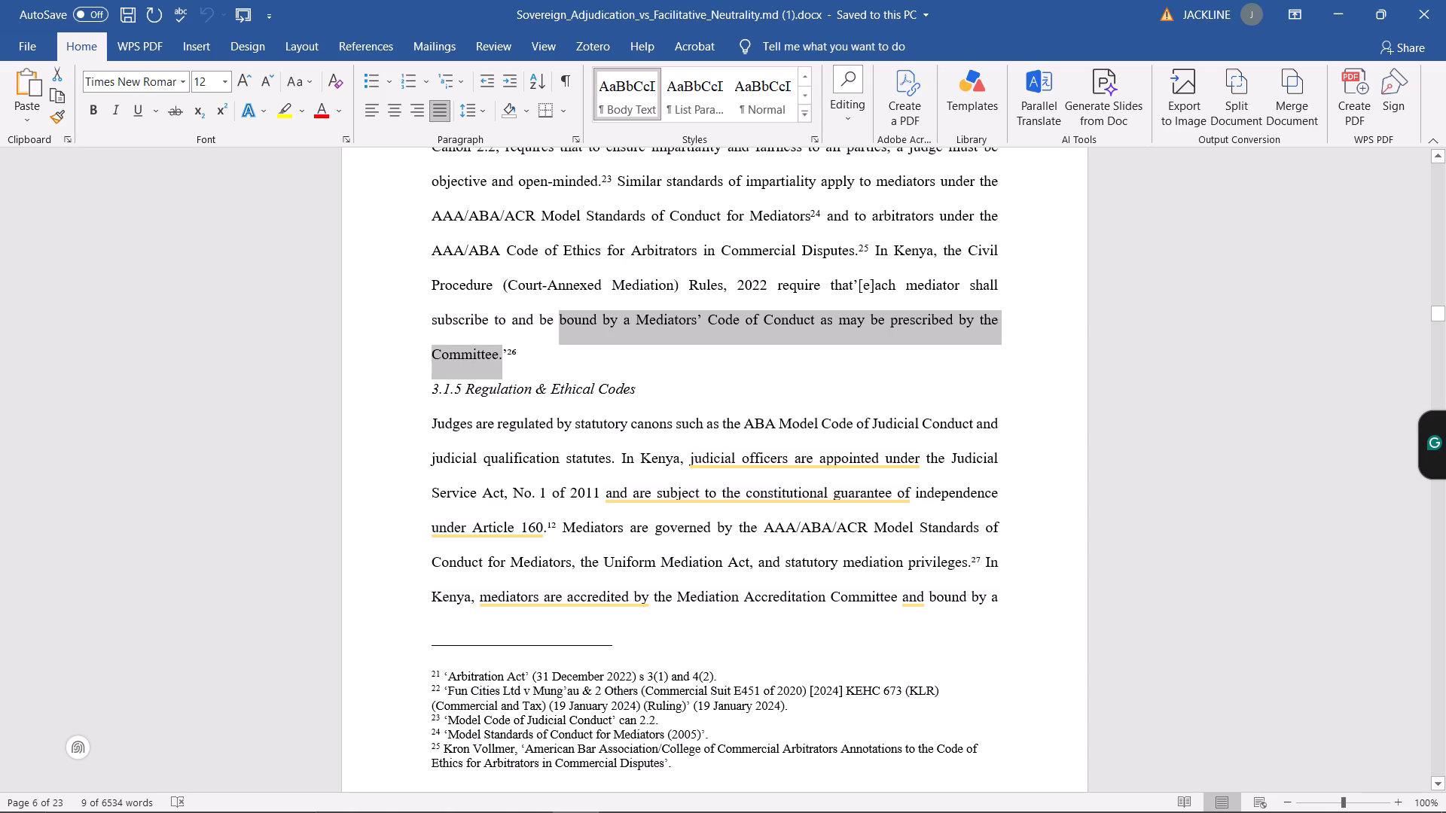
{"action": "left_click_drag", "start_coordinate": [581, 317], "coordinate": [822, 297]}
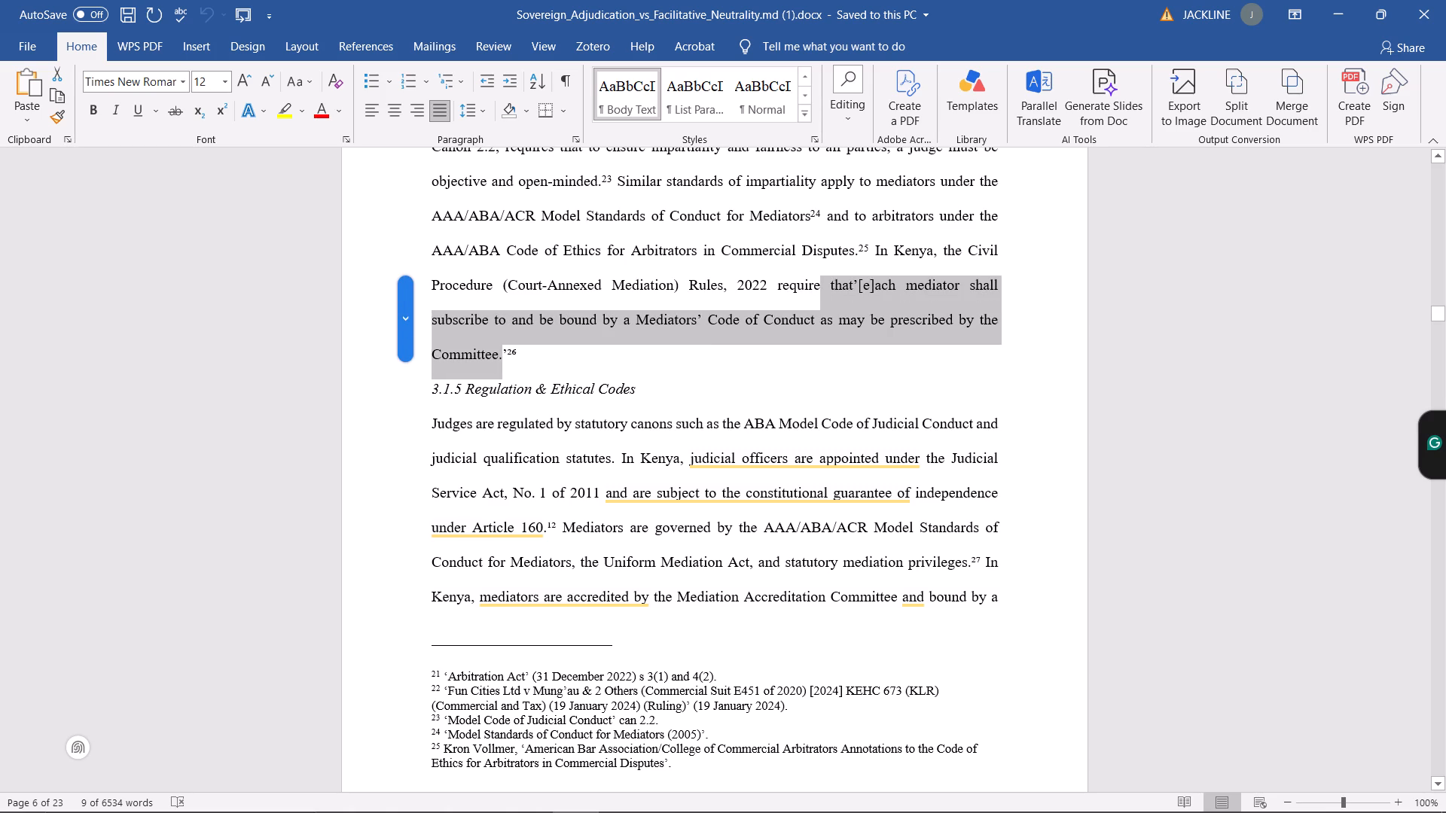
{"action": "left_click_drag", "start_coordinate": [822, 297], "coordinate": [819, 298]}
{"action": "left_click_drag", "start_coordinate": [819, 298], "coordinate": [813, 298]}
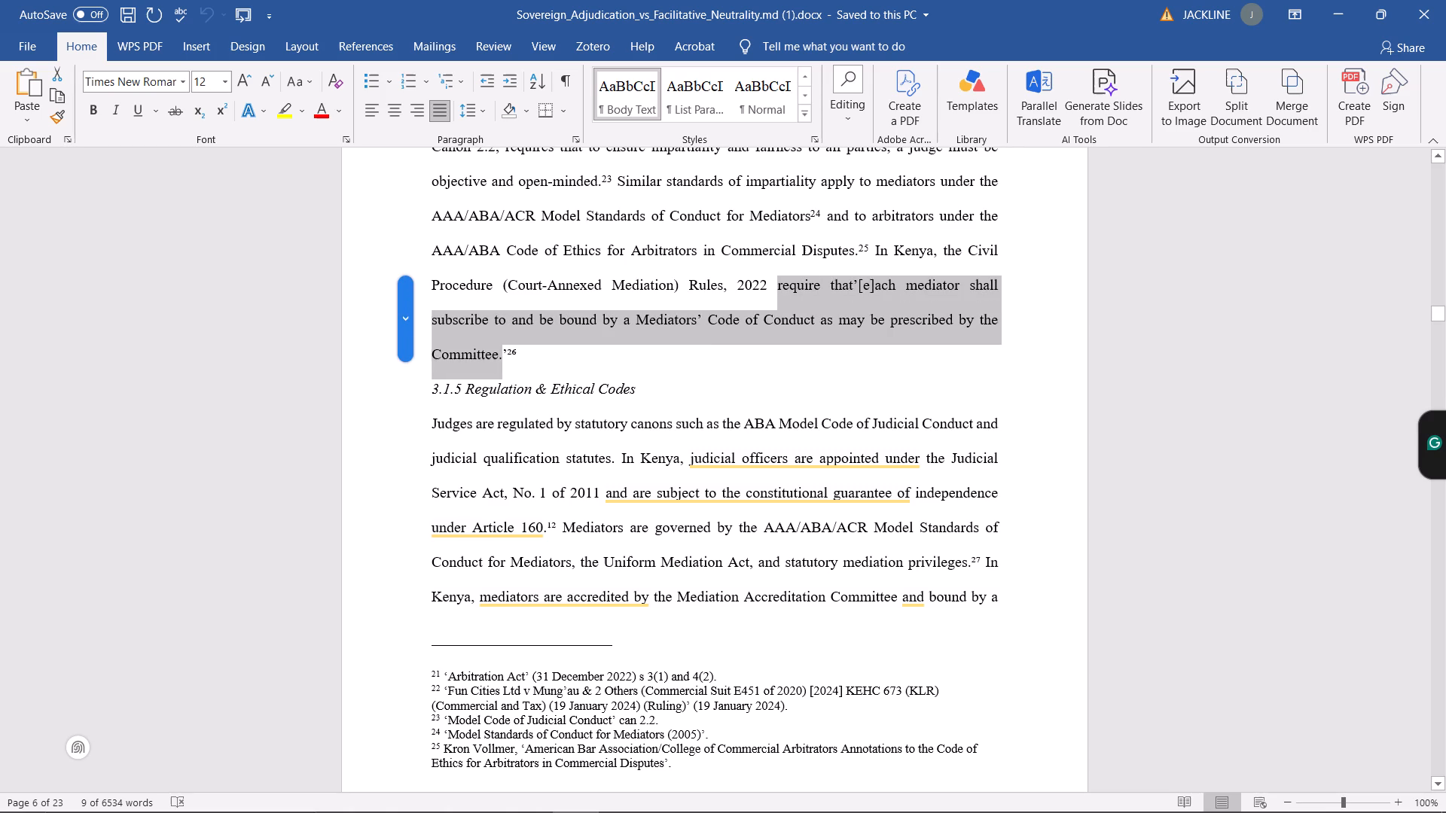
{"action": "left_click_drag", "start_coordinate": [813, 298], "coordinate": [876, 264]}
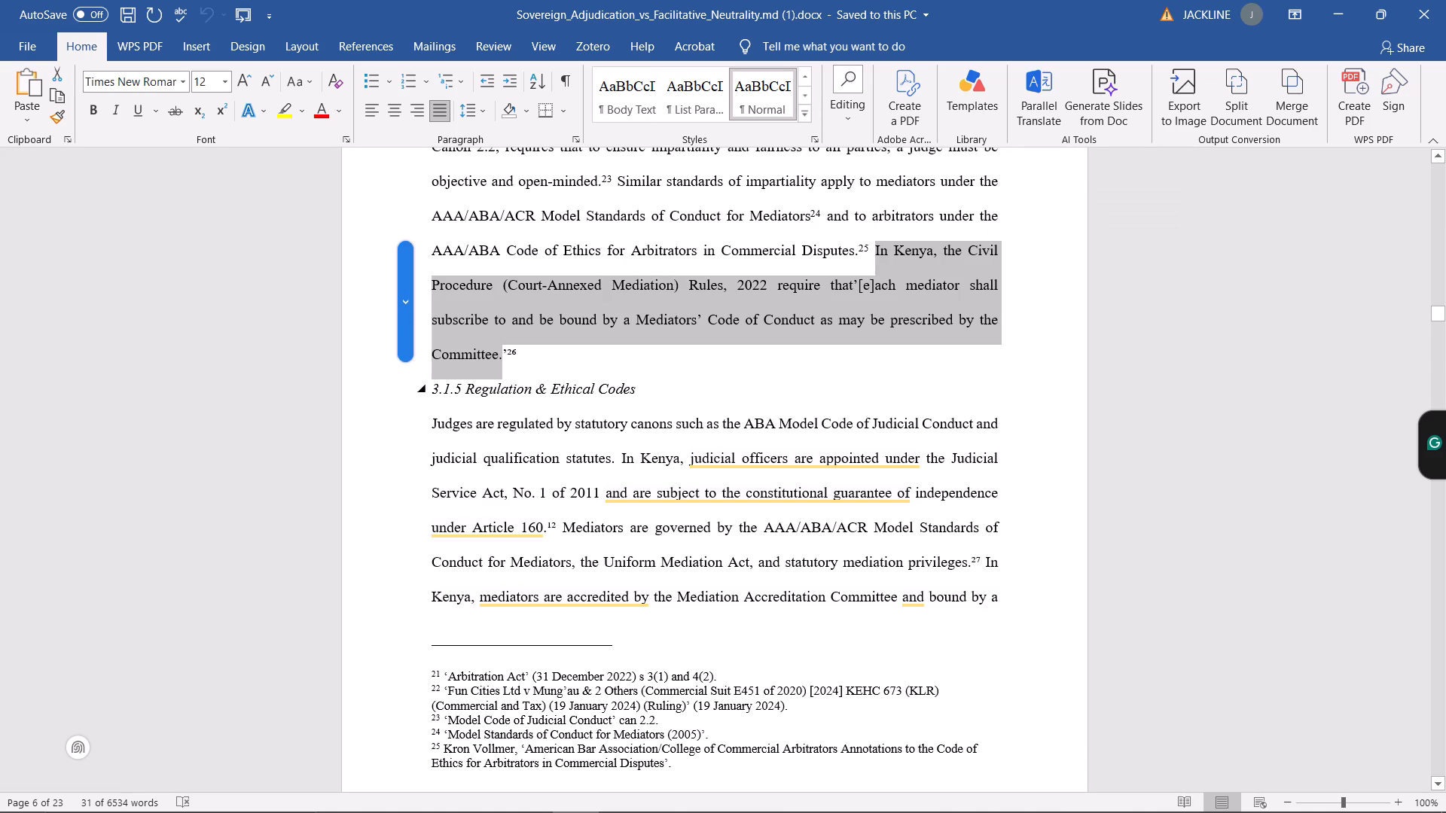
{"action": "key", "text": "ctrl+c"}
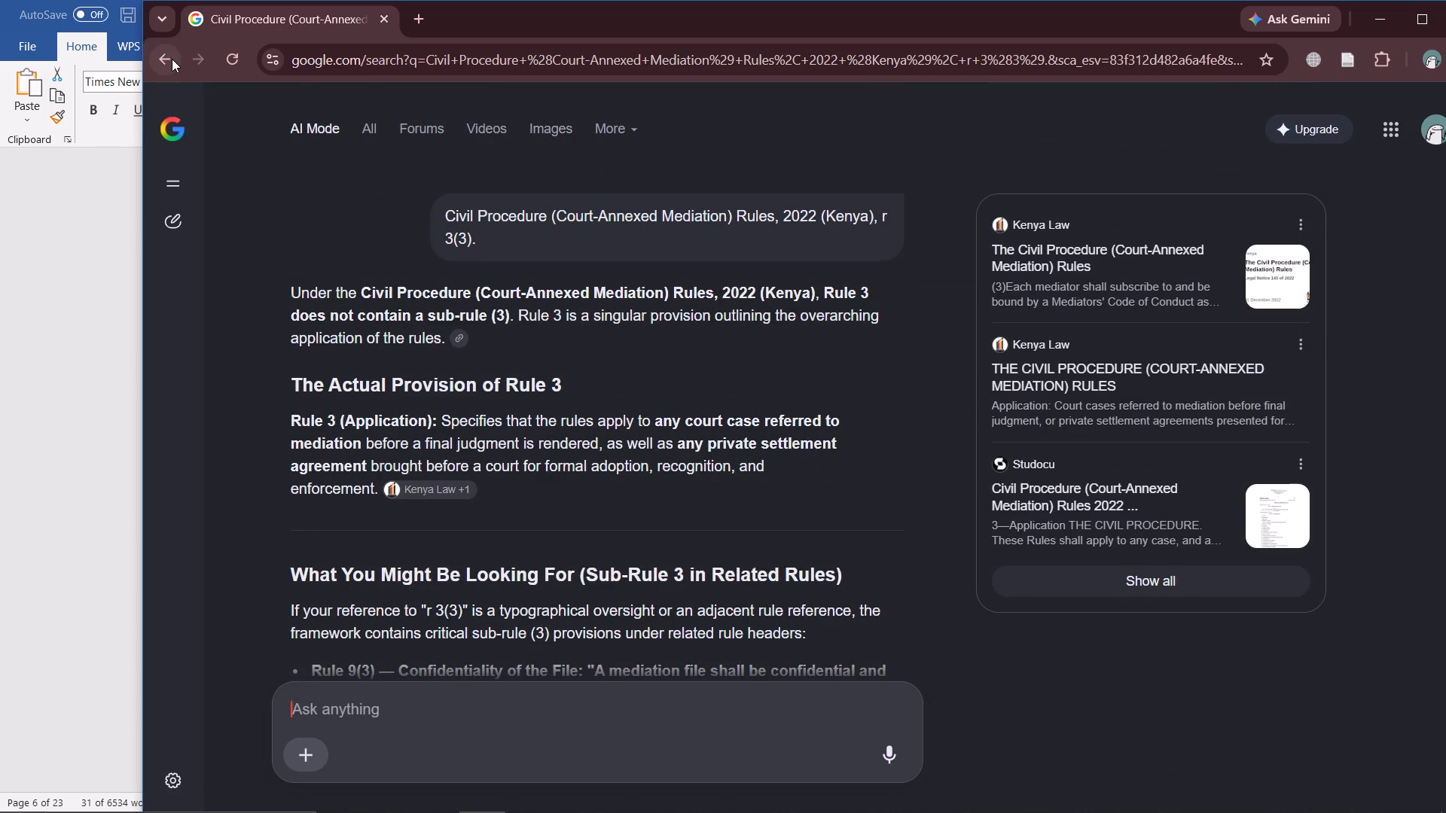
{"action": "left_click", "coordinate": [171, 63]}
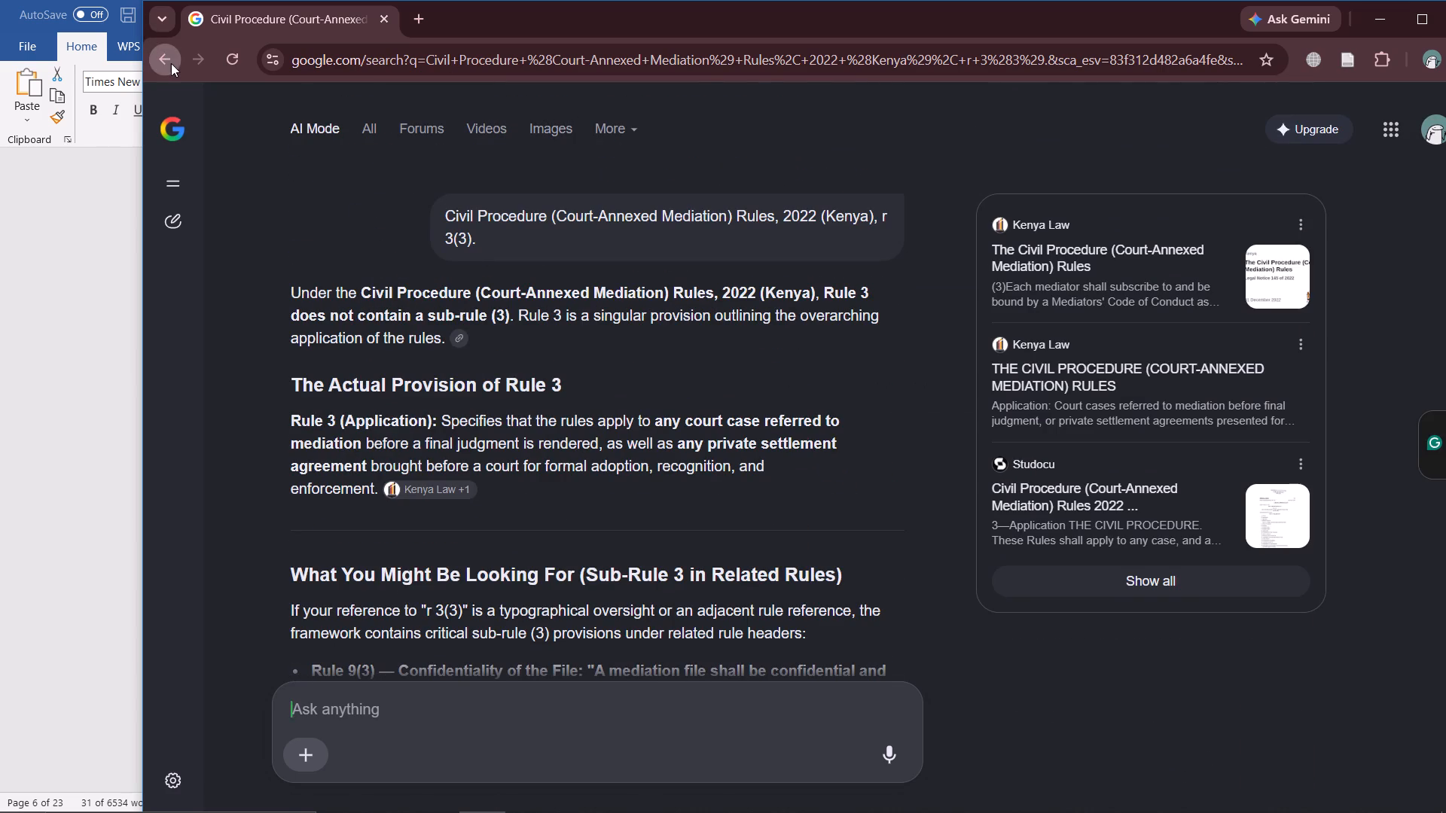
{"action": "left_click", "coordinate": [524, 300]}
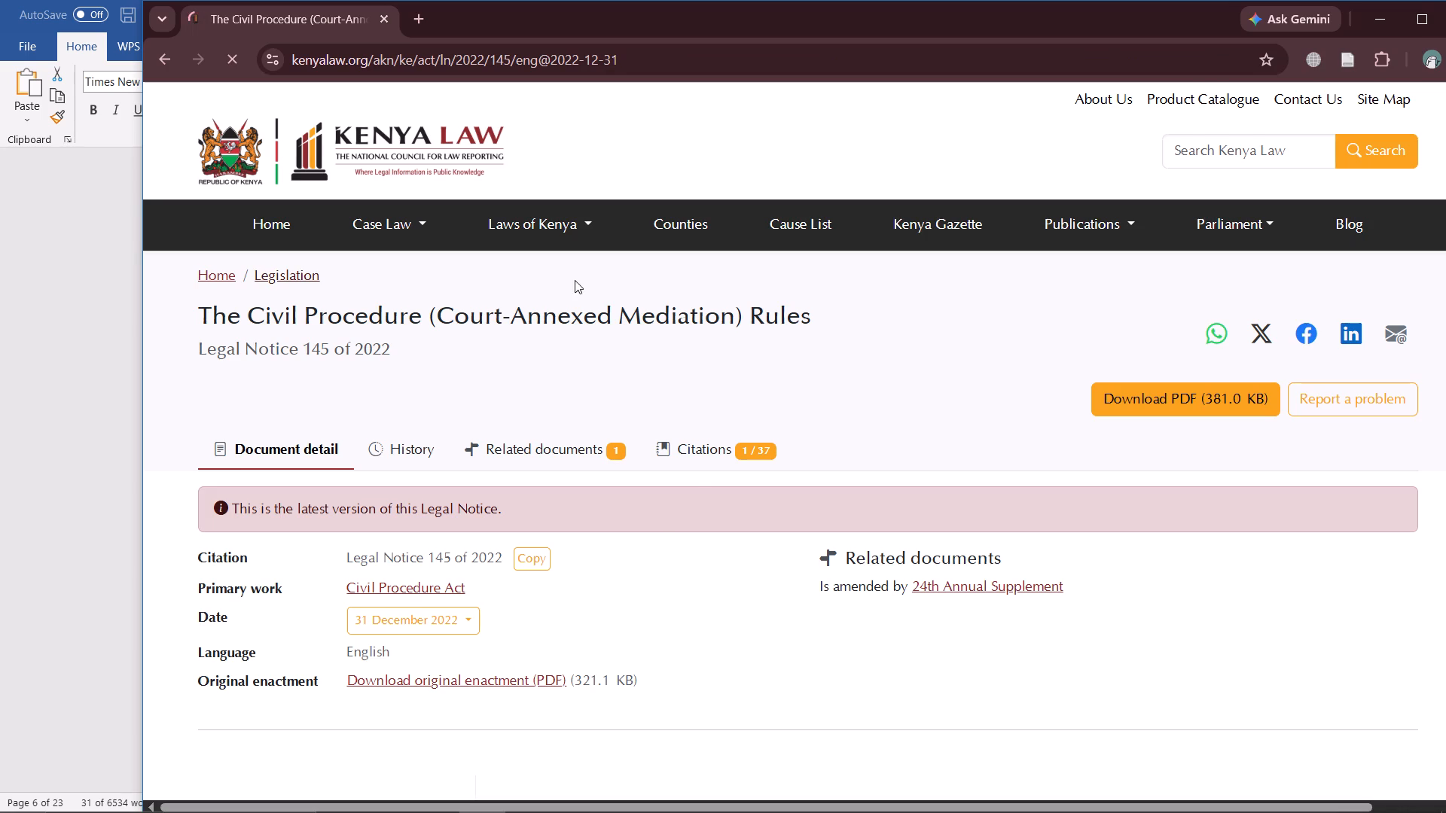
{"action": "scroll", "coordinate": [652, 526], "scroll_direction": "down", "scroll_amount": 17}
{"action": "scroll", "coordinate": [645, 482], "scroll_direction": "down", "scroll_amount": 7}
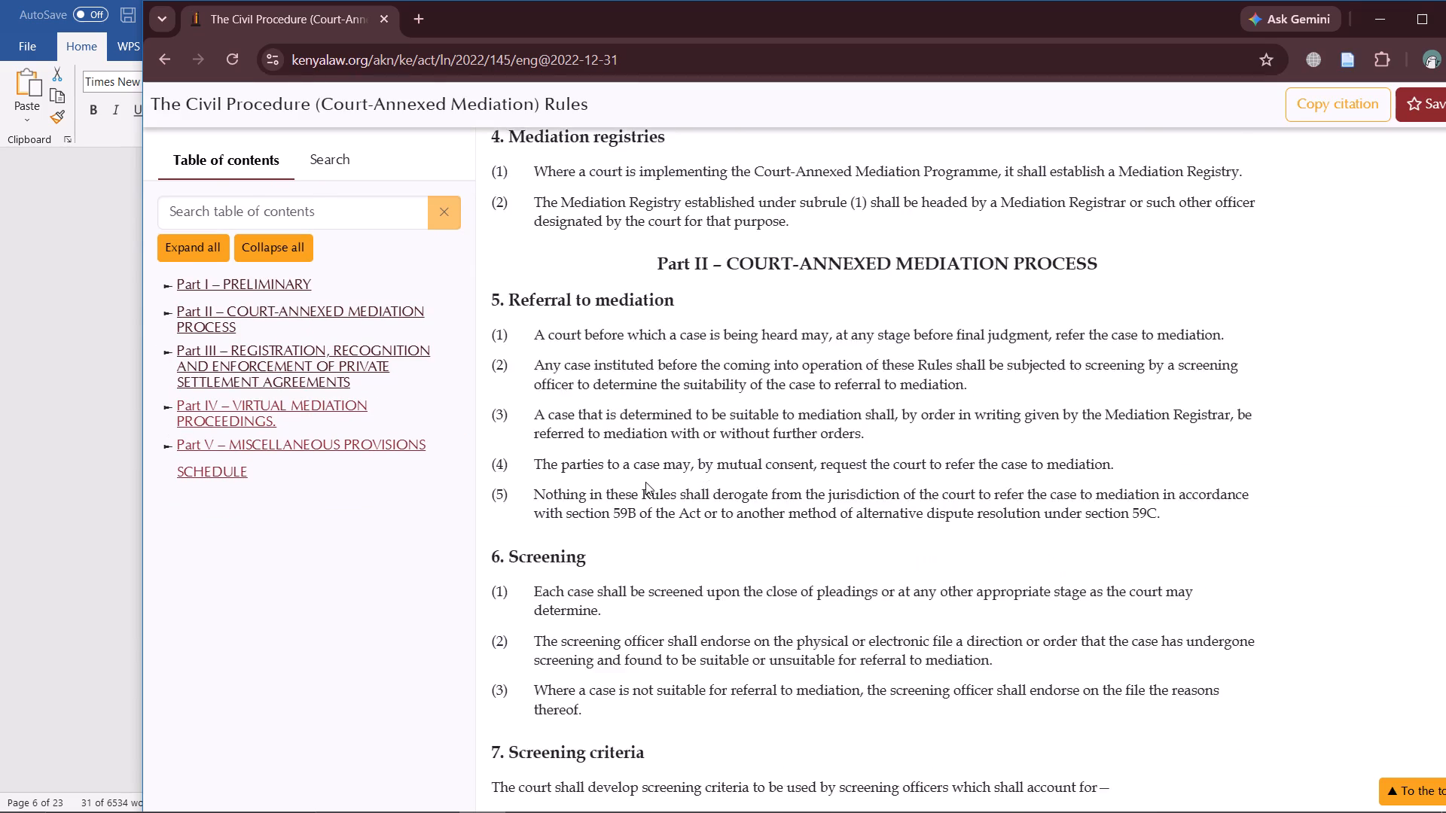
{"action": "scroll", "coordinate": [645, 482], "scroll_direction": "down", "scroll_amount": 17}
{"action": "scroll", "coordinate": [648, 478], "scroll_direction": "down", "scroll_amount": 4}
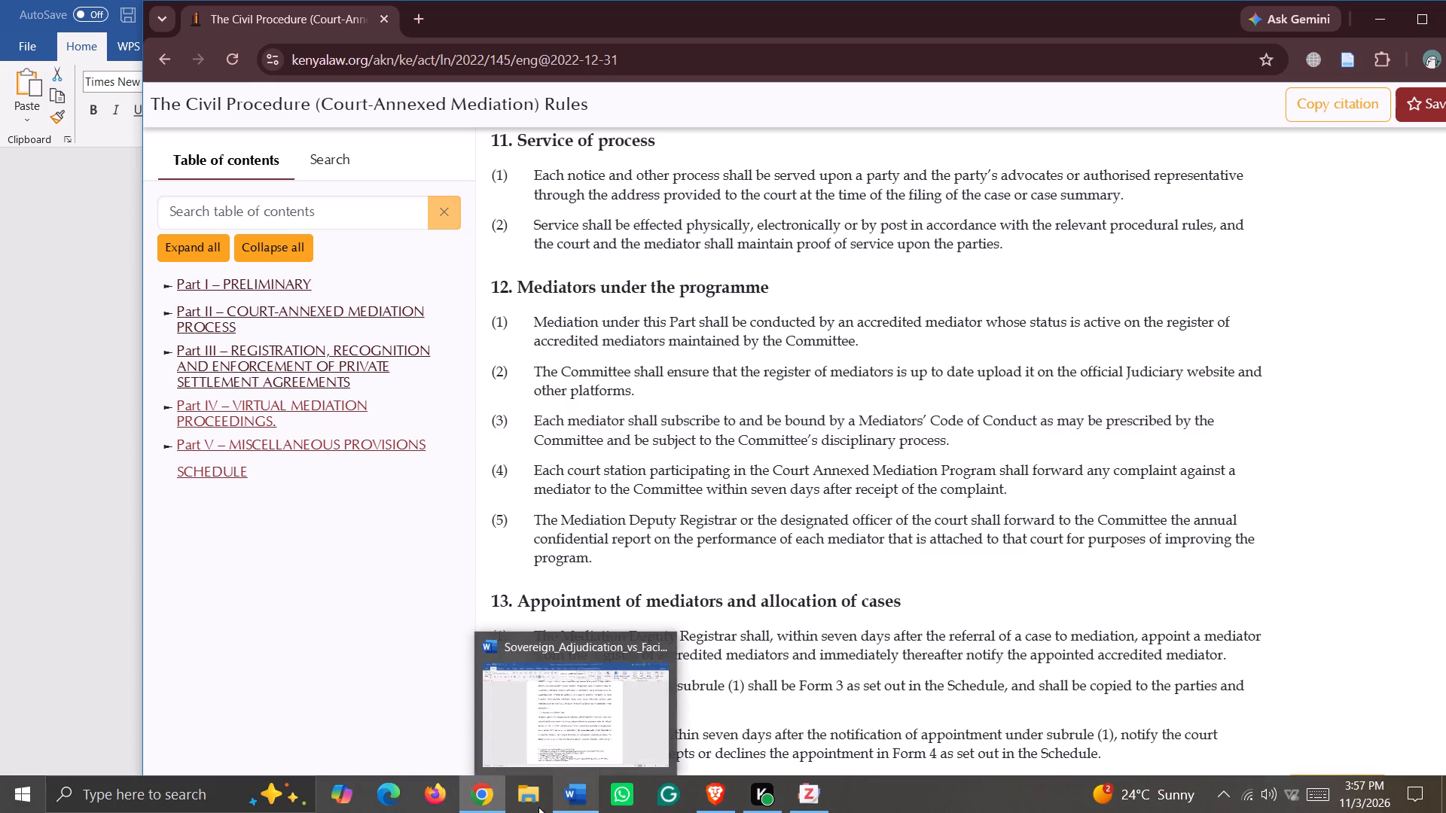
In Word, make the quotation before footnote mark 26 start with ‘Each, without square brackets and with a space after "that".
{"action": "left_click", "coordinate": [577, 796]}
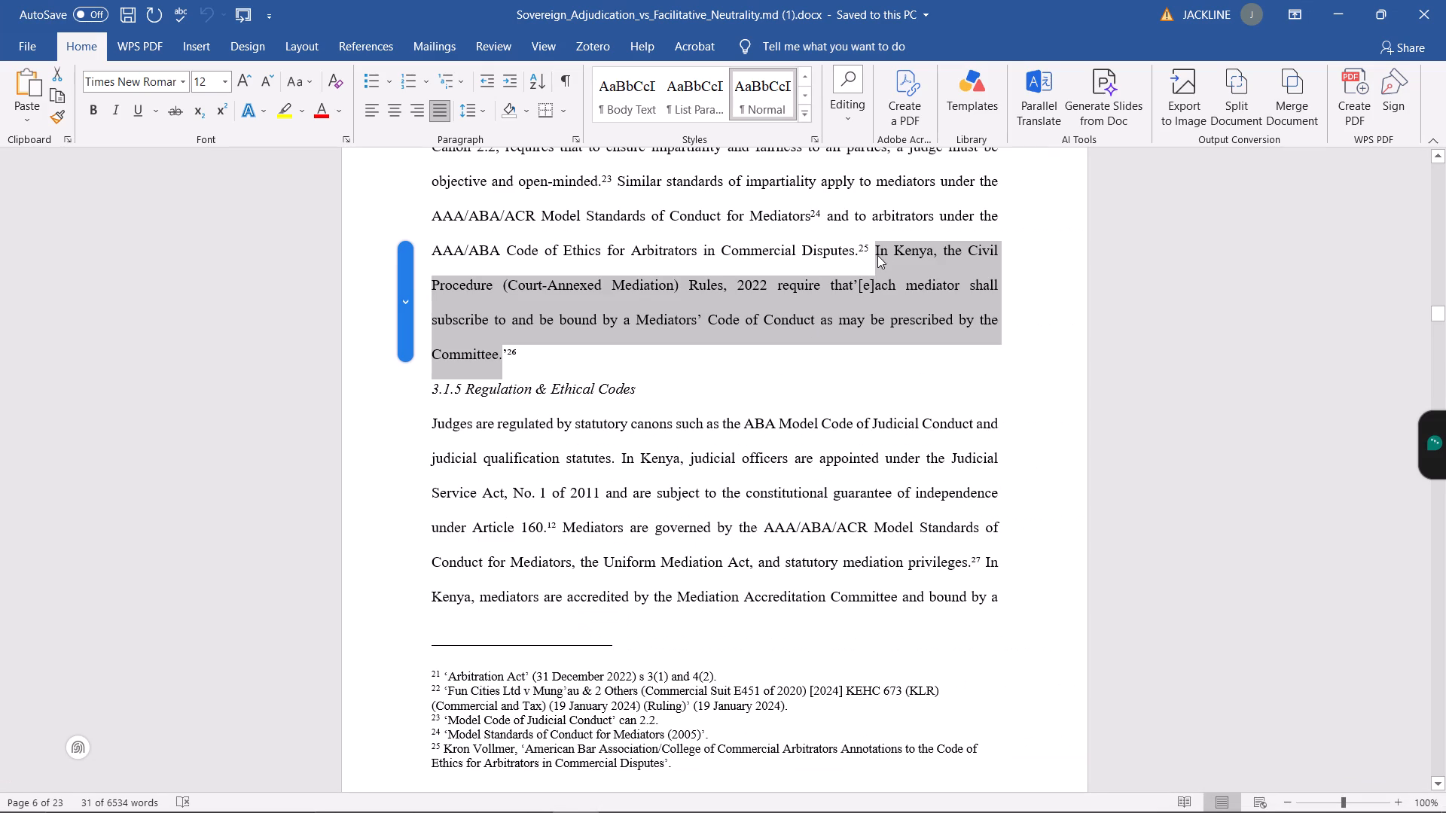
{"action": "left_click", "coordinate": [857, 286]}
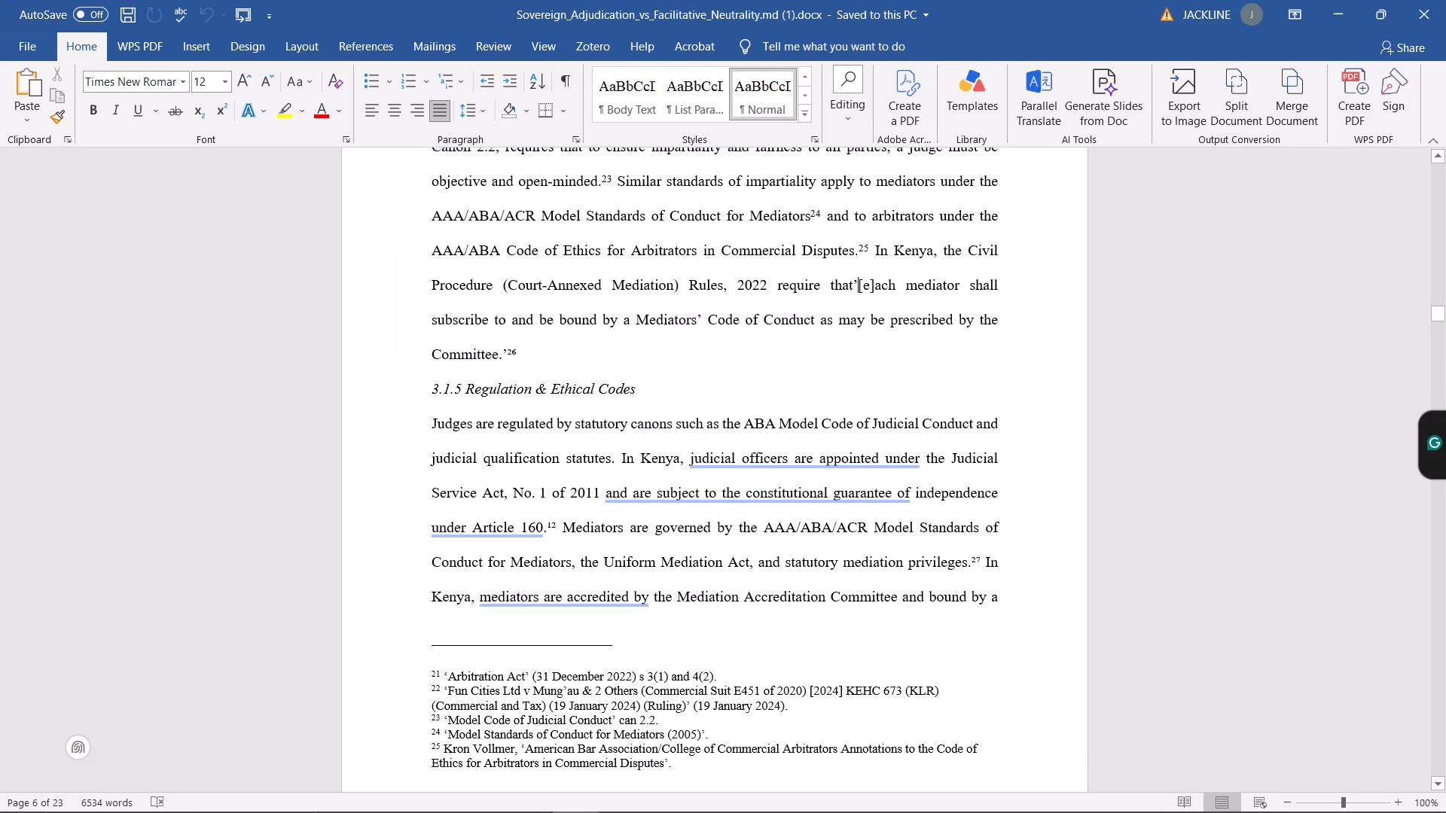
{"action": "key", "text": "BackSpace"}
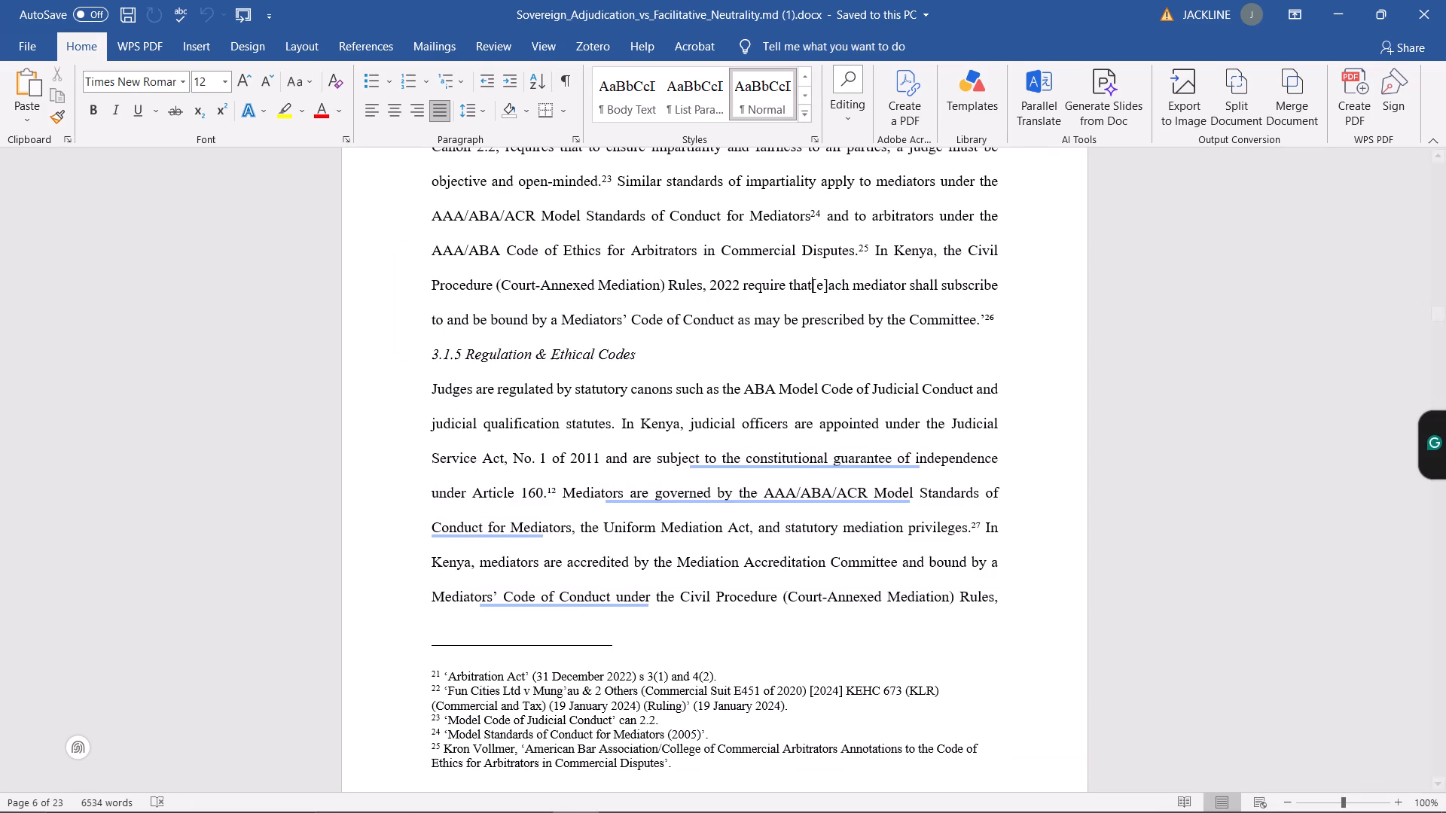
{"action": "key", "text": "Right"}
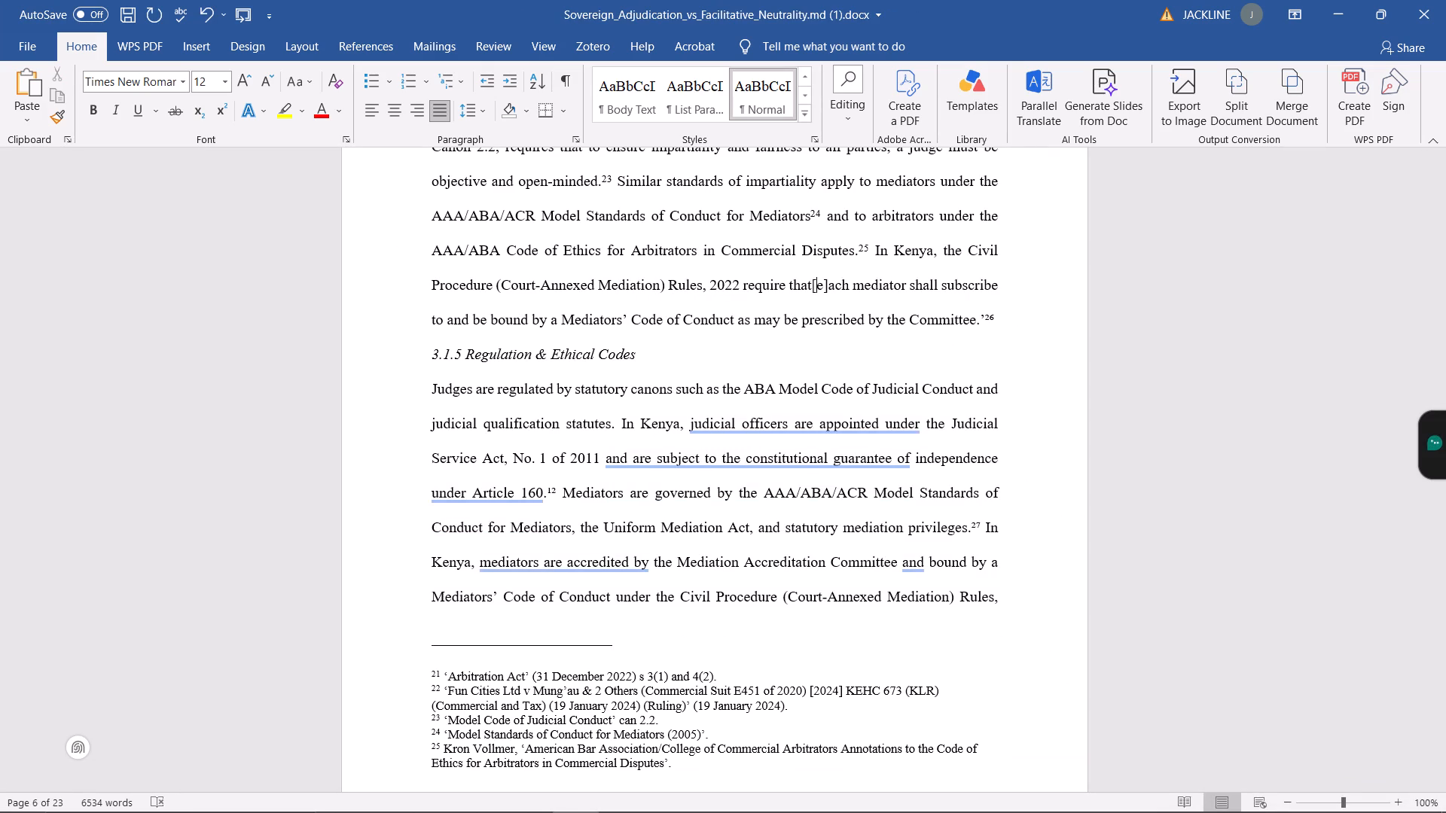
{"action": "key", "text": "BackSpace"}
{"action": "key", "text": "space"}
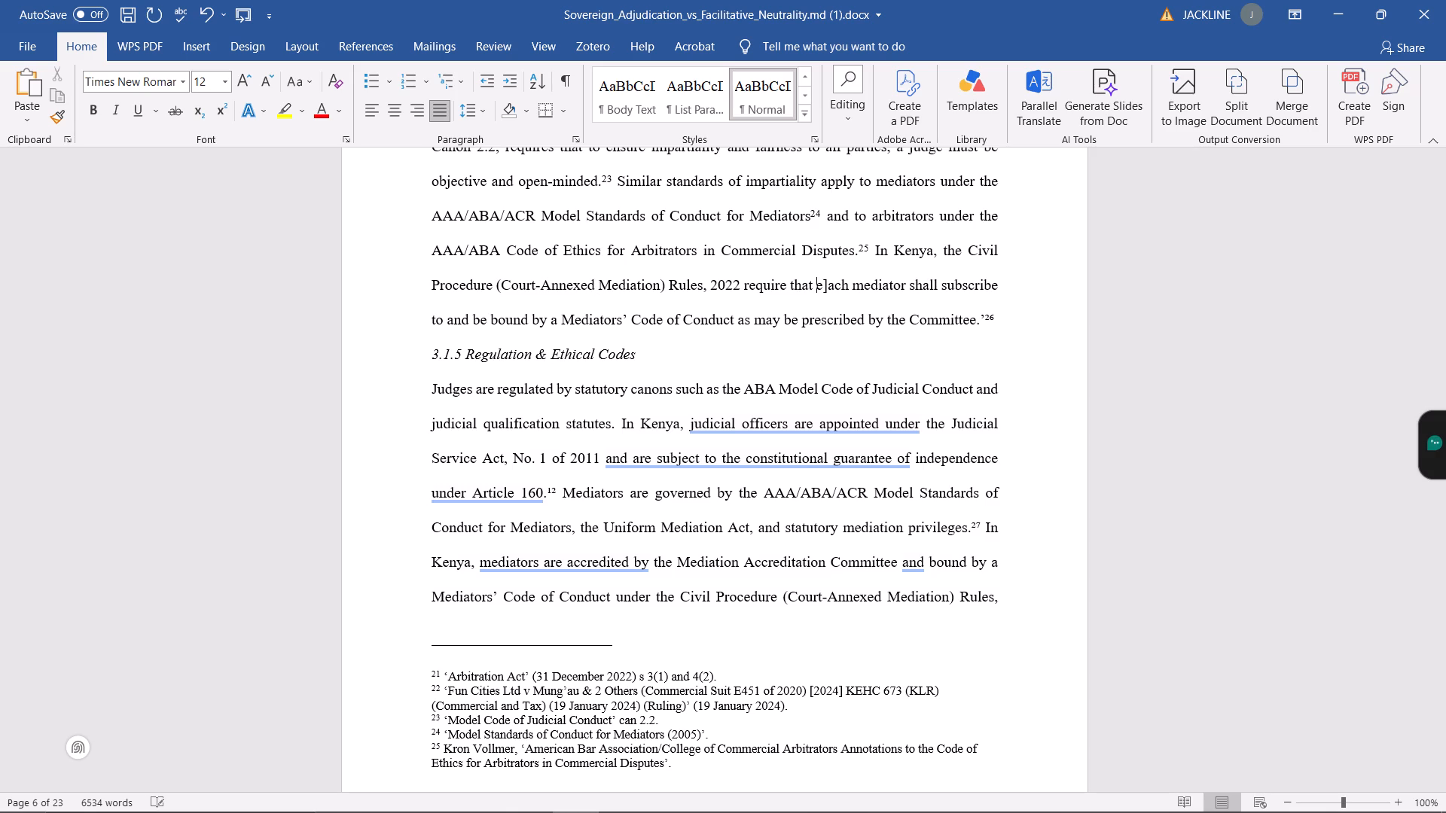
{"action": "key", "text": "Right"}
{"action": "key", "text": "Right"}
{"action": "key", "text": "Right"}
{"action": "key", "text": "Left"}
{"action": "key", "text": "BackSpace"}
{"action": "key", "text": "Left"}
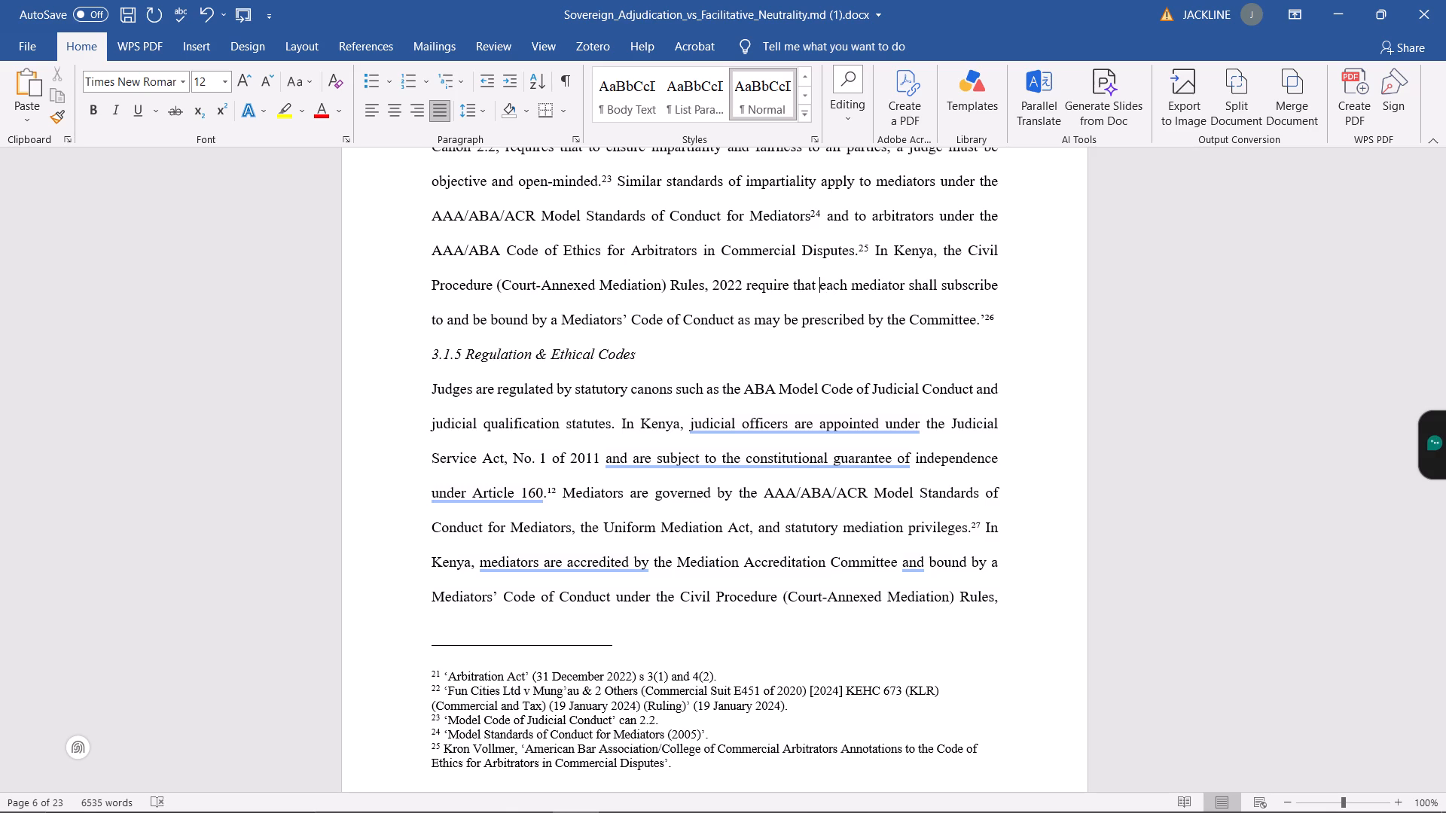
{"action": "key", "text": "Right"}
{"action": "key", "text": "BackSpace"}
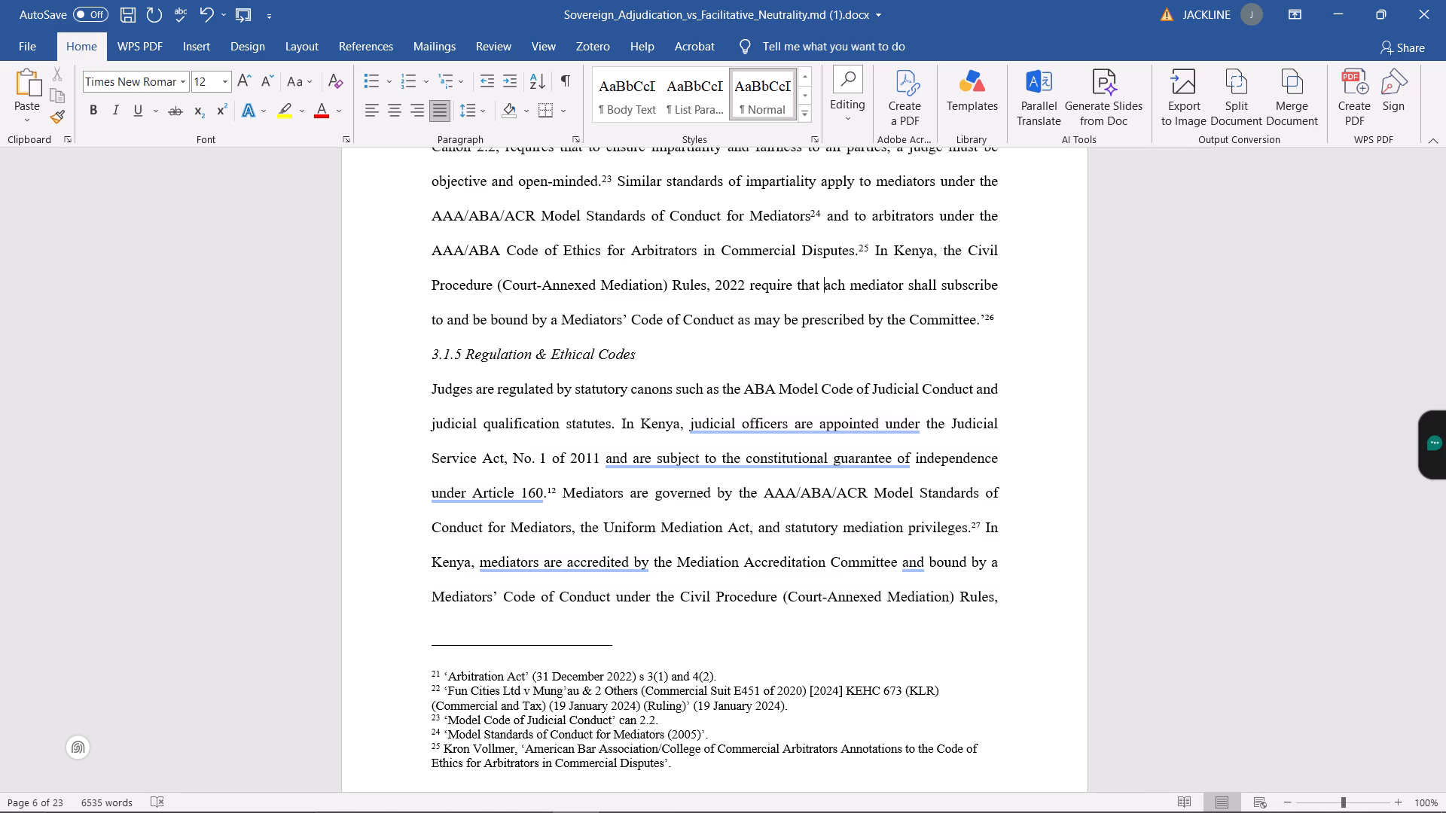
{"action": "key", "text": "shift+e"}
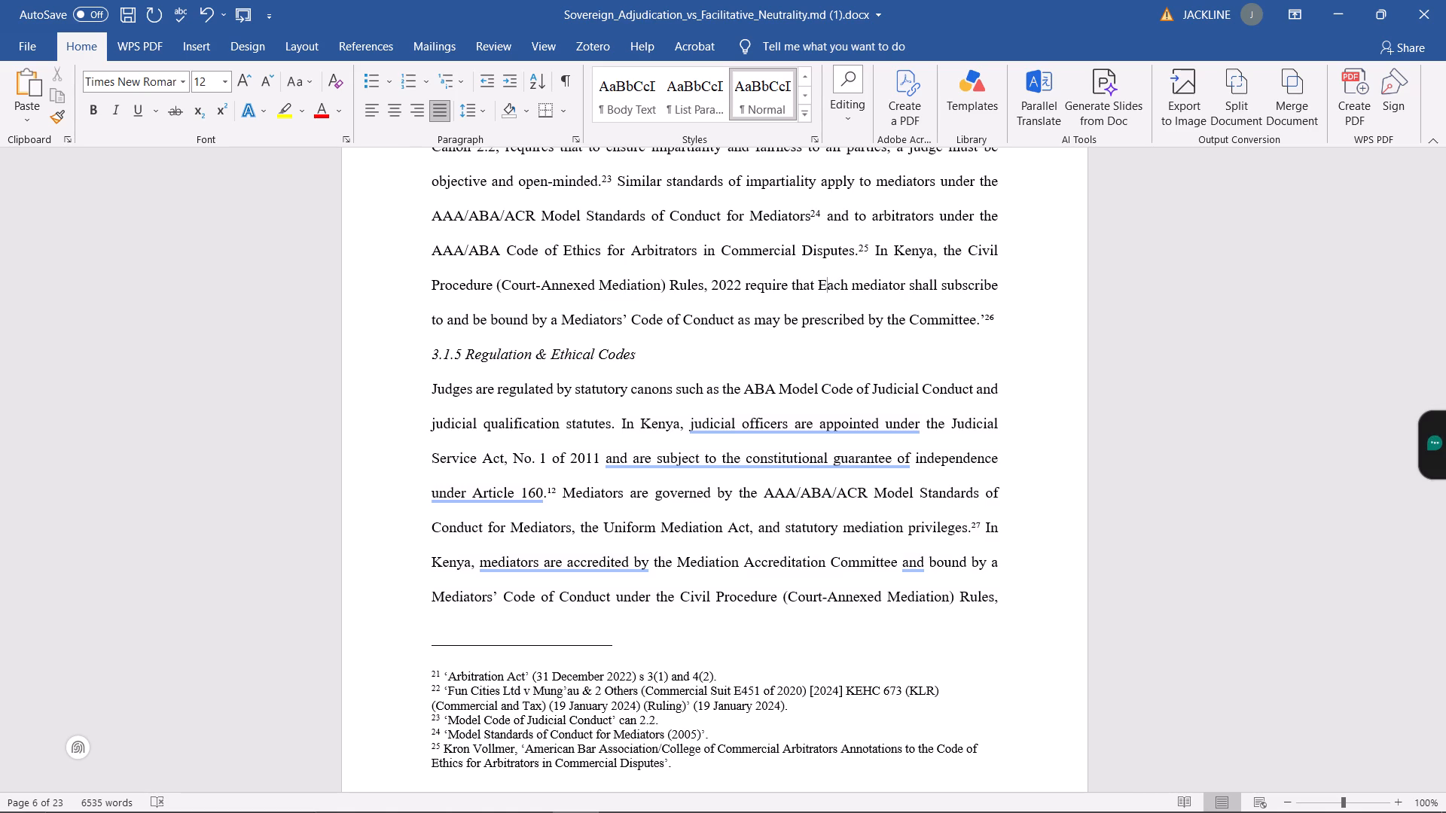
{"action": "key", "text": "Left"}
{"action": "key", "text": "apostrophe"}
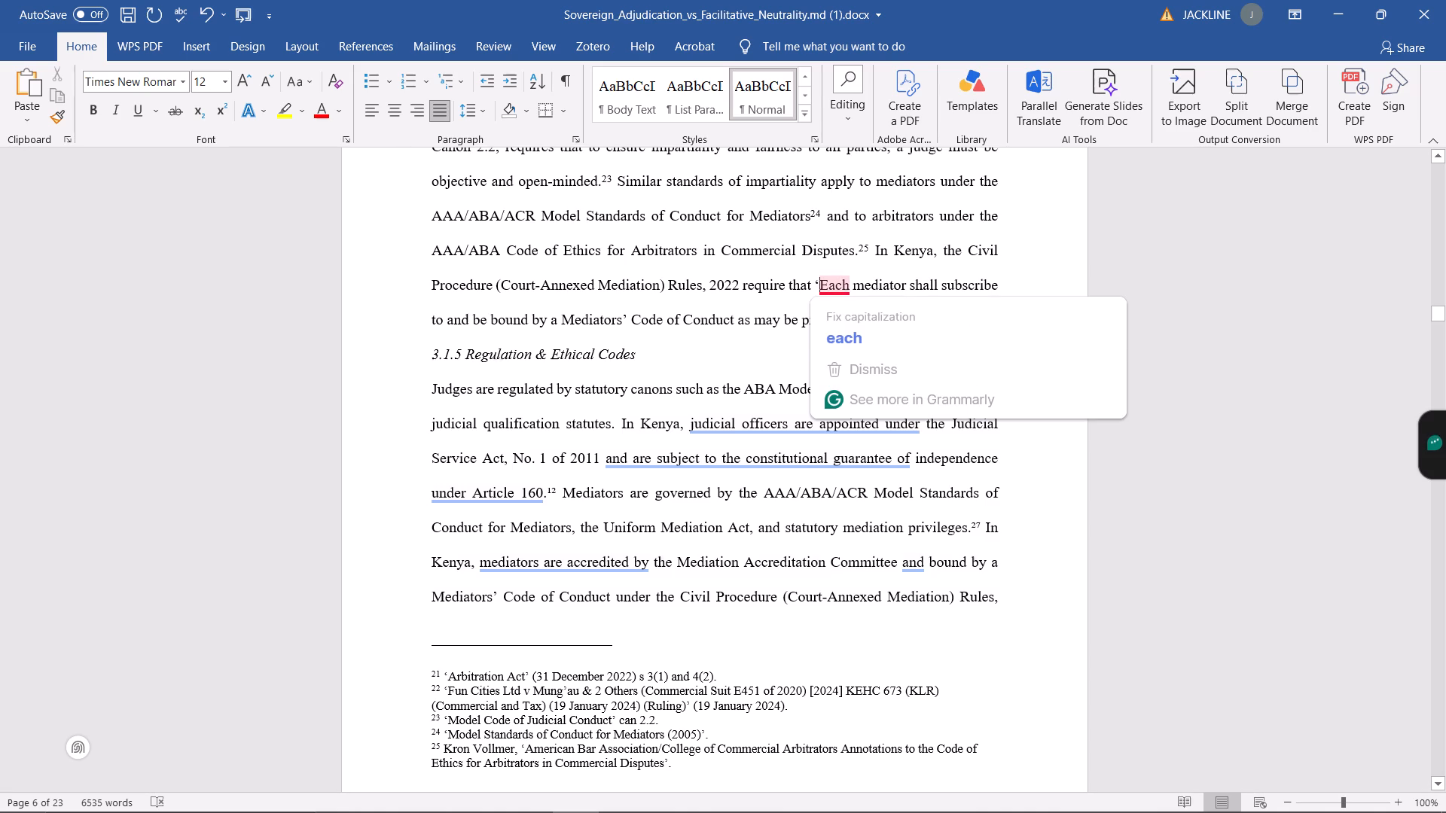
{"action": "left_click", "coordinate": [875, 334]}
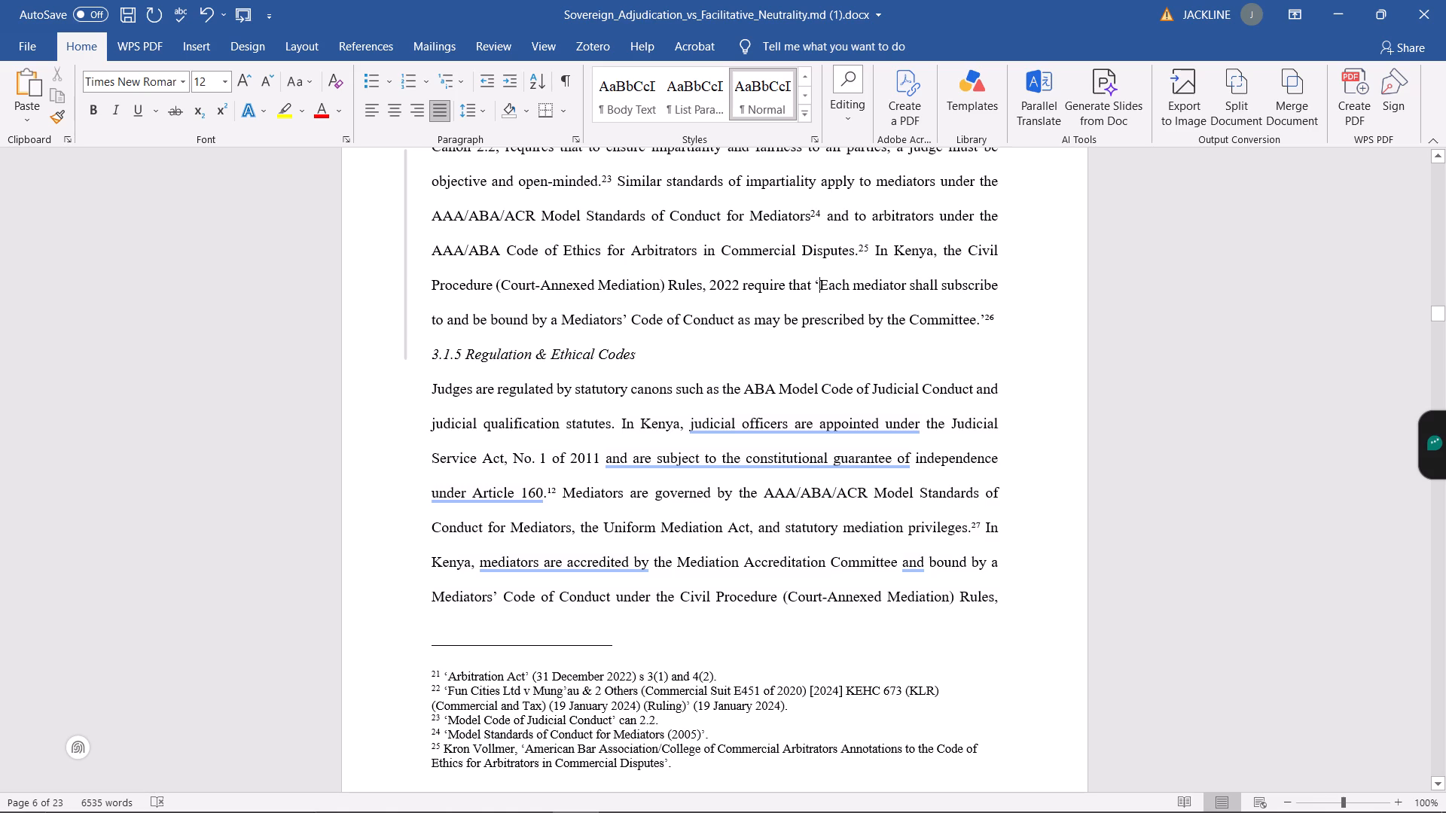
Italicise the quotation from ‘Each mediator shall subscribe through "prescribed by the Committee.’" in the sentence above section 3.1.5.
{"action": "left_click", "coordinate": [839, 317]}
{"action": "left_click", "coordinate": [817, 288]}
{"action": "left_click", "coordinate": [812, 286]}
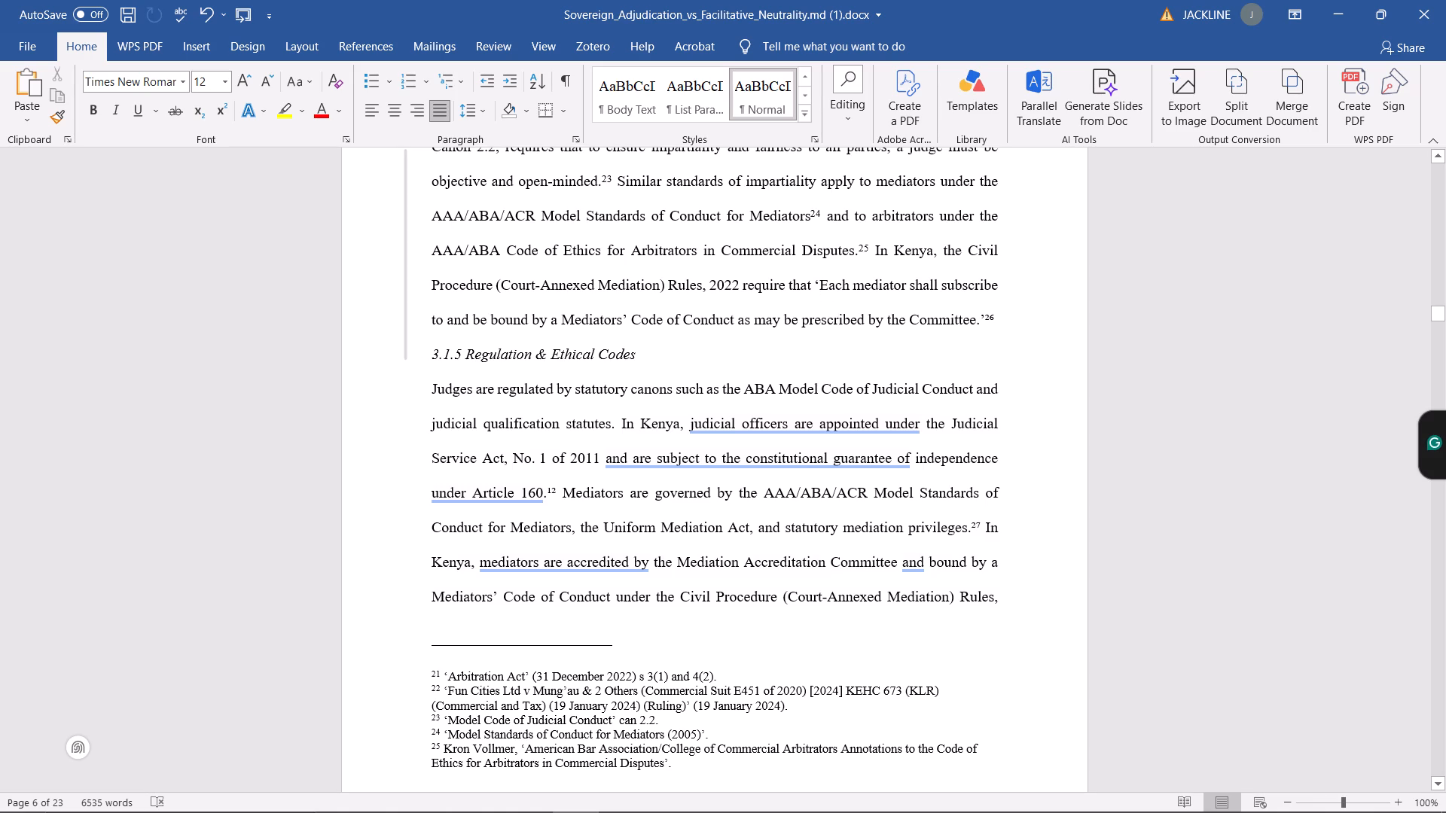
{"action": "left_click", "coordinate": [816, 285]}
{"action": "left_click_drag", "start_coordinate": [814, 285], "coordinate": [853, 293]}
{"action": "left_click_drag", "start_coordinate": [853, 293], "coordinate": [987, 321]}
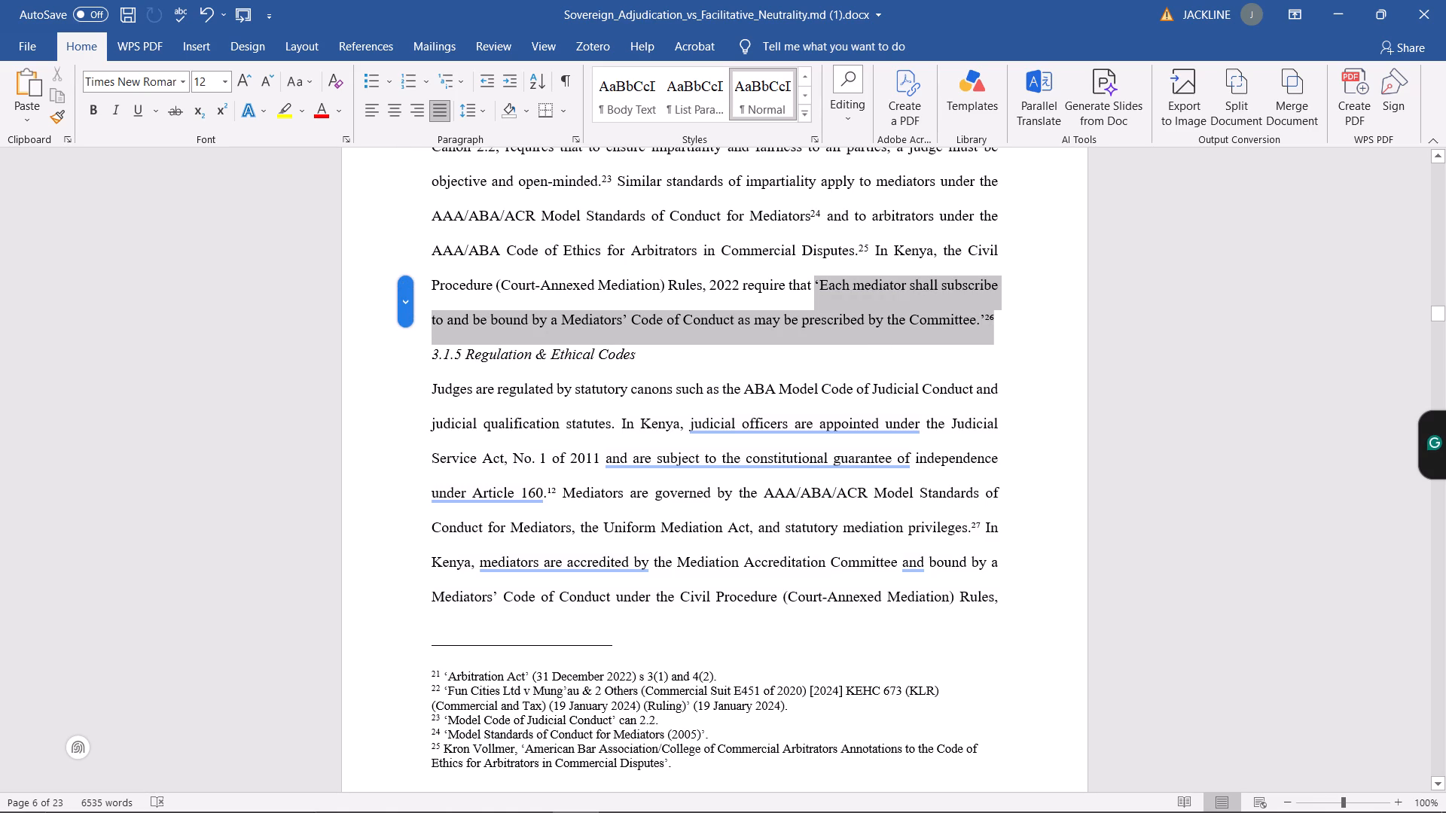
{"action": "left_click_drag", "start_coordinate": [987, 321], "coordinate": [984, 319]}
{"action": "right_click", "coordinate": [931, 300]}
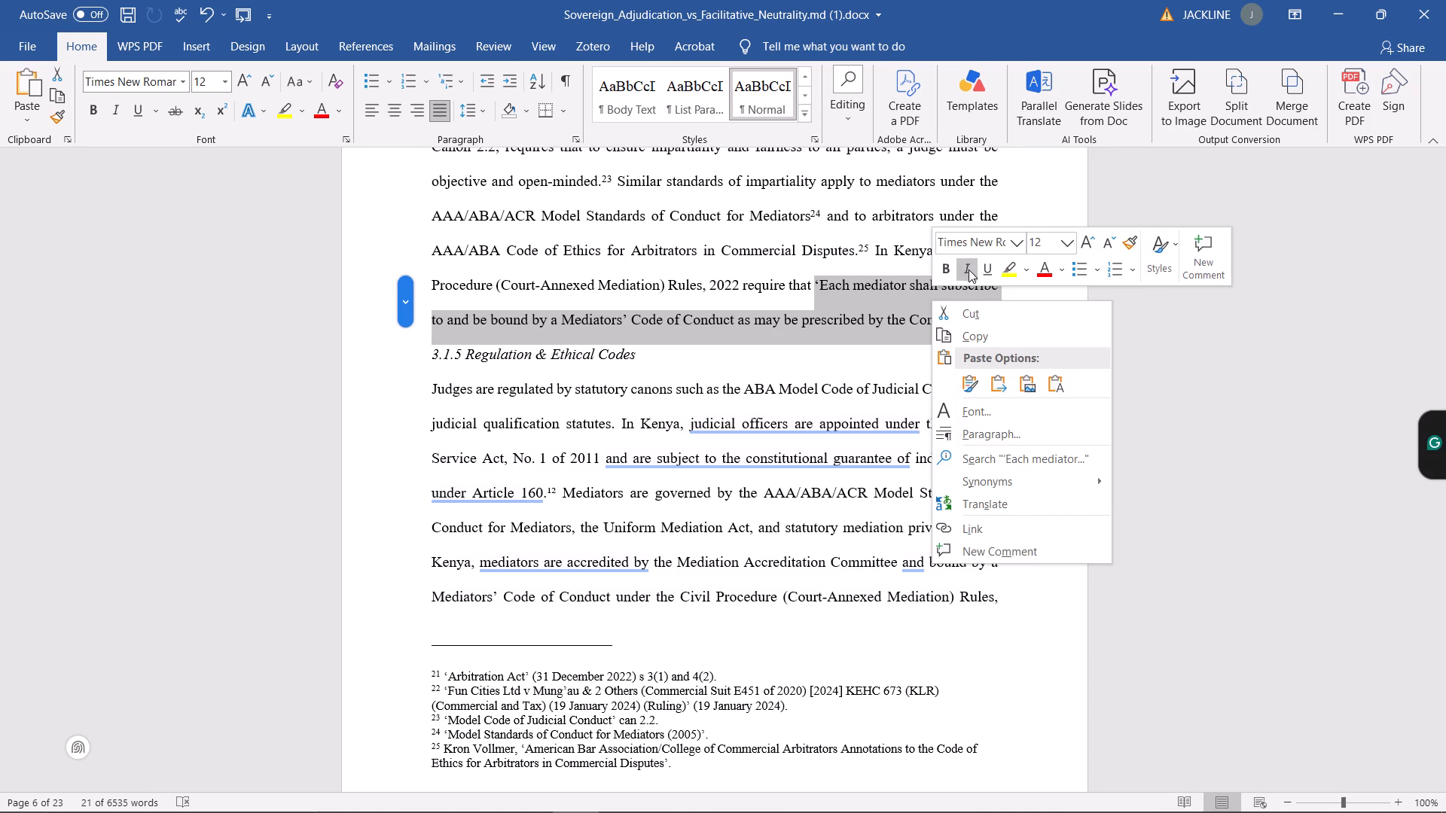
{"action": "left_click", "coordinate": [966, 267]}
{"action": "left_click", "coordinate": [834, 311]}
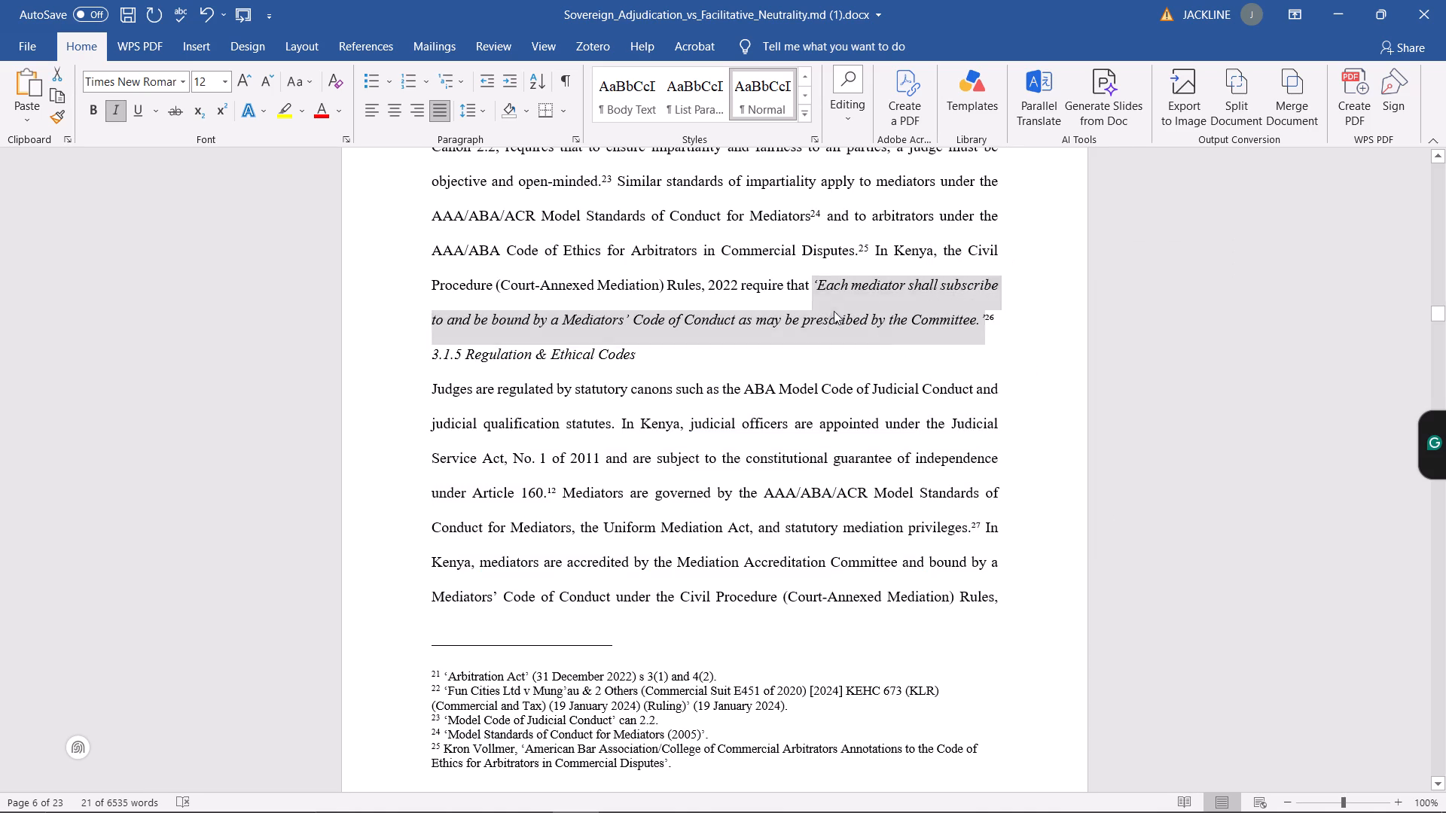
Delete footnote mark 26 at the end of the italicised quotation.
{"action": "left_click", "coordinate": [999, 321]}
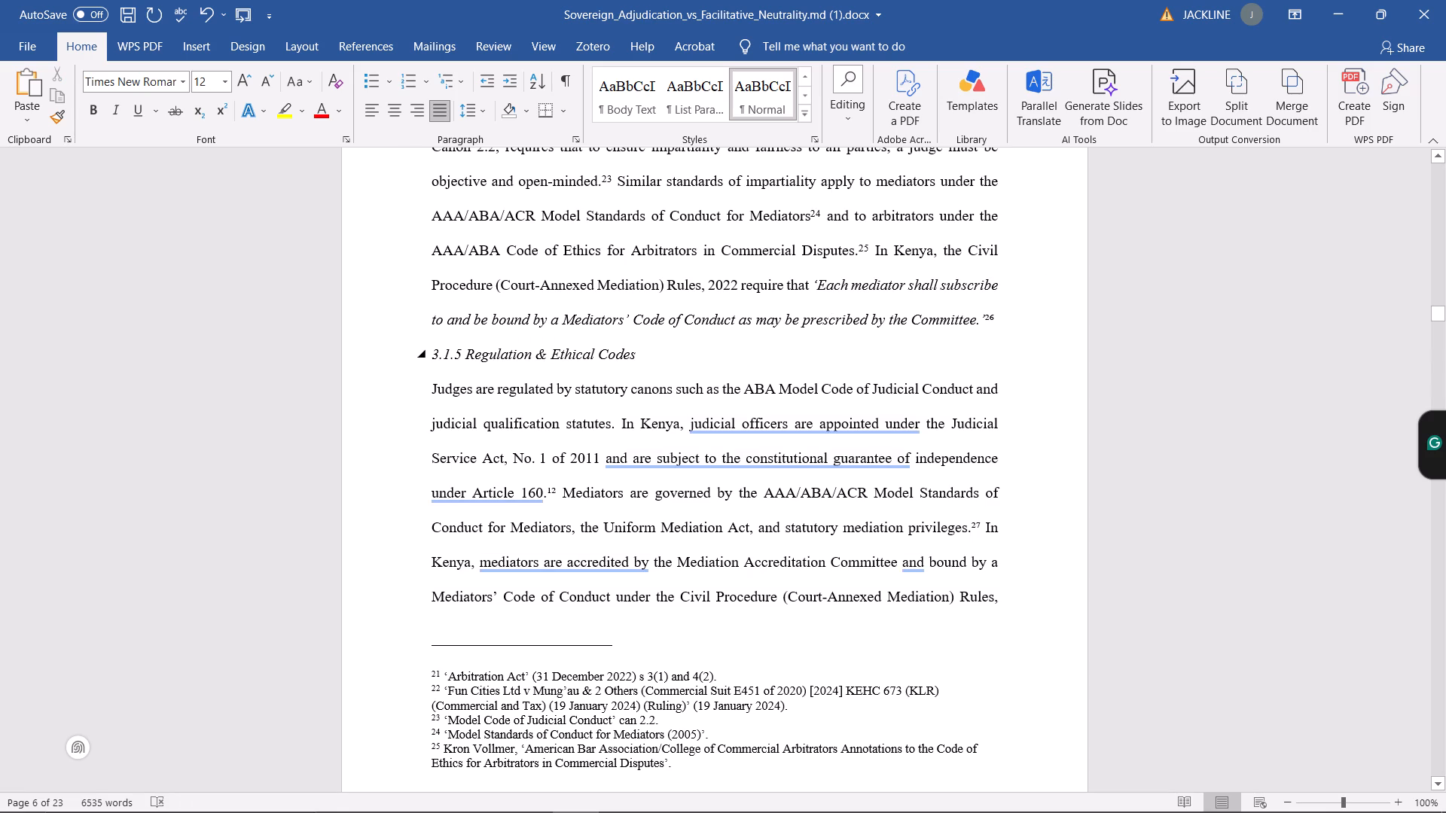
{"action": "key", "text": "BackSpace"}
{"action": "key", "text": "BackSpace"}
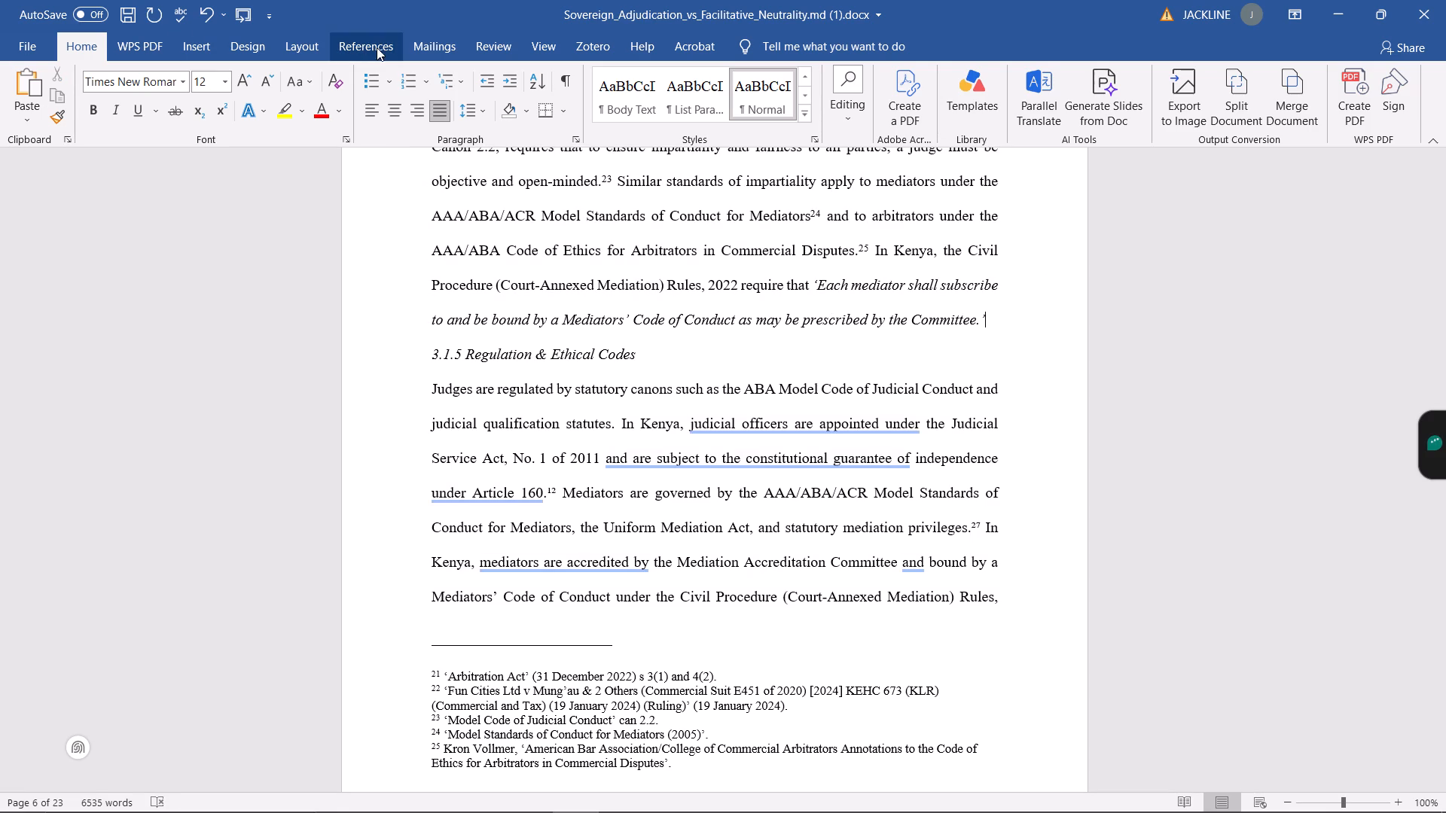
In Chrome, reopen Kenya Law's Court-Annexed Mediation Rules from the Google results and check which subrule of rule 12 covers the Mediators' Code of Conduct.
{"action": "left_click", "coordinate": [477, 809]}
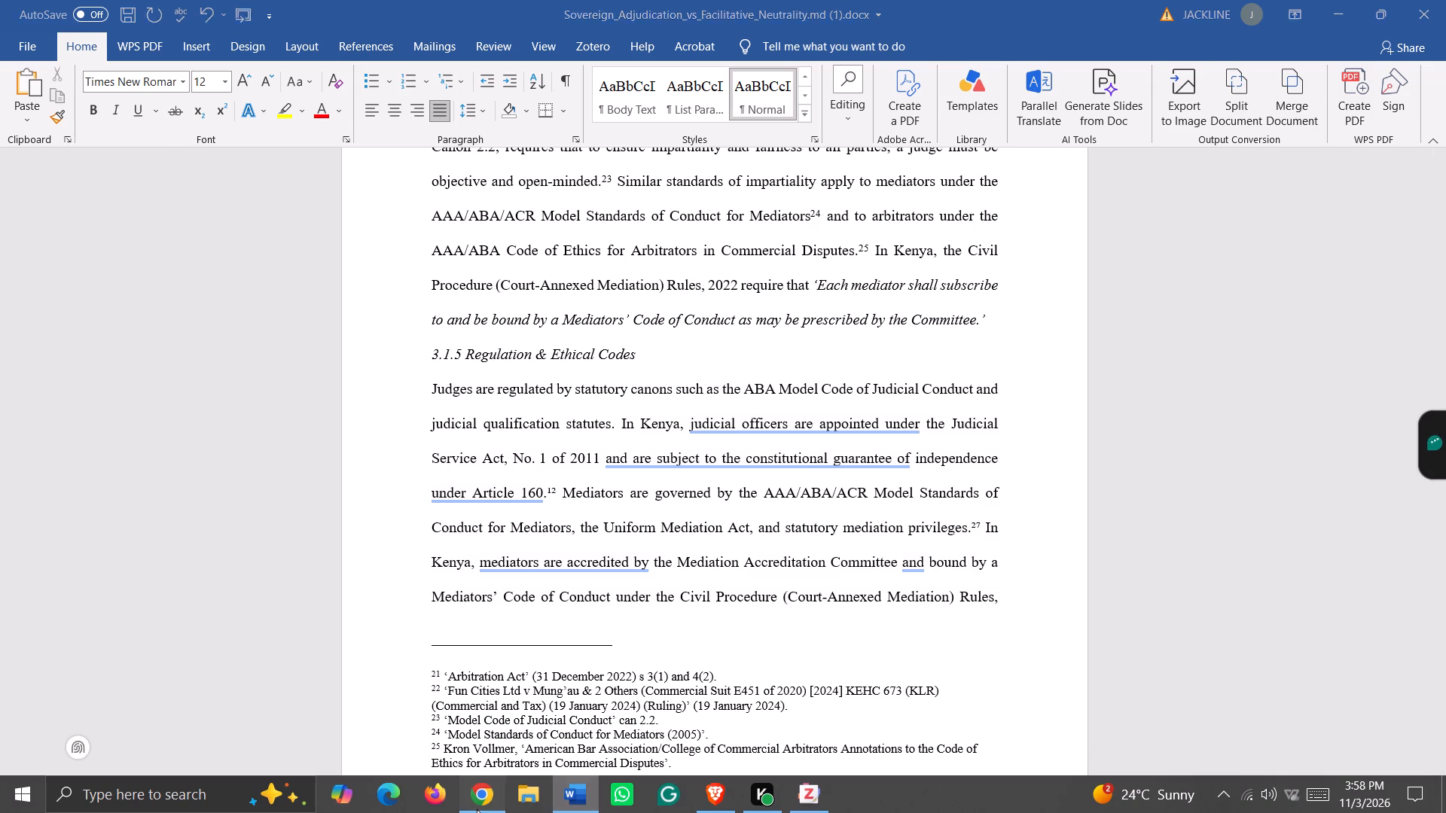
{"action": "left_click", "coordinate": [159, 57]}
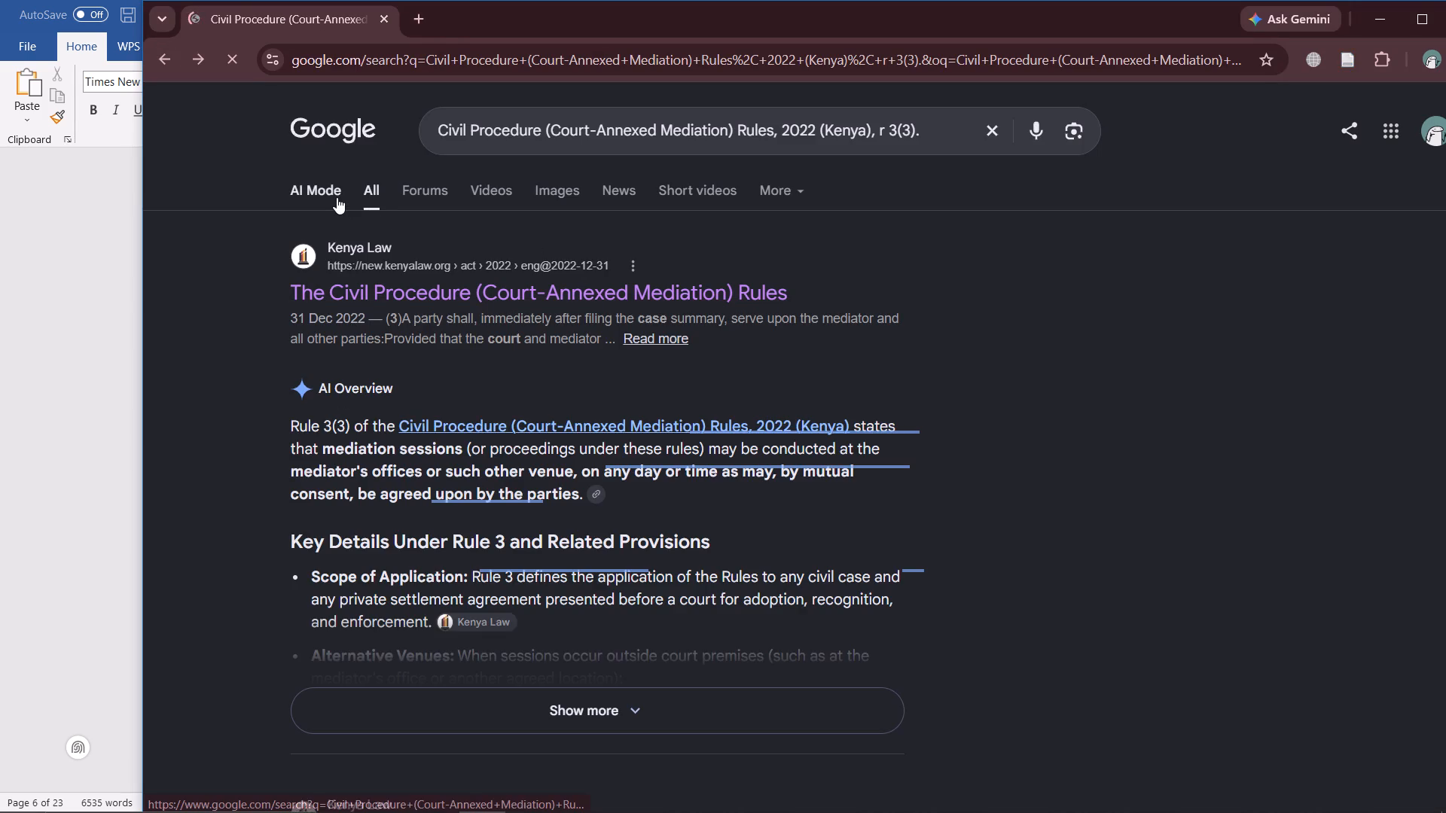
{"action": "left_click", "coordinate": [337, 197]}
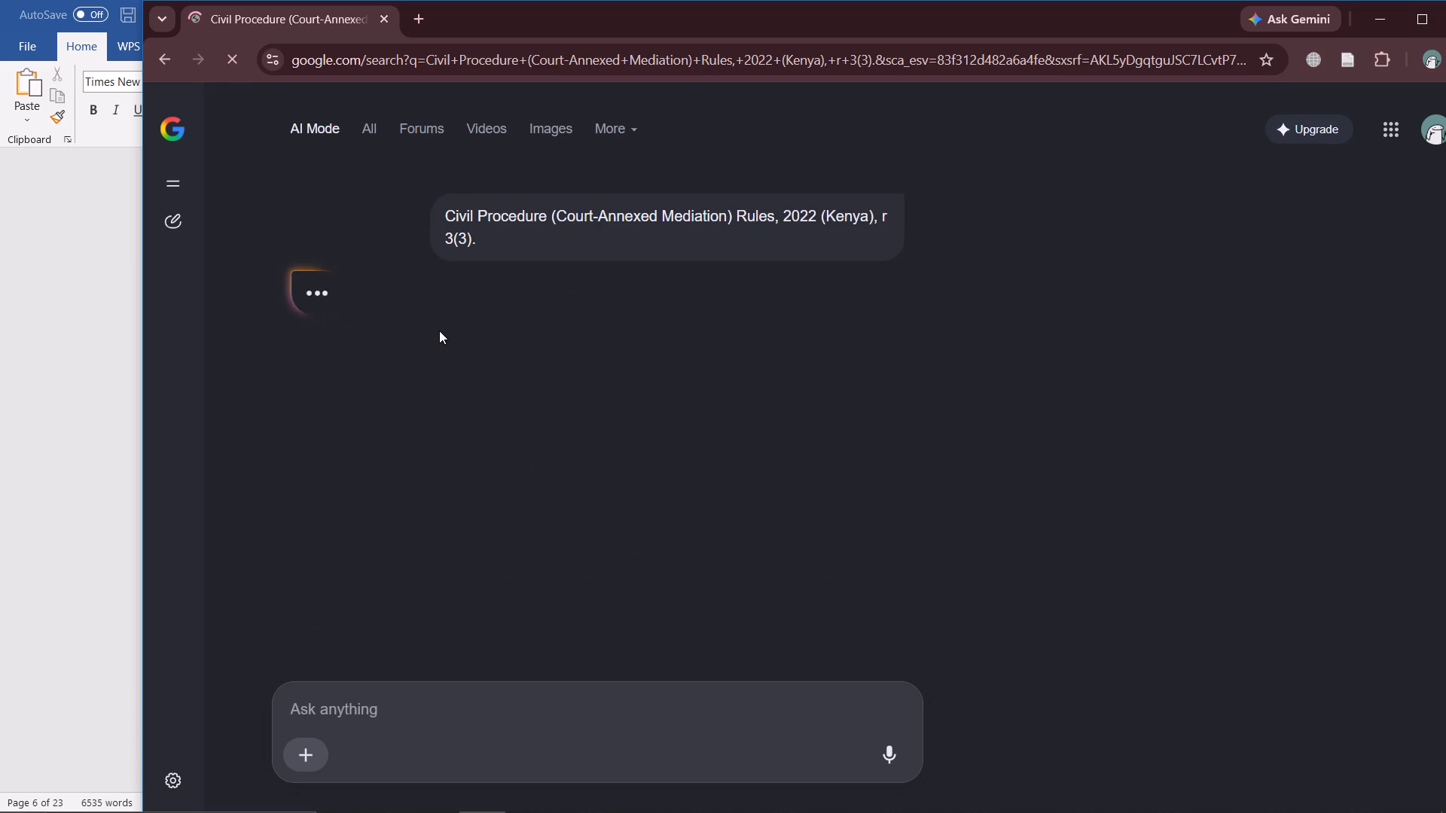
{"action": "left_click", "coordinate": [171, 58]}
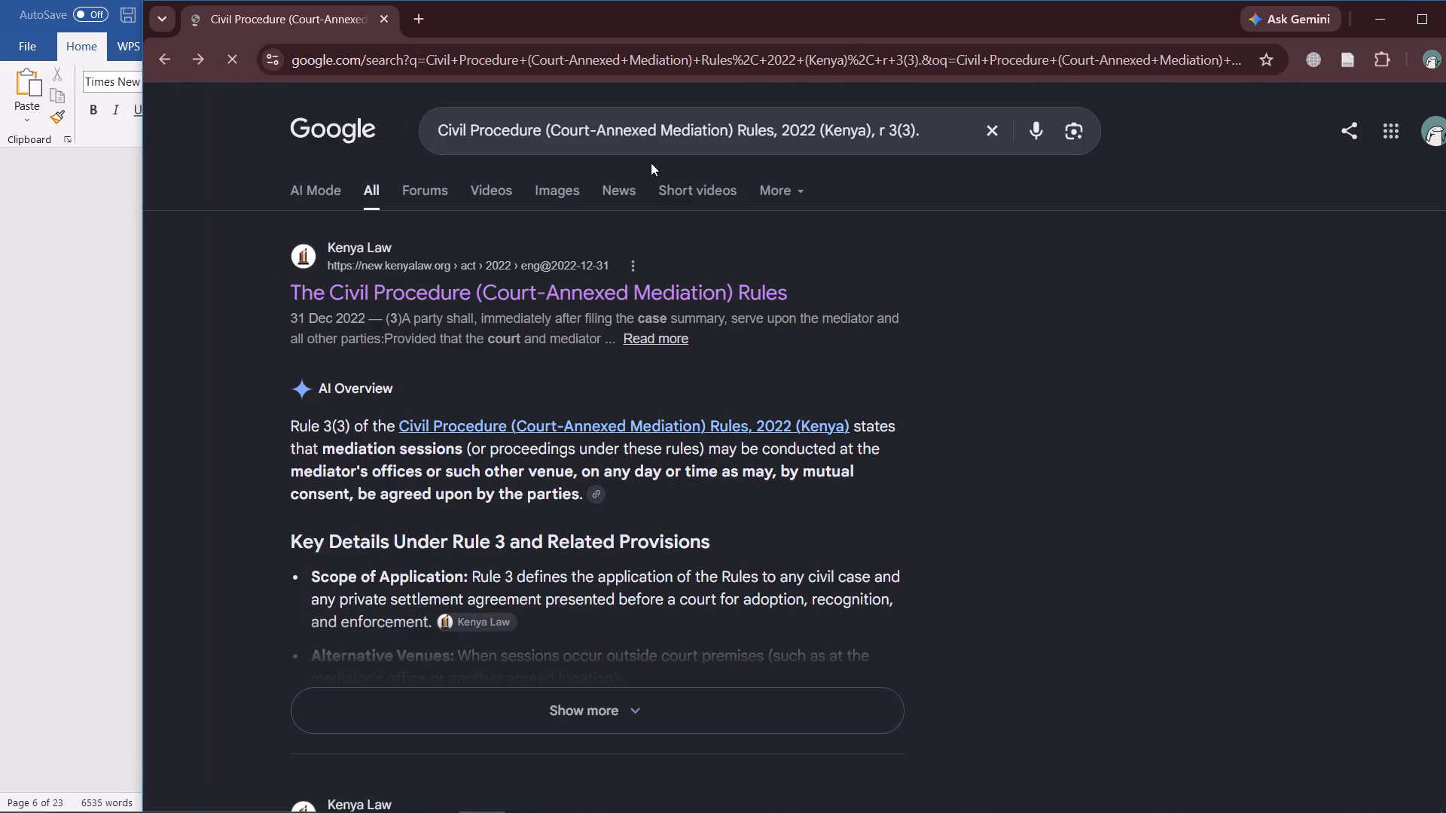
{"action": "left_click", "coordinate": [478, 279]}
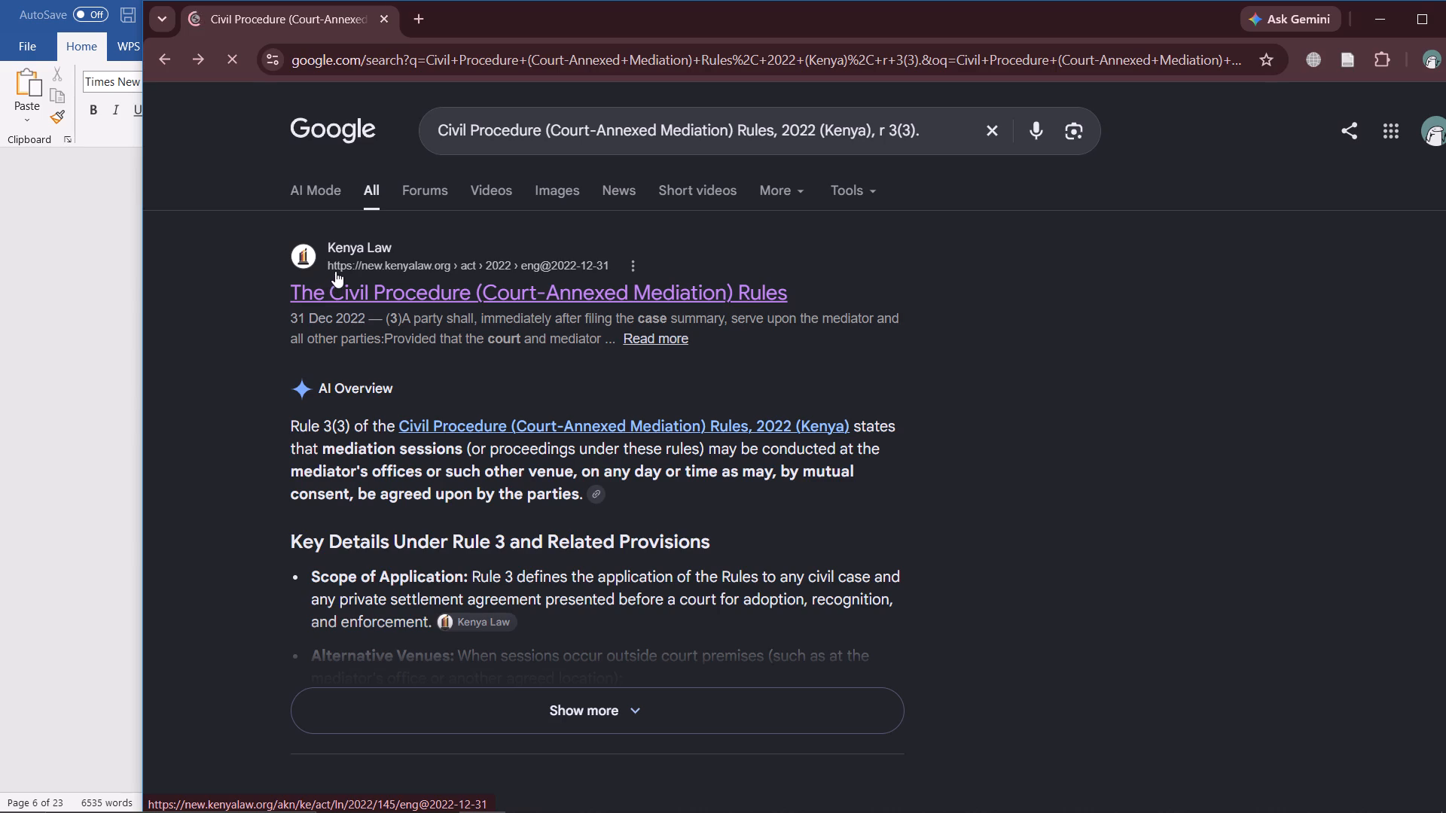
{"action": "scroll", "coordinate": [383, 257], "scroll_direction": "down", "scroll_amount": 4}
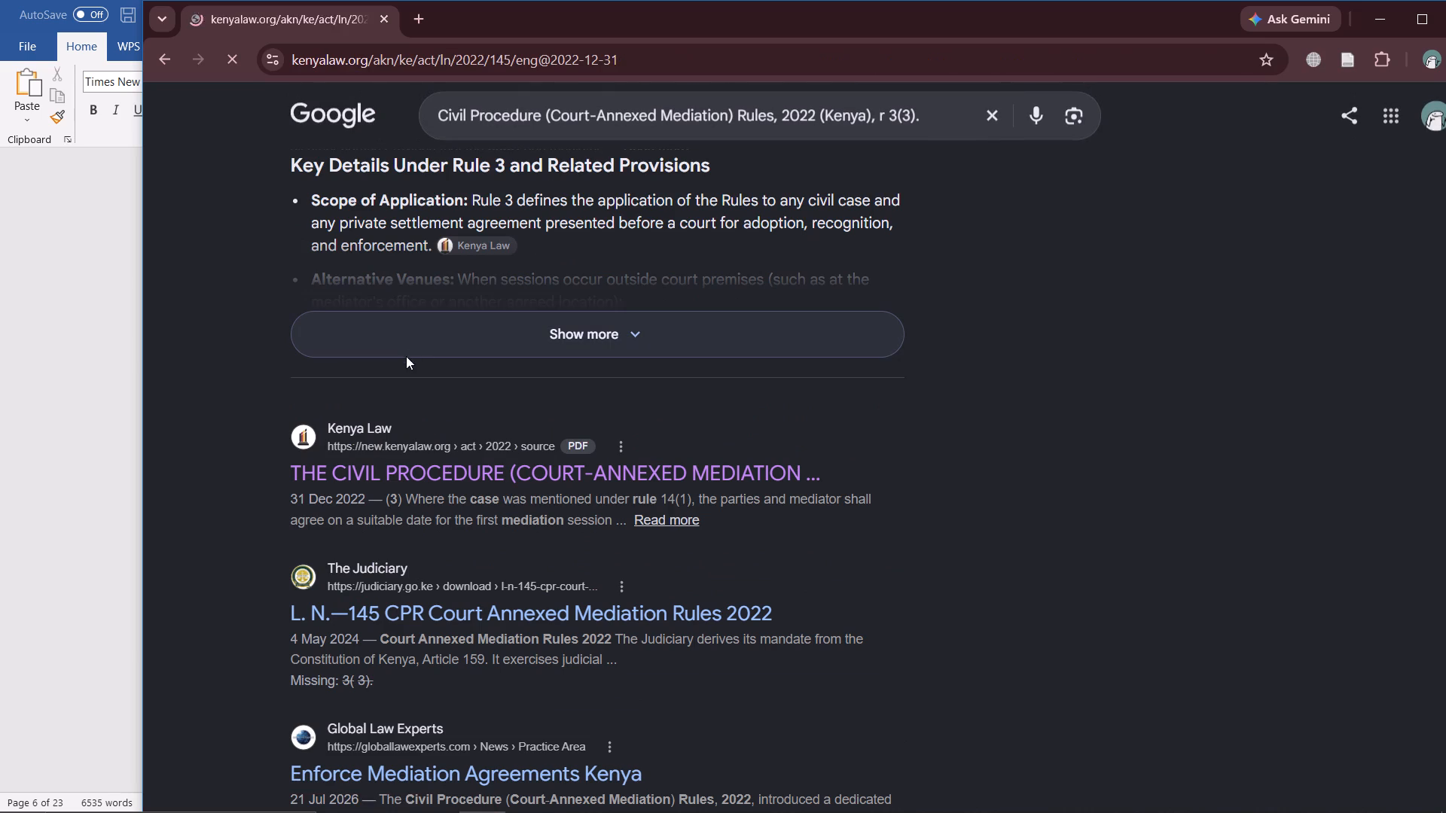
{"action": "scroll", "coordinate": [458, 314], "scroll_direction": "down", "scroll_amount": 4}
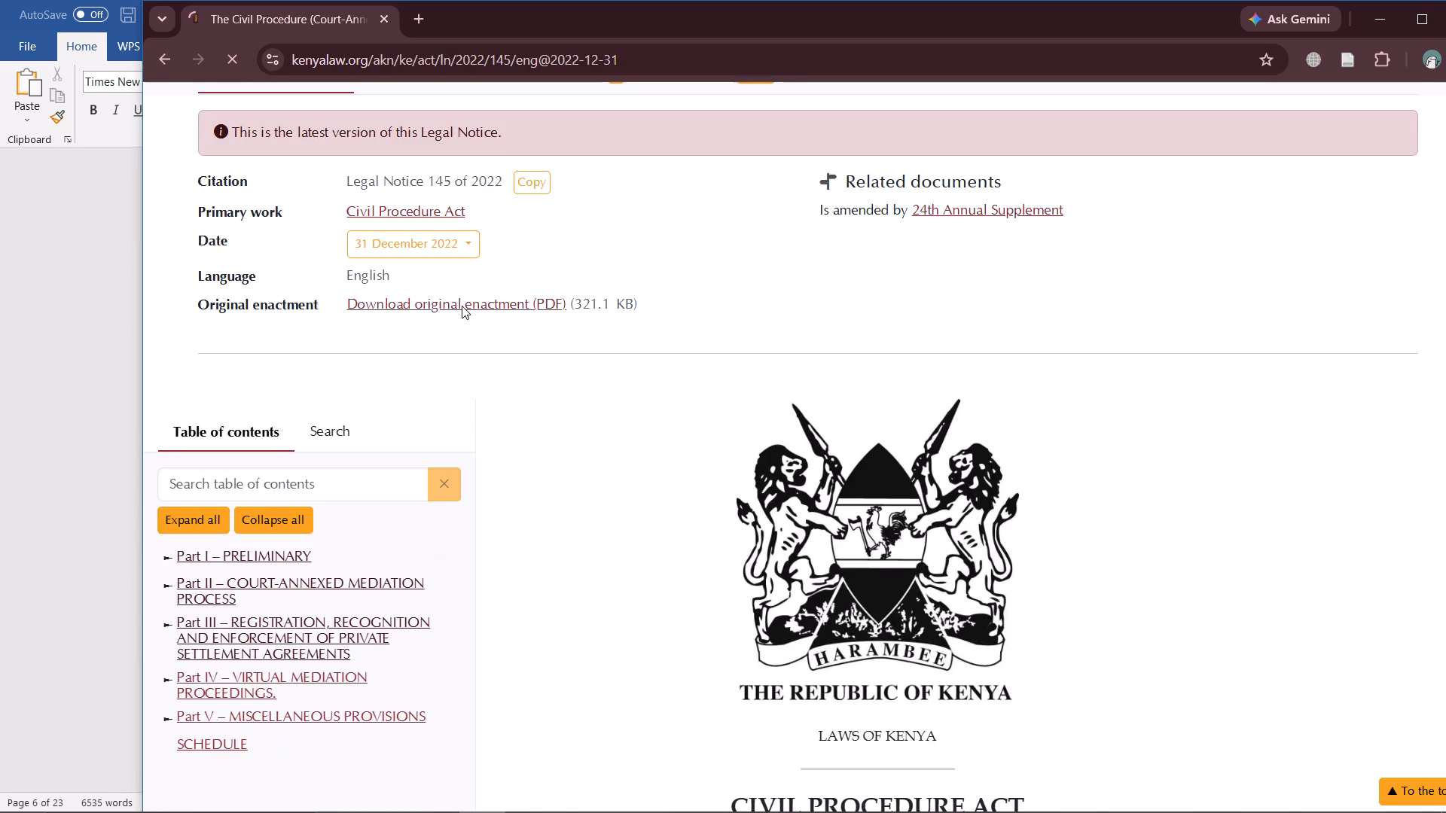
{"action": "scroll", "coordinate": [462, 306], "scroll_direction": "down", "scroll_amount": 16}
{"action": "scroll", "coordinate": [528, 346], "scroll_direction": "down", "scroll_amount": 12}
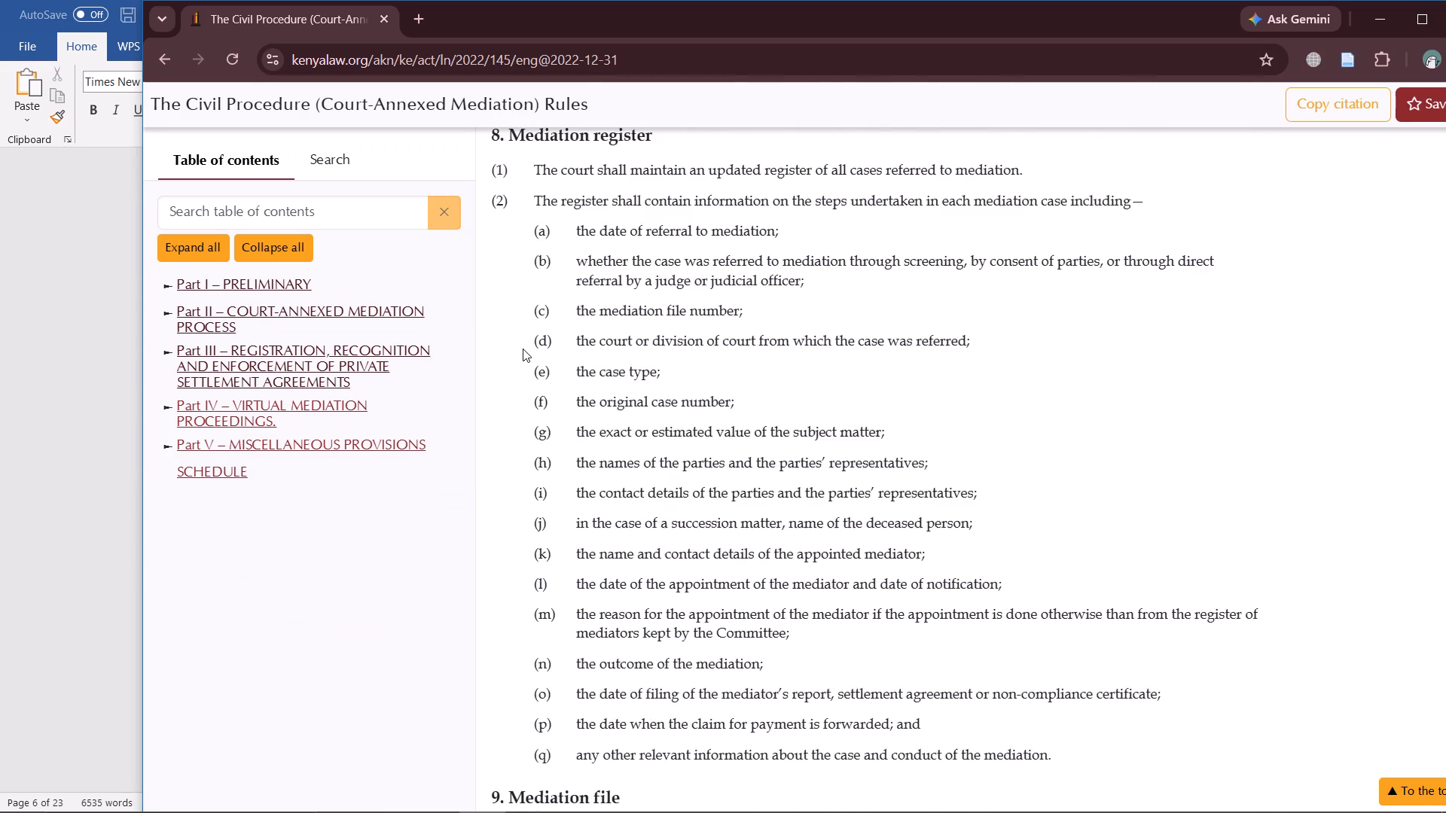
{"action": "scroll", "coordinate": [520, 346], "scroll_direction": "down", "scroll_amount": 10}
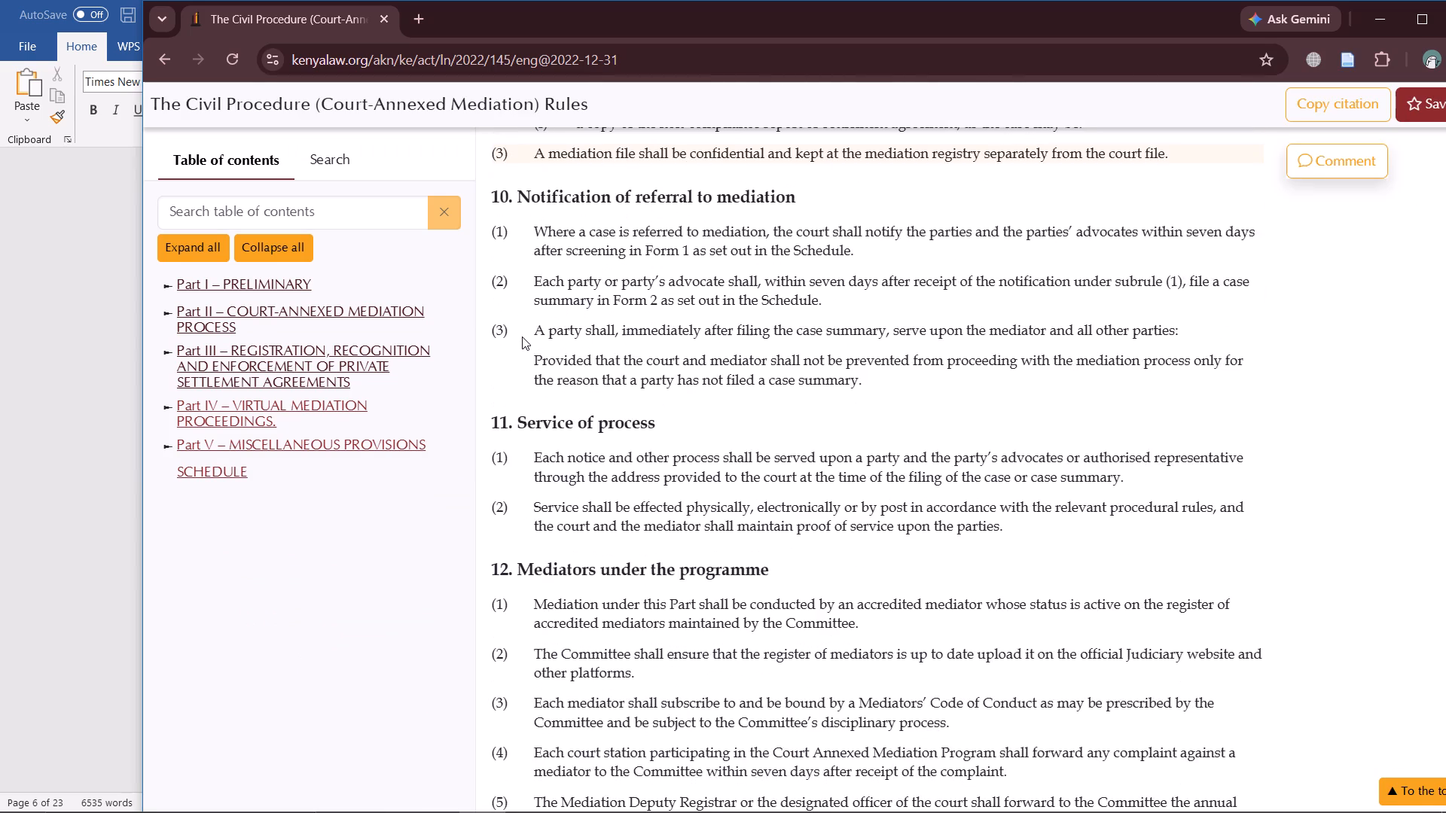
{"action": "scroll", "coordinate": [522, 336], "scroll_direction": "down", "scroll_amount": 4}
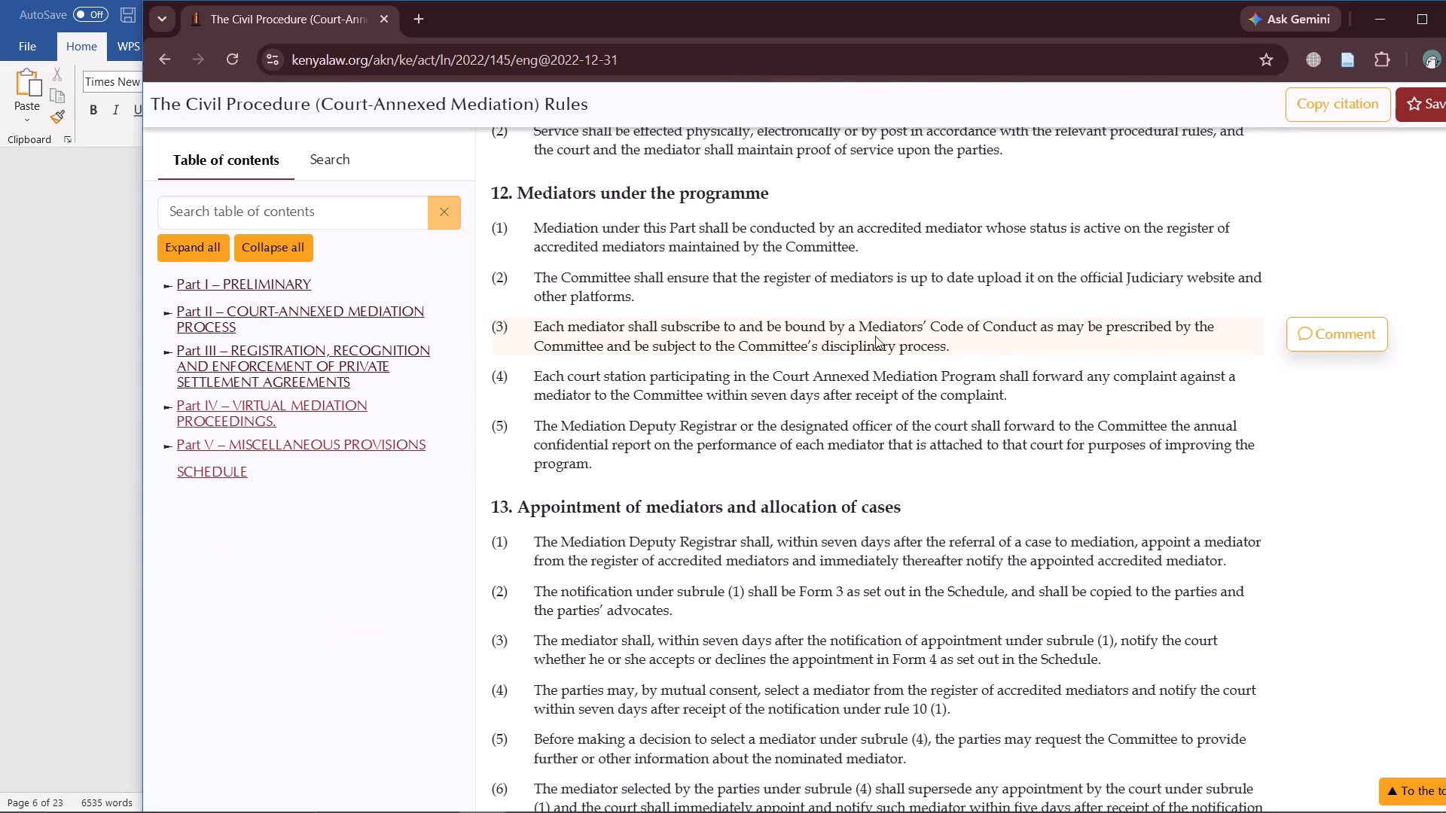
In Word, insert a new footnote at the end of the italicised quotation ending "prescribed by the Committee.’".
{"action": "left_click", "coordinate": [53, 417]}
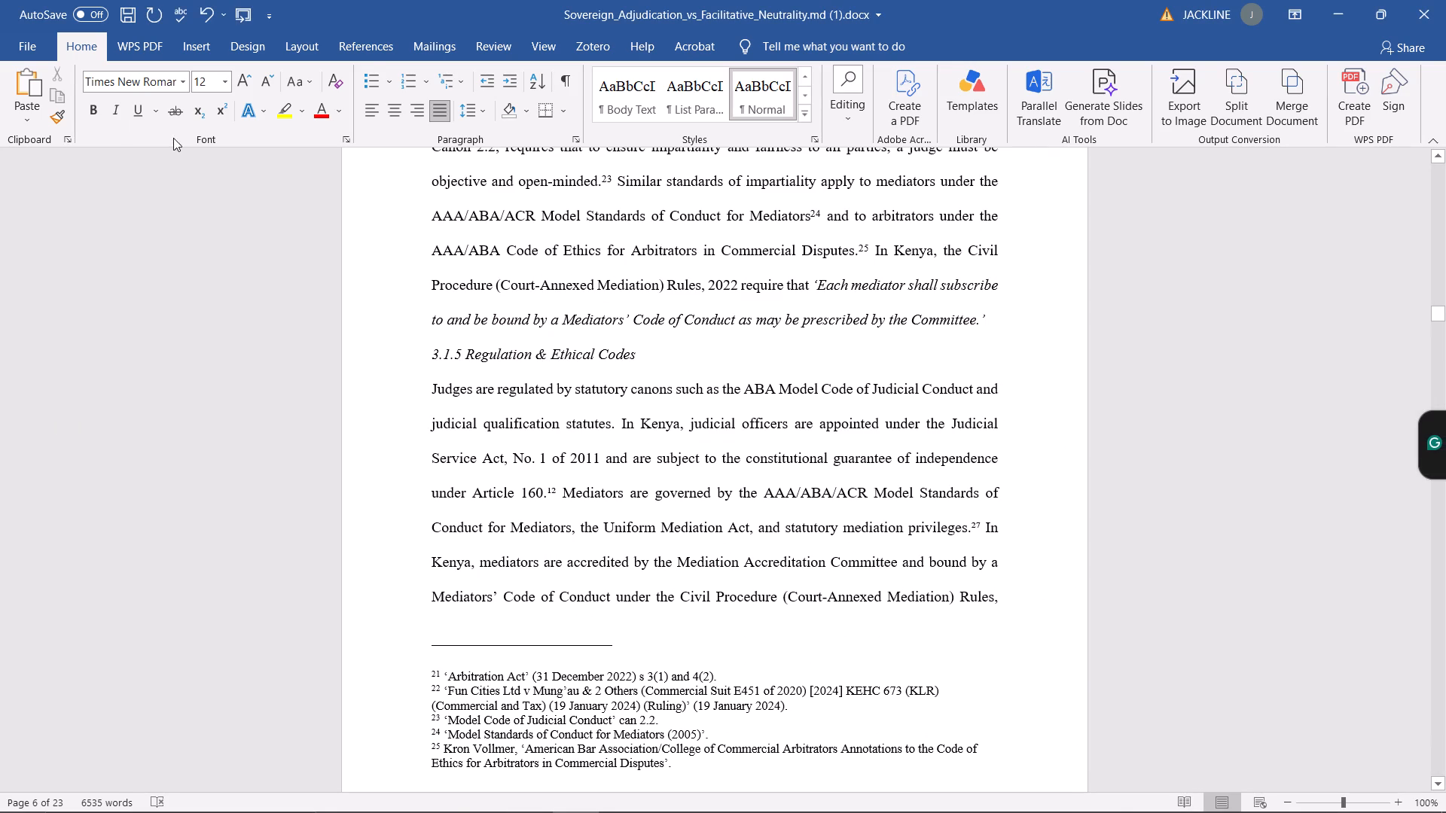
{"action": "left_click", "coordinate": [349, 46]}
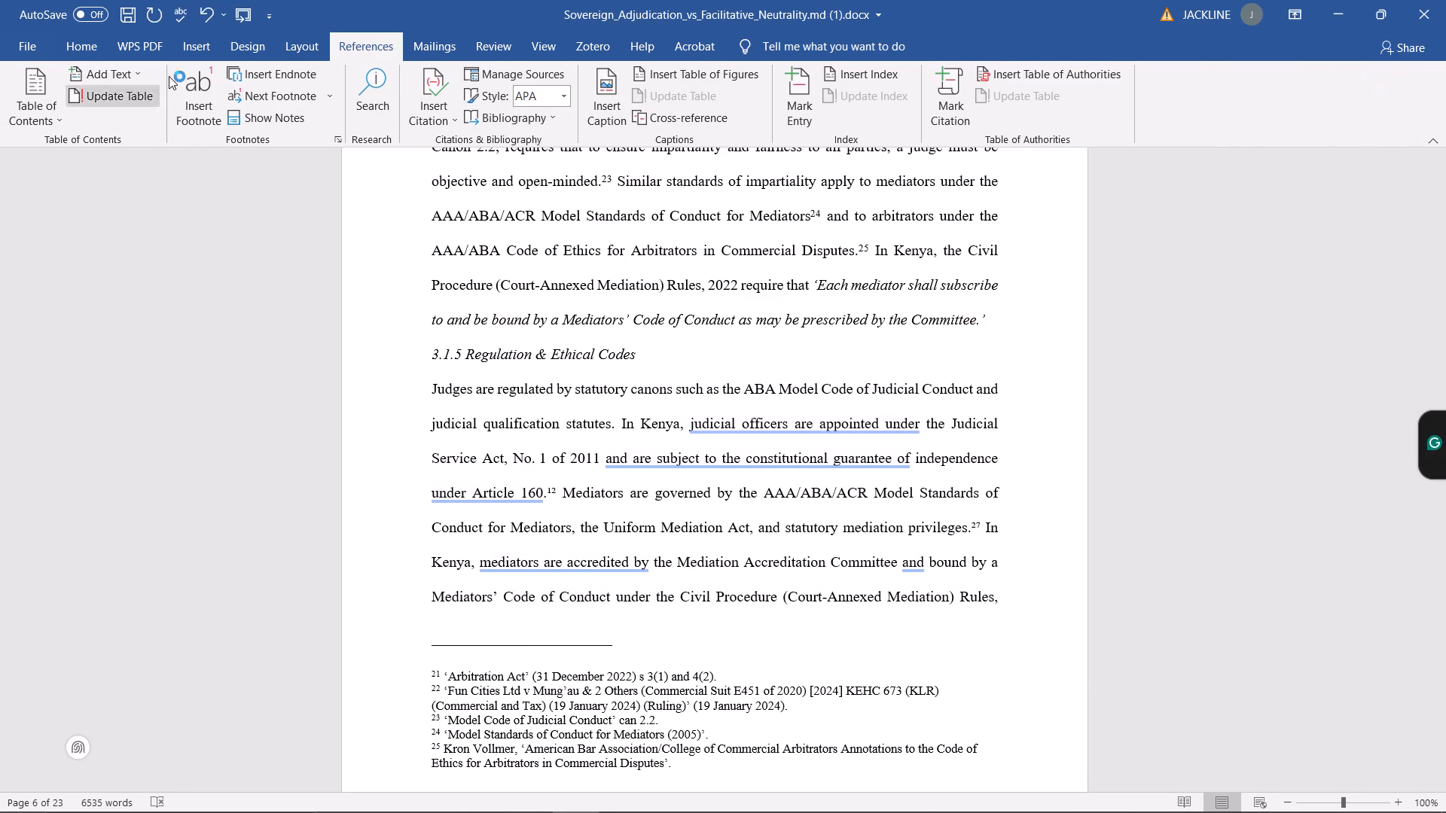
{"action": "left_click", "coordinate": [208, 97]}
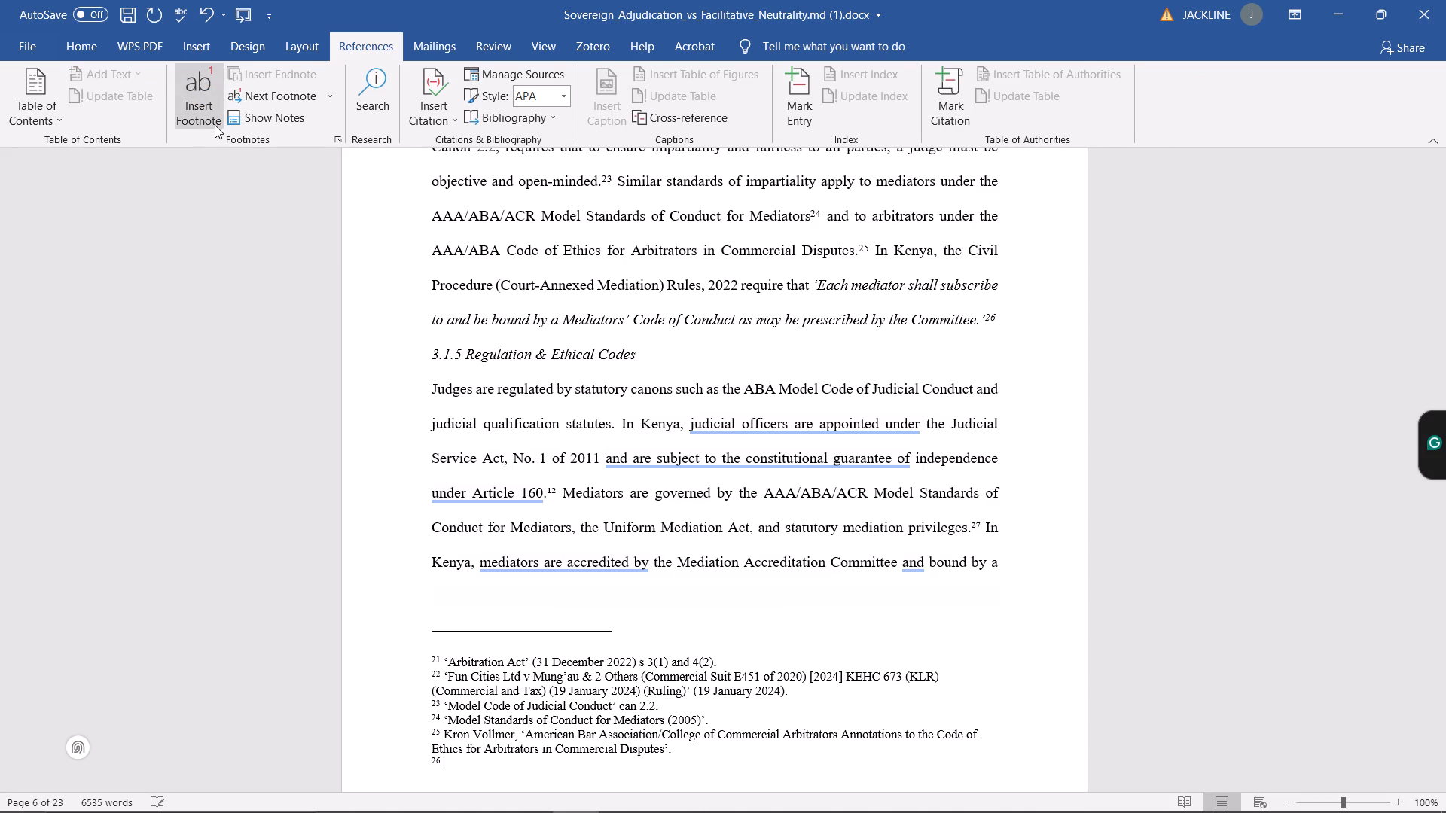
Start a Zotero citation in the new footnote and add The Civil Procedure (Court-Annexed Mediation) Rules from the commercial arbitration collection.
{"action": "left_click", "coordinate": [607, 45]}
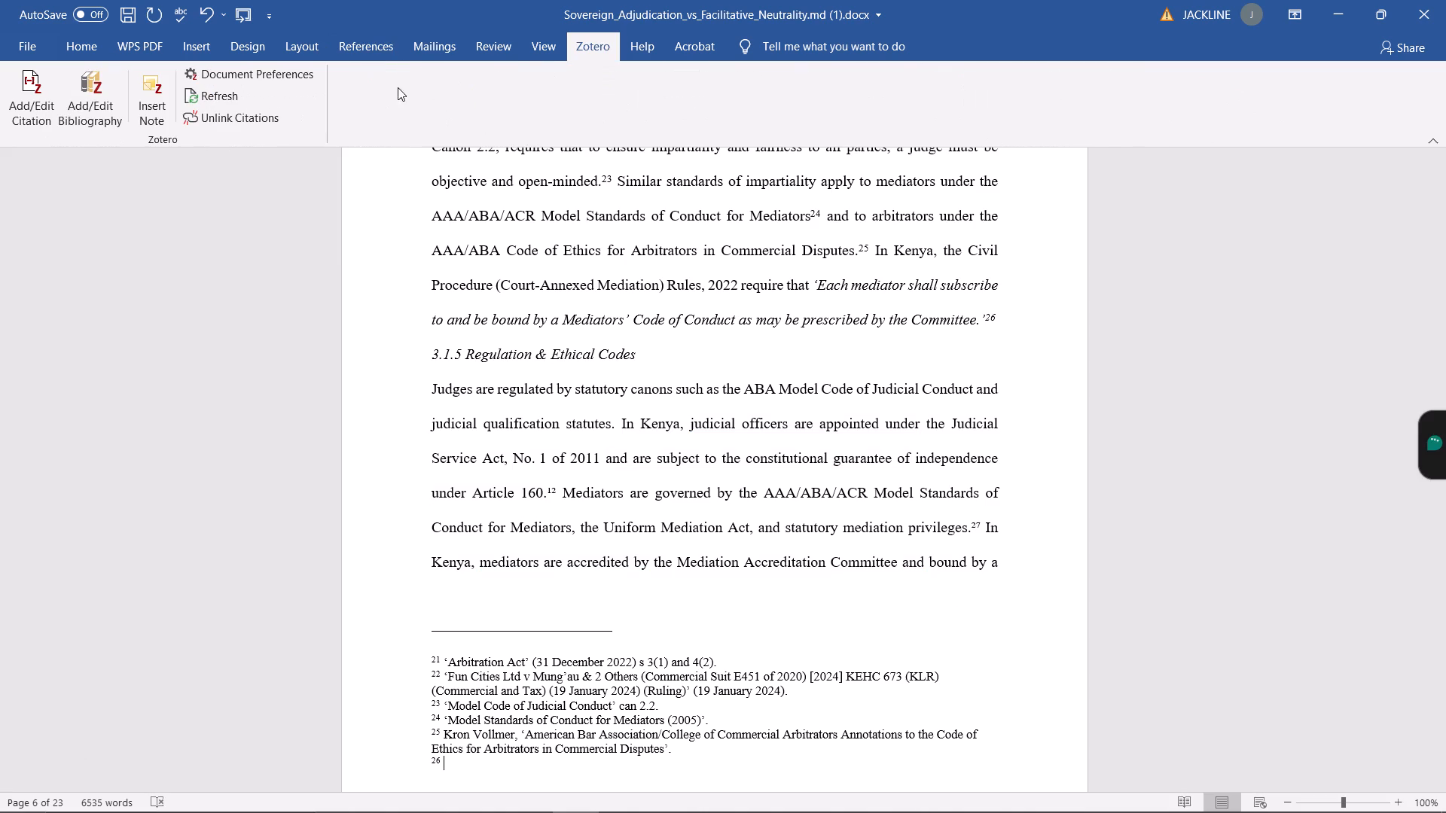
{"action": "left_click", "coordinate": [47, 102]}
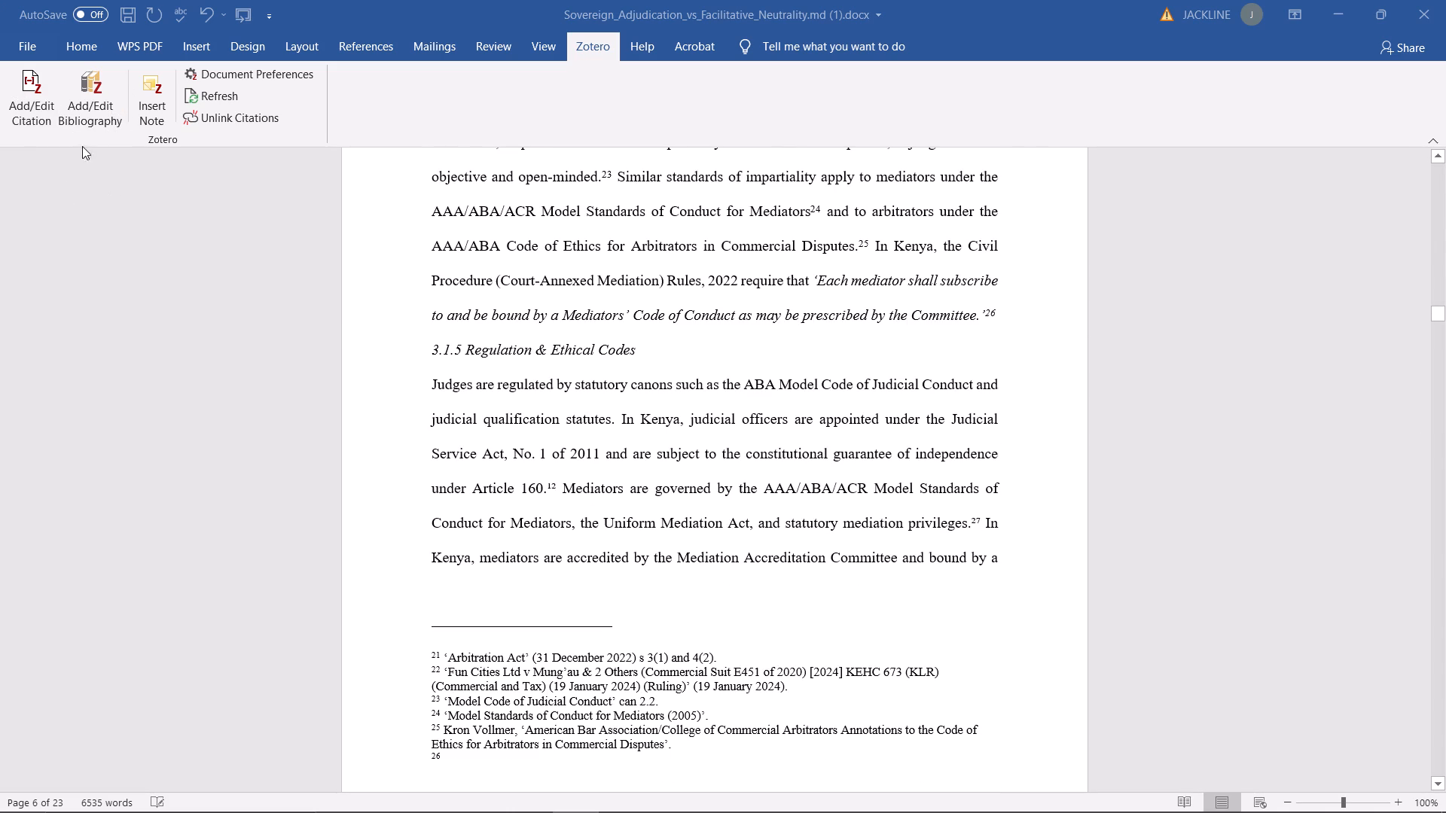
{"action": "scroll", "coordinate": [234, 371], "scroll_direction": "down", "scroll_amount": 3}
{"action": "scroll", "coordinate": [520, 419], "scroll_direction": "up", "scroll_amount": 1}
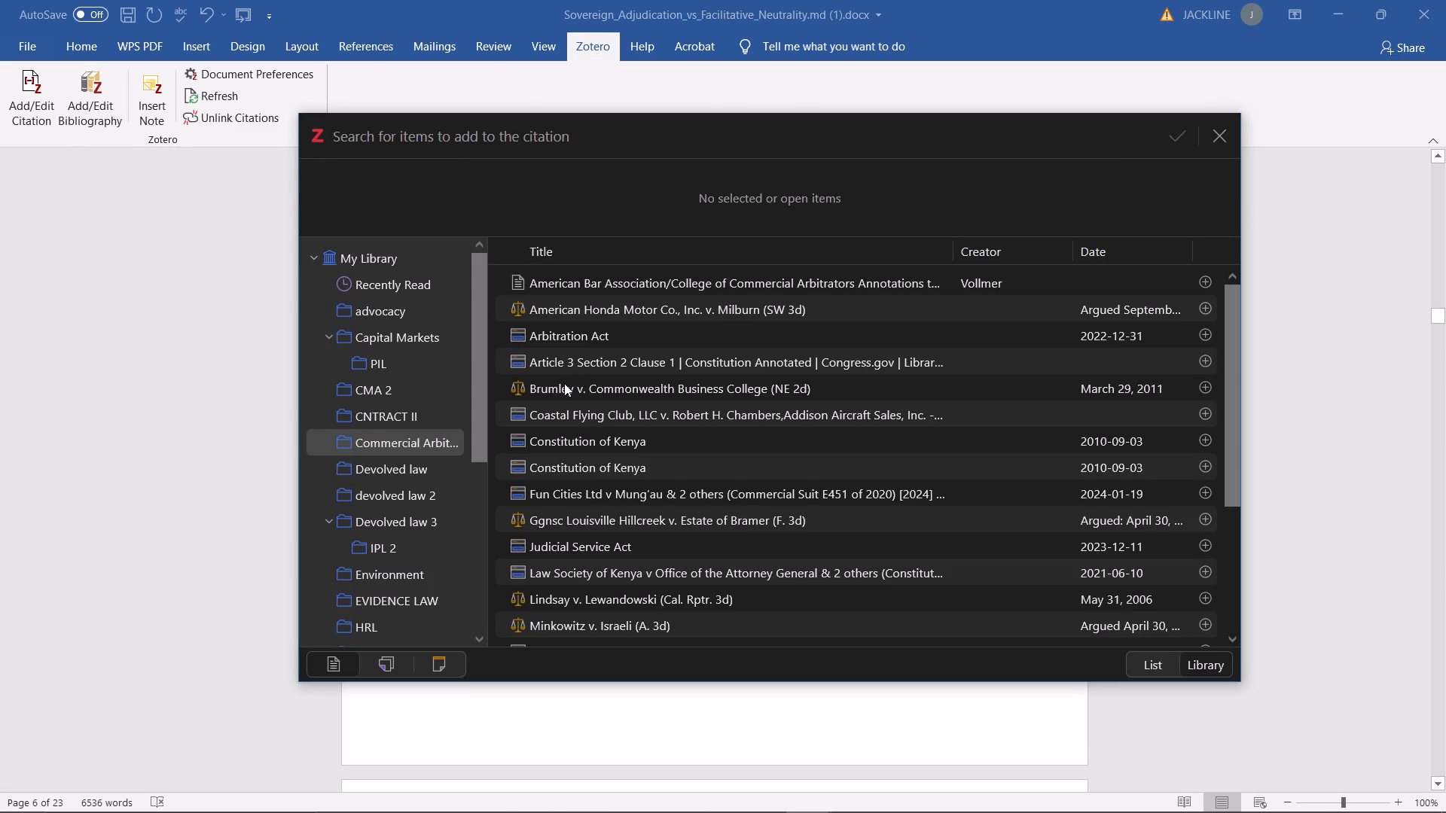
{"action": "scroll", "coordinate": [610, 479], "scroll_direction": "down", "scroll_amount": 1}
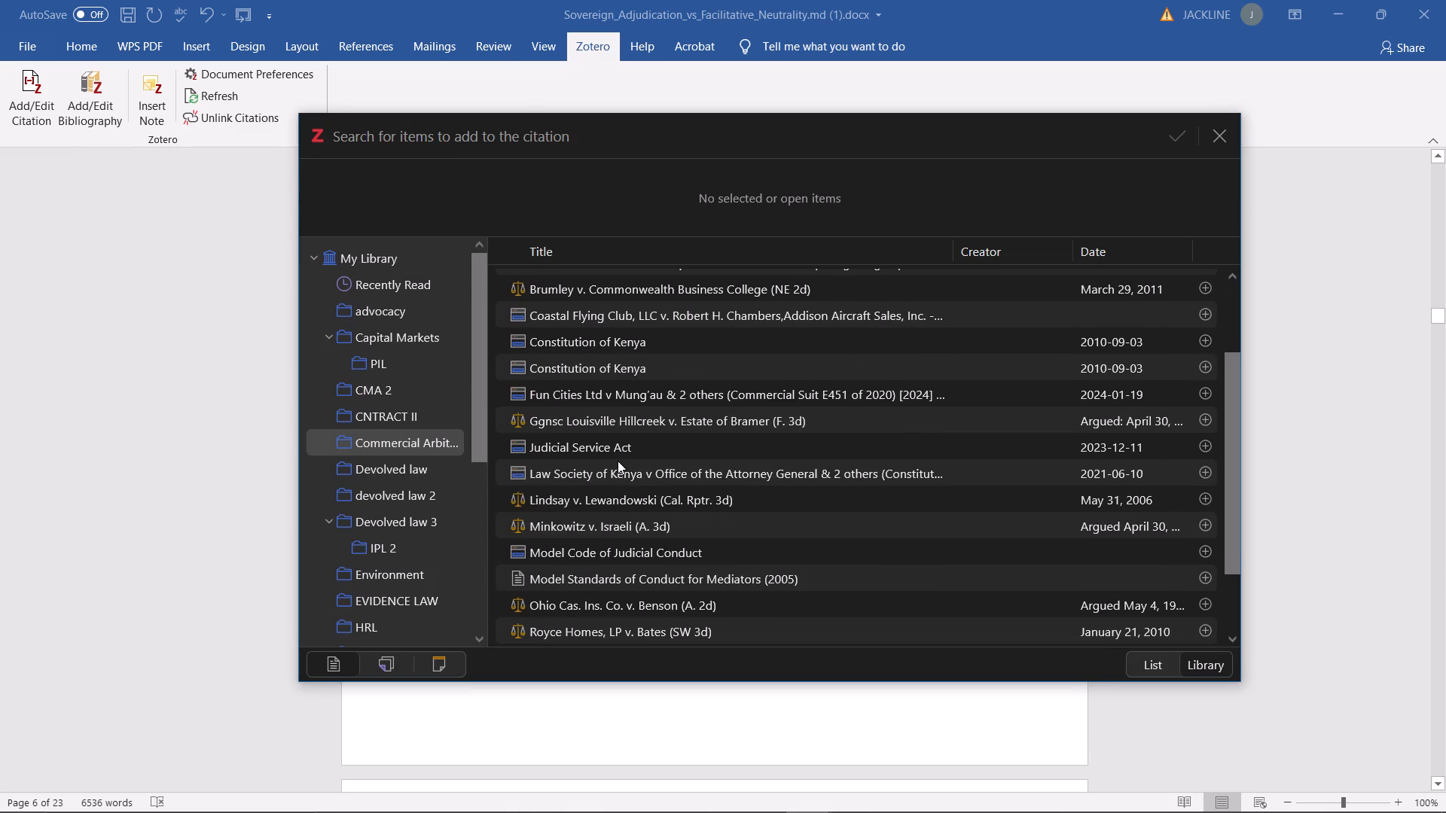
{"action": "scroll", "coordinate": [618, 461], "scroll_direction": "down", "scroll_amount": 1}
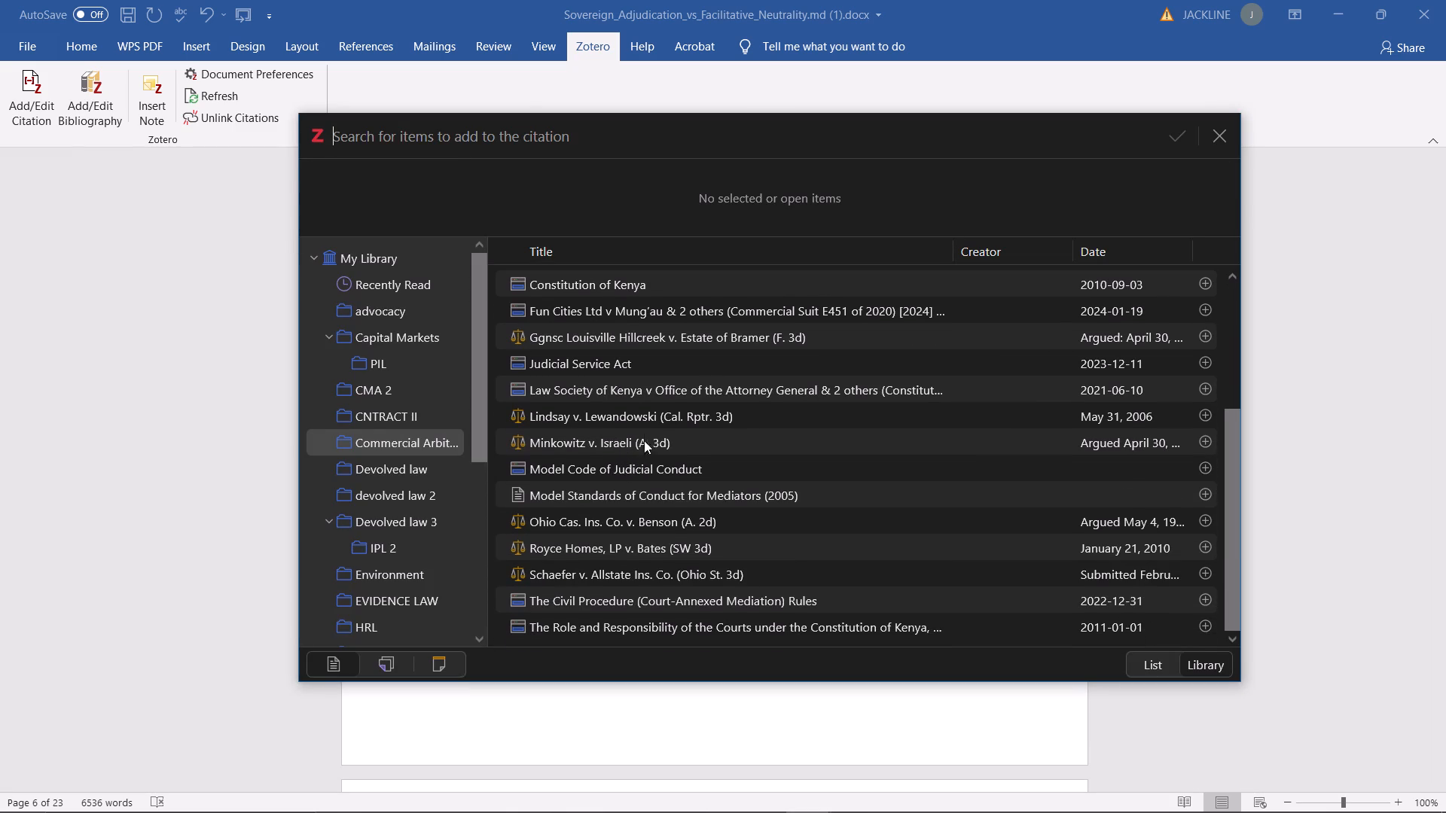
{"action": "scroll", "coordinate": [621, 512], "scroll_direction": "down", "scroll_amount": 2}
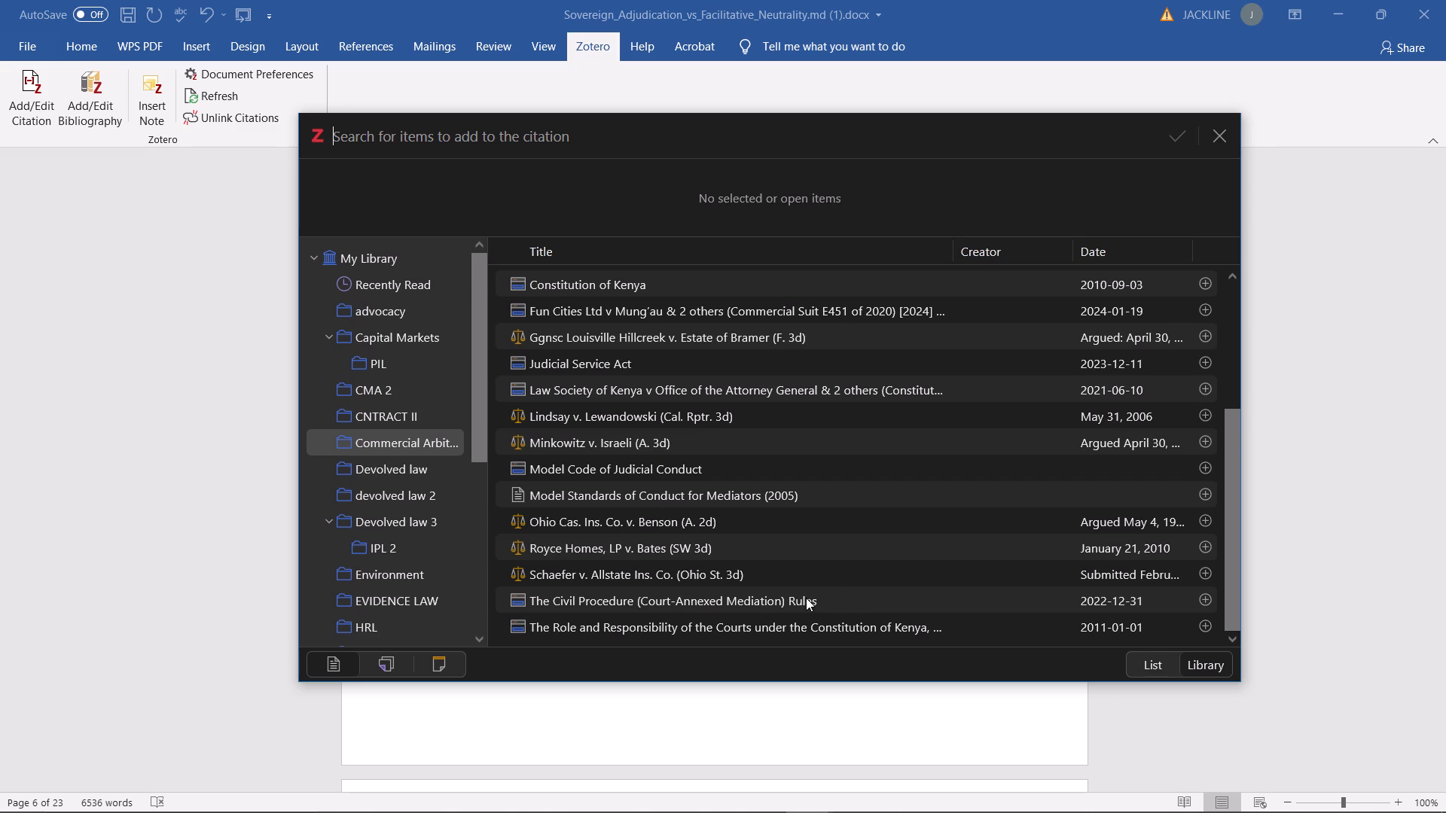
{"action": "left_click", "coordinate": [806, 598]}
{"action": "left_click", "coordinate": [1209, 601]}
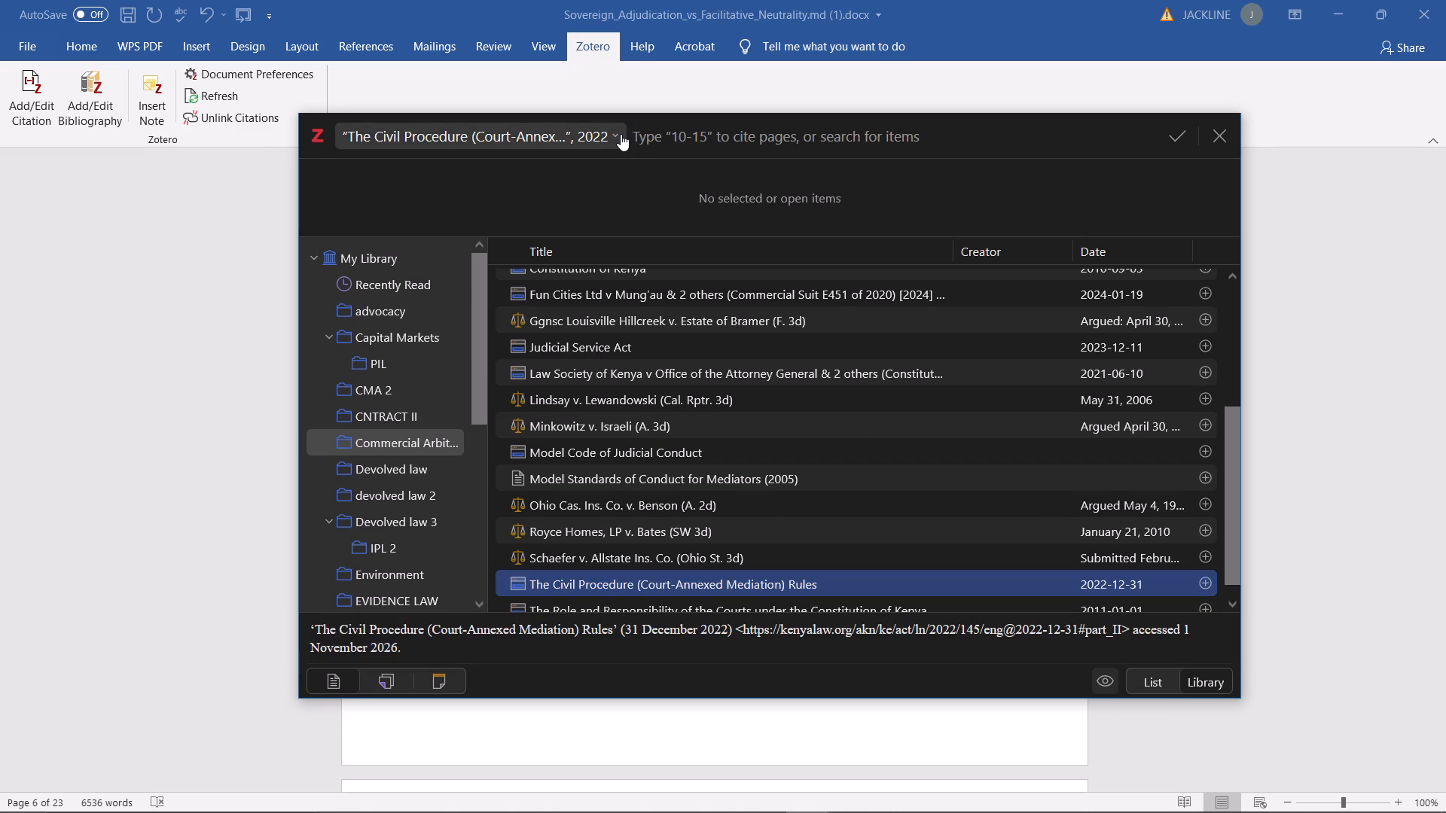
Set the citation's locator to Rule 12(3) and insert the citation into the footnote.
{"action": "left_click", "coordinate": [618, 134]}
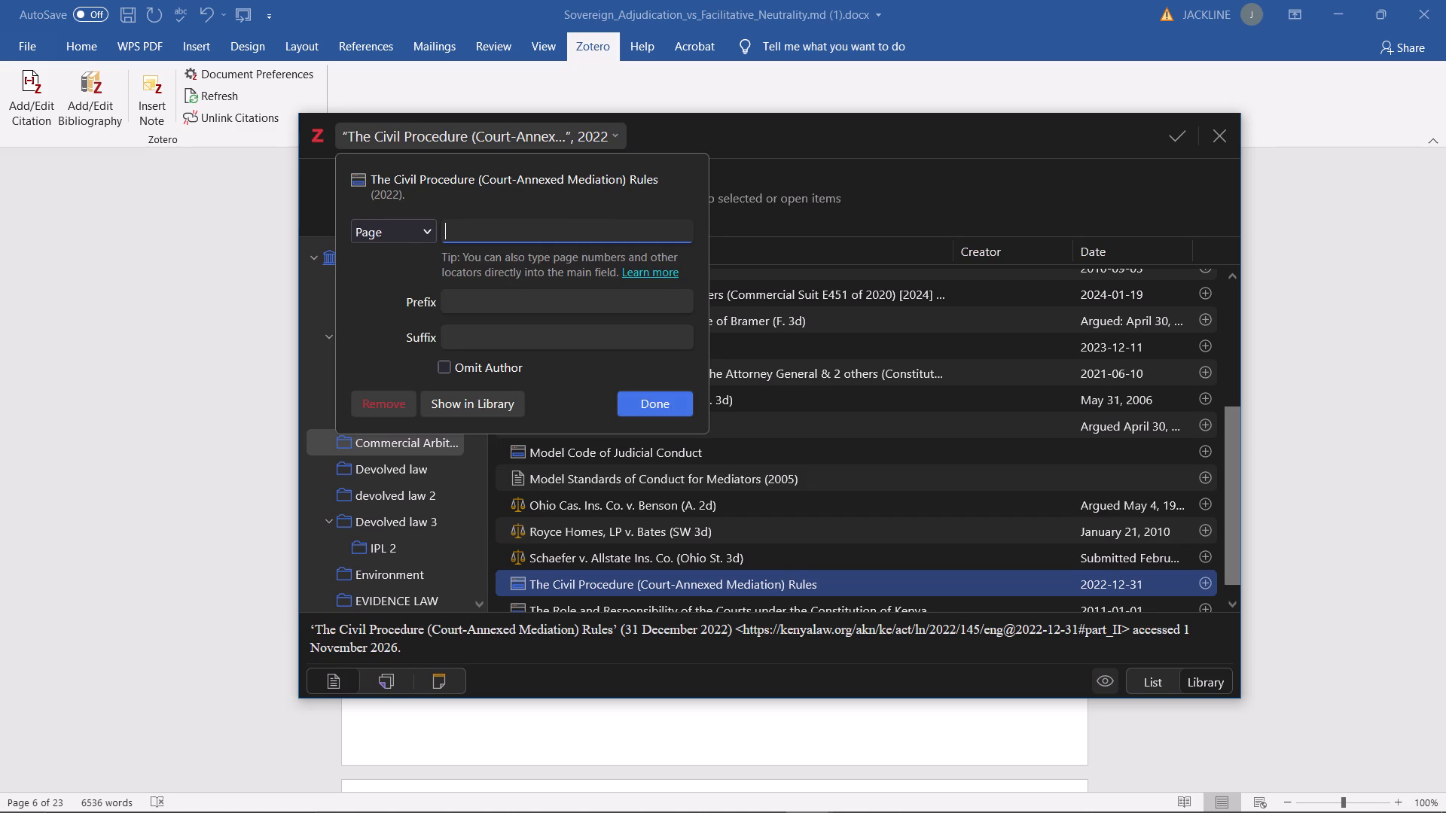
{"action": "left_click", "coordinate": [429, 236]}
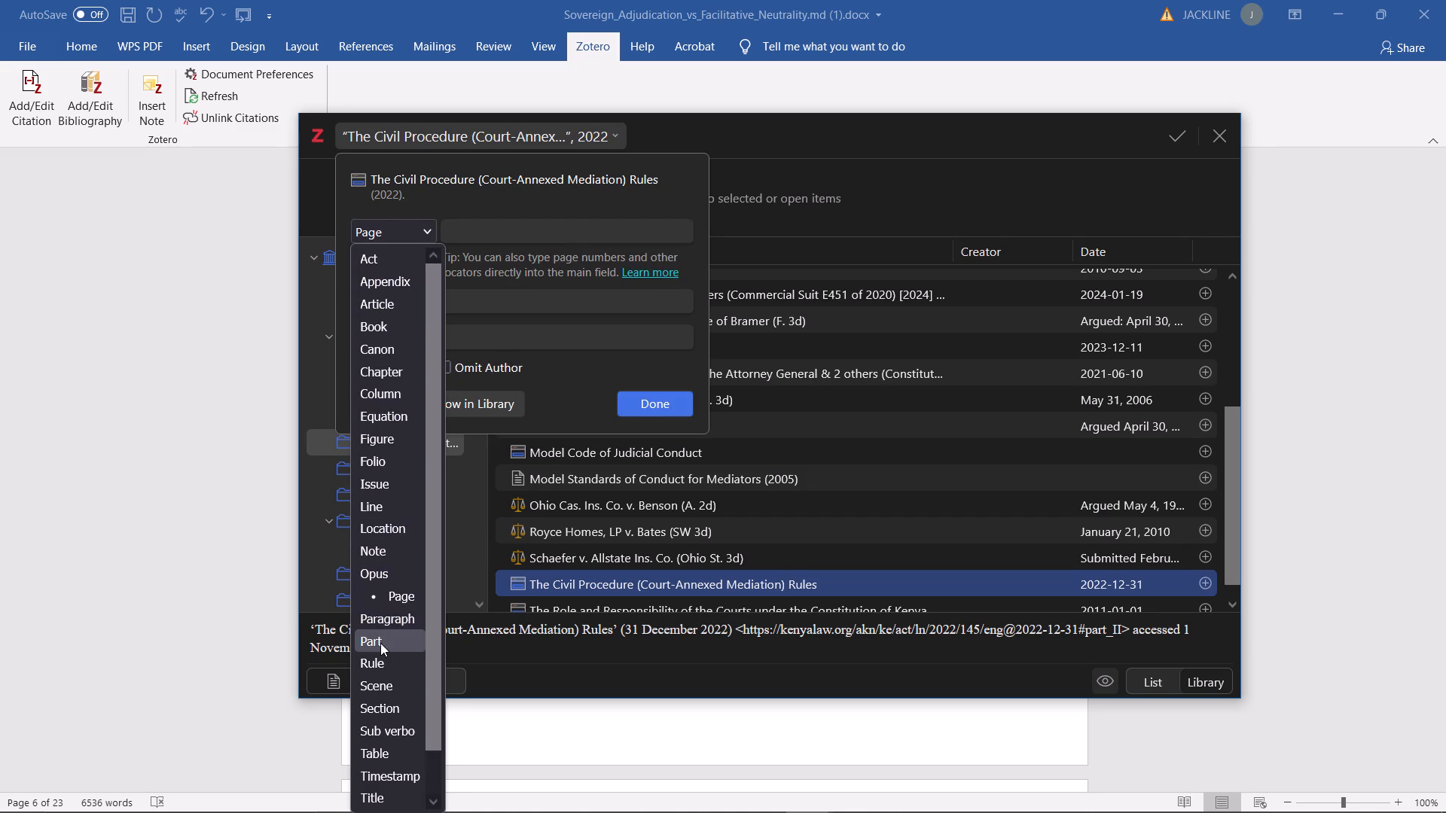
{"action": "left_click", "coordinate": [377, 662]}
{"action": "left_click", "coordinate": [477, 233]}
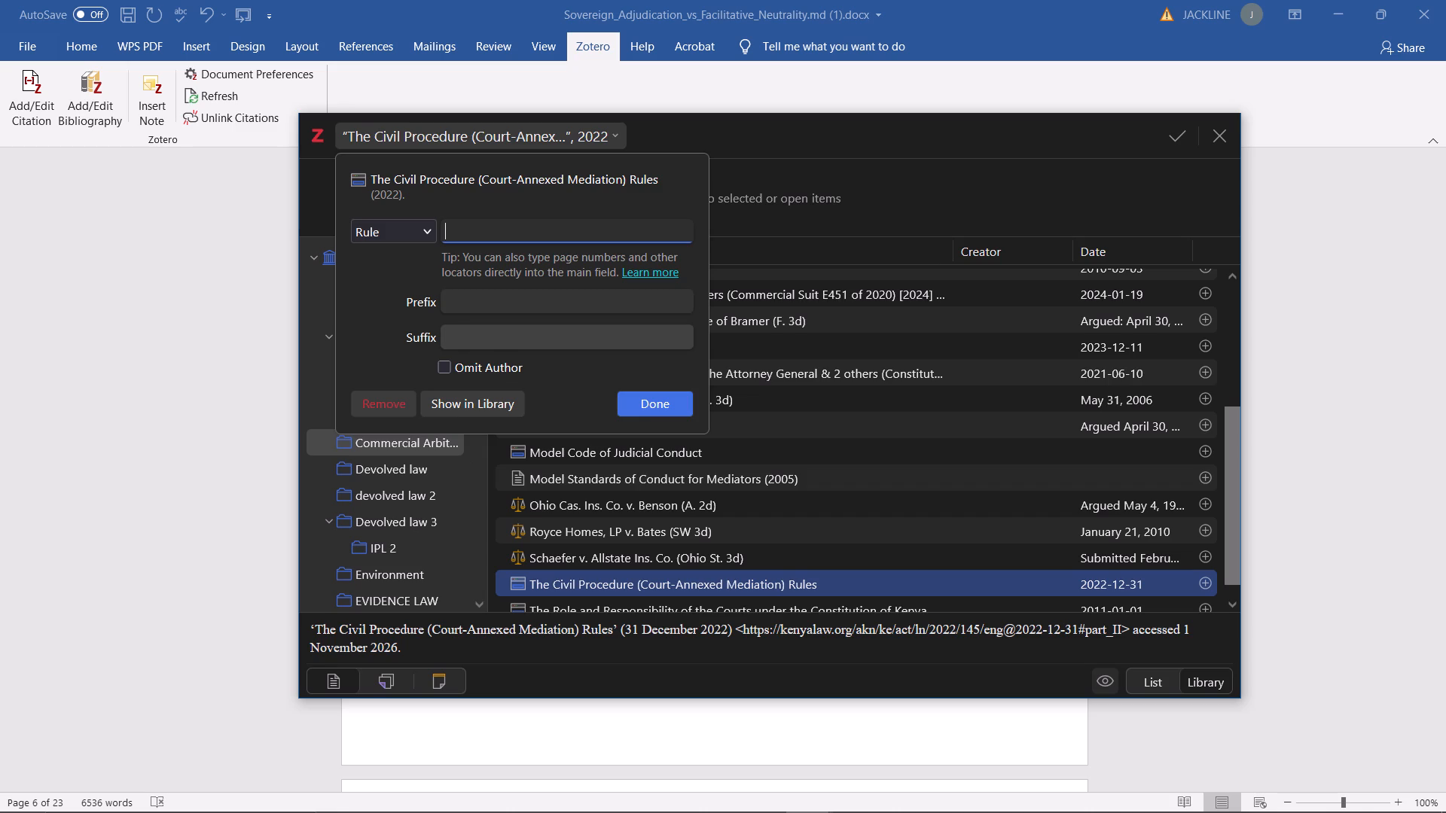
{"action": "type", "text": "12"}
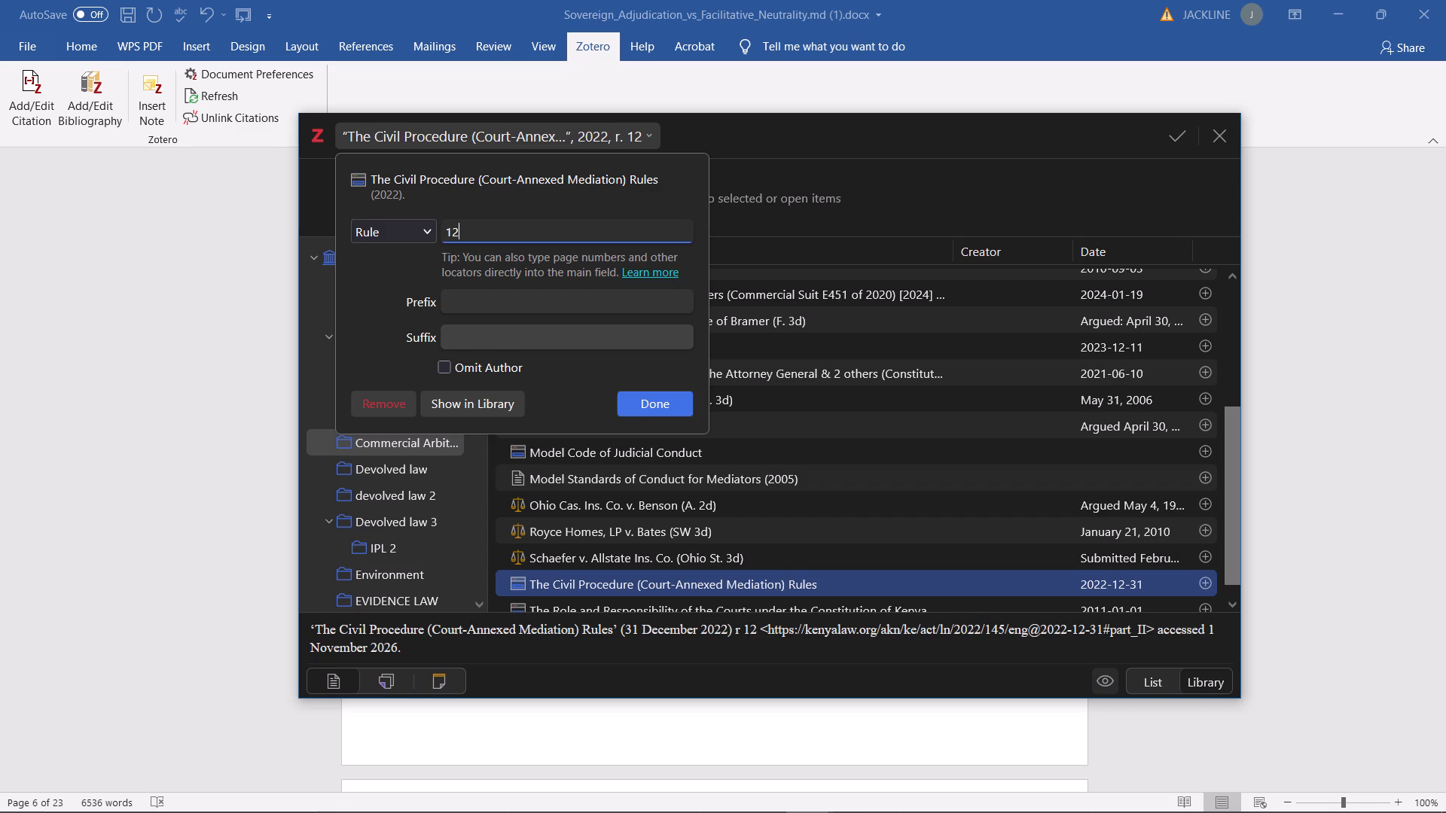
{"action": "type", "text": "()"}
{"action": "key", "text": "Left"}
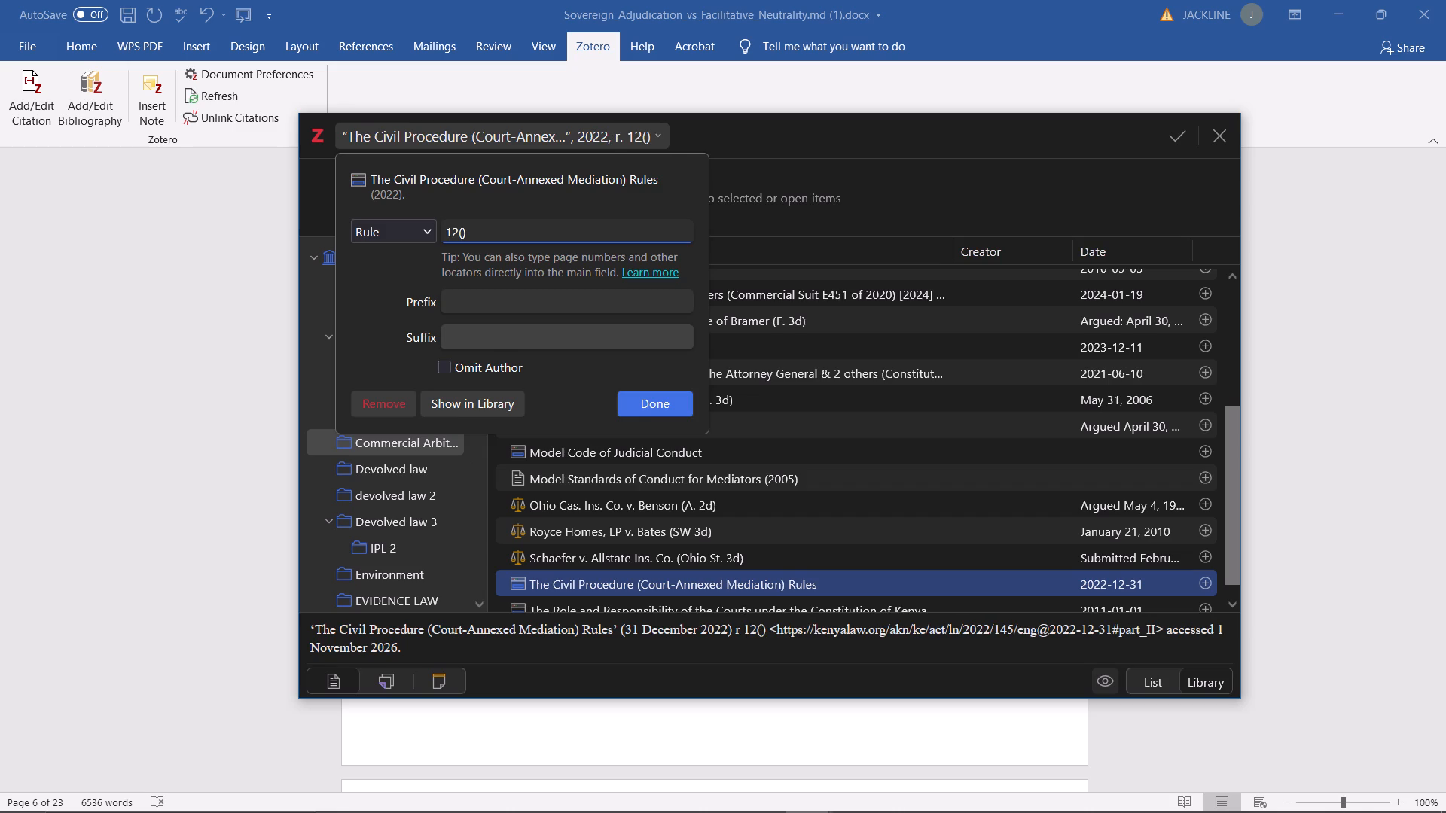
{"action": "key", "text": "3"}
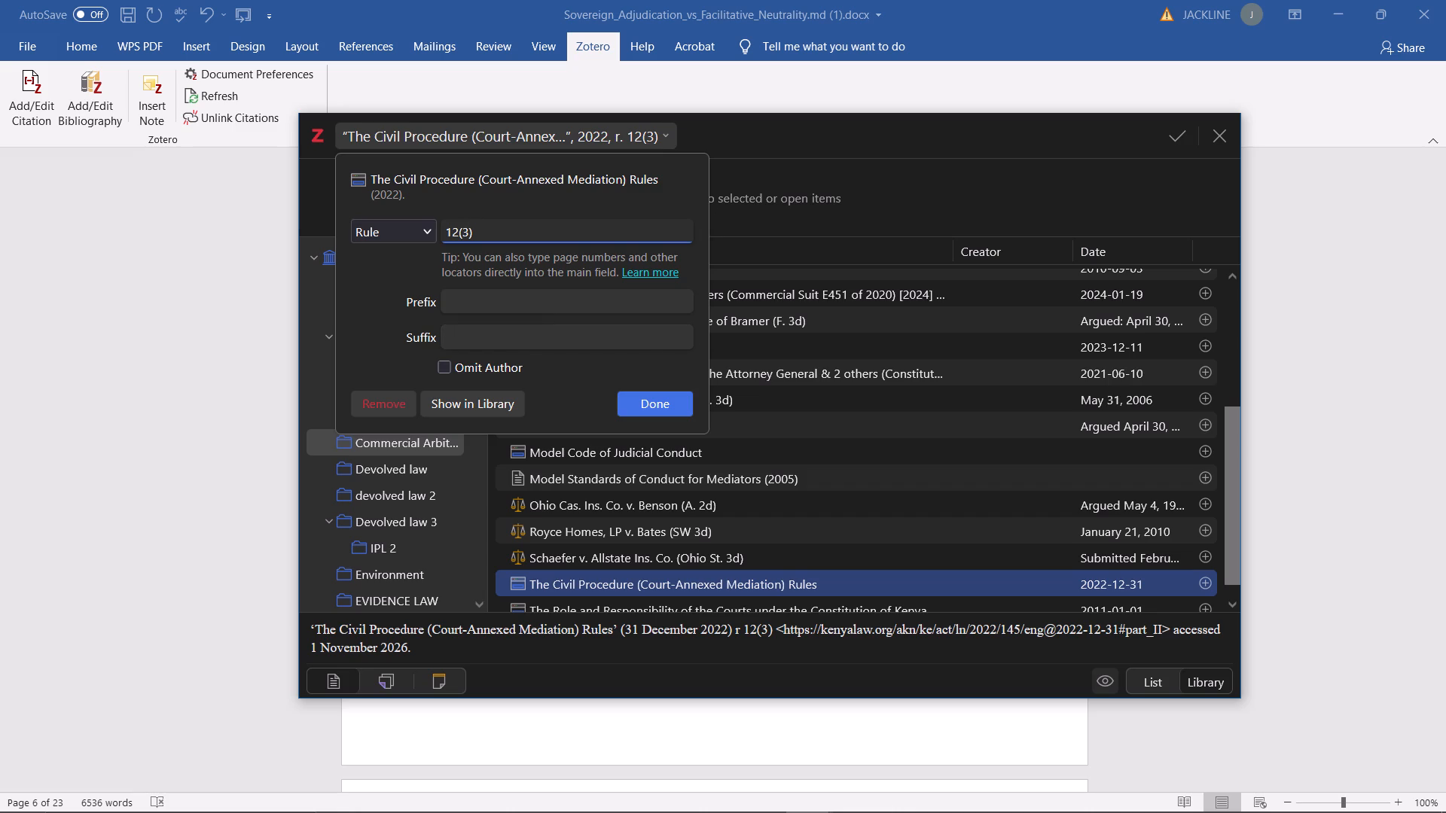
{"action": "left_click", "coordinate": [679, 408]}
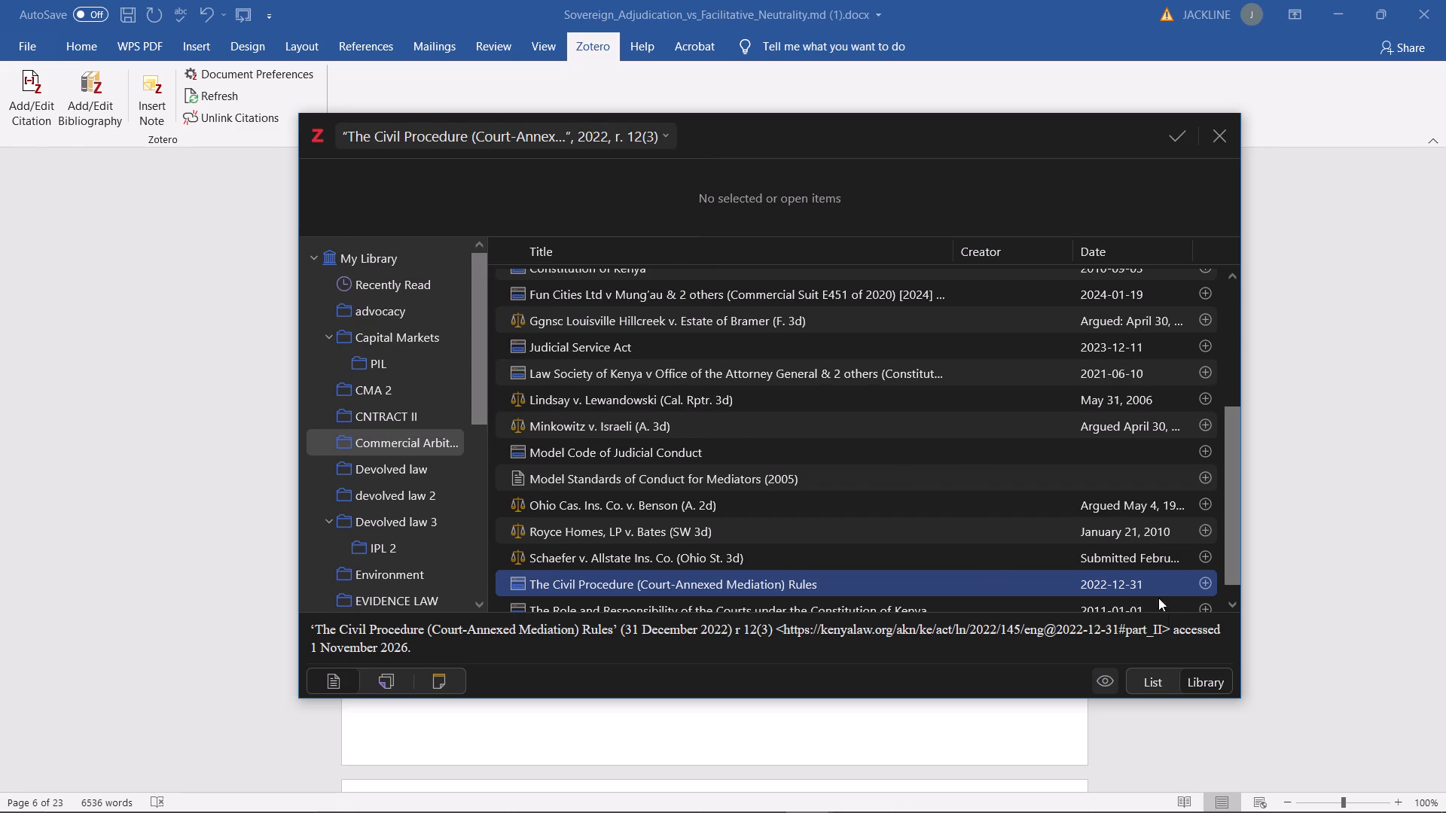
{"action": "left_click", "coordinate": [1185, 129]}
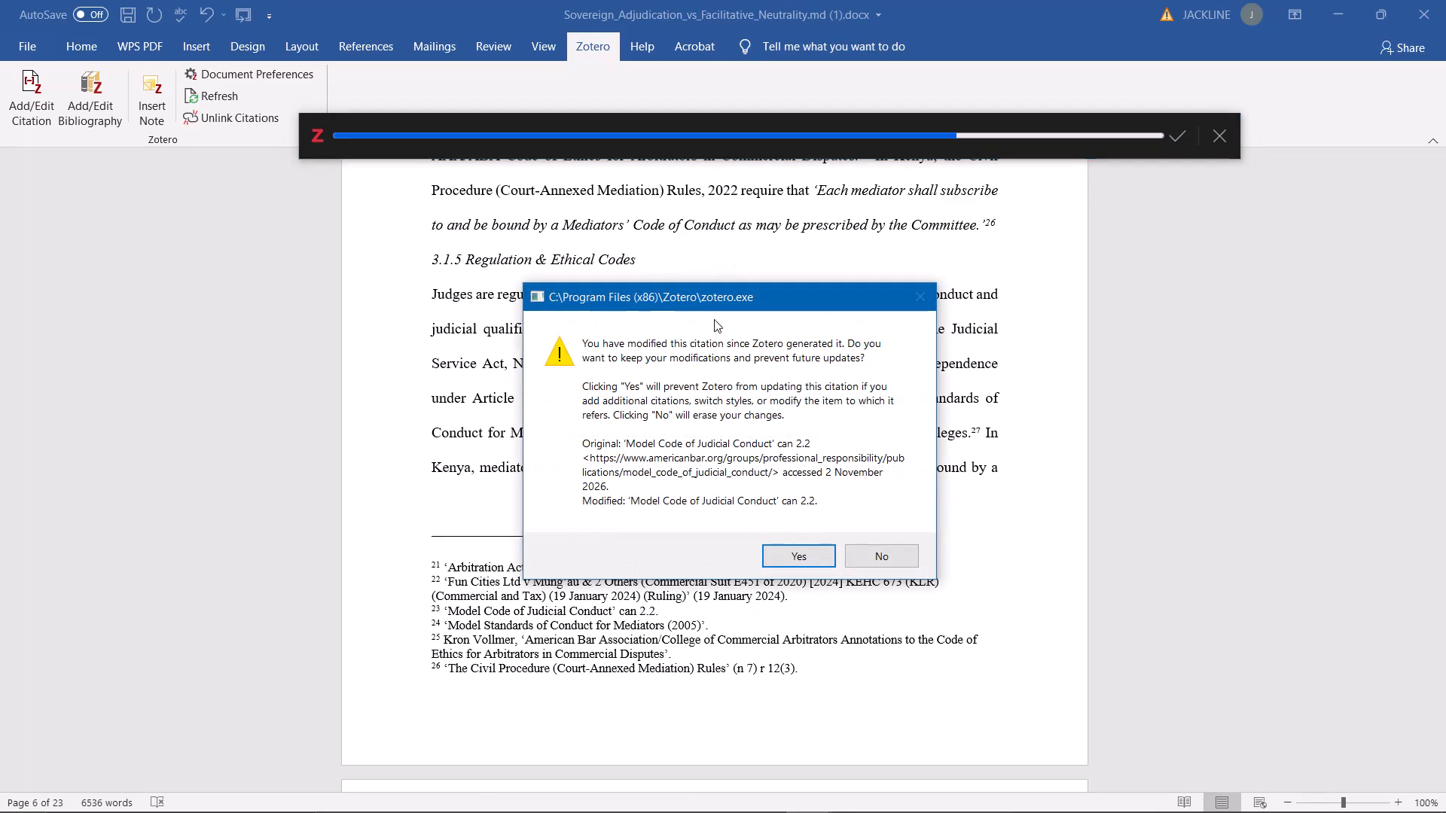
Keep the manual modifications to every existing citation that Zotero asks about, including the Model Code of Judicial Conduct and Judicial Service Act.
{"action": "left_click", "coordinate": [804, 551]}
{"action": "left_click", "coordinate": [804, 555]}
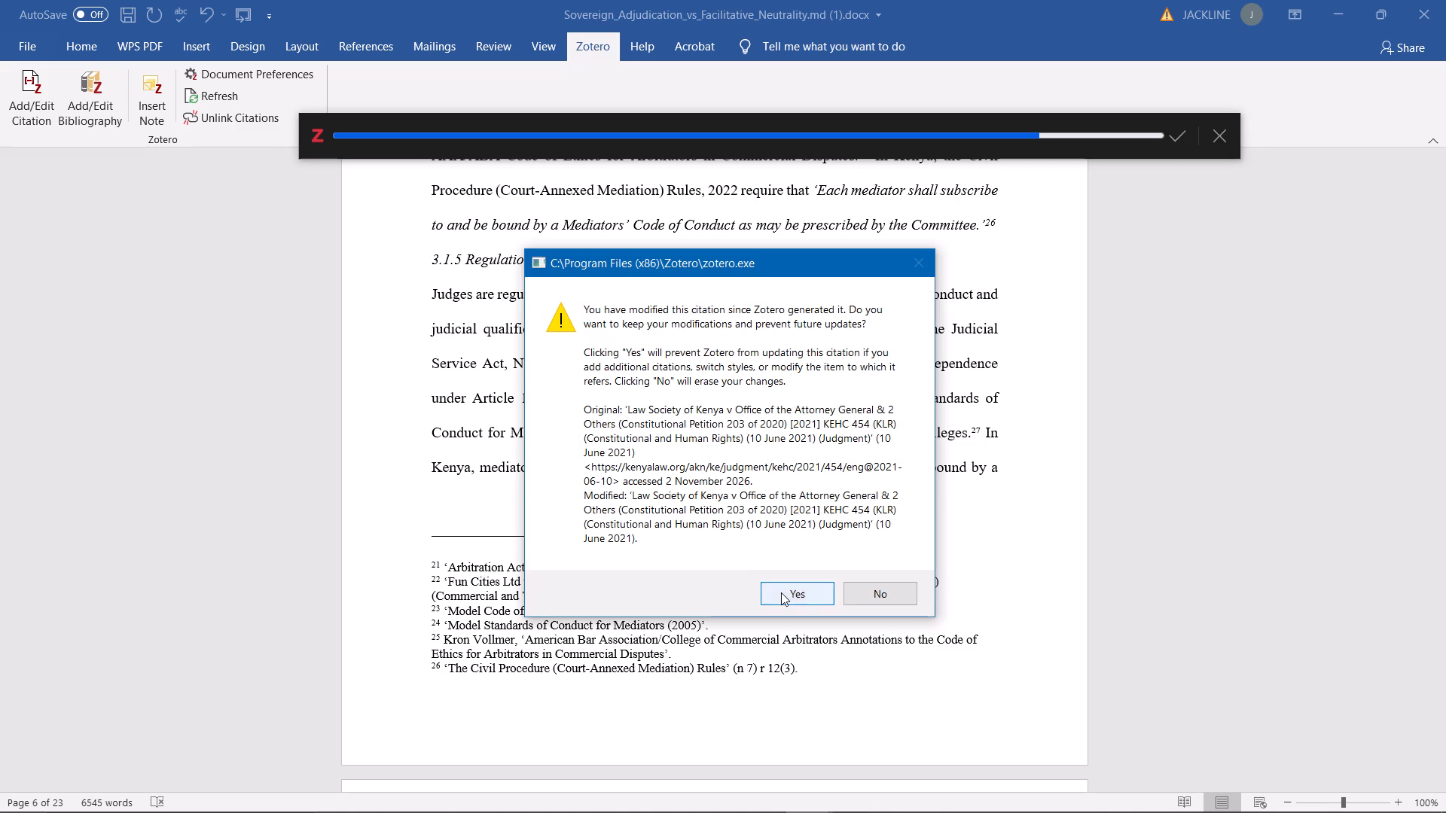
{"action": "left_click", "coordinate": [781, 592]}
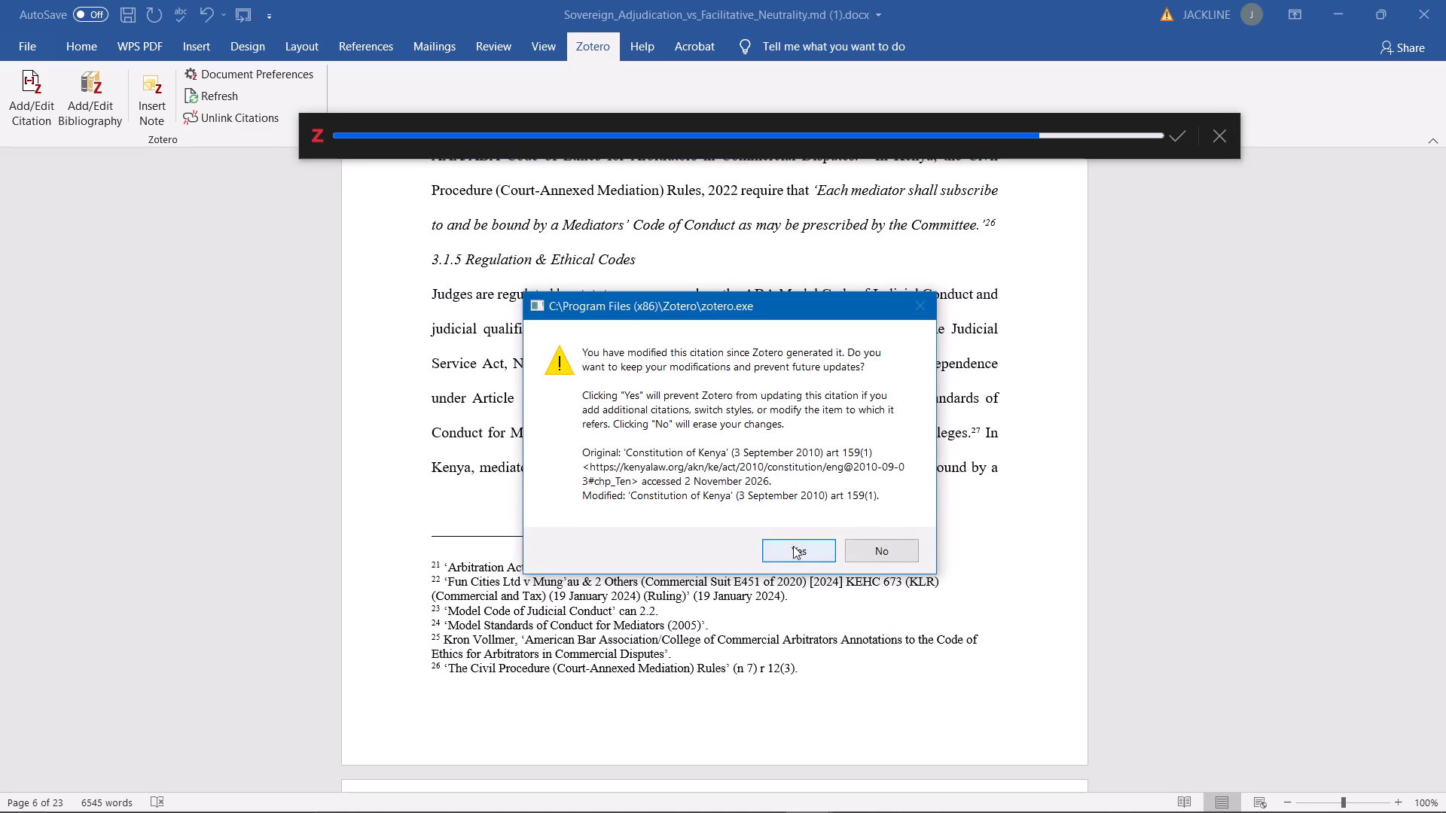
{"action": "left_click", "coordinate": [808, 558]}
{"action": "left_click", "coordinate": [780, 556]}
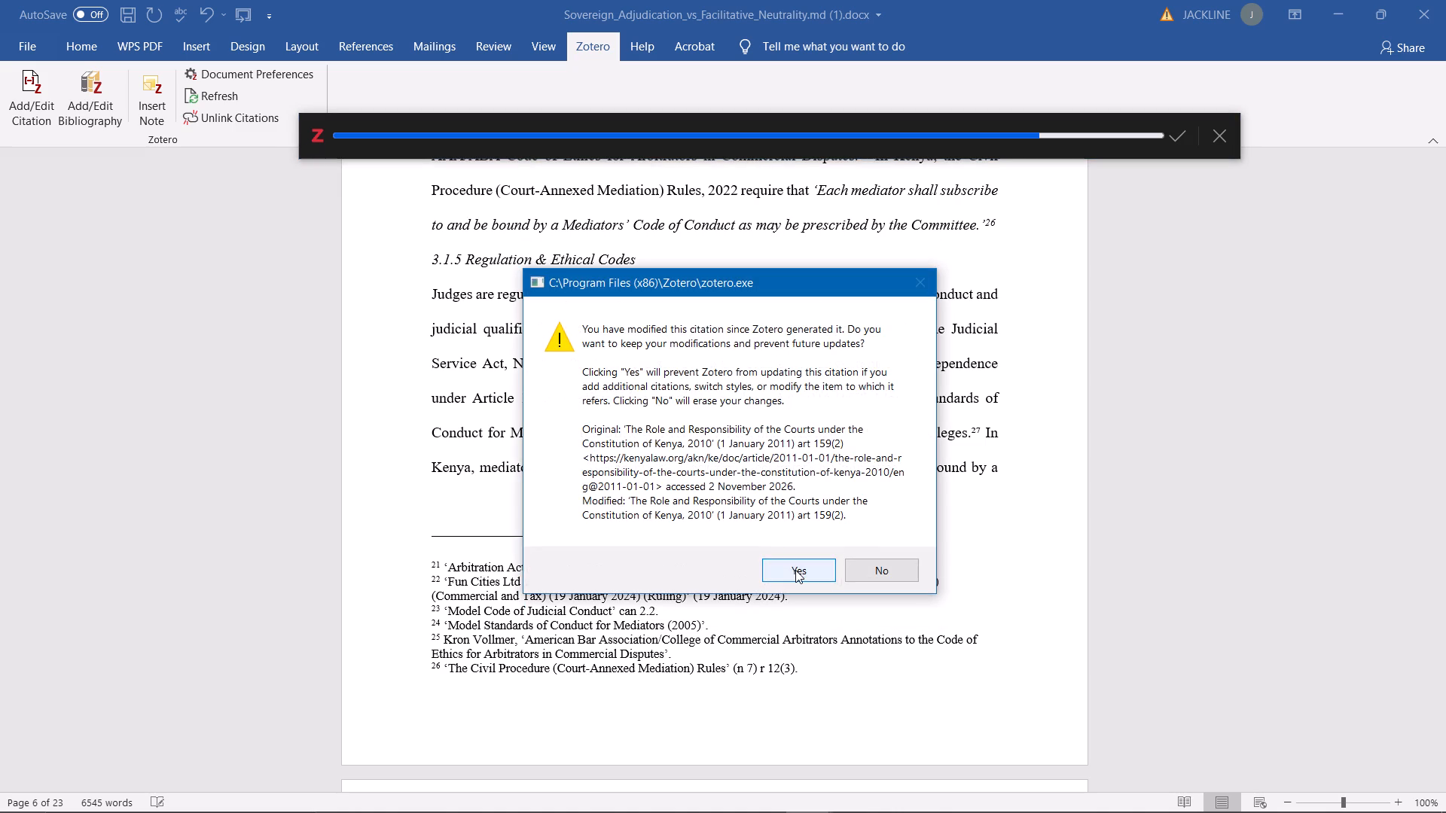
{"action": "left_click", "coordinate": [795, 570]}
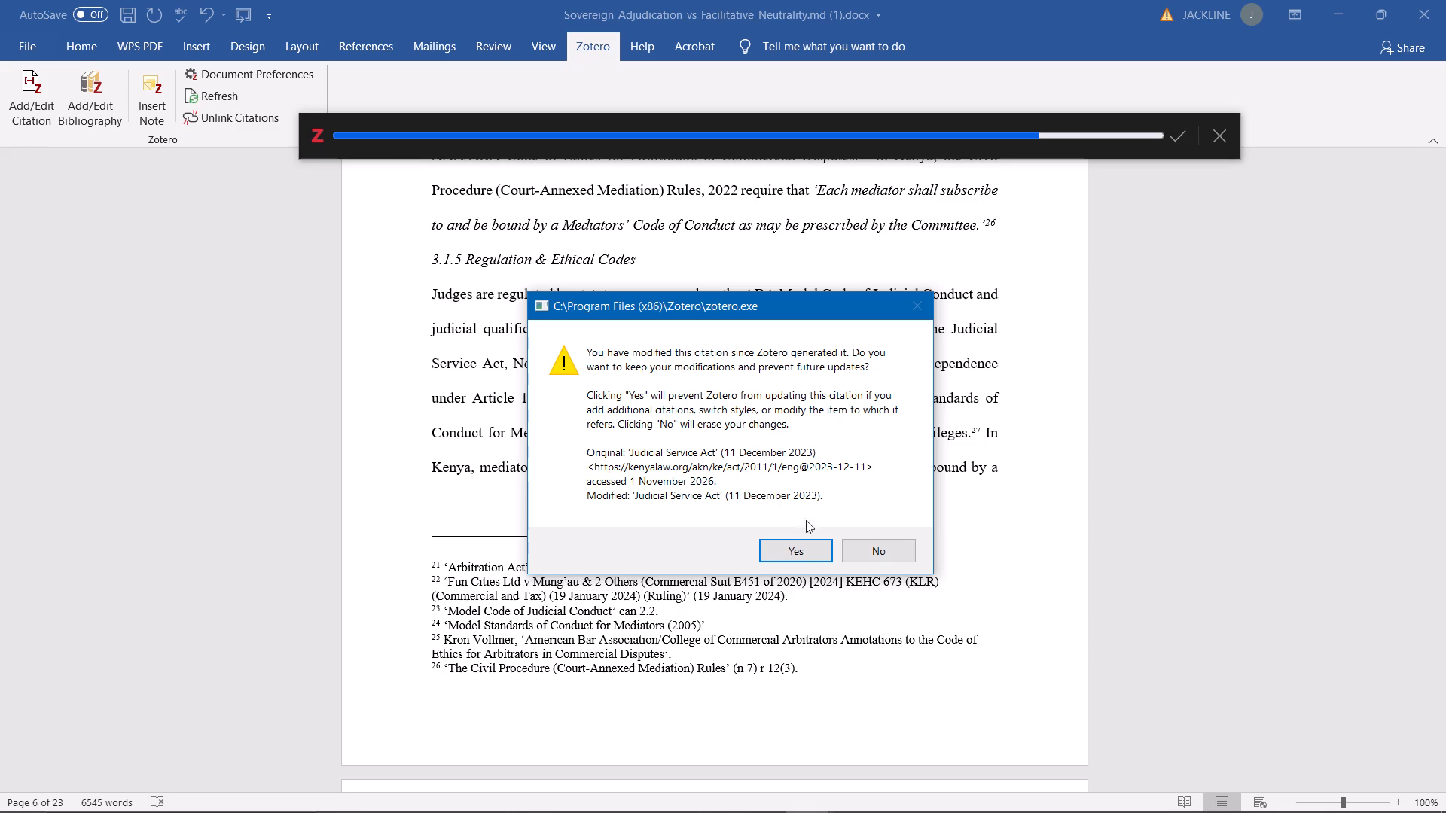
{"action": "left_click", "coordinate": [803, 553]}
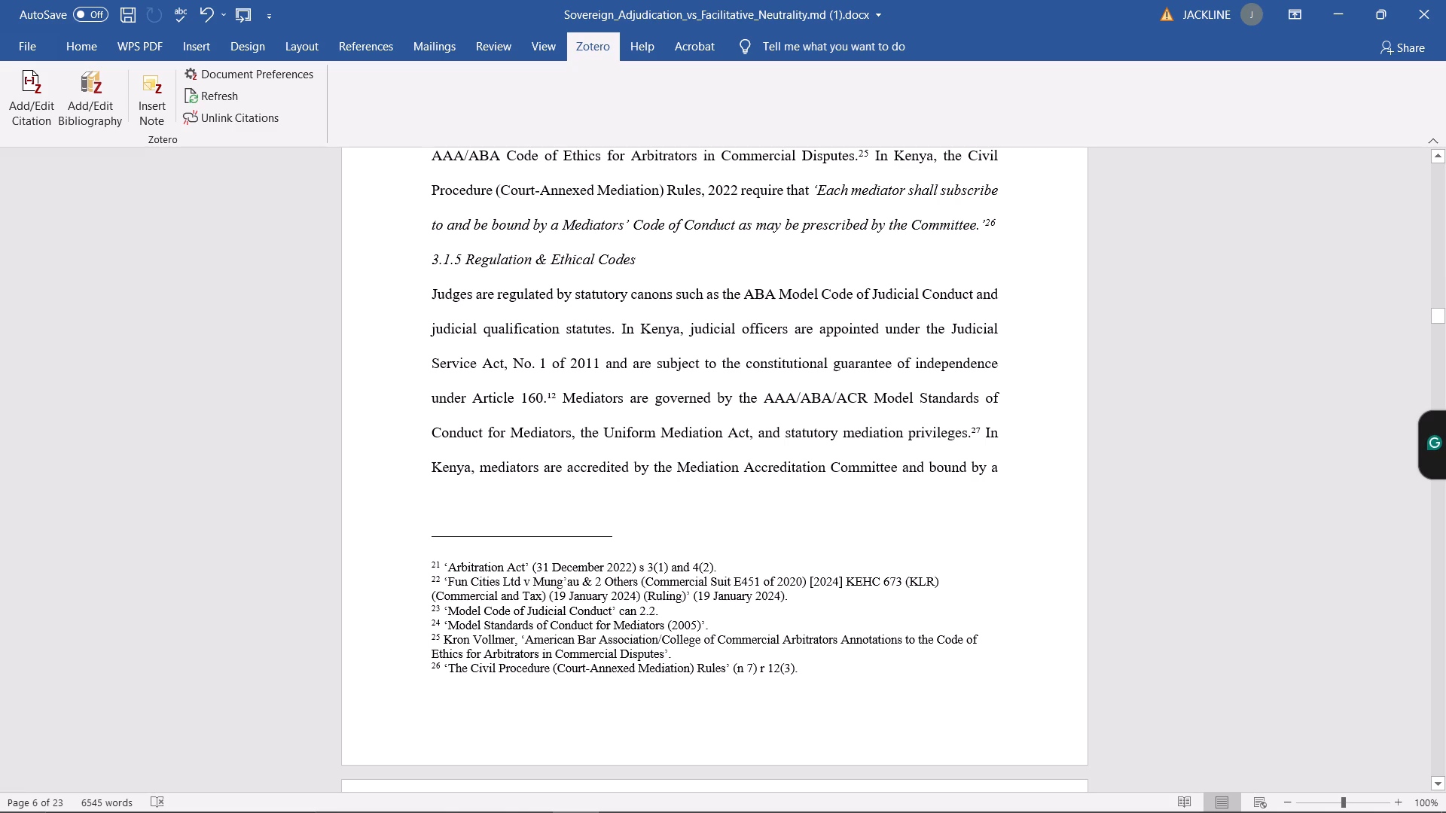
Save the document.
{"action": "scroll", "coordinate": [675, 473], "scroll_direction": "up", "scroll_amount": 1}
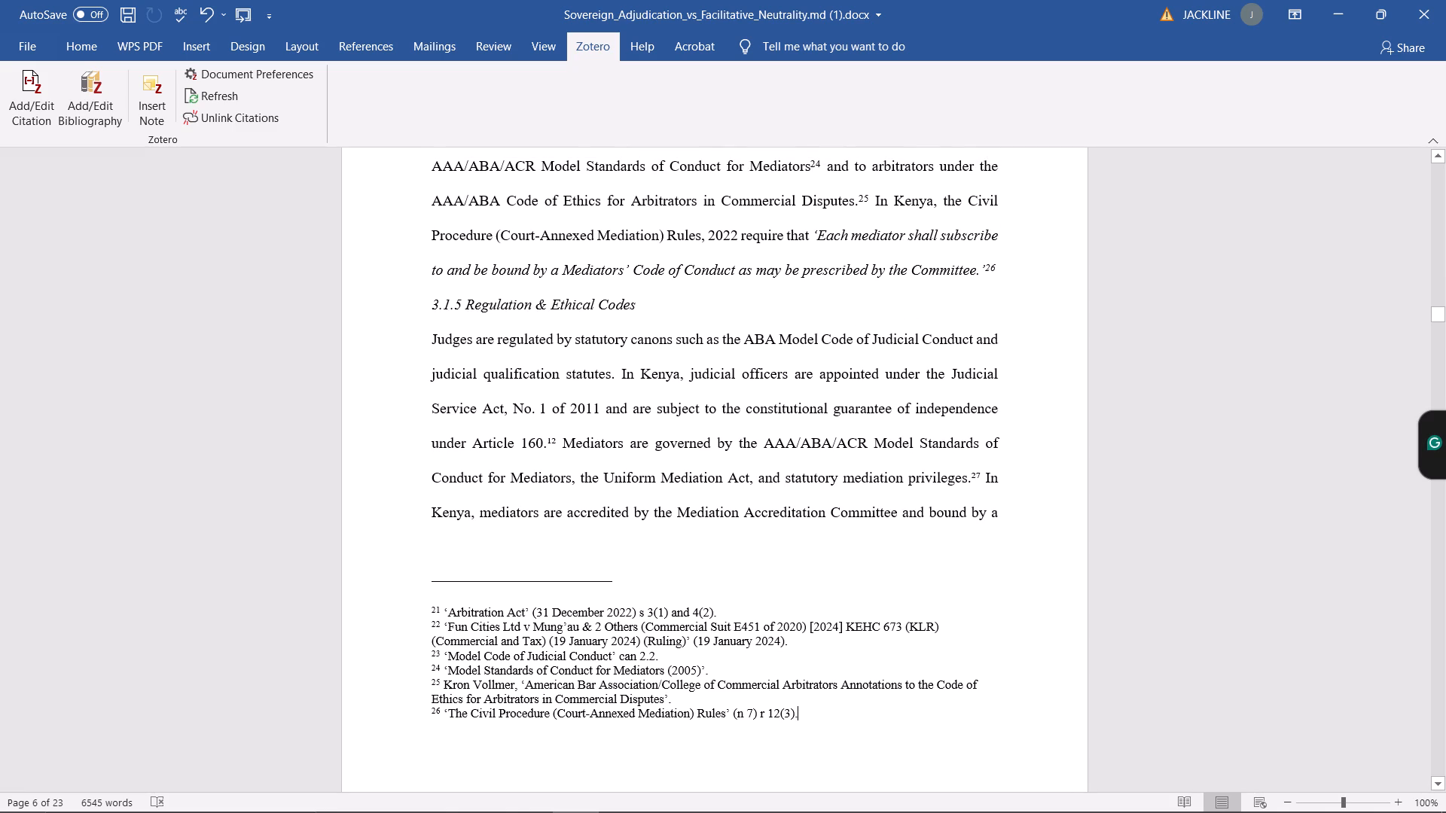
{"action": "key", "text": "ctrl+s"}
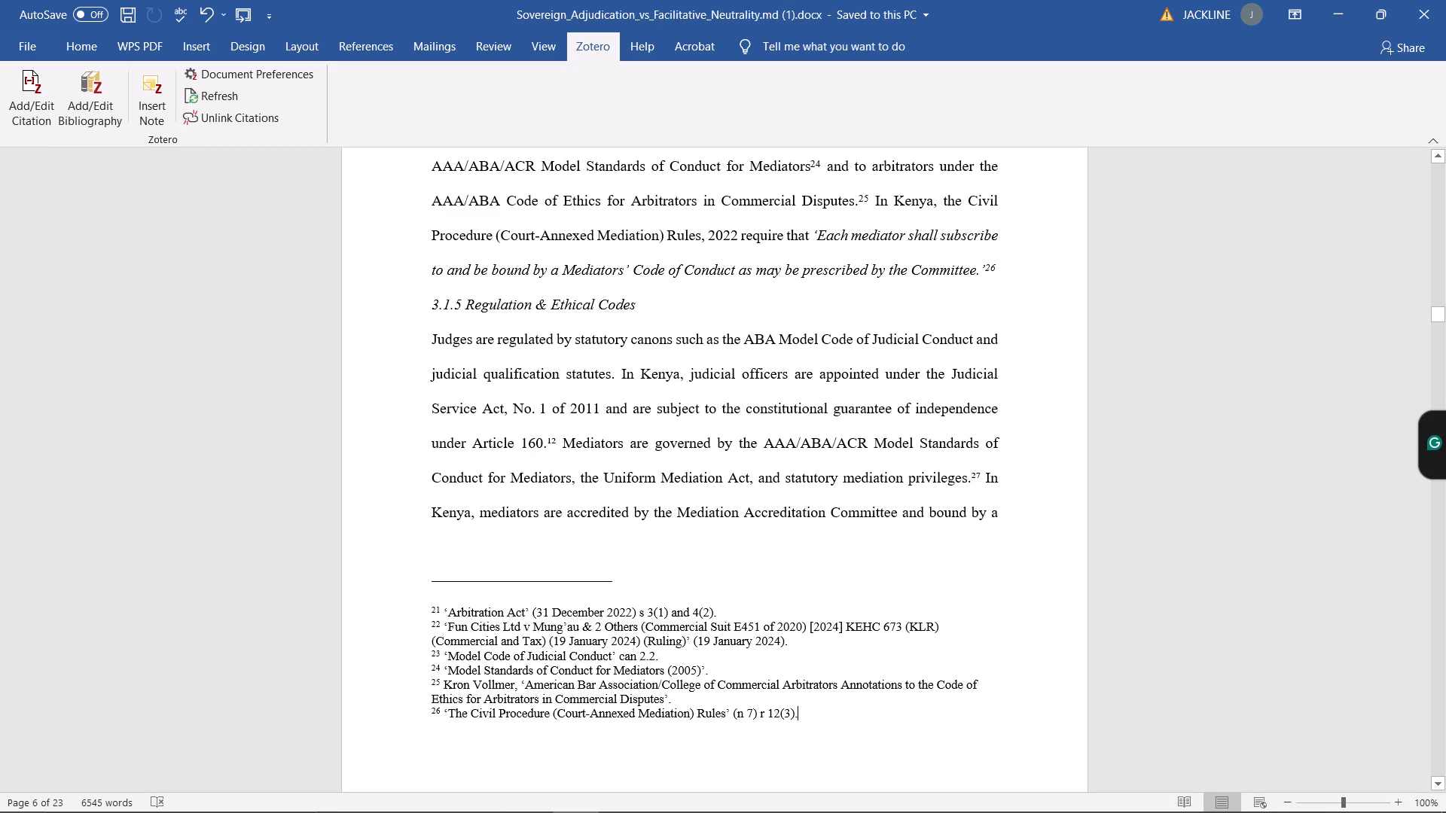
Review sections 3.1.4 and 3.1.5 and their footnotes to identify the next citation that needs replacing.
{"action": "scroll", "coordinate": [685, 365], "scroll_direction": "down", "scroll_amount": 2}
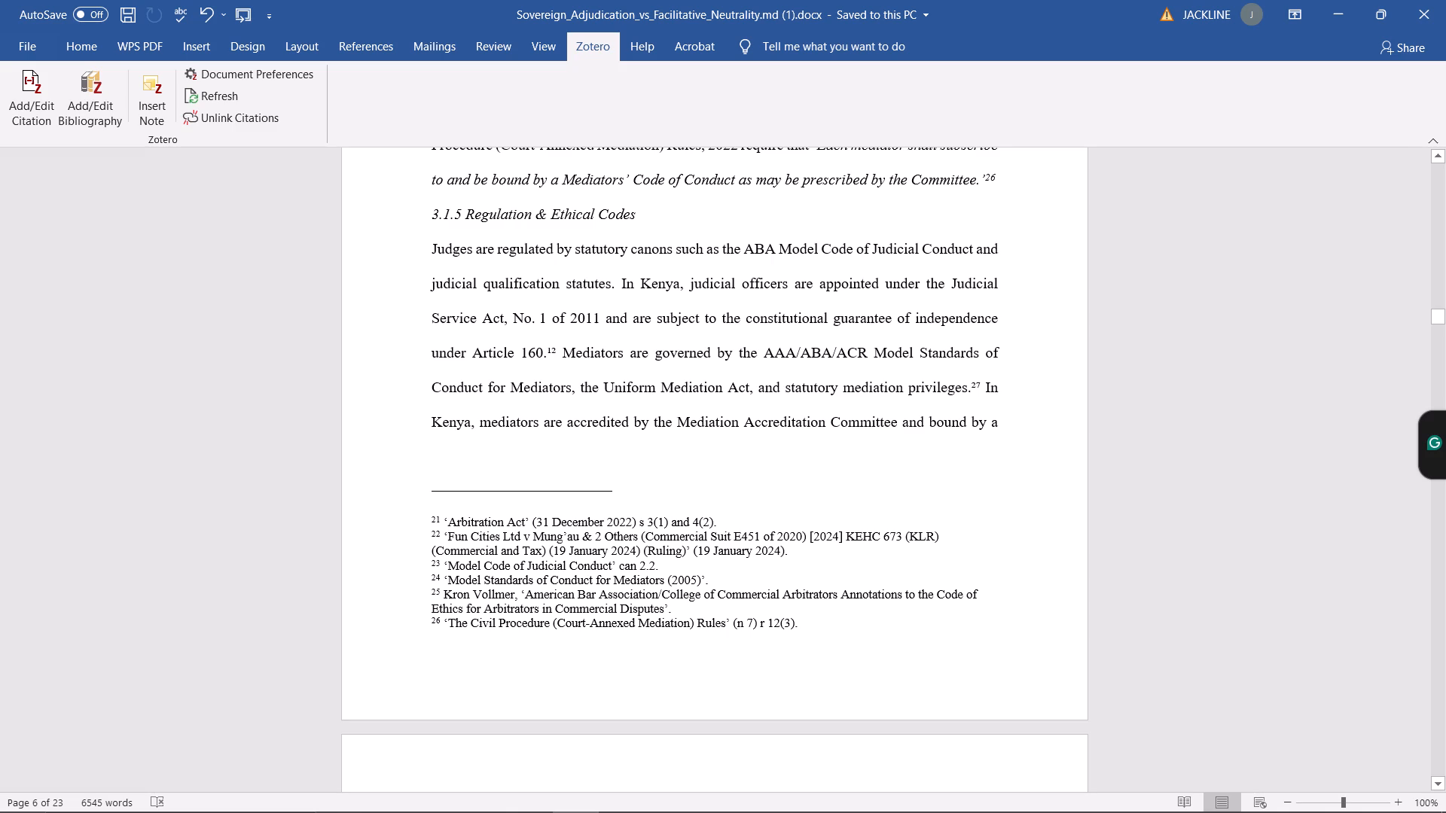
{"action": "scroll", "coordinate": [809, 248], "scroll_direction": "up", "scroll_amount": 8}
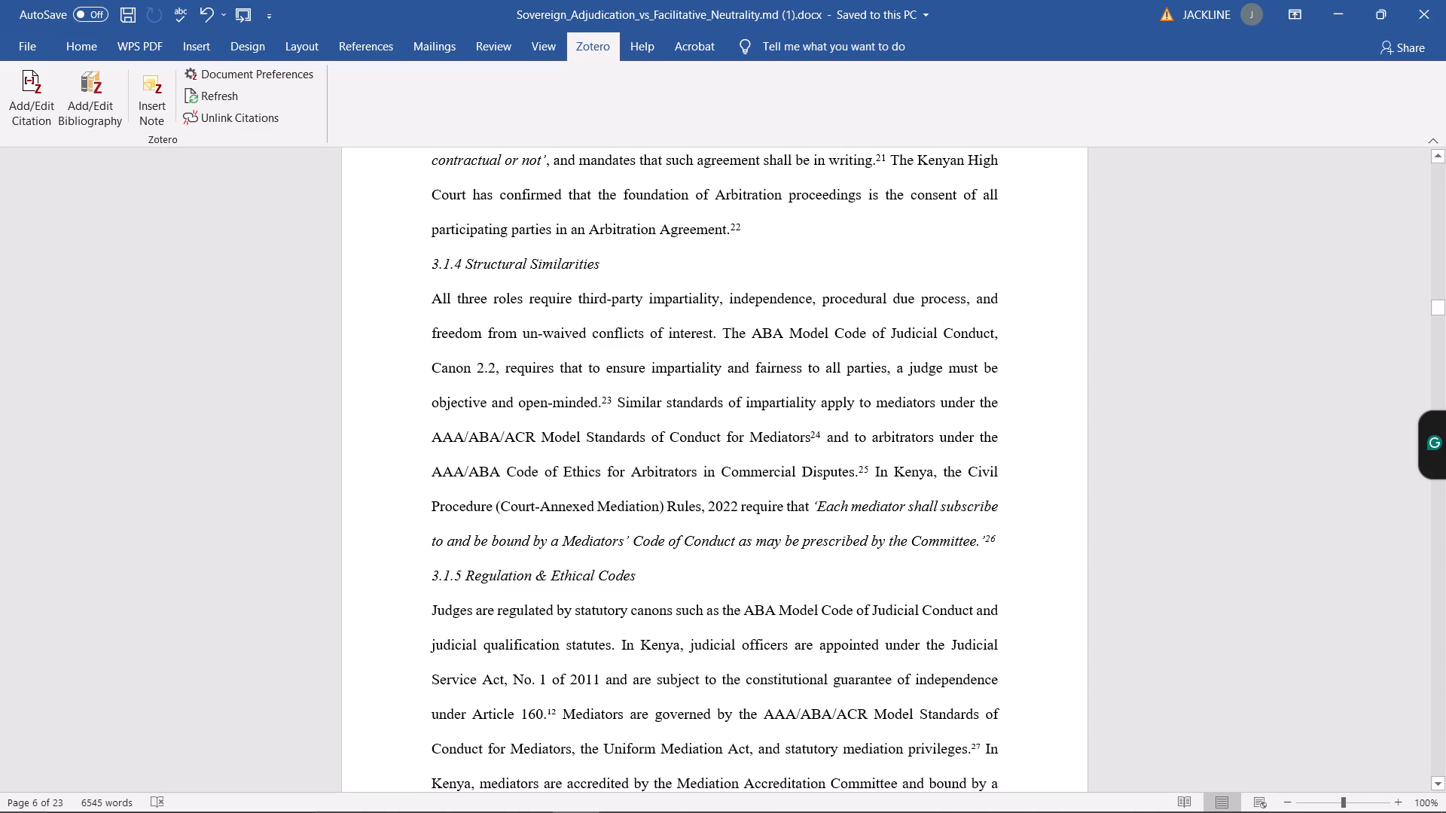
{"action": "scroll", "coordinate": [737, 400], "scroll_direction": "up", "scroll_amount": 5}
{"action": "scroll", "coordinate": [737, 400], "scroll_direction": "down", "scroll_amount": 4}
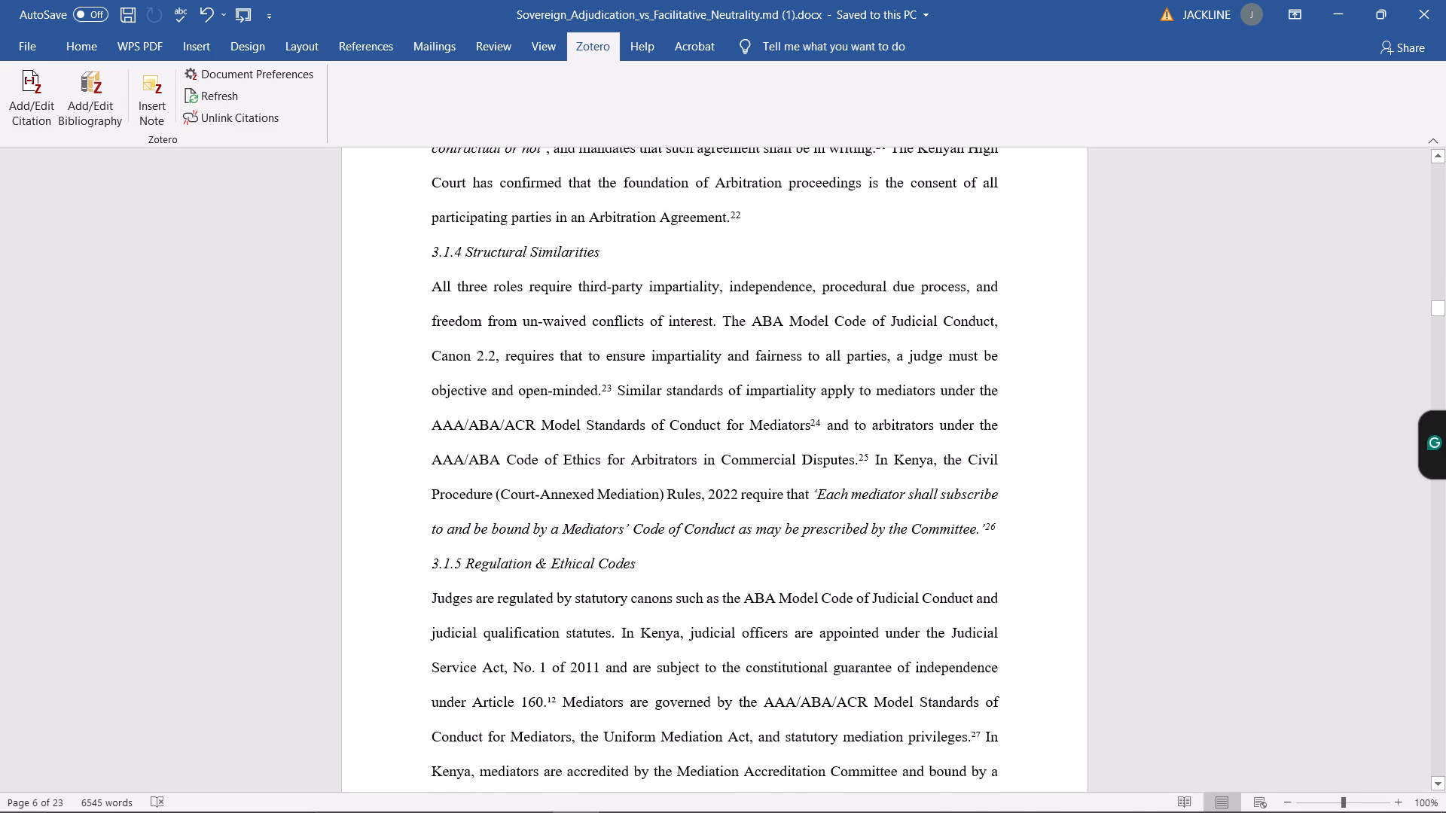
{"action": "scroll", "coordinate": [740, 404], "scroll_direction": "down", "scroll_amount": 6}
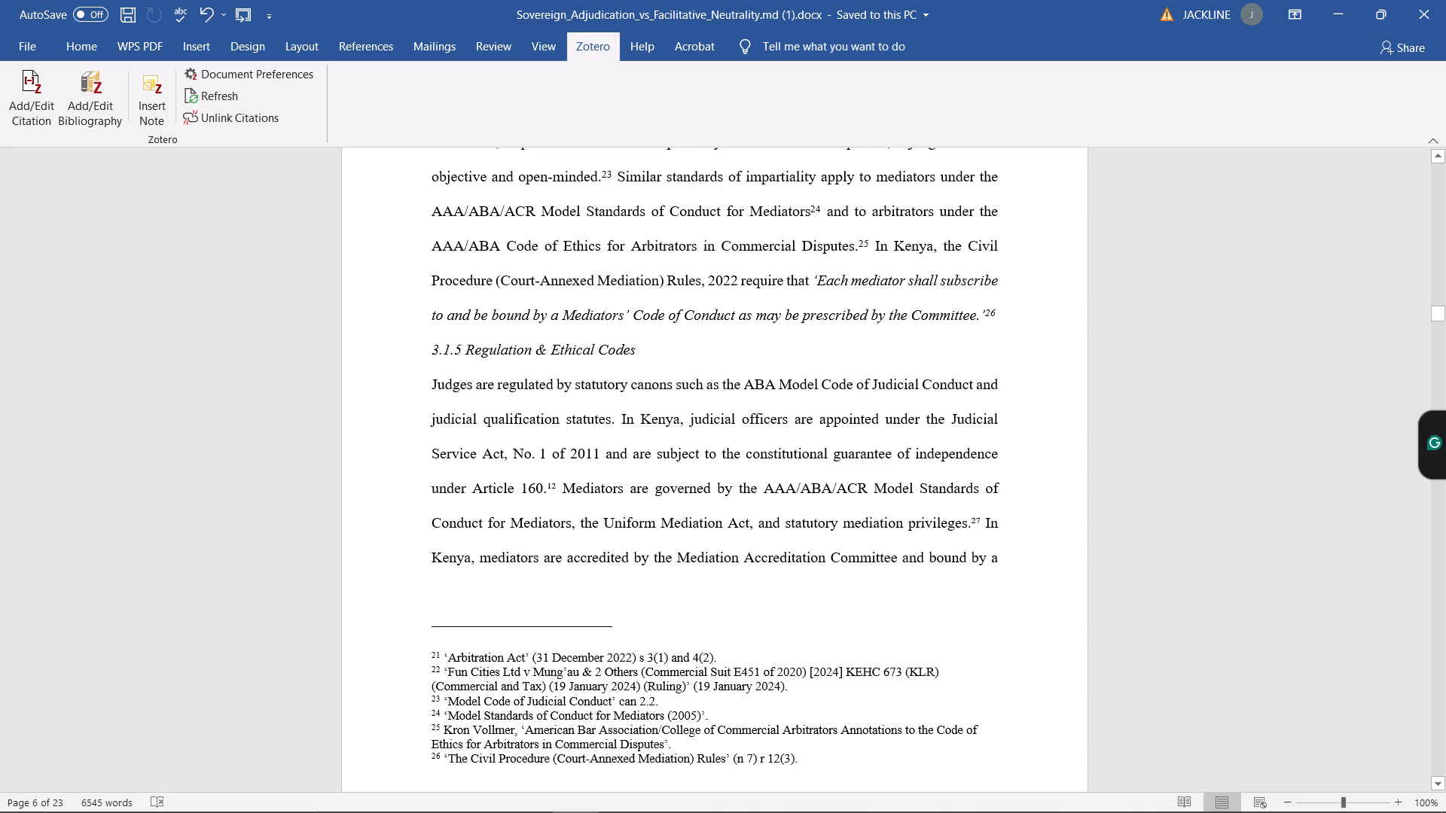
Look through the plain-text FOOTNOTES list near the document's end for entry 27 and its surrounding entries.
{"action": "left_click_drag", "start_coordinate": [1439, 315], "coordinate": [1445, 539]}
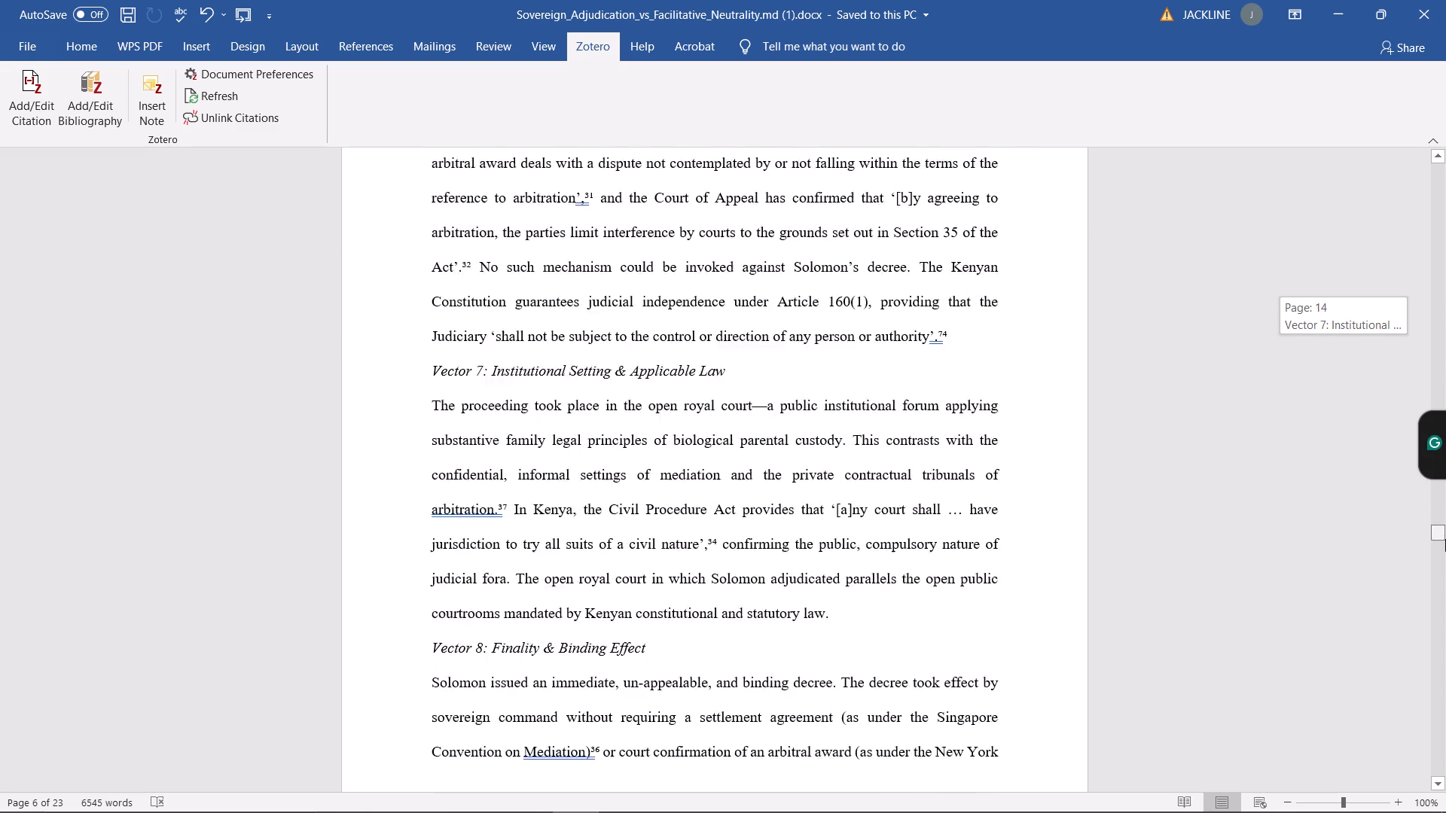
{"action": "left_click_drag", "start_coordinate": [1445, 539], "coordinate": [1445, 590]}
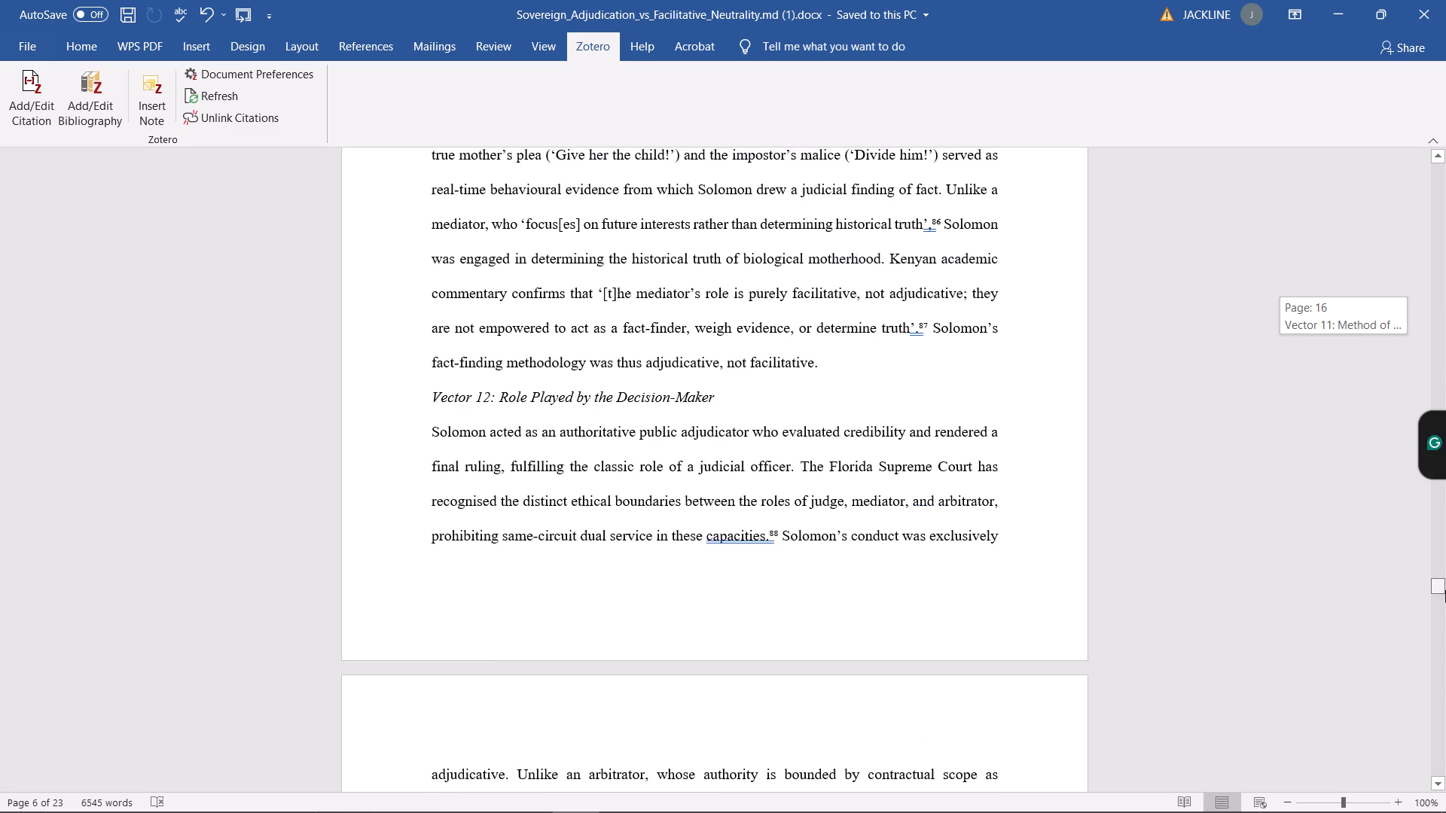
{"action": "left_click_drag", "start_coordinate": [1445, 590], "coordinate": [1445, 643]}
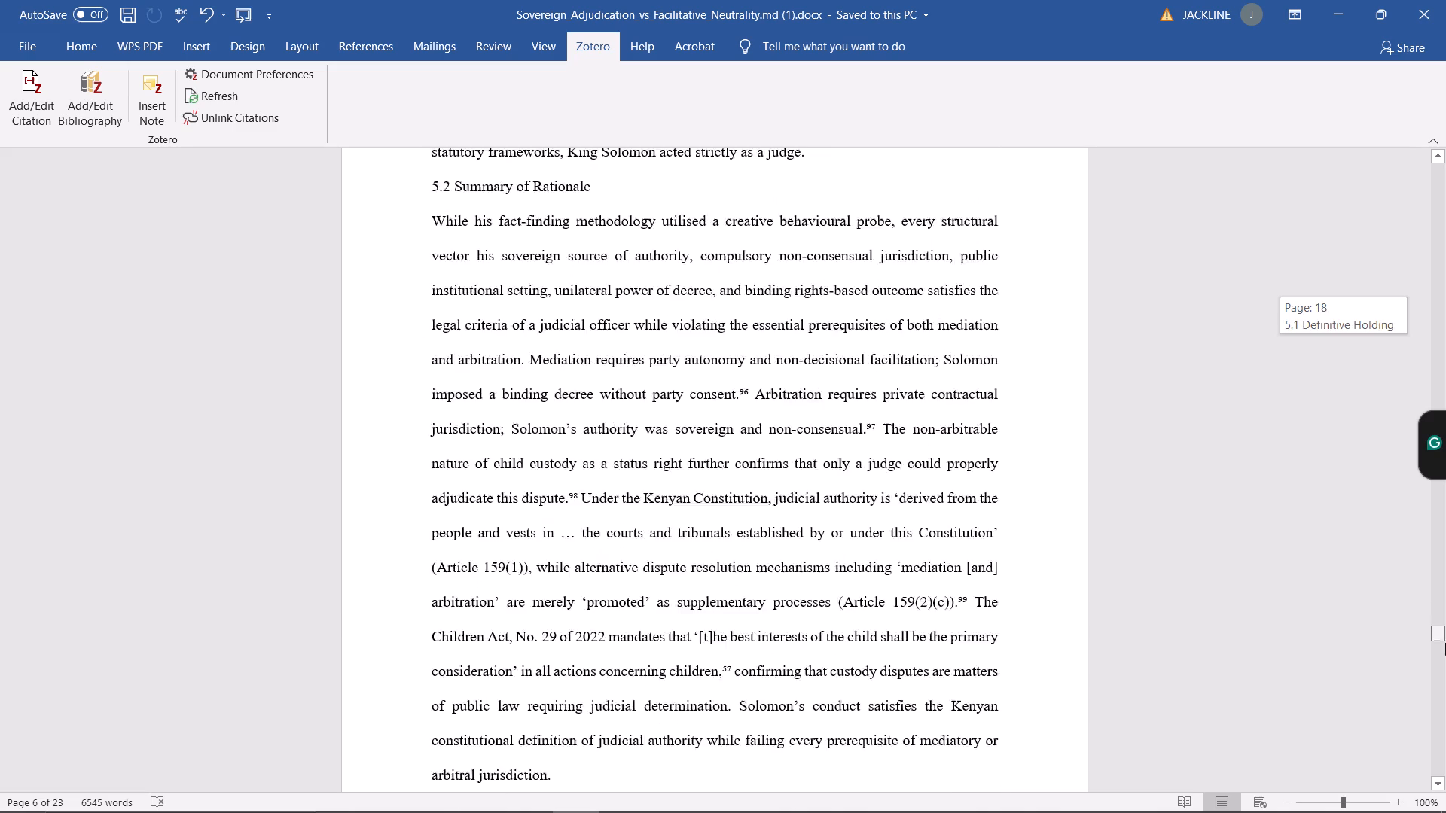
{"action": "left_click_drag", "start_coordinate": [1445, 643], "coordinate": [1445, 696]}
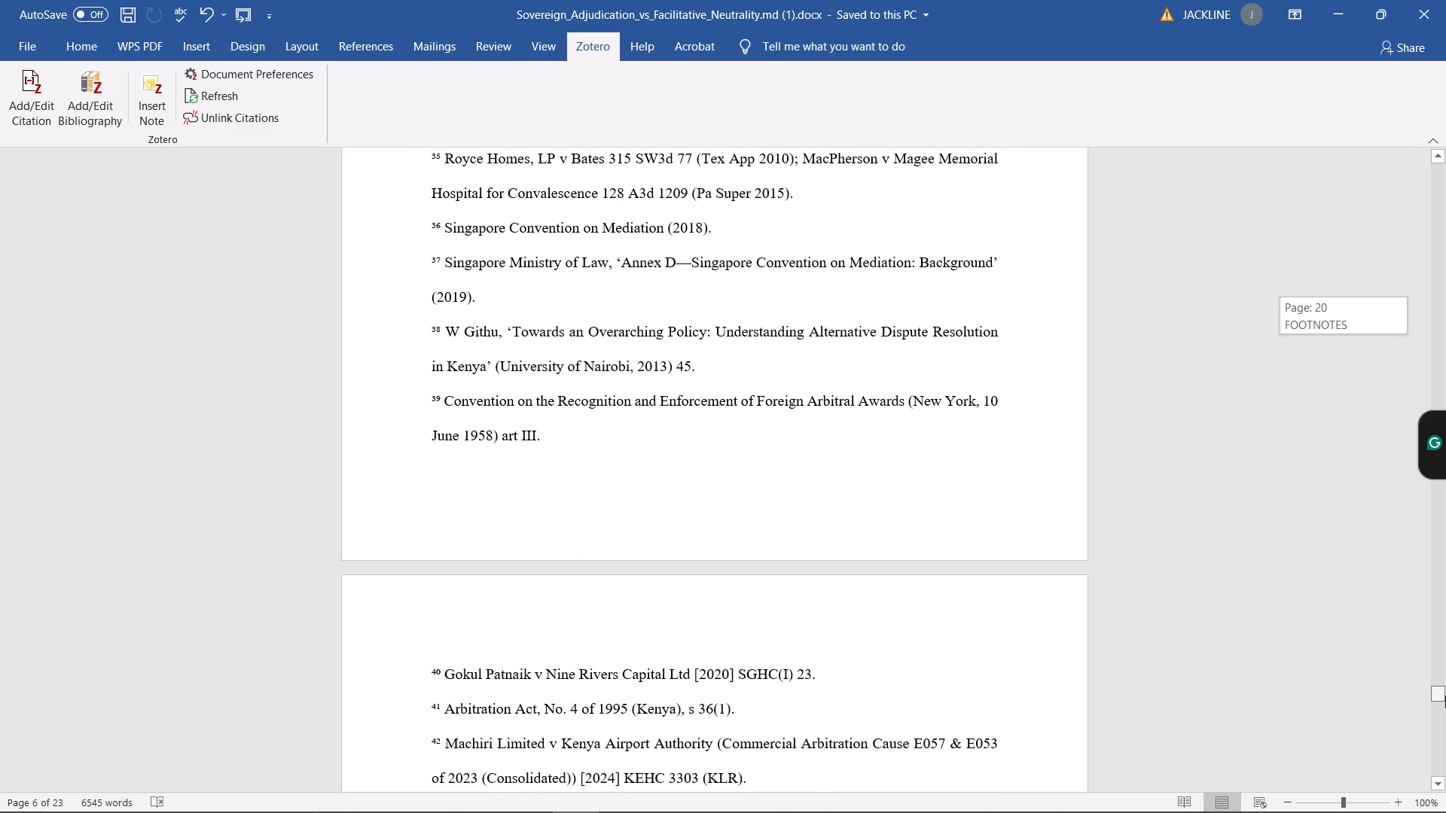
{"action": "left_click_drag", "start_coordinate": [1445, 696], "coordinate": [1438, 677]}
{"action": "scroll", "coordinate": [624, 462], "scroll_direction": "up", "scroll_amount": 4}
{"action": "scroll", "coordinate": [678, 404], "scroll_direction": "up", "scroll_amount": 2}
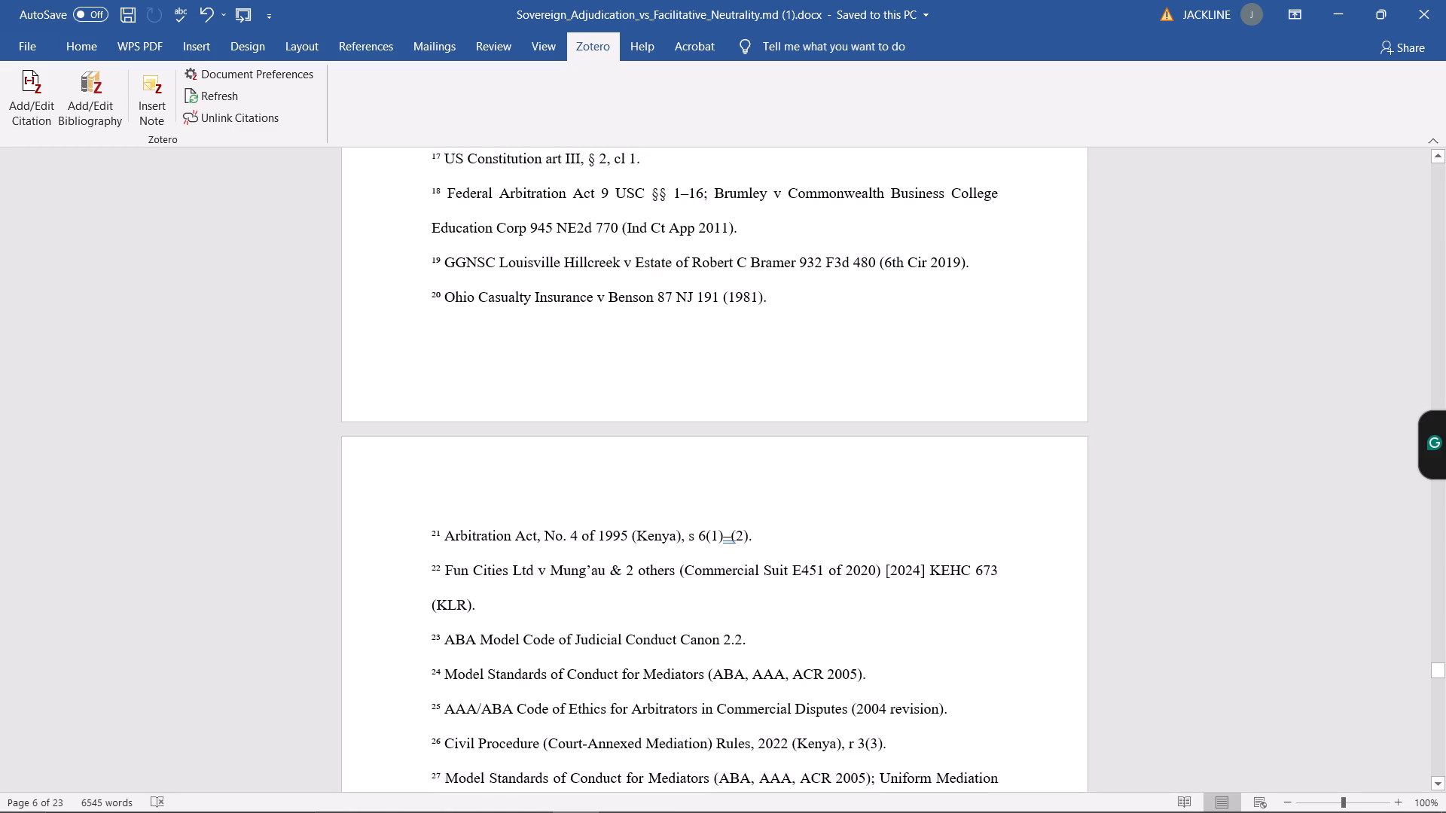
{"action": "scroll", "coordinate": [678, 404], "scroll_direction": "up", "scroll_amount": 5}
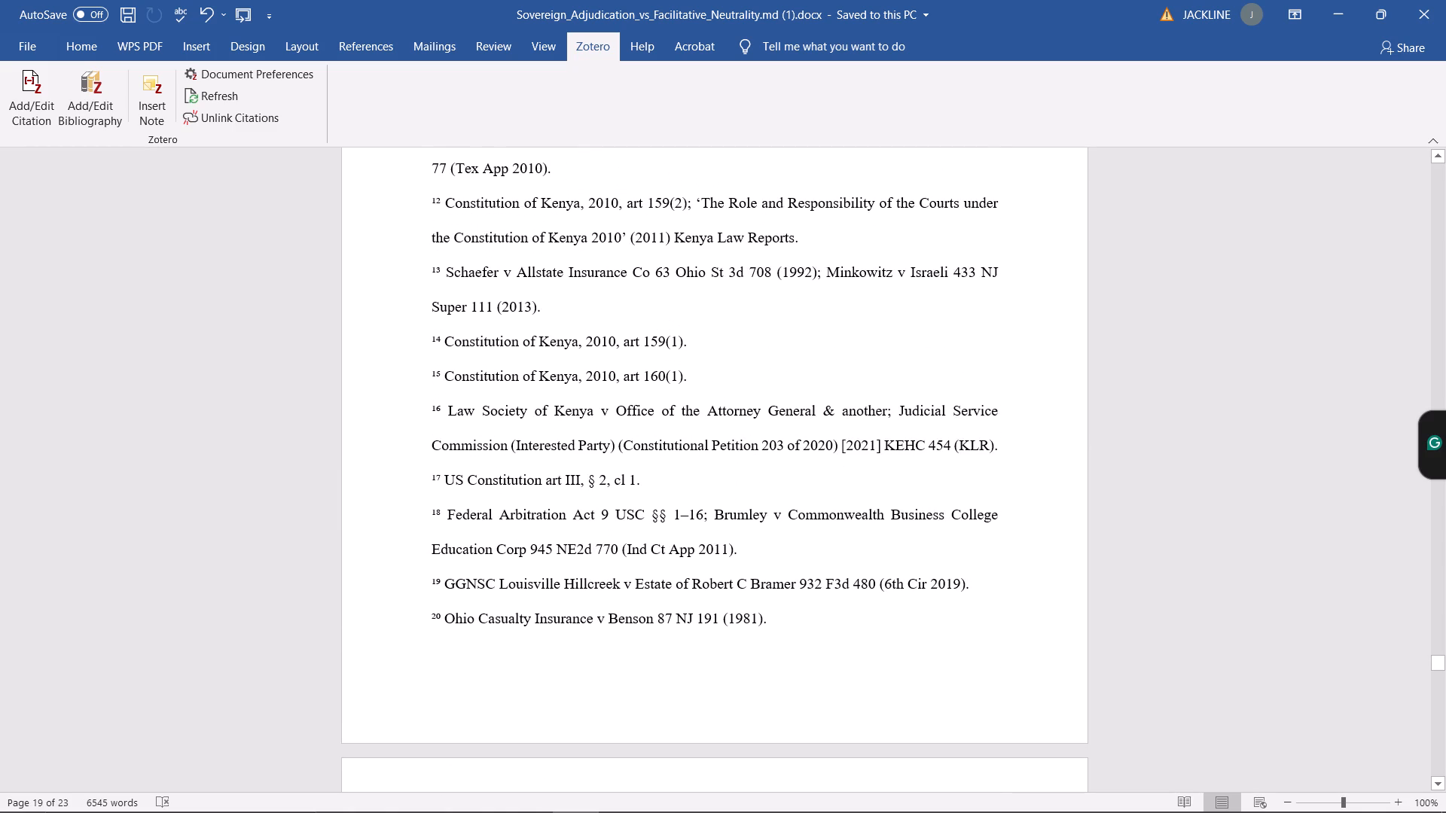
{"action": "scroll", "coordinate": [476, 324], "scroll_direction": "up", "scroll_amount": 1}
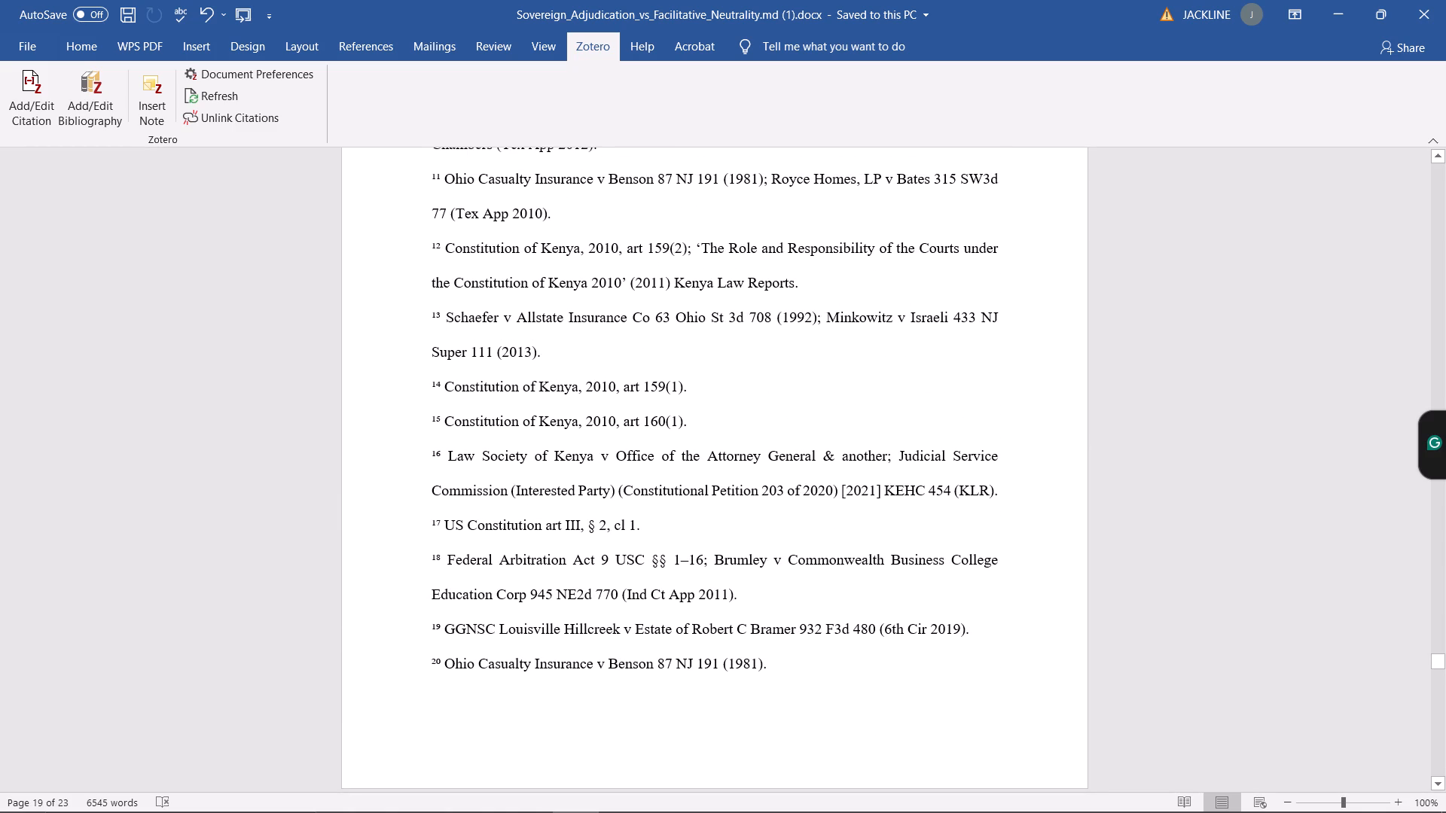
{"action": "scroll", "coordinate": [657, 391], "scroll_direction": "down", "scroll_amount": 7}
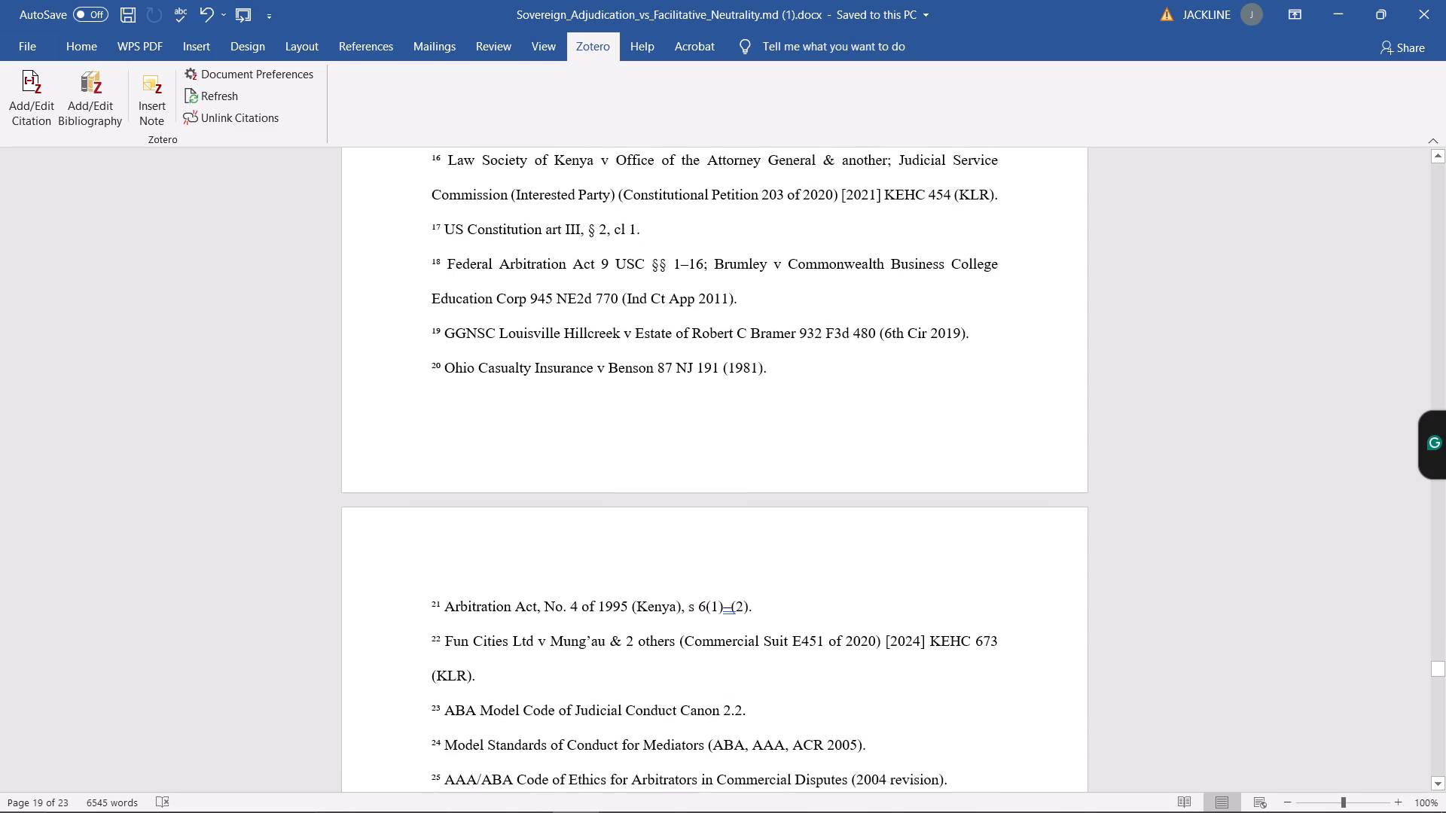
{"action": "scroll", "coordinate": [657, 391], "scroll_direction": "down", "scroll_amount": 9}
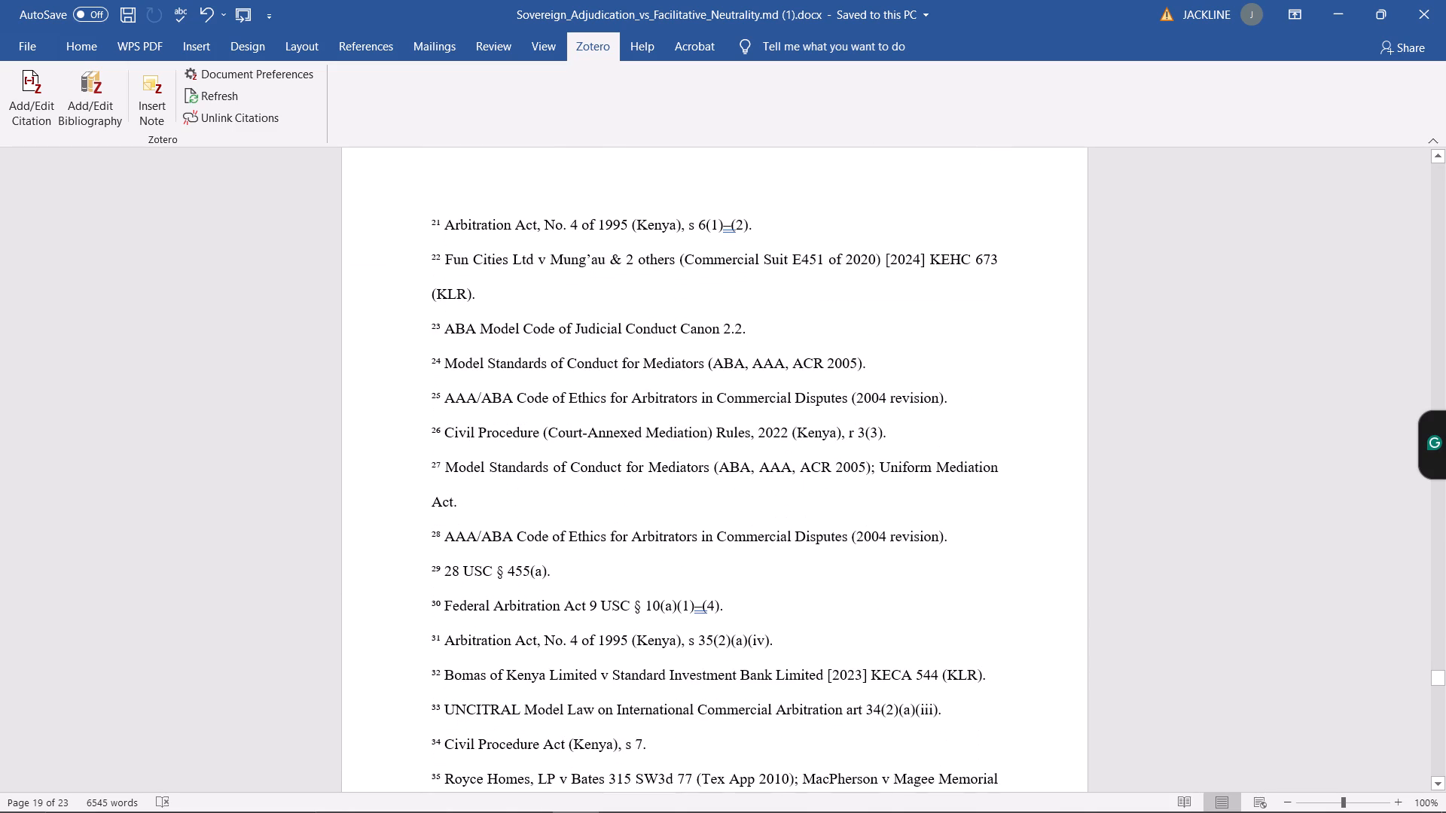
{"action": "scroll", "coordinate": [657, 391], "scroll_direction": "down", "scroll_amount": 5}
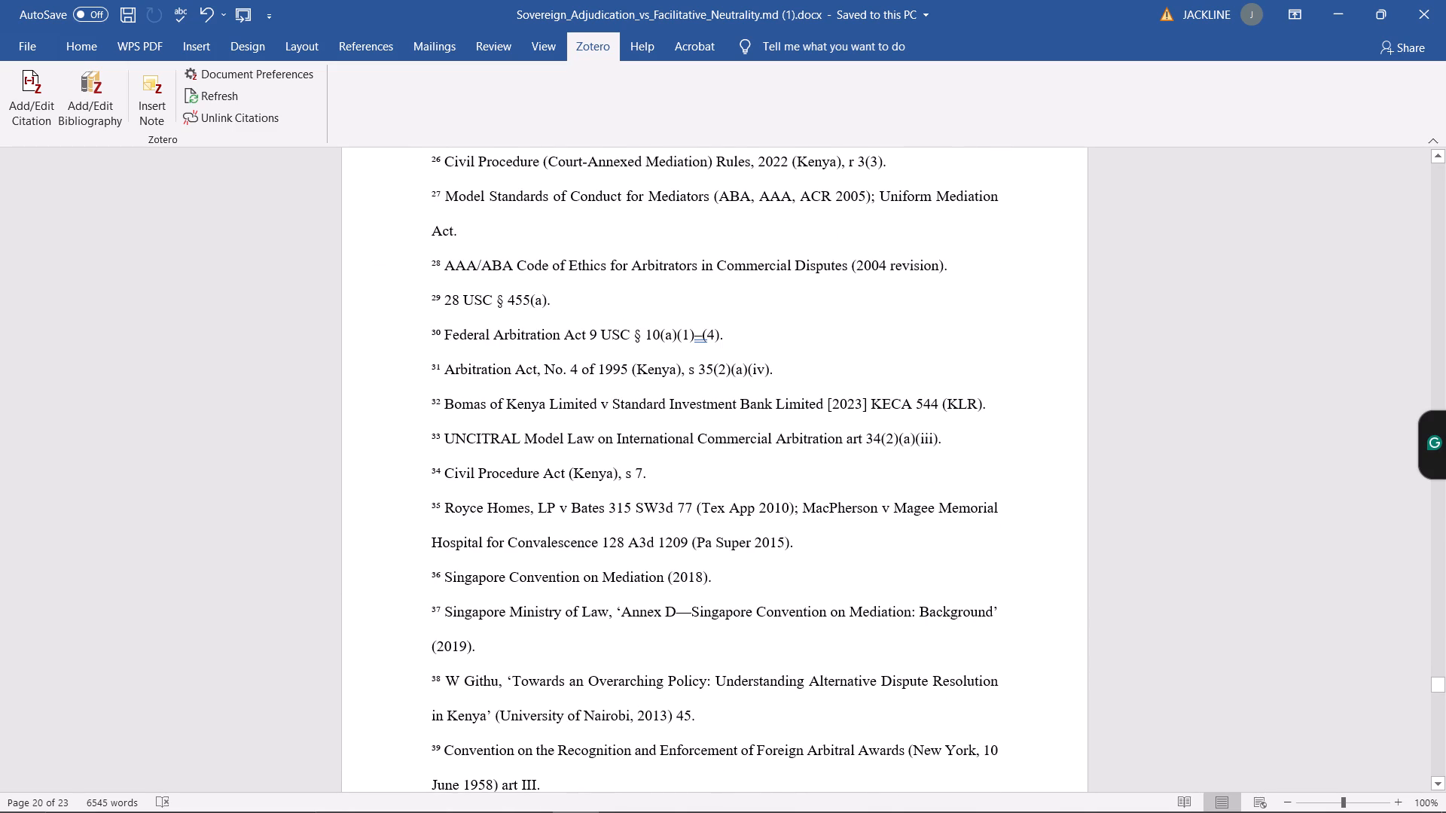
{"action": "scroll", "coordinate": [511, 296], "scroll_direction": "up", "scroll_amount": 2}
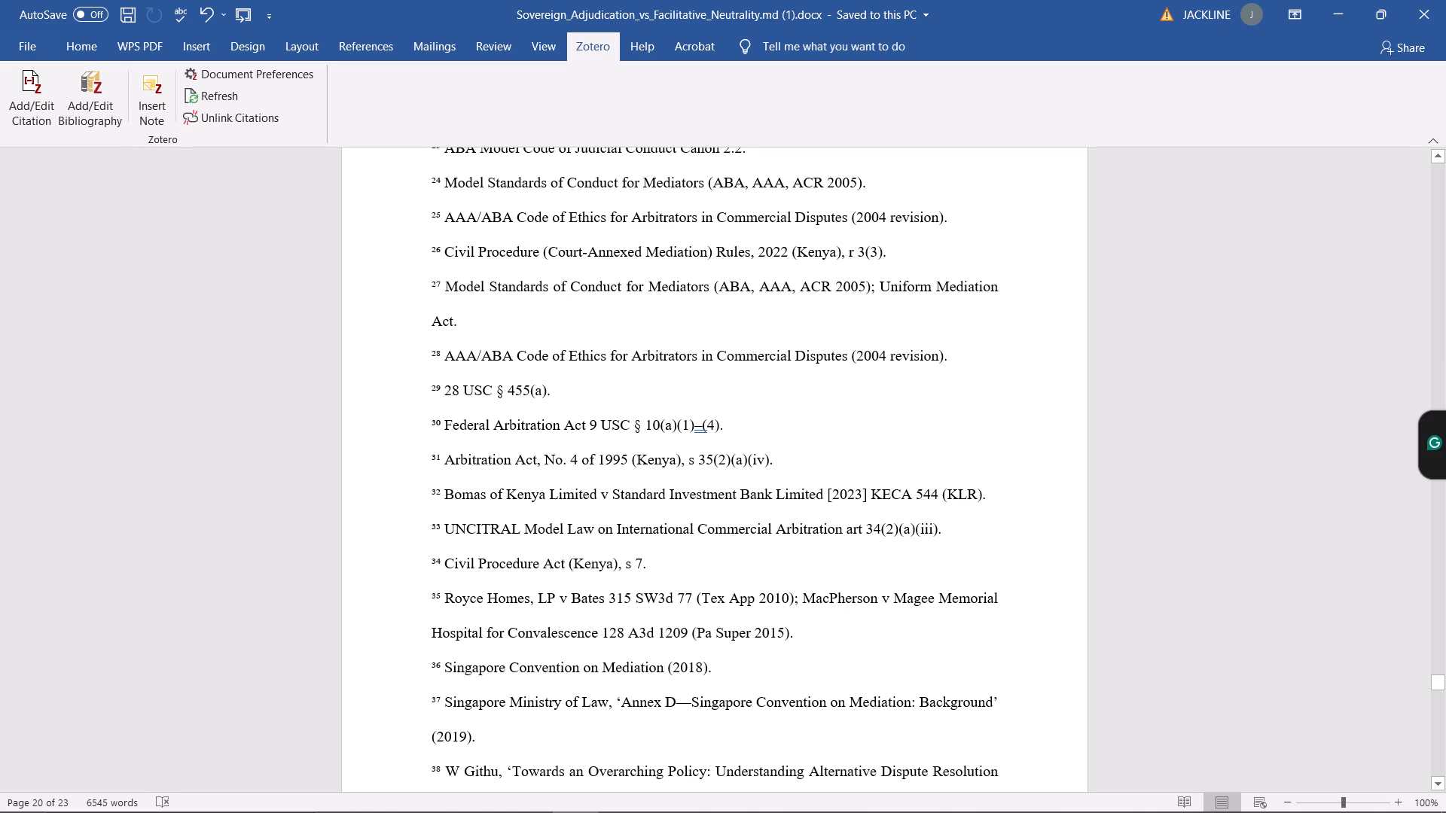
{"action": "scroll", "coordinate": [737, 387], "scroll_direction": "up", "scroll_amount": 2}
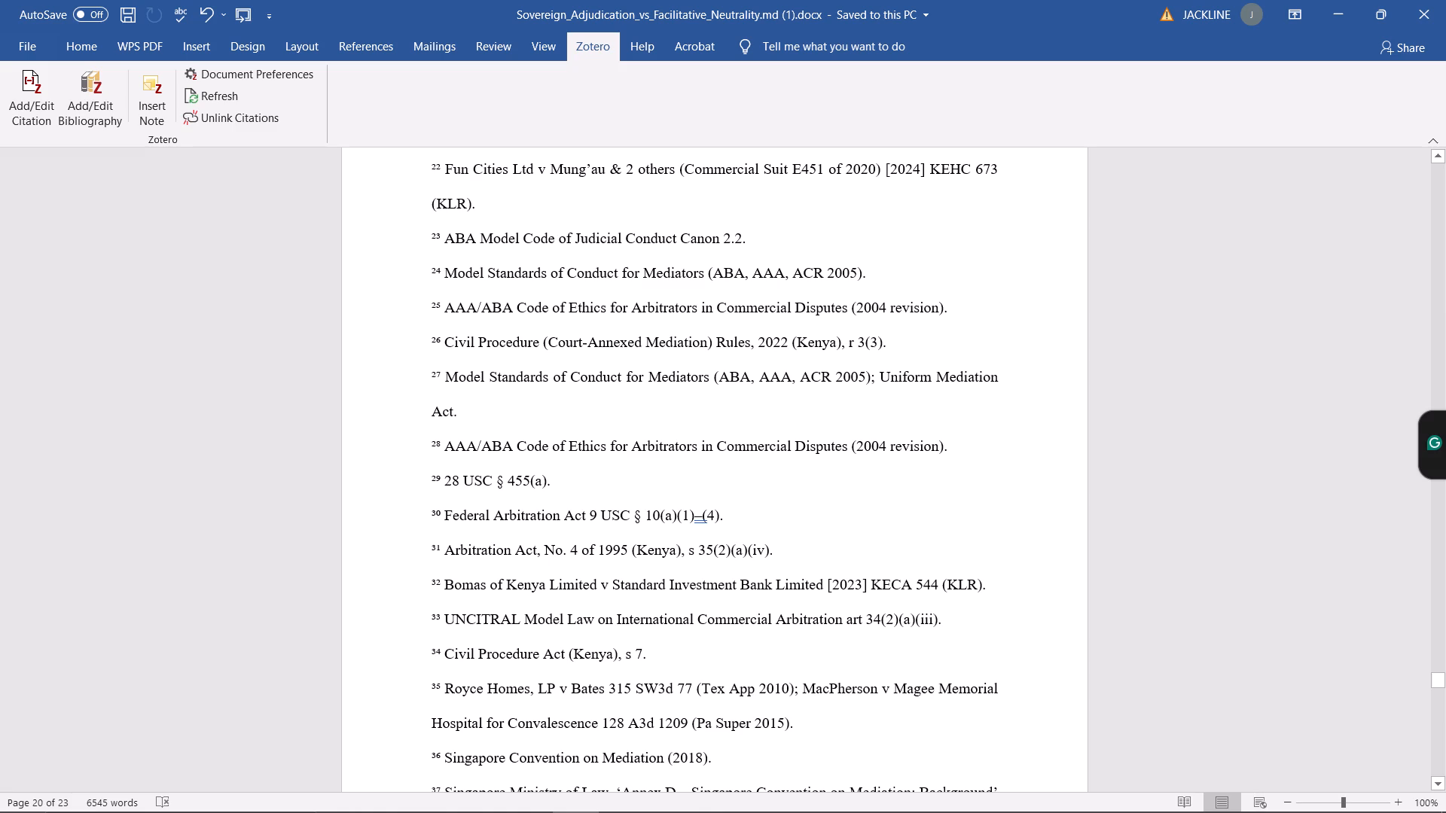
Copy entry 27's text, from "Model Standards of Conduct for Mediators" through "Uniform Mediation Act.", without its note number.
{"action": "left_click_drag", "start_coordinate": [466, 414], "coordinate": [465, 414]}
{"action": "left_click_drag", "start_coordinate": [465, 414], "coordinate": [676, 371]}
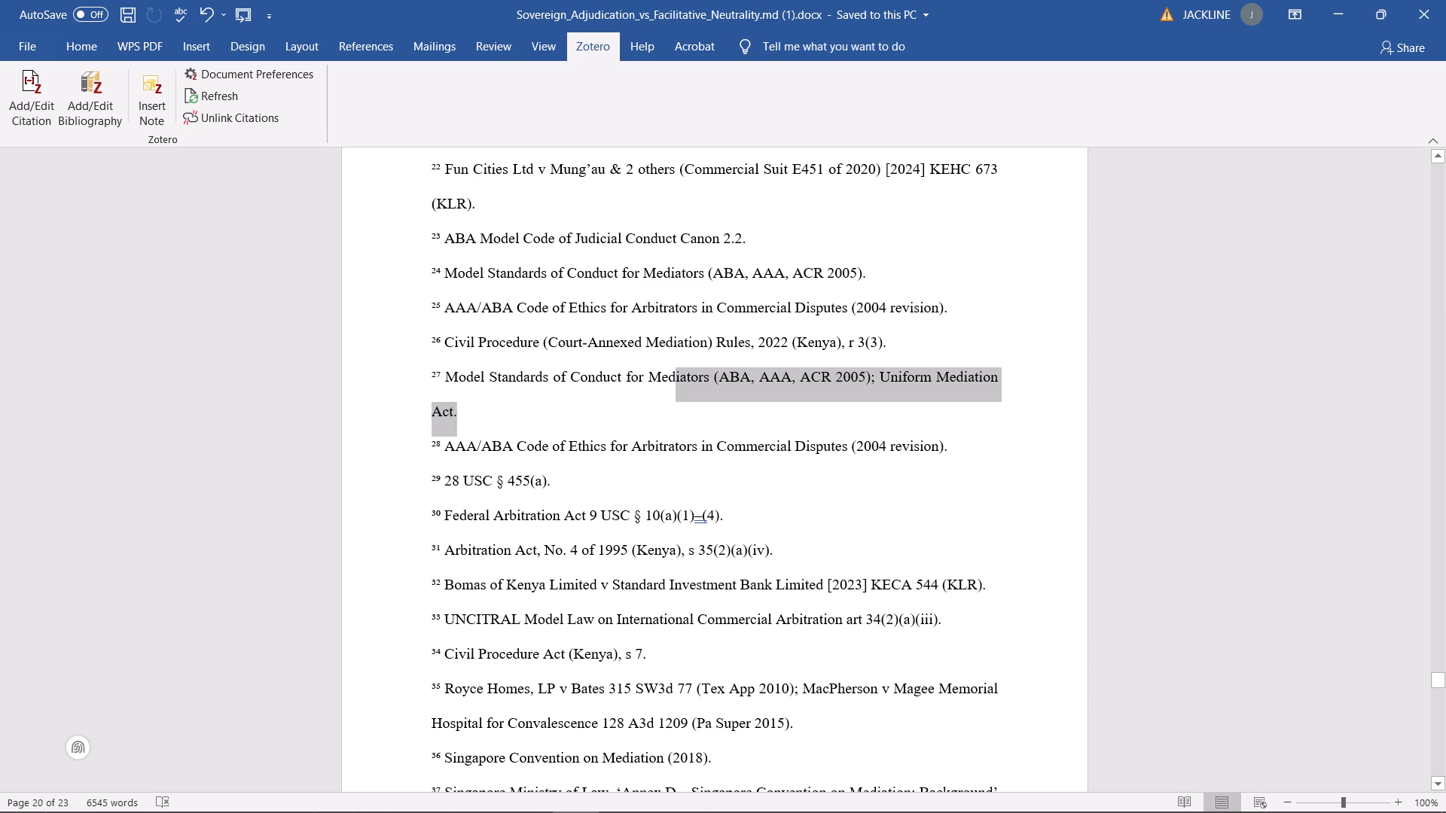
{"action": "left_click_drag", "start_coordinate": [676, 371], "coordinate": [888, 385]}
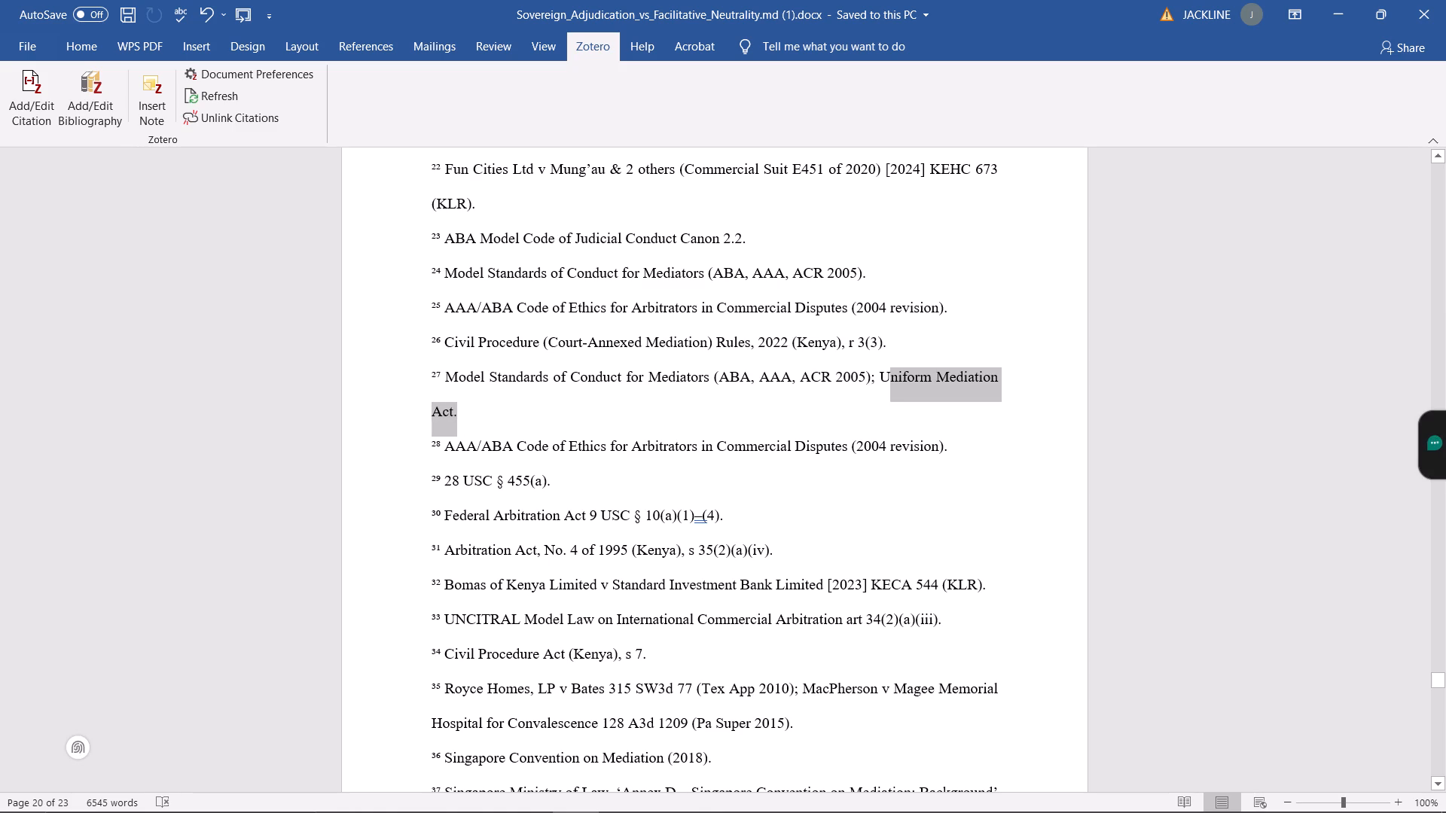
{"action": "left_click_drag", "start_coordinate": [888, 385], "coordinate": [466, 377]}
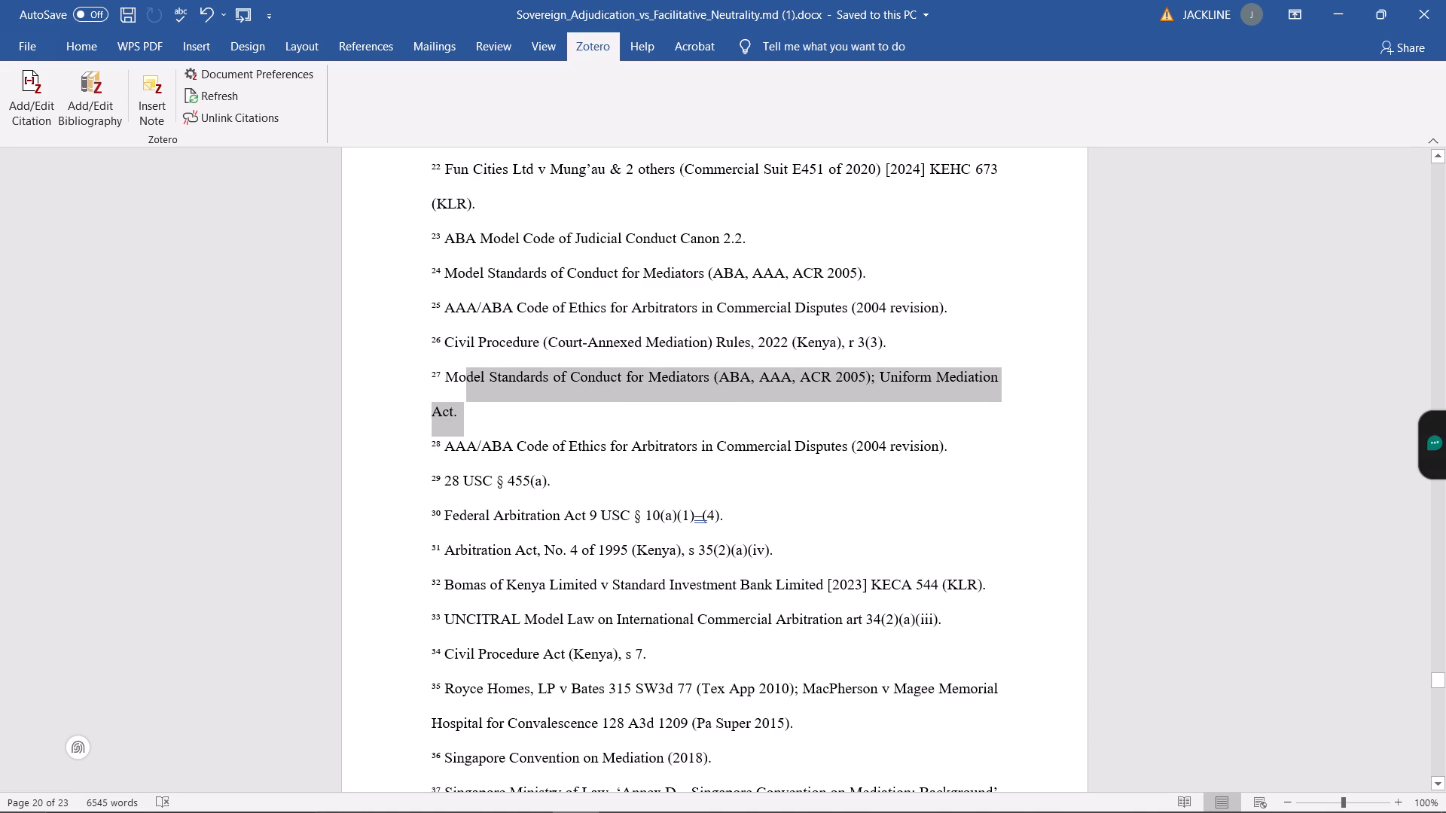
{"action": "left_click_drag", "start_coordinate": [466, 377], "coordinate": [447, 377]}
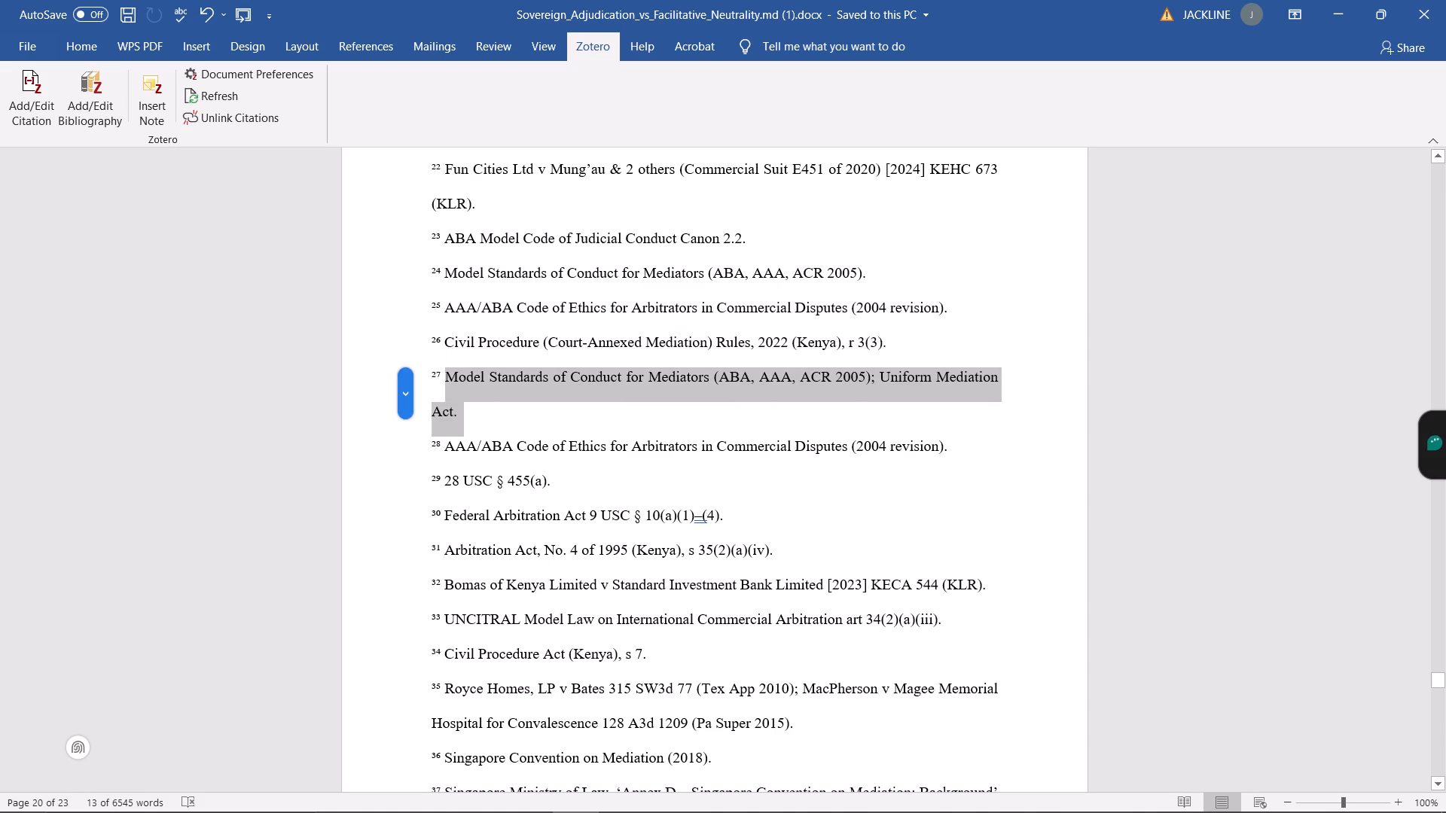
{"action": "key", "text": "ctrl+c"}
Return to section 3.1.5 and locate the sentence on mediators' governing standards that carries reference 27.
{"action": "left_click", "coordinate": [1437, 231]}
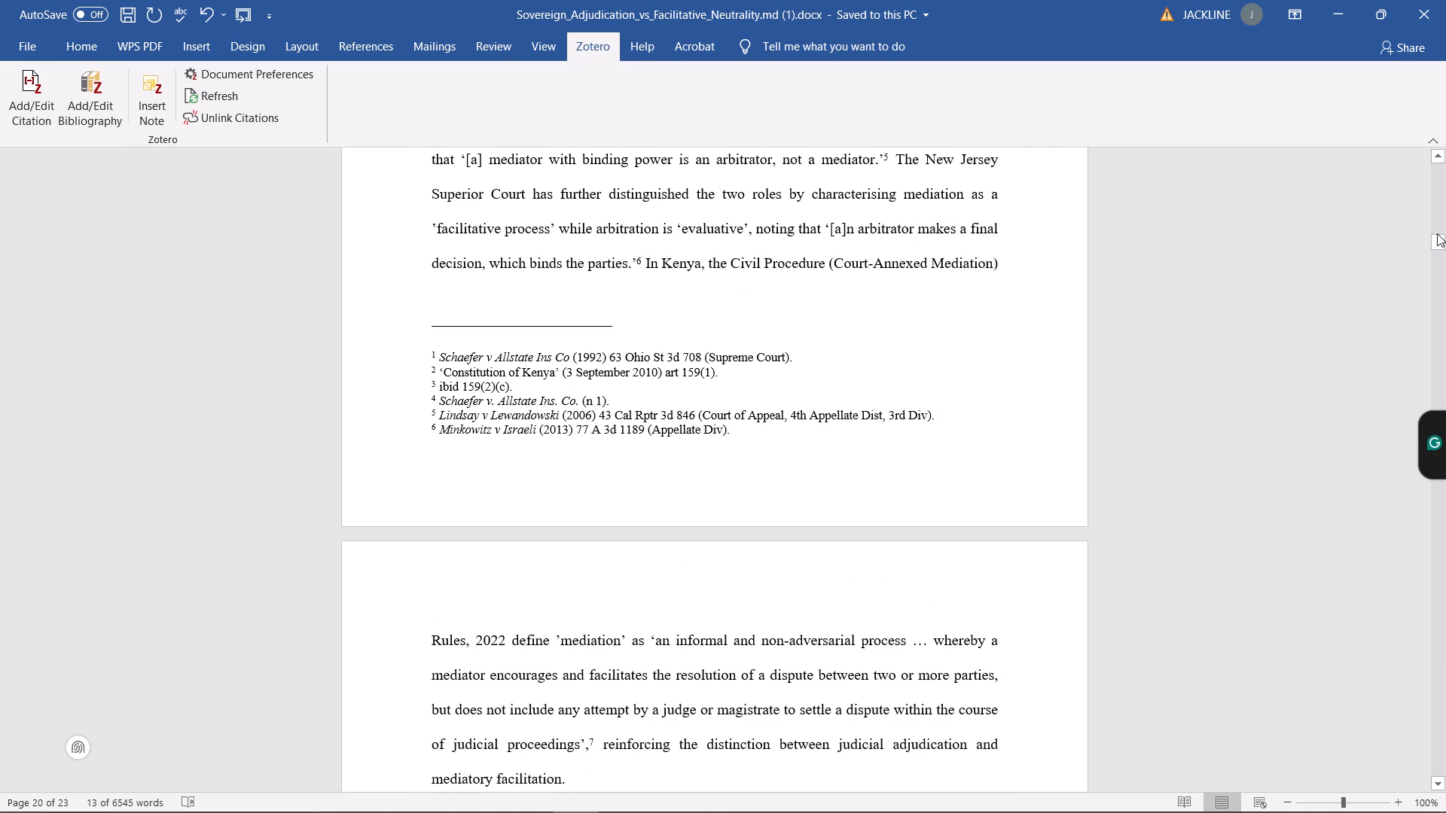
{"action": "scroll", "coordinate": [858, 355], "scroll_direction": "down", "scroll_amount": 11}
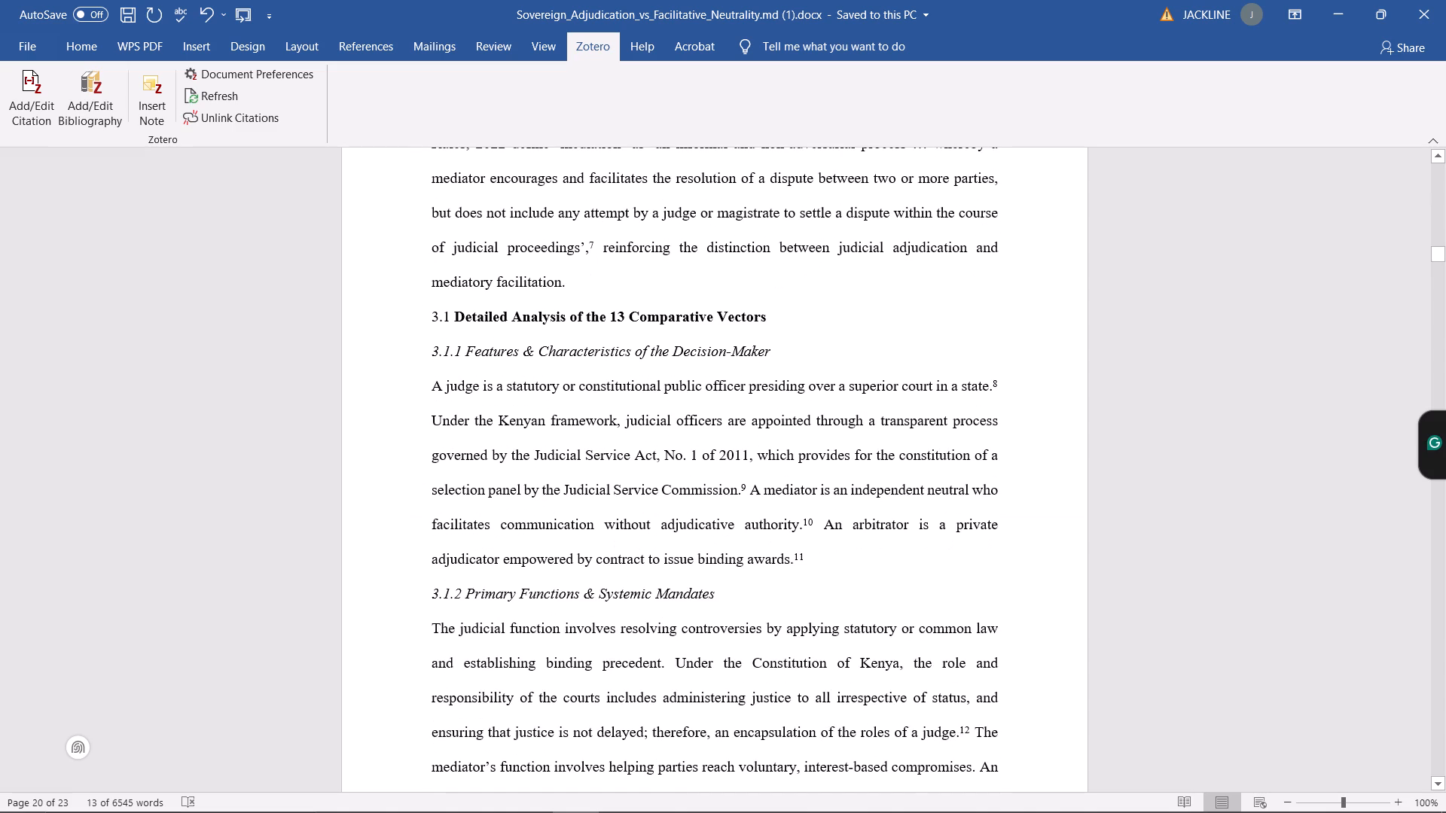
{"action": "scroll", "coordinate": [767, 382], "scroll_direction": "down", "scroll_amount": 1}
{"action": "scroll", "coordinate": [767, 374], "scroll_direction": "up", "scroll_amount": 2}
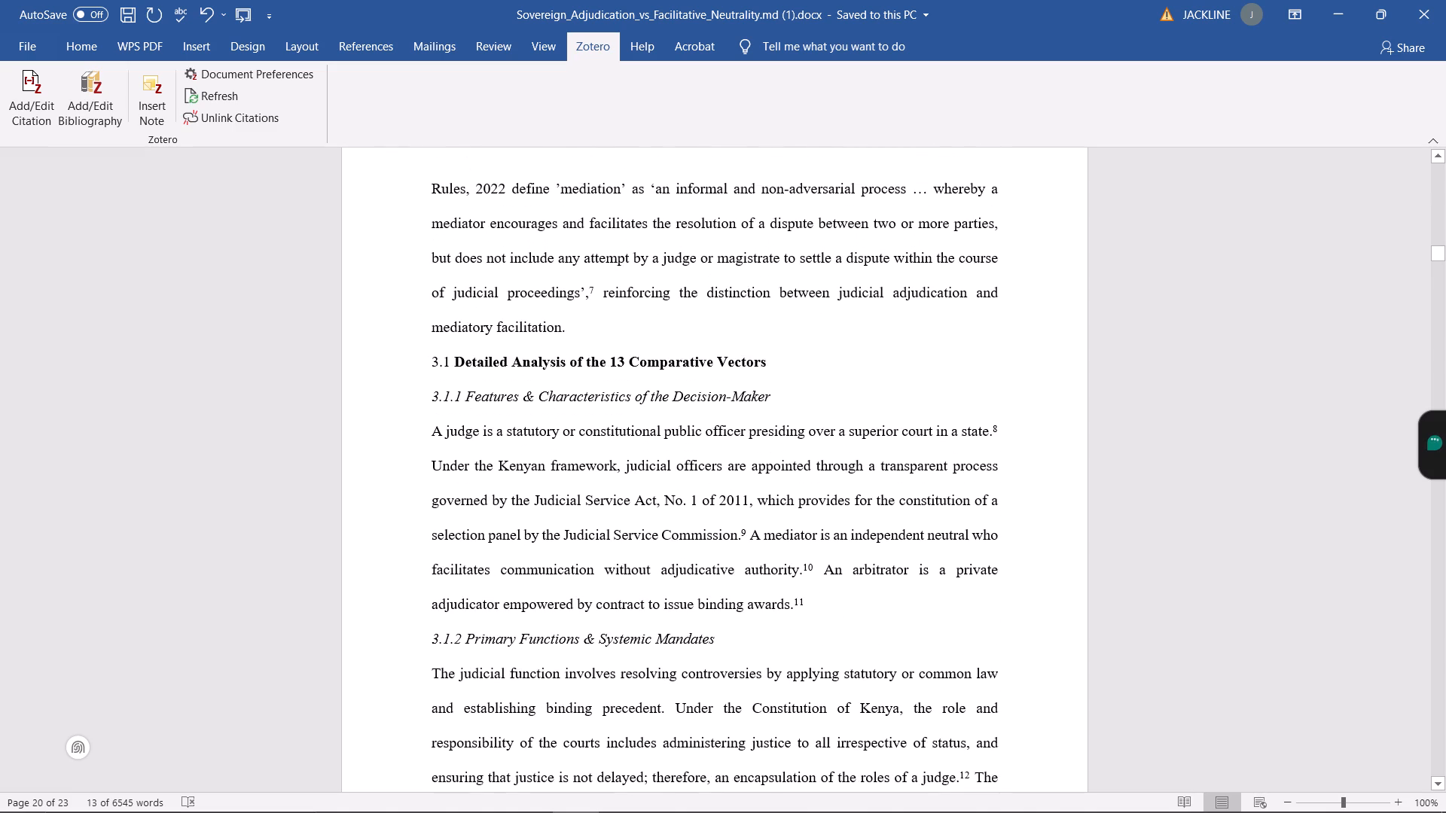
{"action": "scroll", "coordinate": [763, 391], "scroll_direction": "down", "scroll_amount": 20}
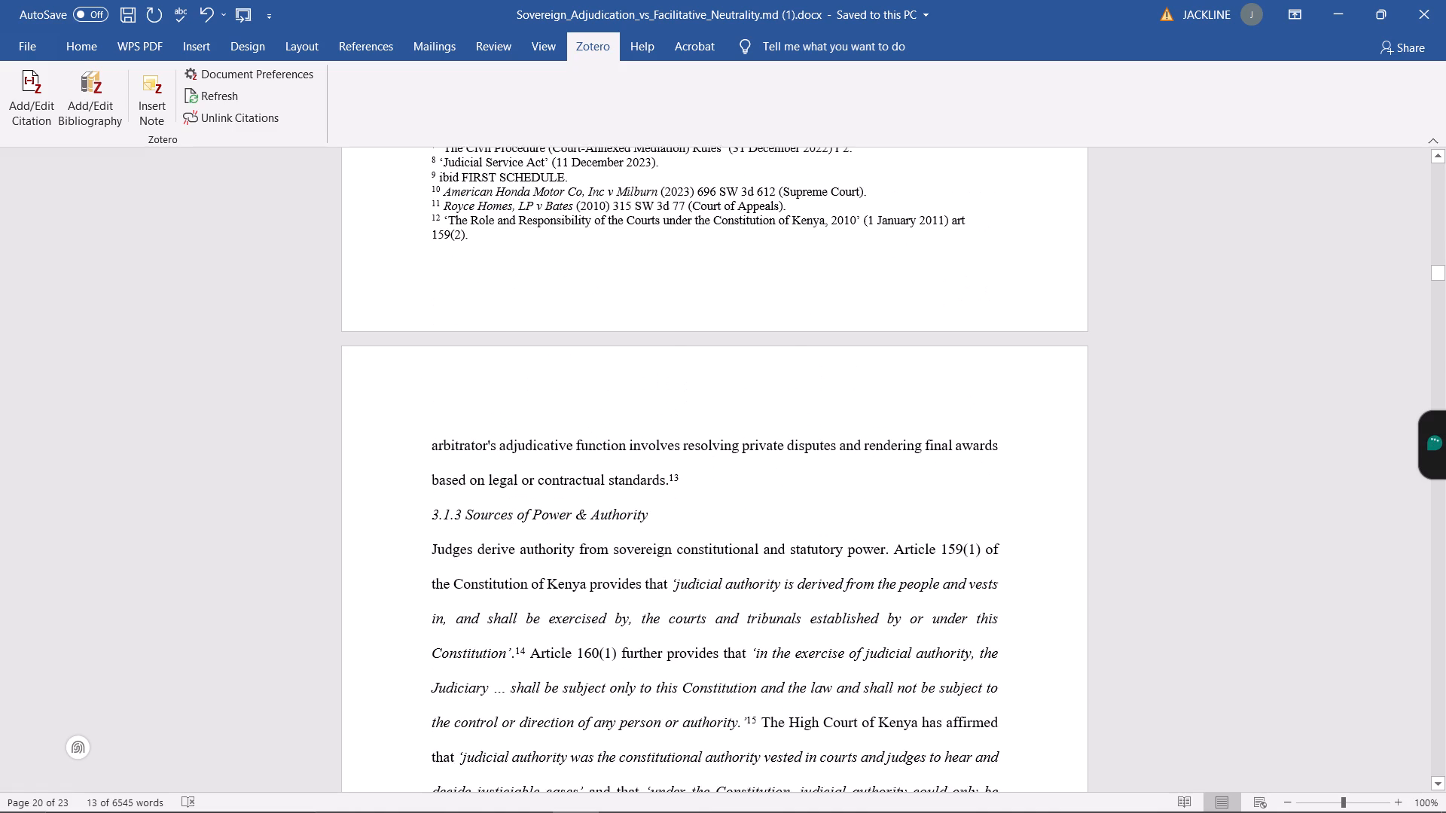
{"action": "scroll", "coordinate": [799, 369], "scroll_direction": "down", "scroll_amount": 20}
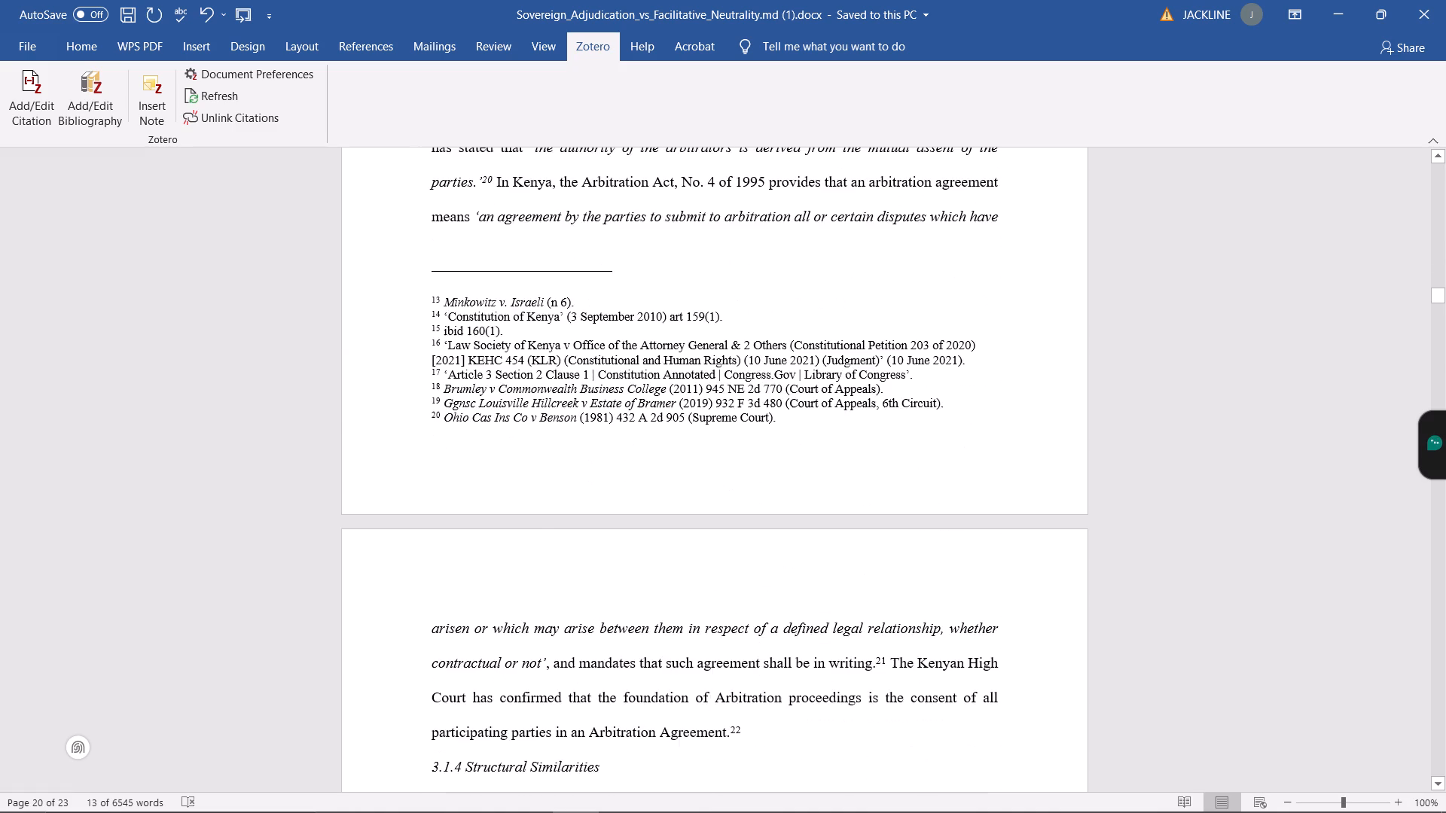
{"action": "scroll", "coordinate": [788, 352], "scroll_direction": "down", "scroll_amount": 8}
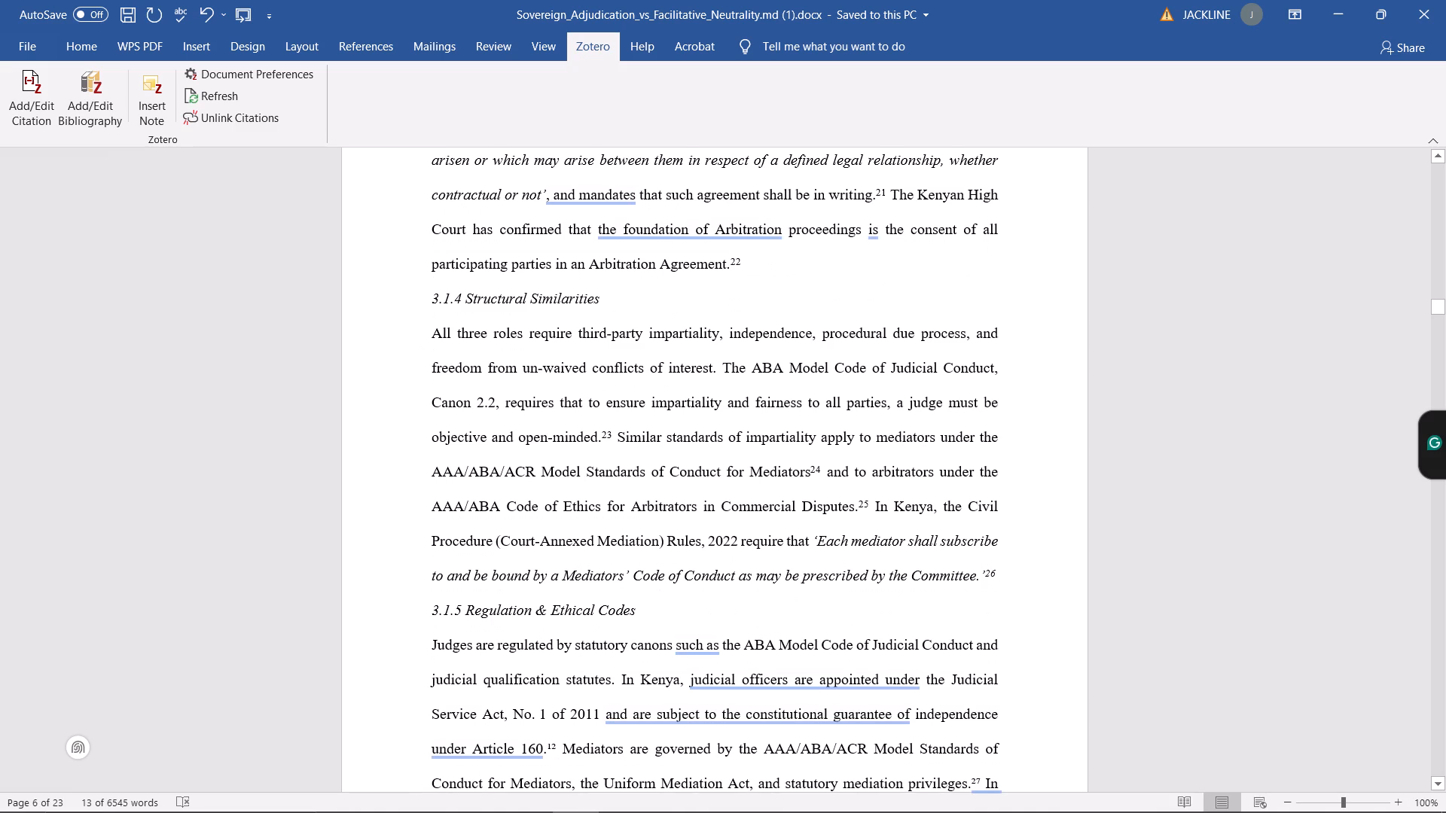
{"action": "scroll", "coordinate": [788, 353], "scroll_direction": "down", "scroll_amount": 9}
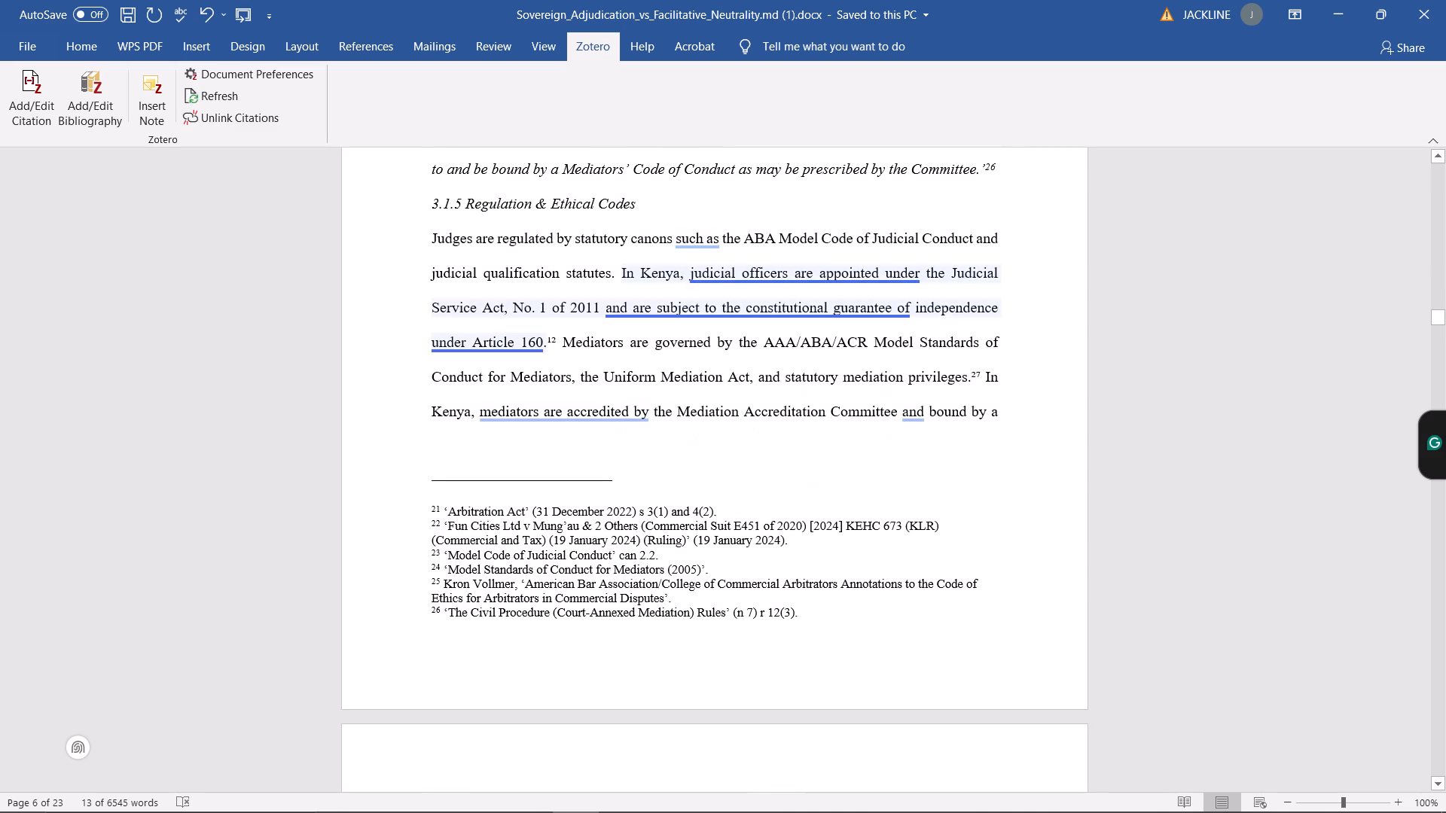
Accept Grammarly's rewordings of section 3.1.5's first two sentences, "canons, including" and "governs judicial appointments, and Article 160 guarantees judicial independence", and save the document.
{"action": "left_click", "coordinate": [816, 382]}
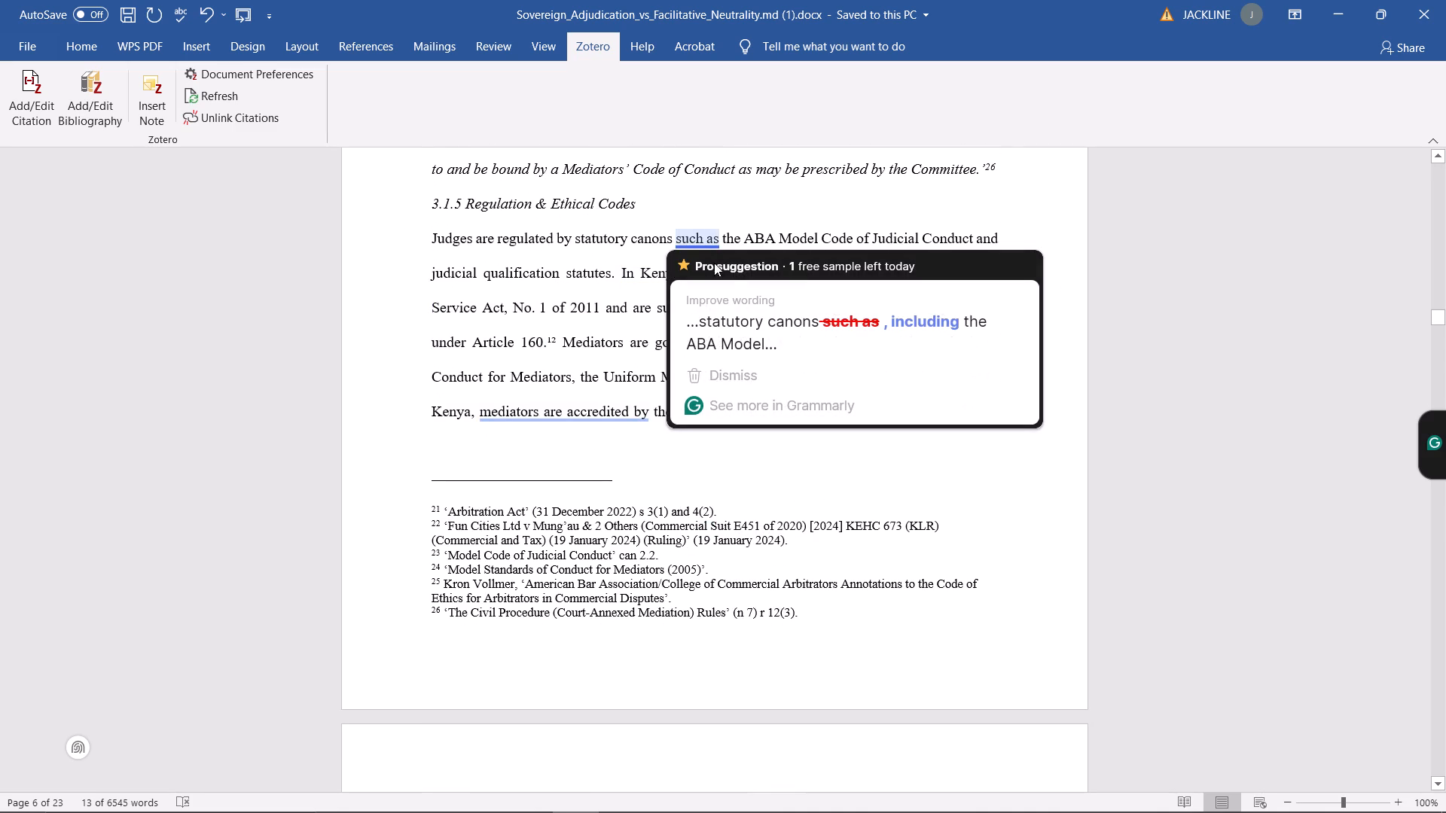
{"action": "left_click", "coordinate": [783, 318]}
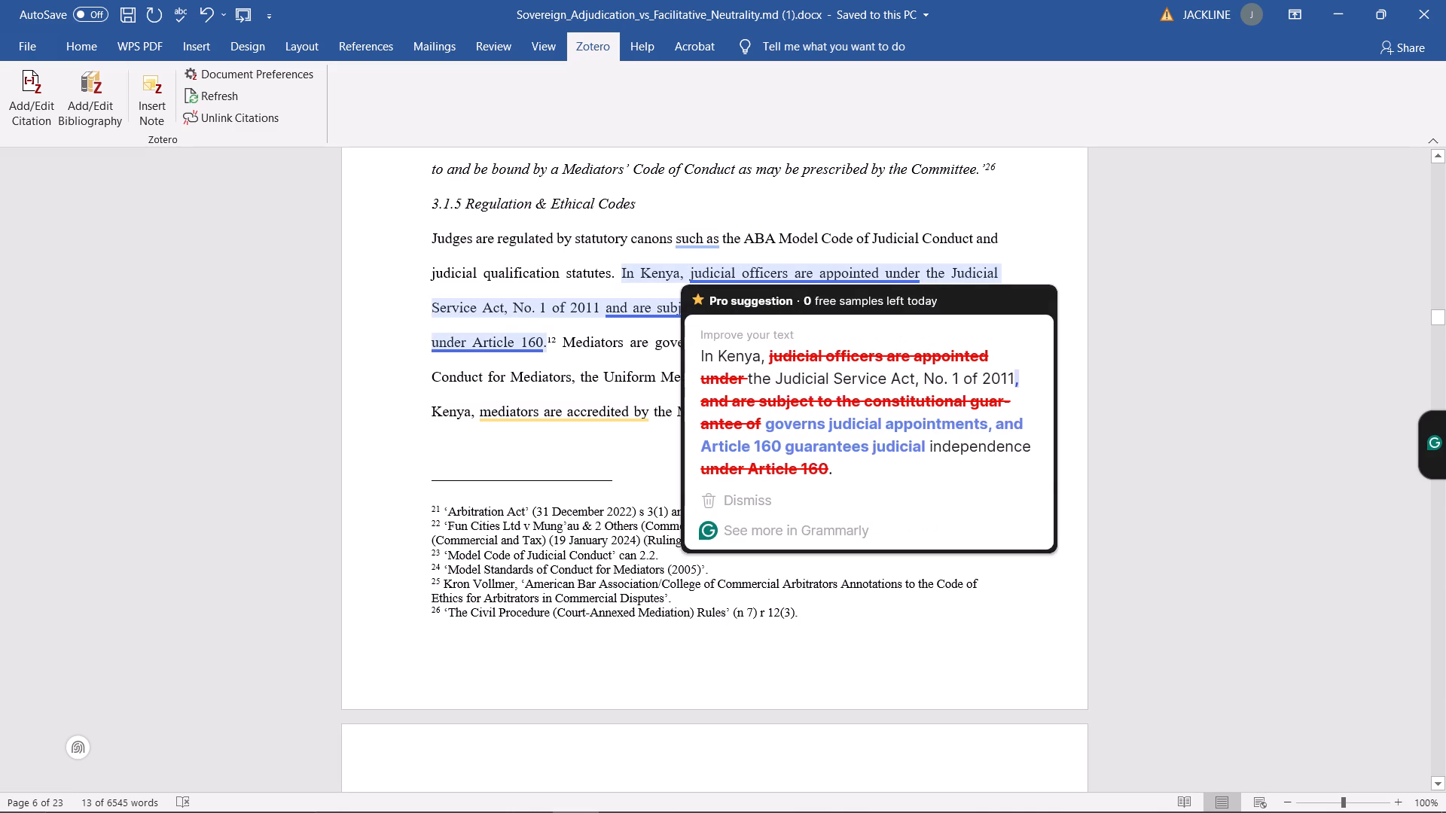
{"action": "left_click", "coordinate": [776, 360]}
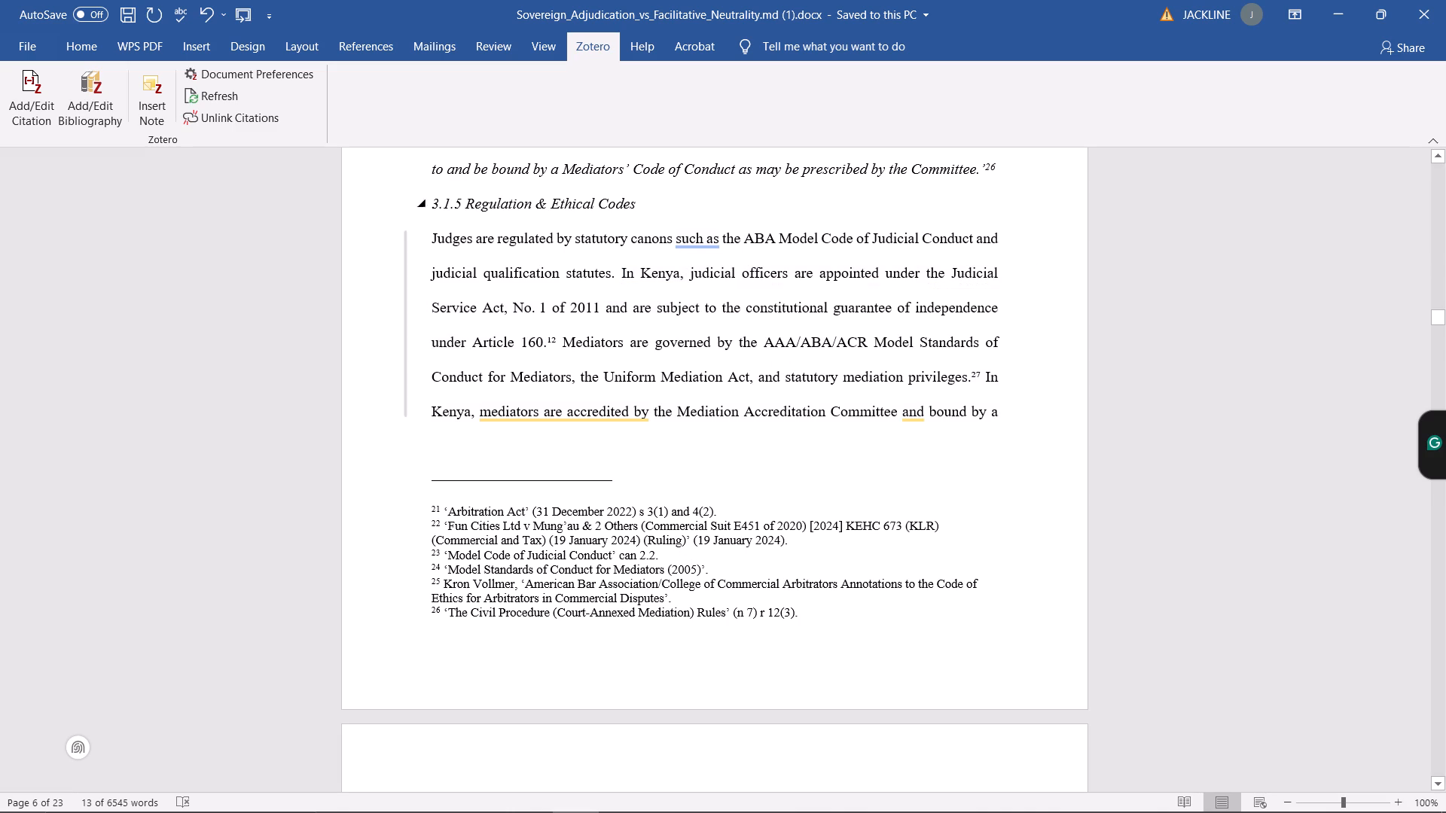
{"action": "left_click", "coordinate": [745, 332]}
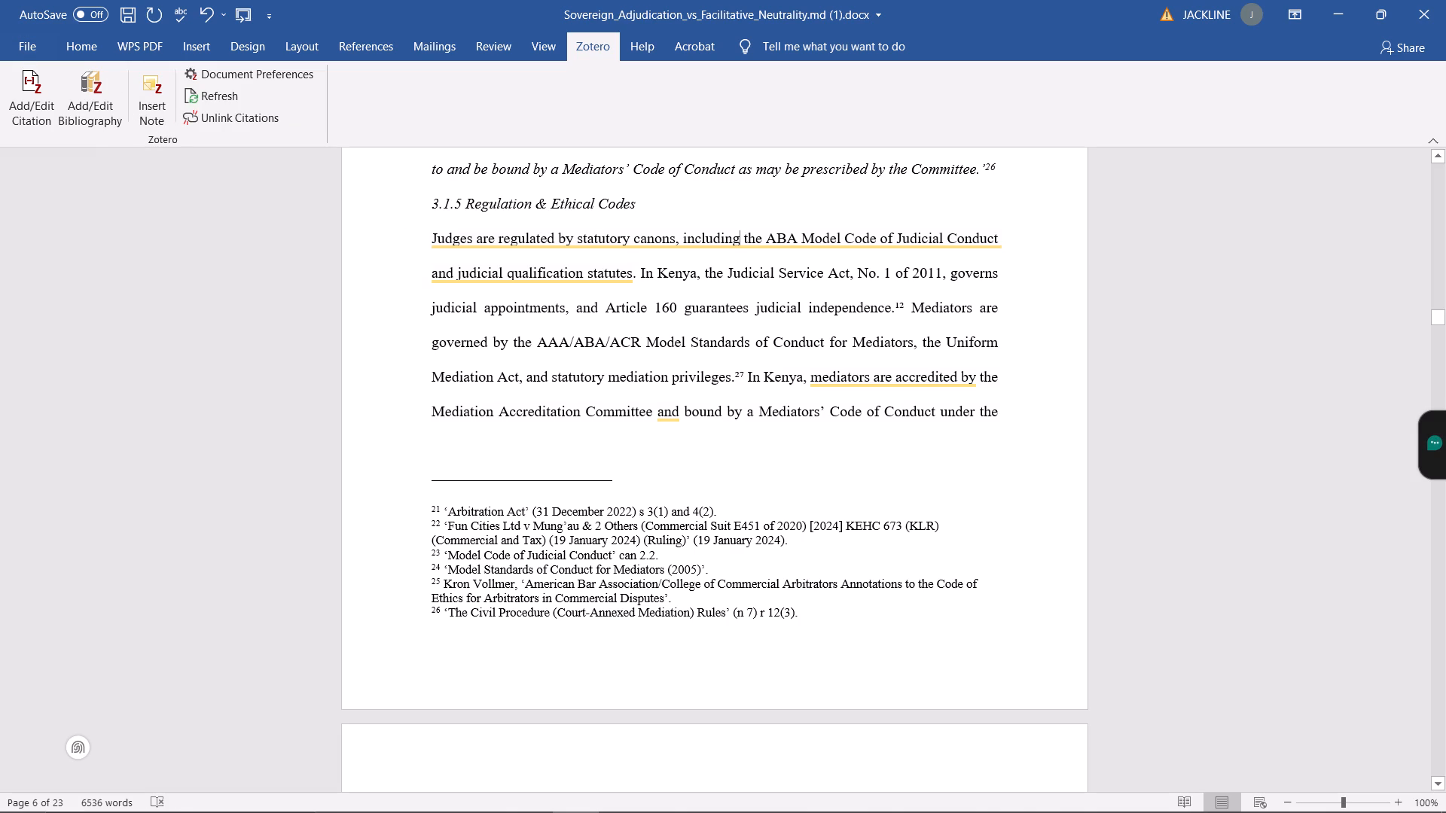
{"action": "key", "text": "ctrl+s"}
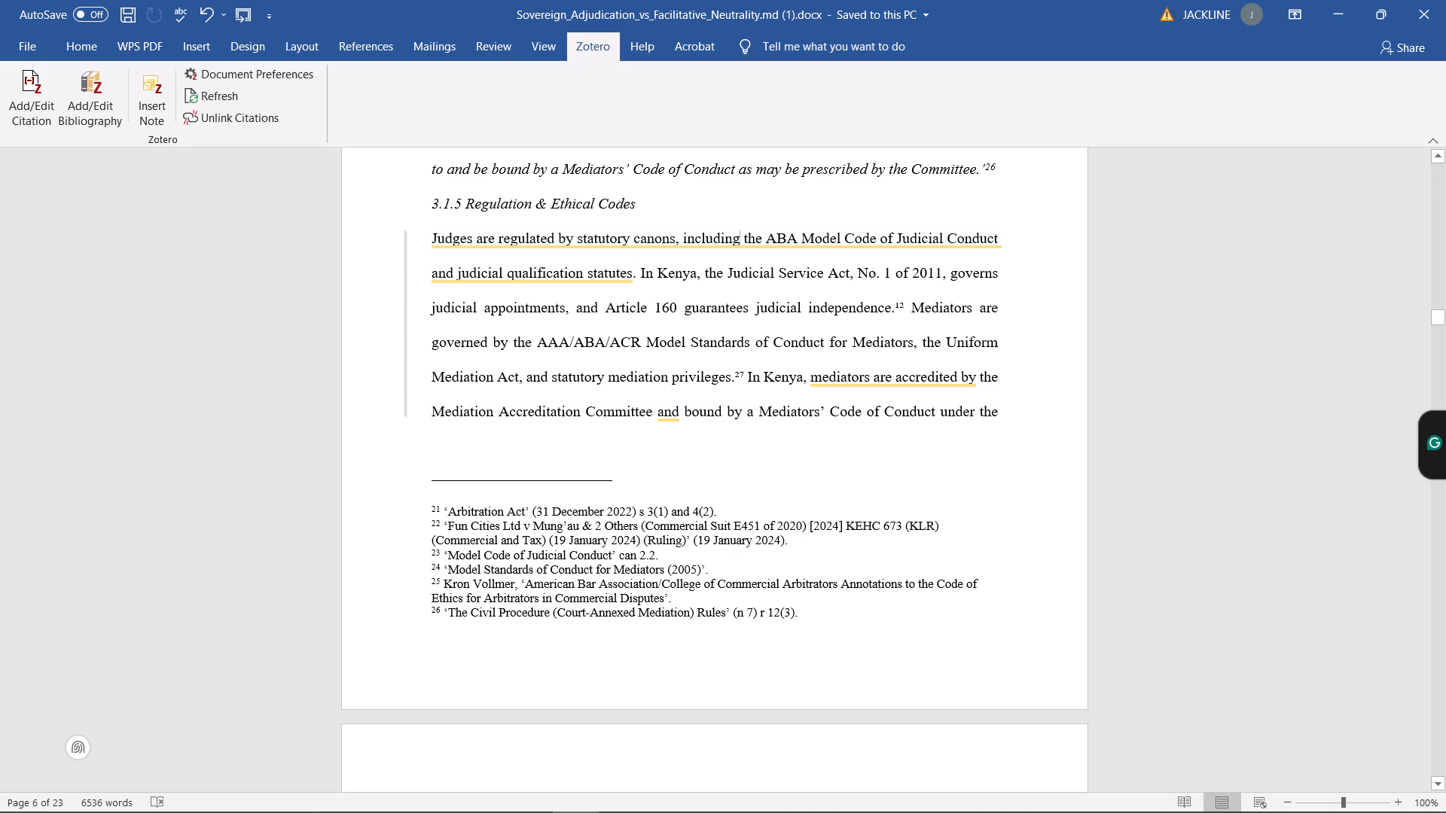
Delete the plain superscript reference 12 after "Article 160 guarantees judicial independence." in section 3.1.5.
{"action": "left_click", "coordinate": [903, 309]}
{"action": "key", "text": "BackSpace"}
{"action": "key", "text": "BackSpace"}
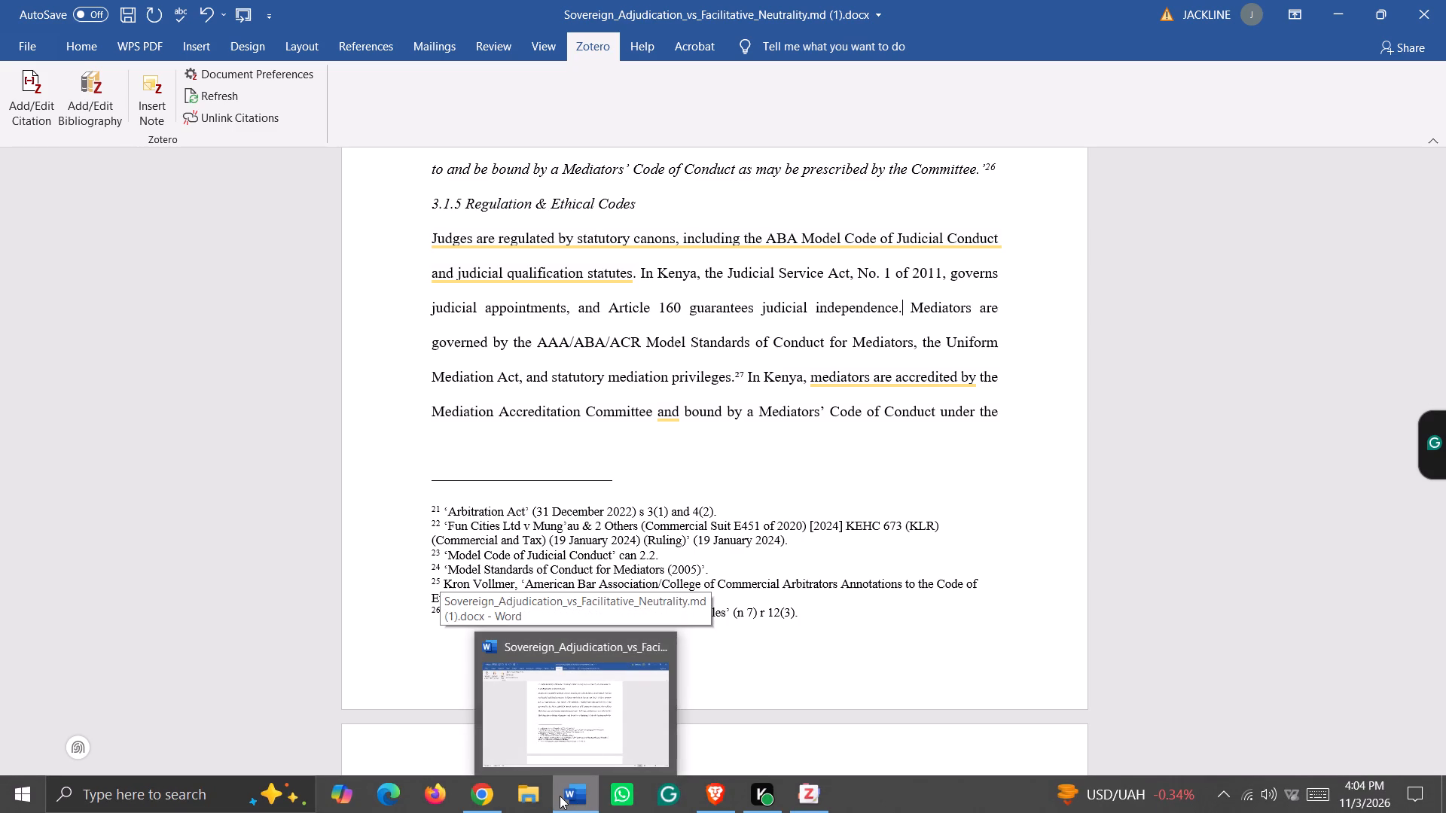
Switch to Chrome and search Google in a new tab for only the "Uniform Mediation Act." part of the copied citation.
{"action": "left_click", "coordinate": [488, 800]}
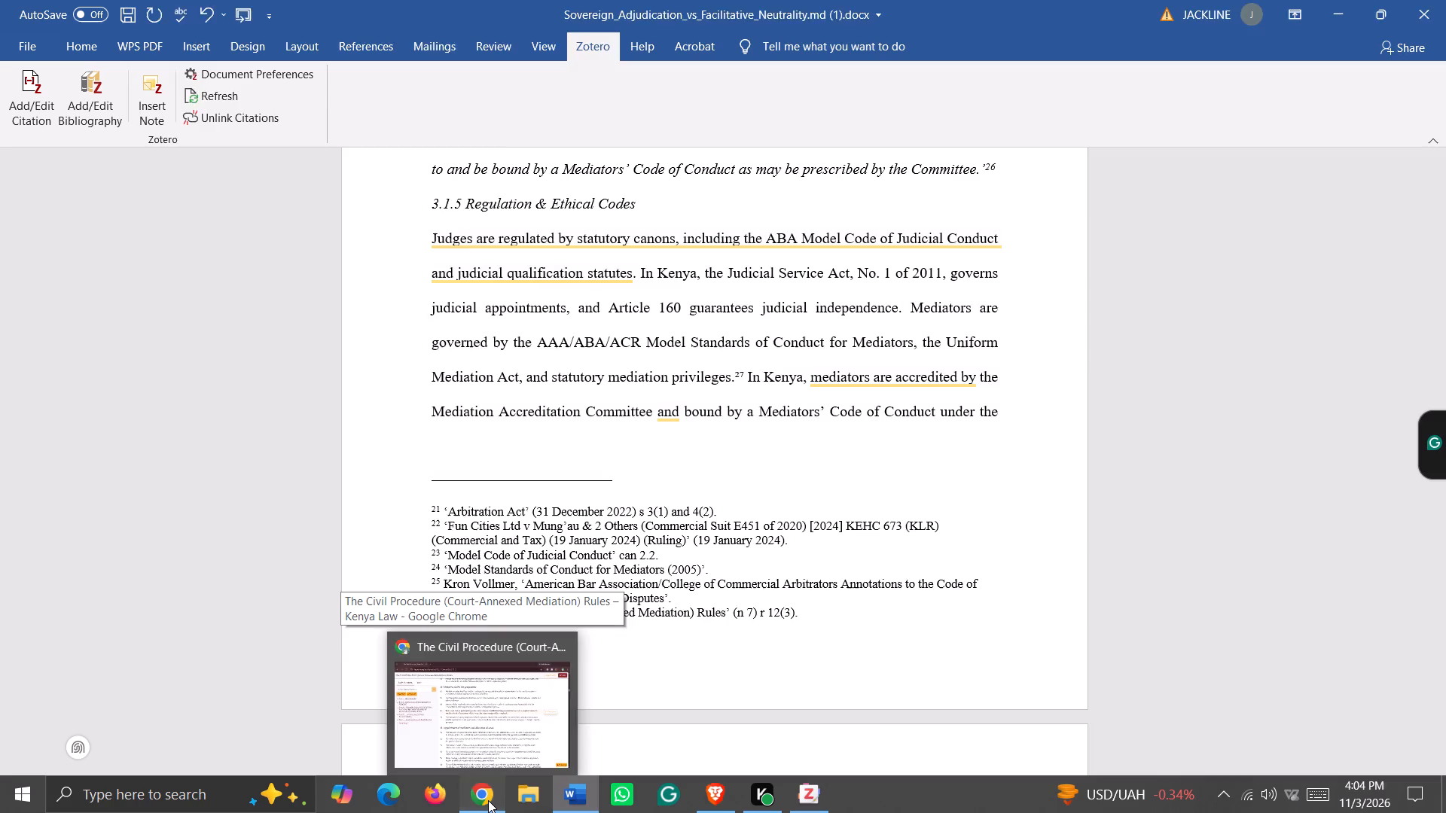
{"action": "left_click", "coordinate": [422, 25]}
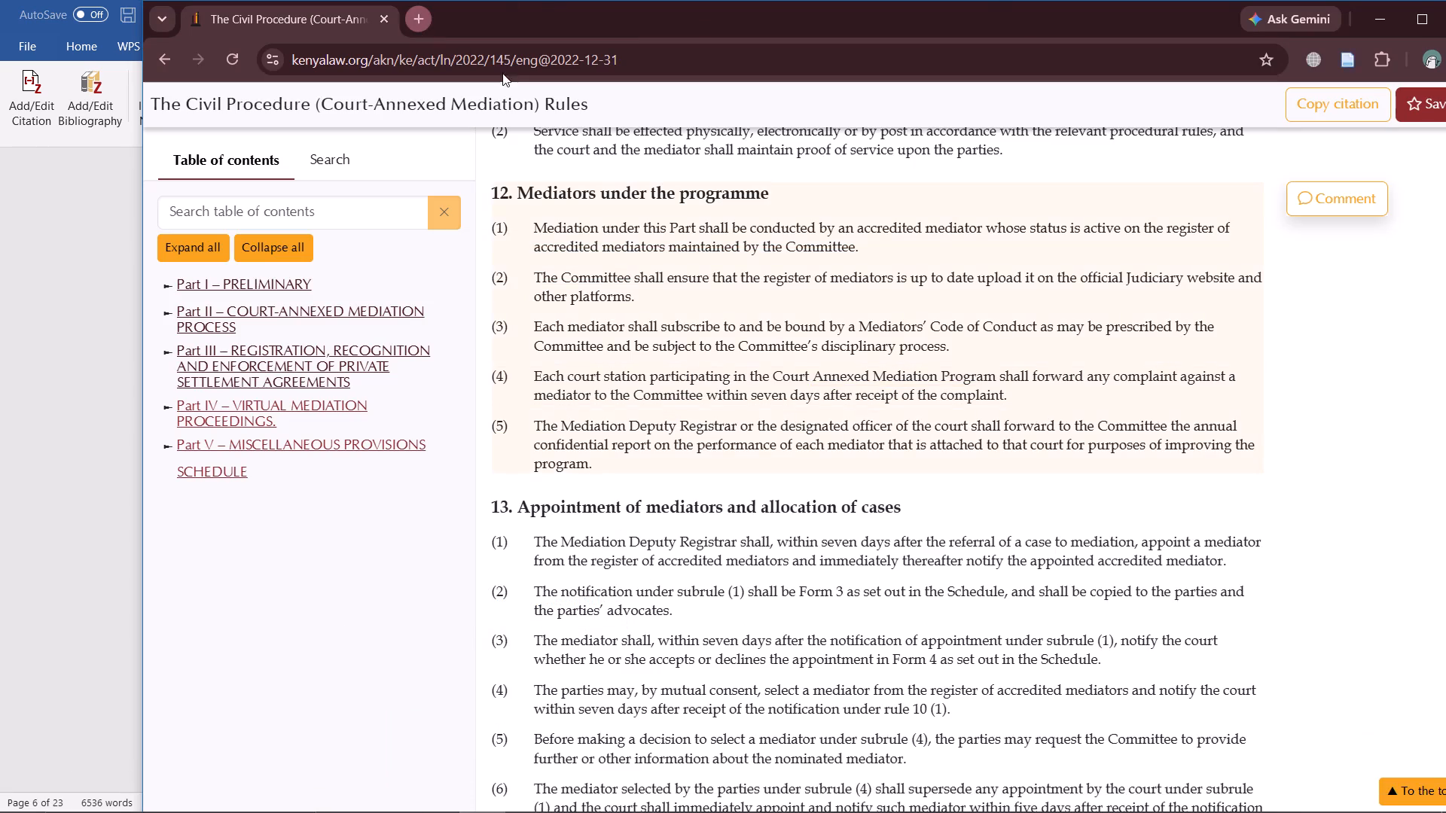
{"action": "left_click", "coordinate": [644, 370]}
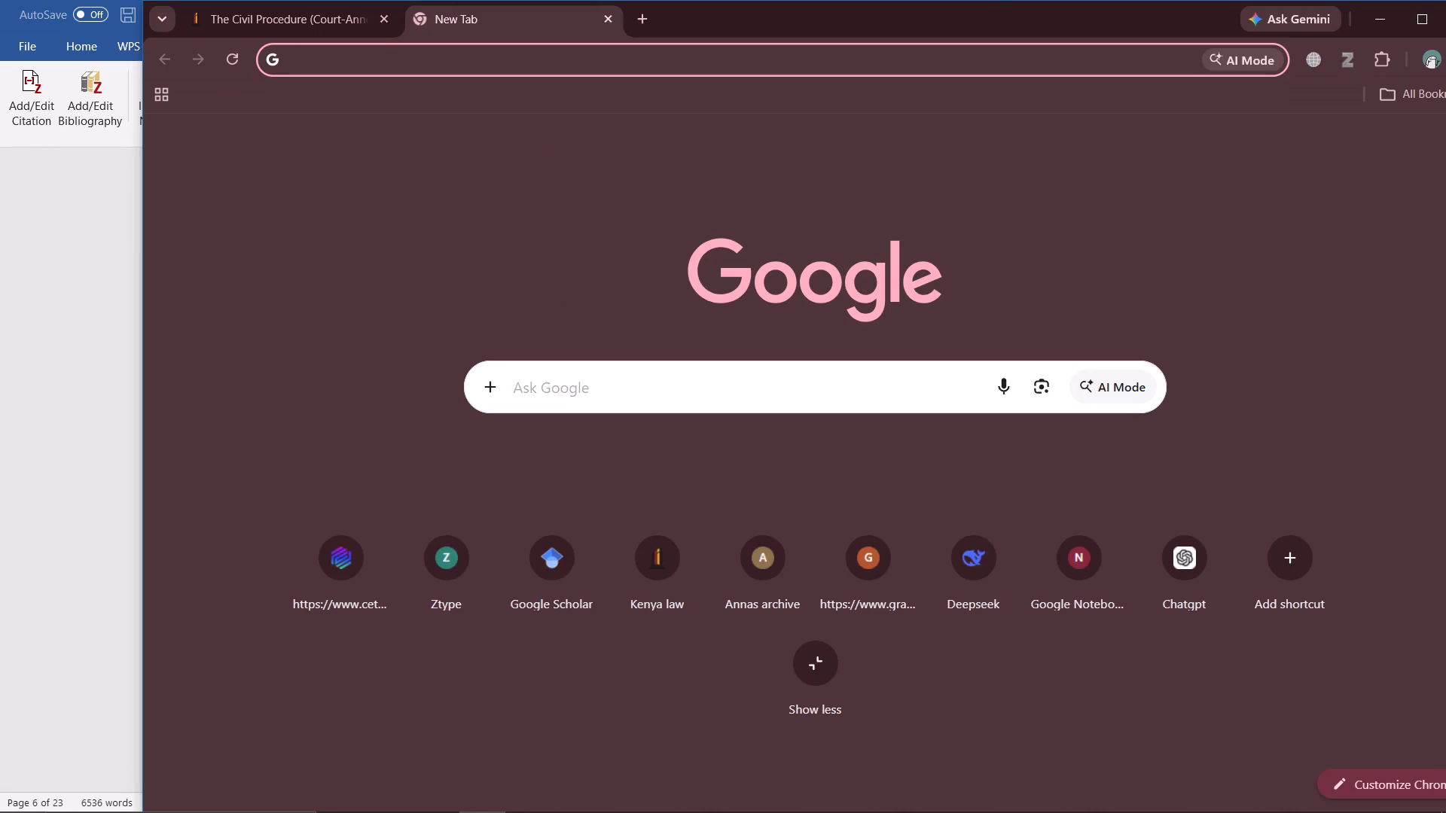
{"action": "left_click", "coordinate": [675, 388]}
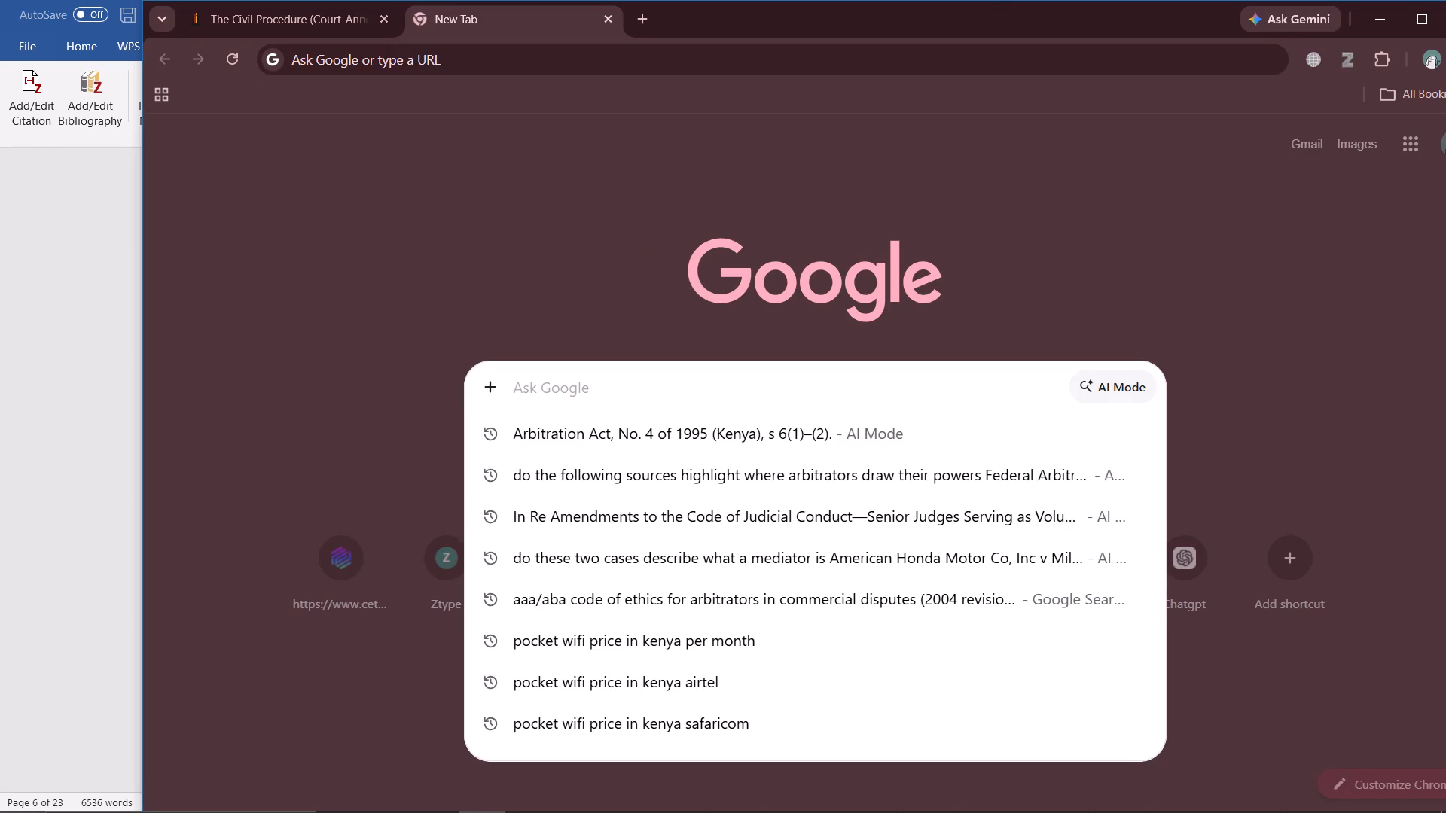
{"action": "key", "text": "ctrl+v"}
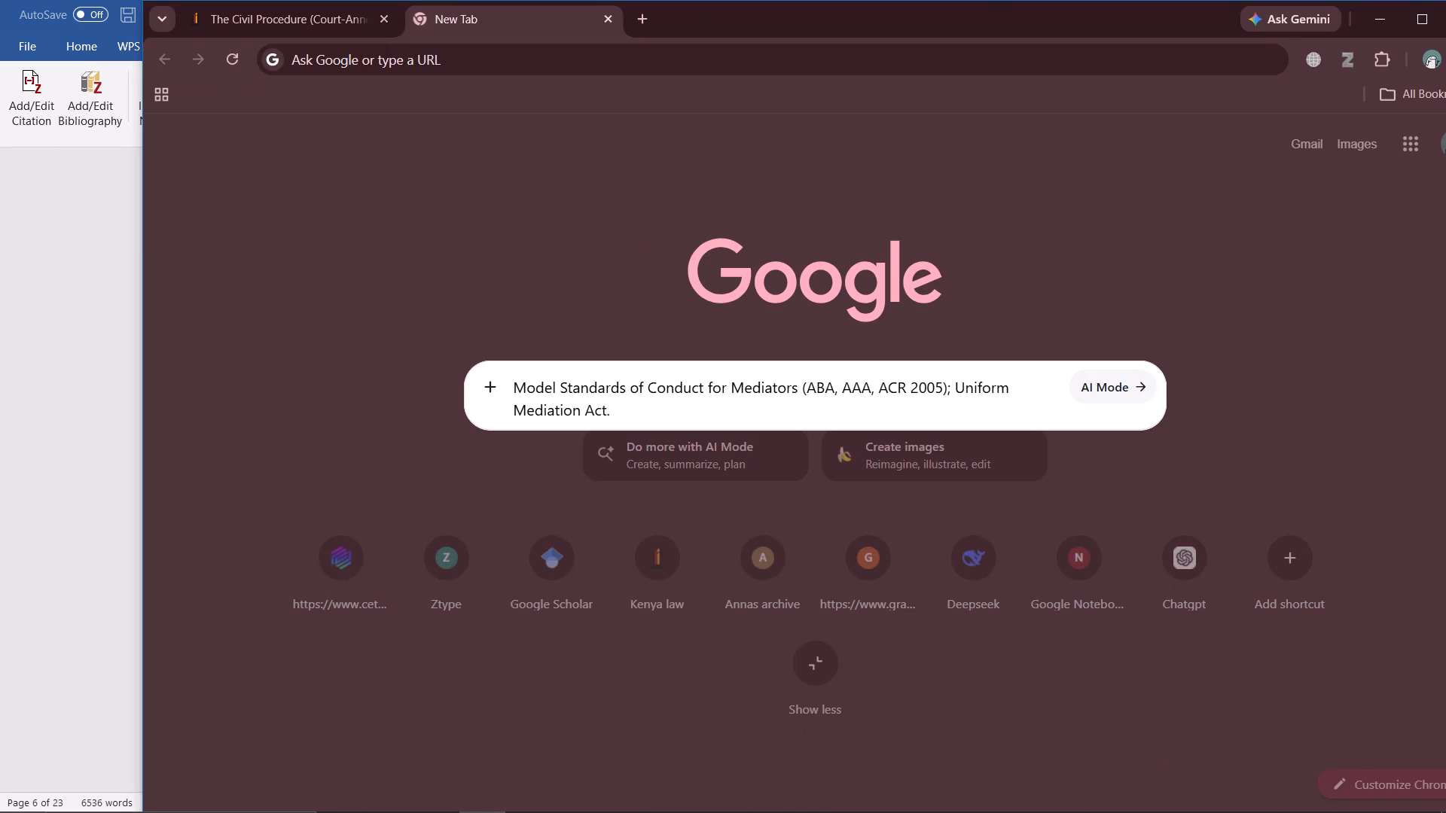
{"action": "left_click", "coordinate": [953, 386]}
{"action": "key", "text": "BackSpace"}
{"action": "key", "text": "BackSpace"}
{"action": "key", "text": "BackSpace"}
{"action": "key", "text": "BackSpace"}
{"action": "key", "text": "BackSpace"}
{"action": "key", "text": "BackSpace"}
{"action": "key", "text": "BackSpace"}
{"action": "key", "text": "BackSpace"}
{"action": "key", "text": "BackSpace"}
{"action": "key", "text": "BackSpace"}
{"action": "key", "text": "BackSpace"}
{"action": "key", "text": "BackSpace"}
{"action": "key", "text": "BackSpace"}
{"action": "key", "text": "BackSpace"}
{"action": "key", "text": "BackSpace"}
{"action": "key", "text": "BackSpace"}
{"action": "key", "text": "BackSpace"}
{"action": "key", "text": "BackSpace"}
{"action": "key", "text": "BackSpace"}
{"action": "key", "text": "BackSpace"}
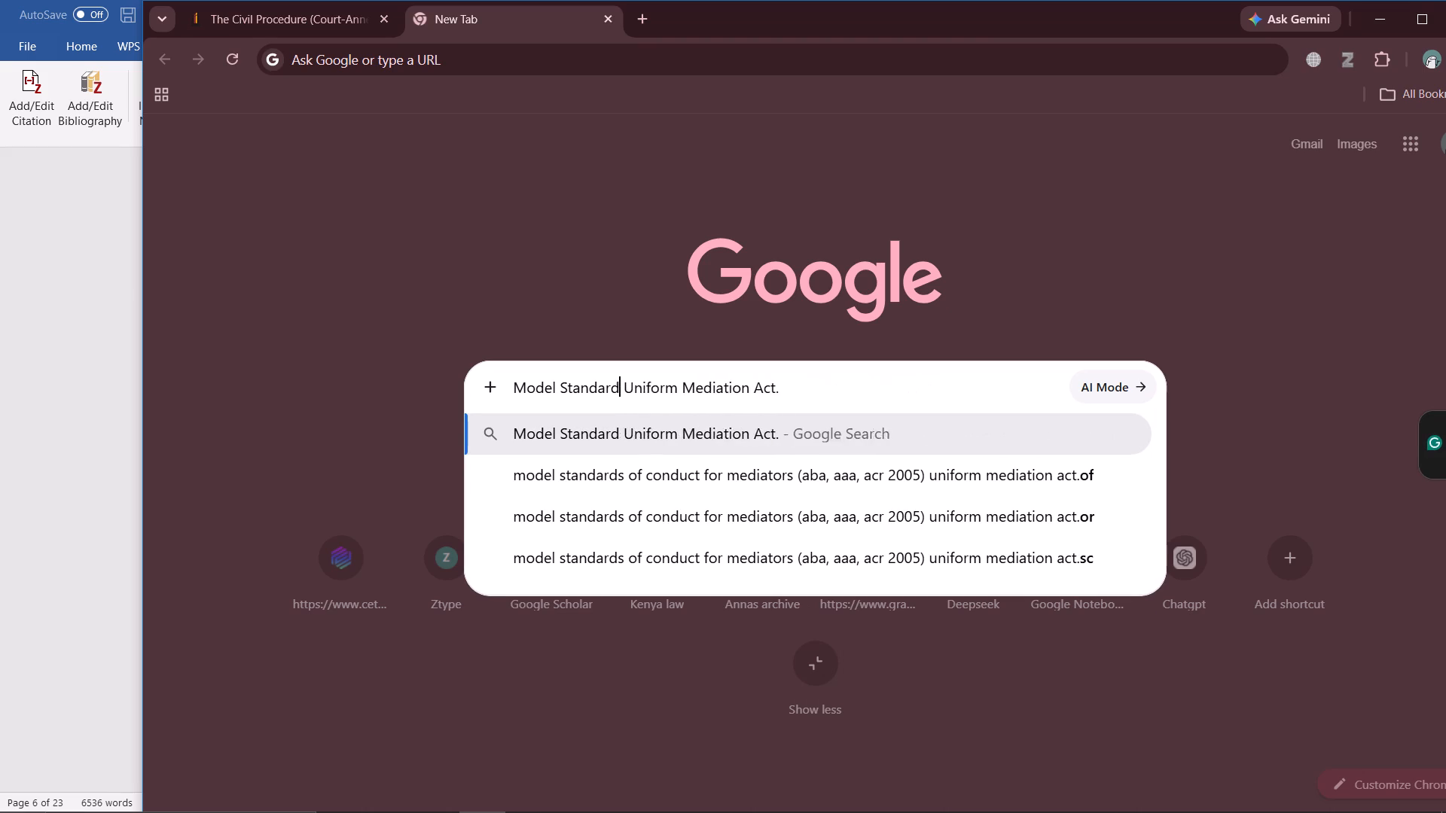
{"action": "key", "text": "Return"}
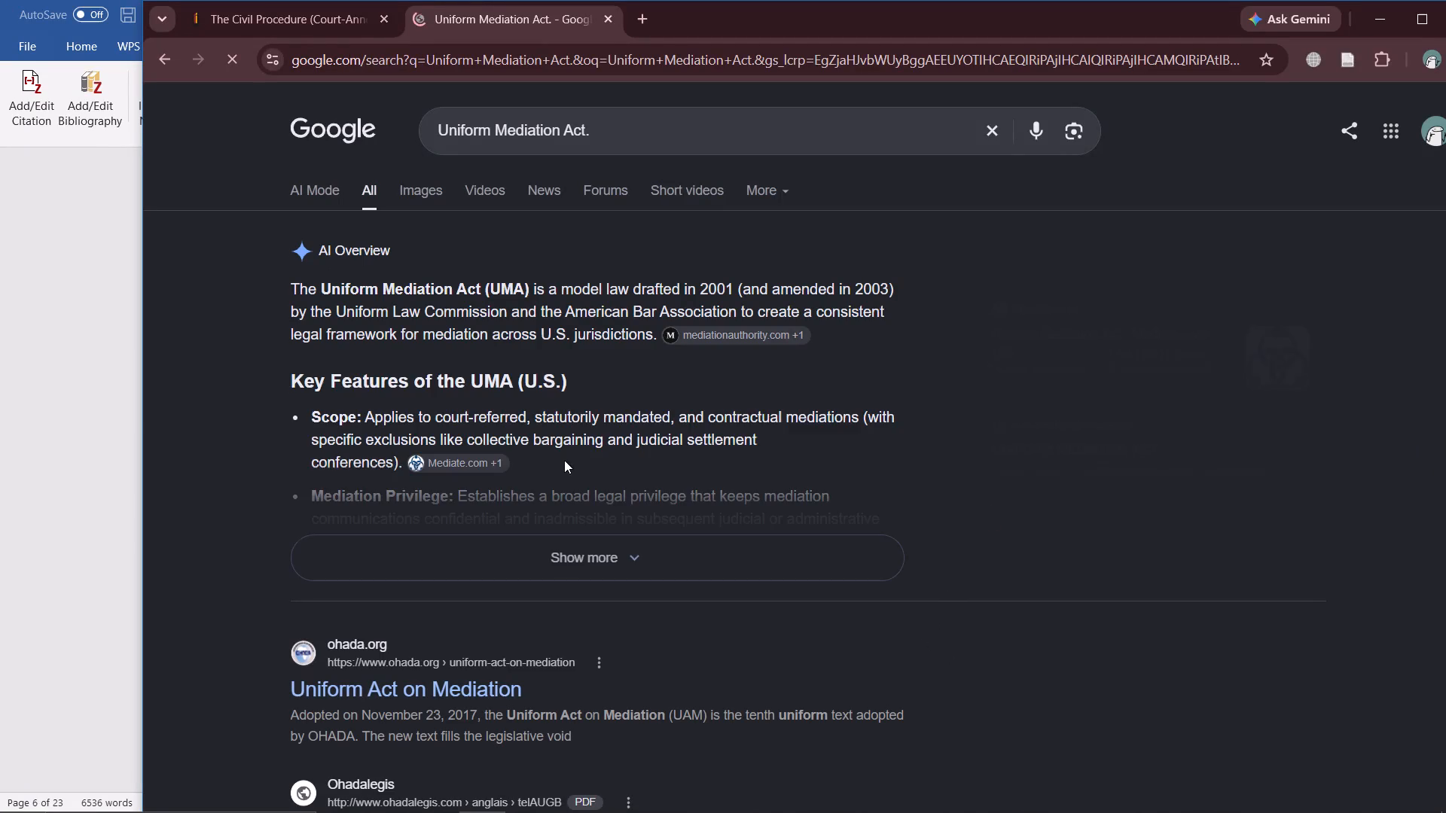
Find Mediate.com's "Uniform Mediation Act" page among the search results and open it.
{"action": "scroll", "coordinate": [536, 460], "scroll_direction": "down", "scroll_amount": 2}
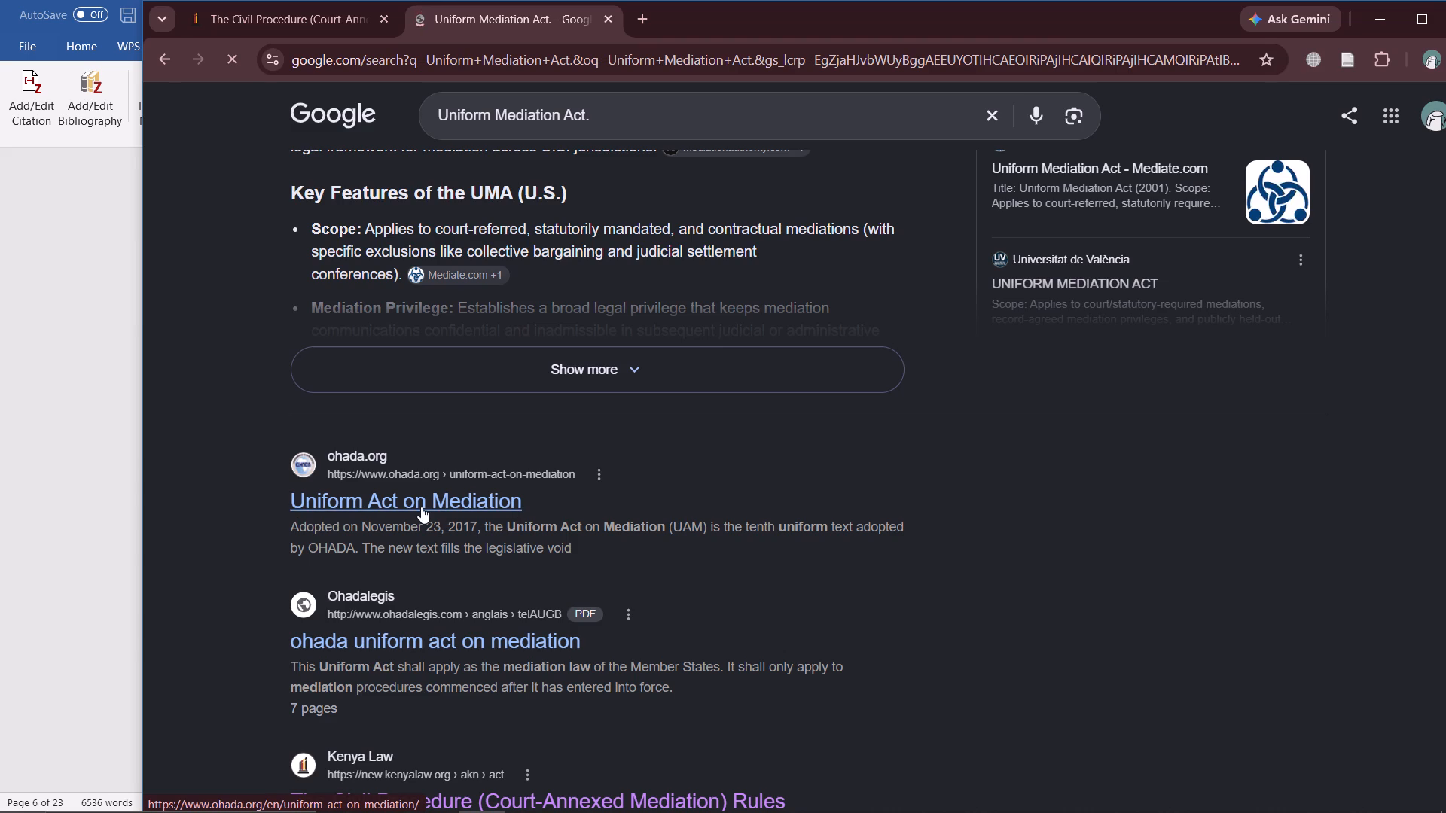
{"action": "scroll", "coordinate": [421, 507], "scroll_direction": "down", "scroll_amount": 1}
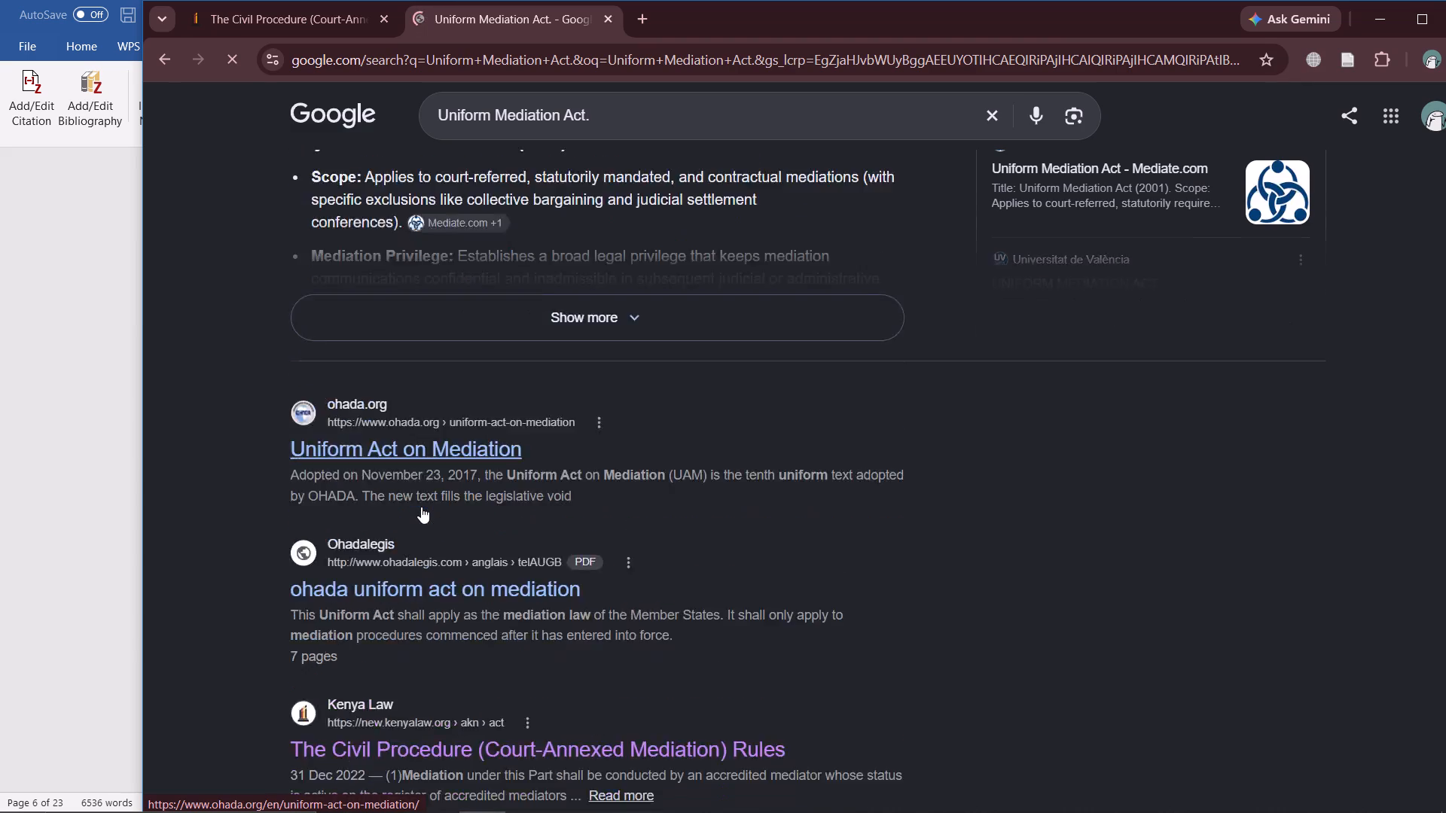
{"action": "scroll", "coordinate": [421, 507], "scroll_direction": "down", "scroll_amount": 1}
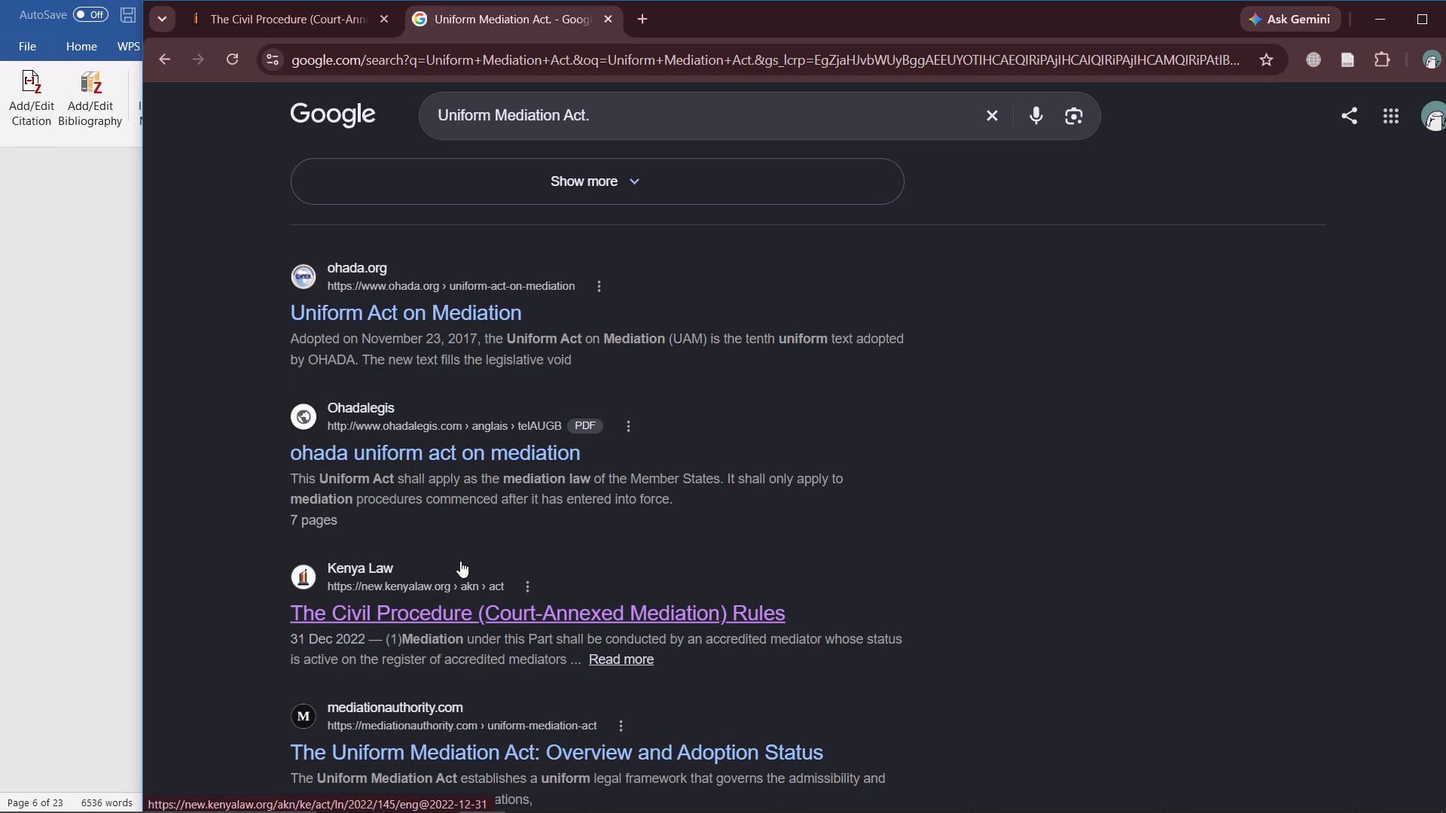
{"action": "scroll", "coordinate": [460, 561], "scroll_direction": "down", "scroll_amount": 3}
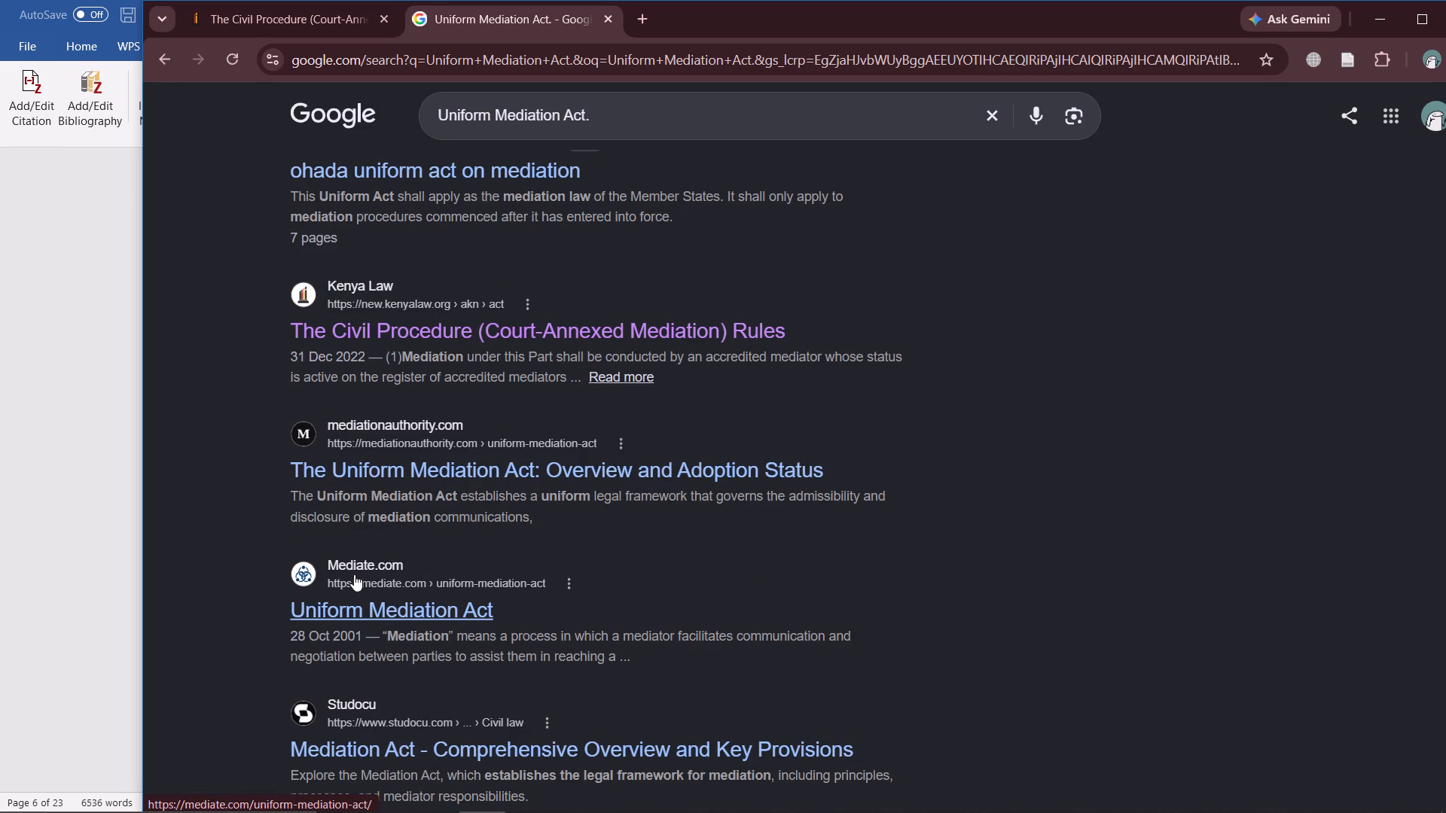
{"action": "left_click", "coordinate": [376, 612]}
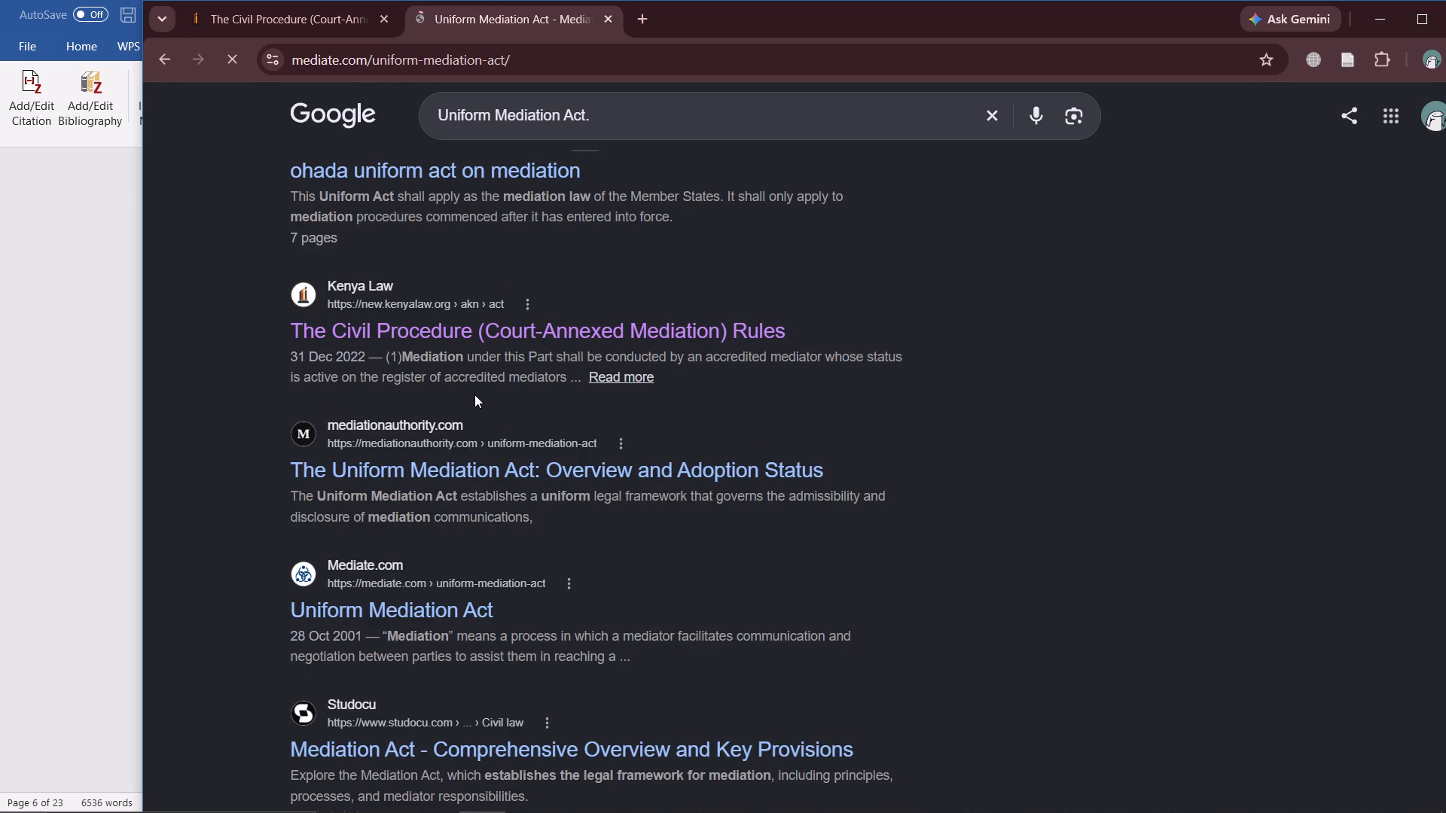
Dismiss the location and cookie prompts and read the Uniform Mediation Act's title, definitions and Section 3 scope provisions.
{"action": "scroll", "coordinate": [370, 565], "scroll_direction": "down", "scroll_amount": 4}
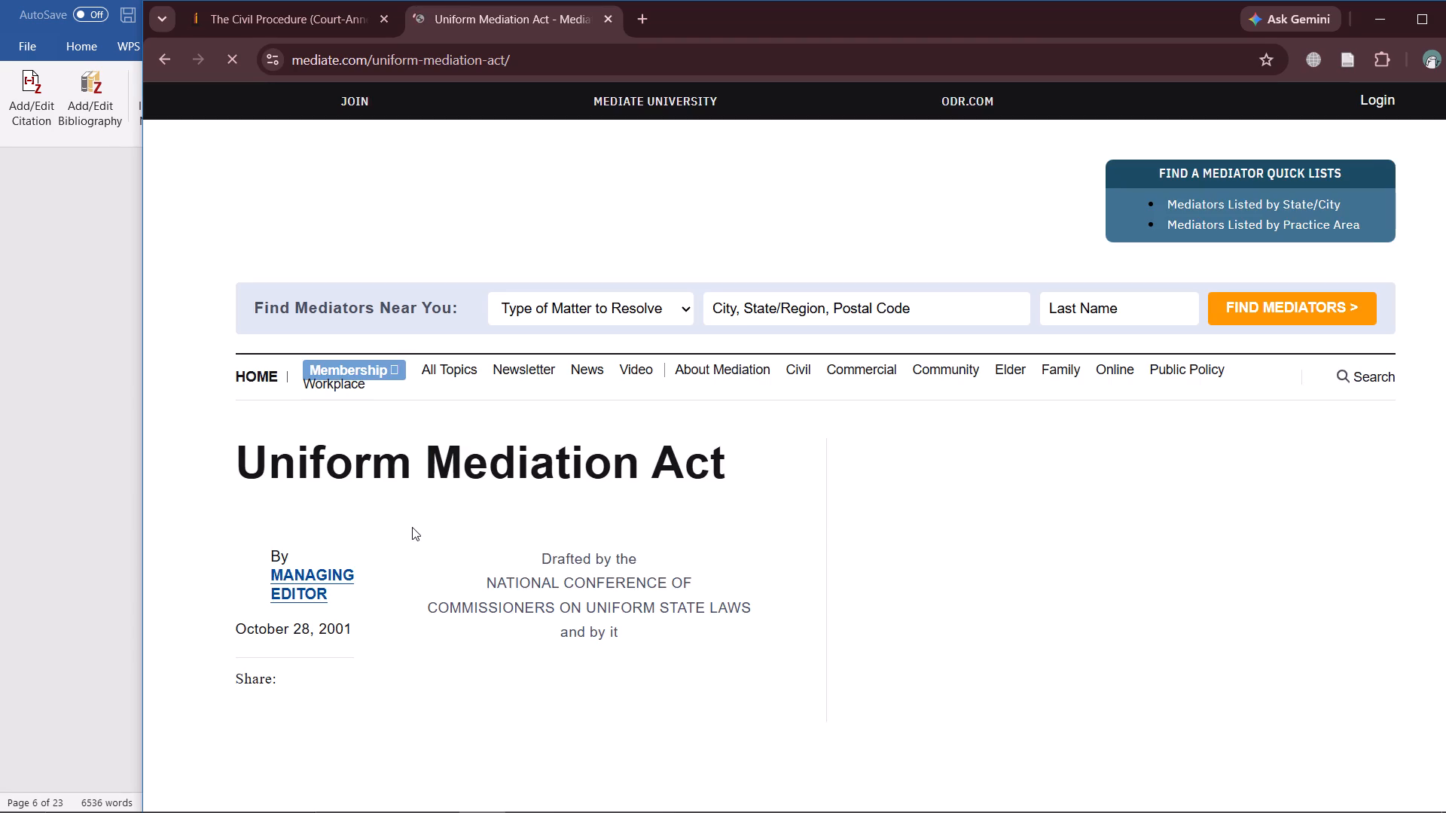
{"action": "scroll", "coordinate": [730, 467], "scroll_direction": "down", "scroll_amount": 1}
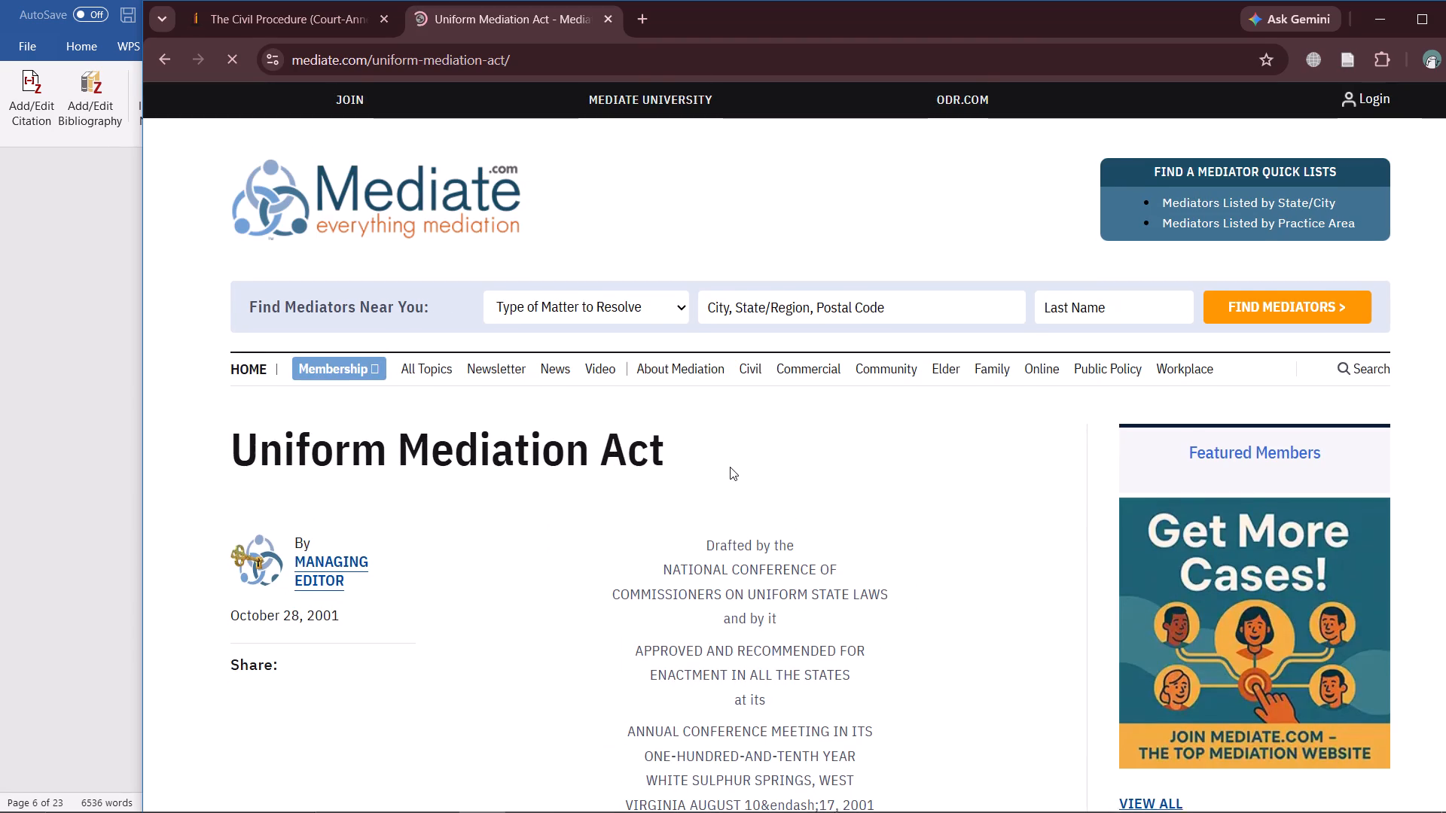
{"action": "scroll", "coordinate": [730, 467], "scroll_direction": "down", "scroll_amount": 2}
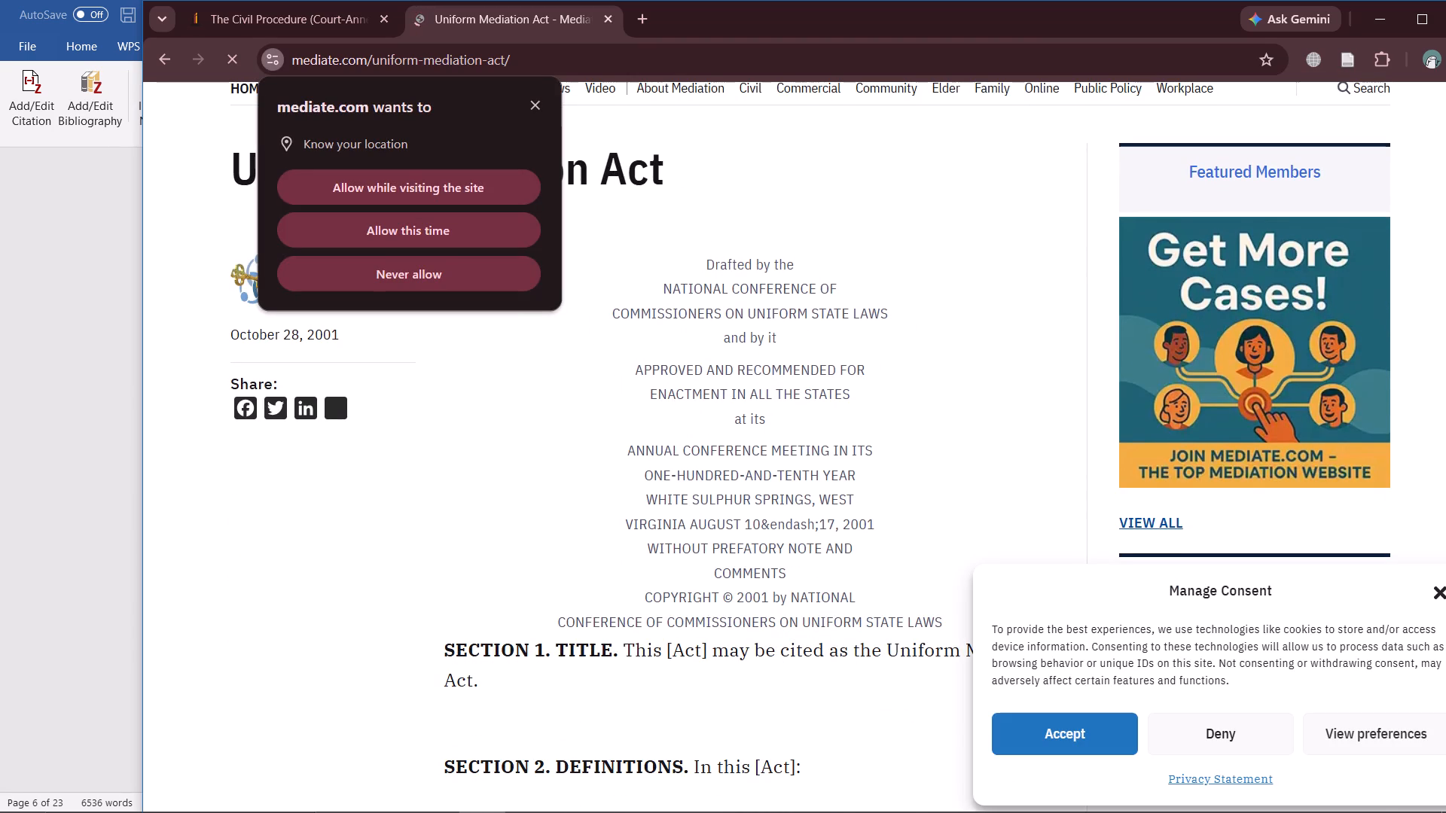
{"action": "left_click", "coordinate": [536, 108]}
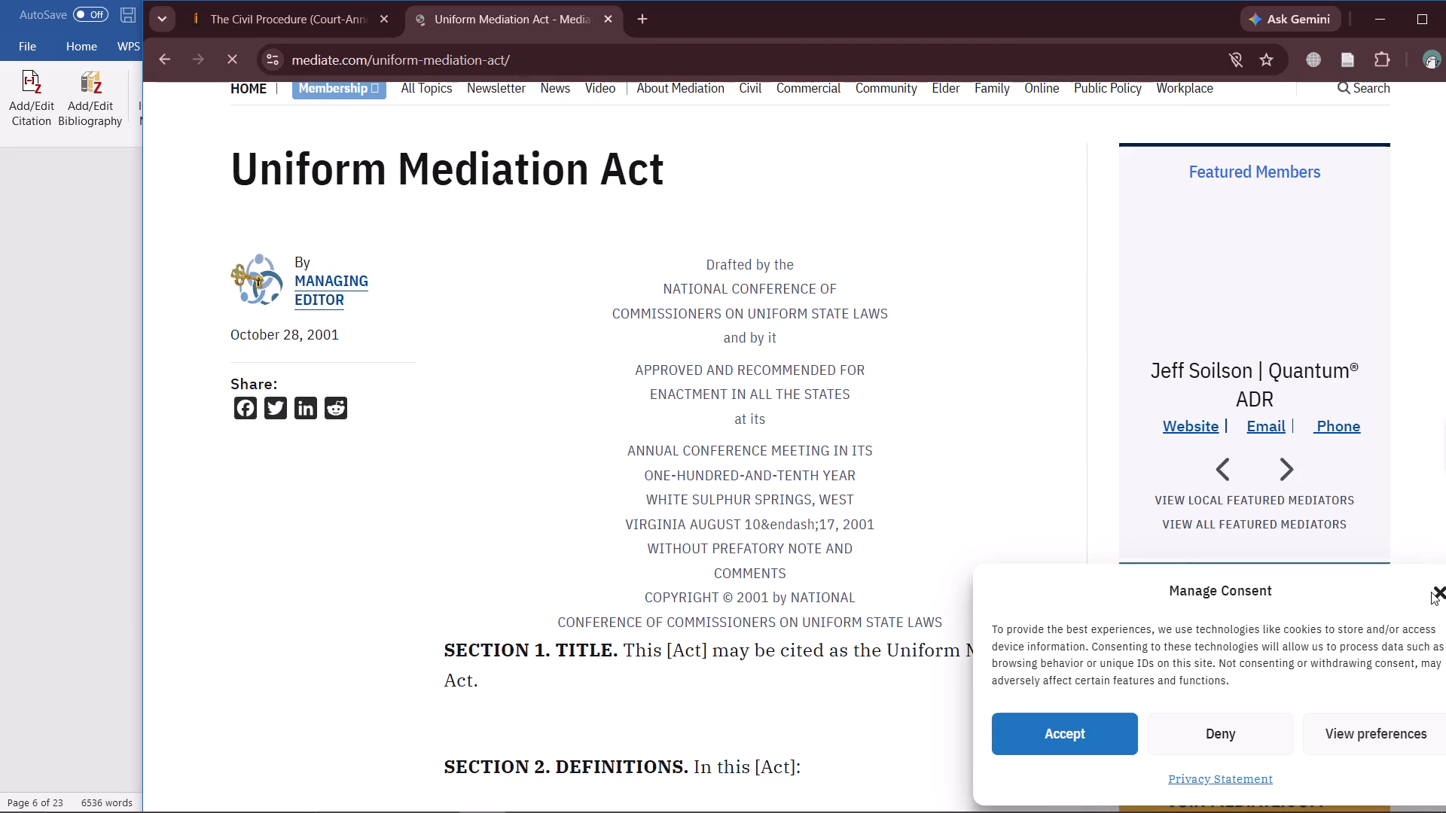
{"action": "left_click", "coordinate": [1440, 592]}
{"action": "scroll", "coordinate": [935, 486], "scroll_direction": "down", "scroll_amount": 1}
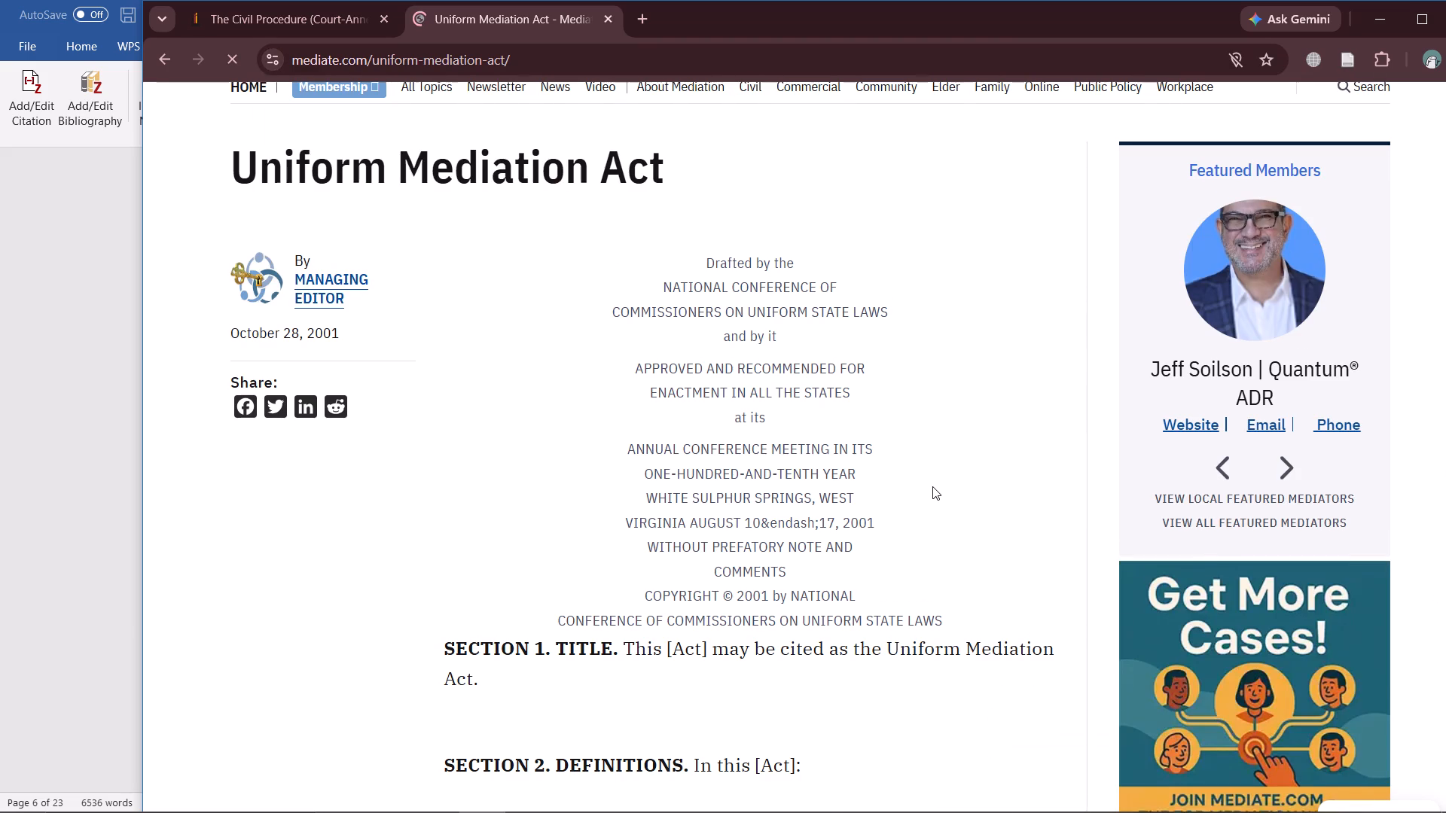
{"action": "scroll", "coordinate": [835, 476], "scroll_direction": "down", "scroll_amount": 1}
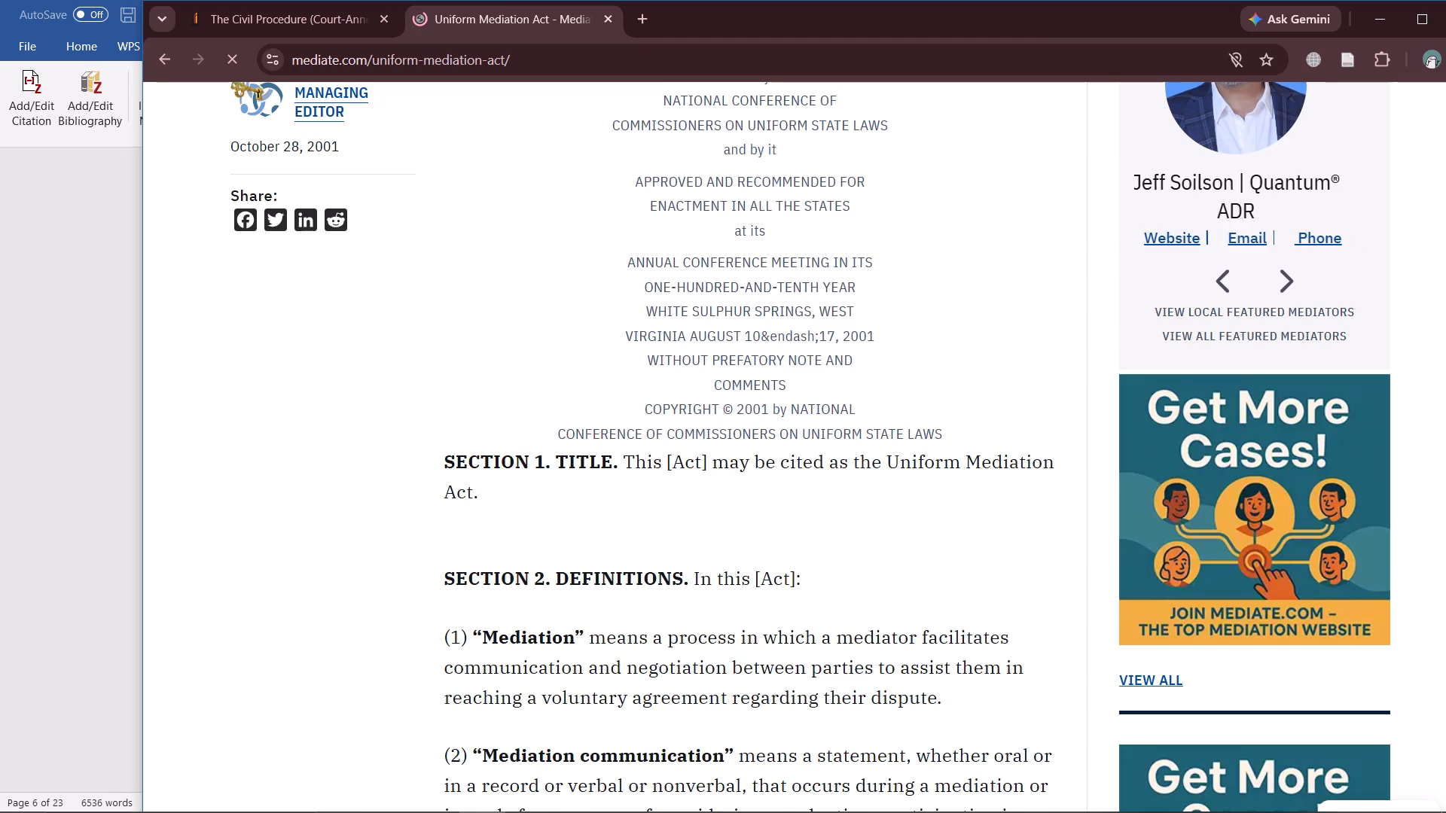
{"action": "scroll", "coordinate": [598, 632], "scroll_direction": "down", "scroll_amount": 1}
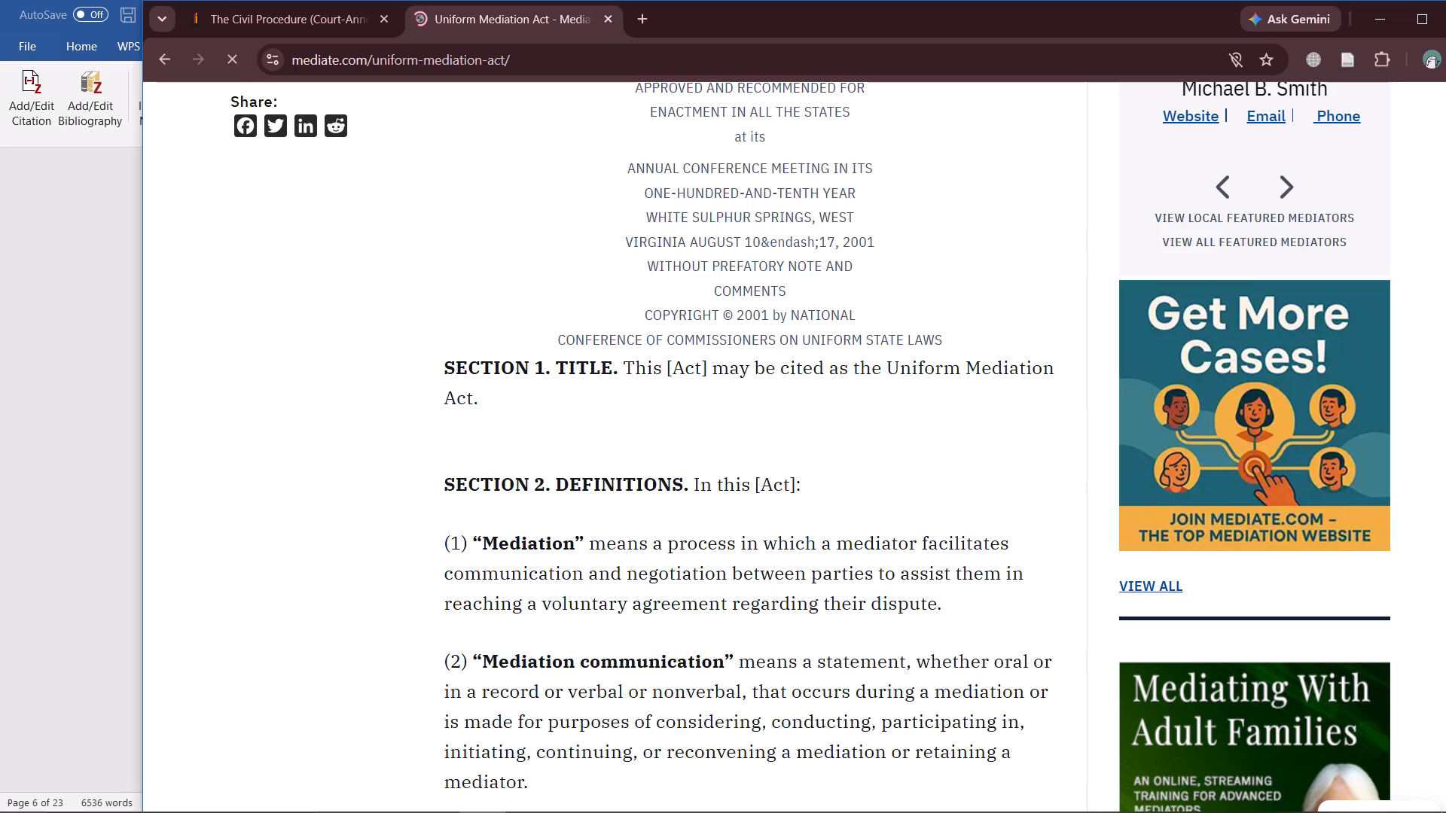
{"action": "scroll", "coordinate": [621, 610], "scroll_direction": "down", "scroll_amount": 4}
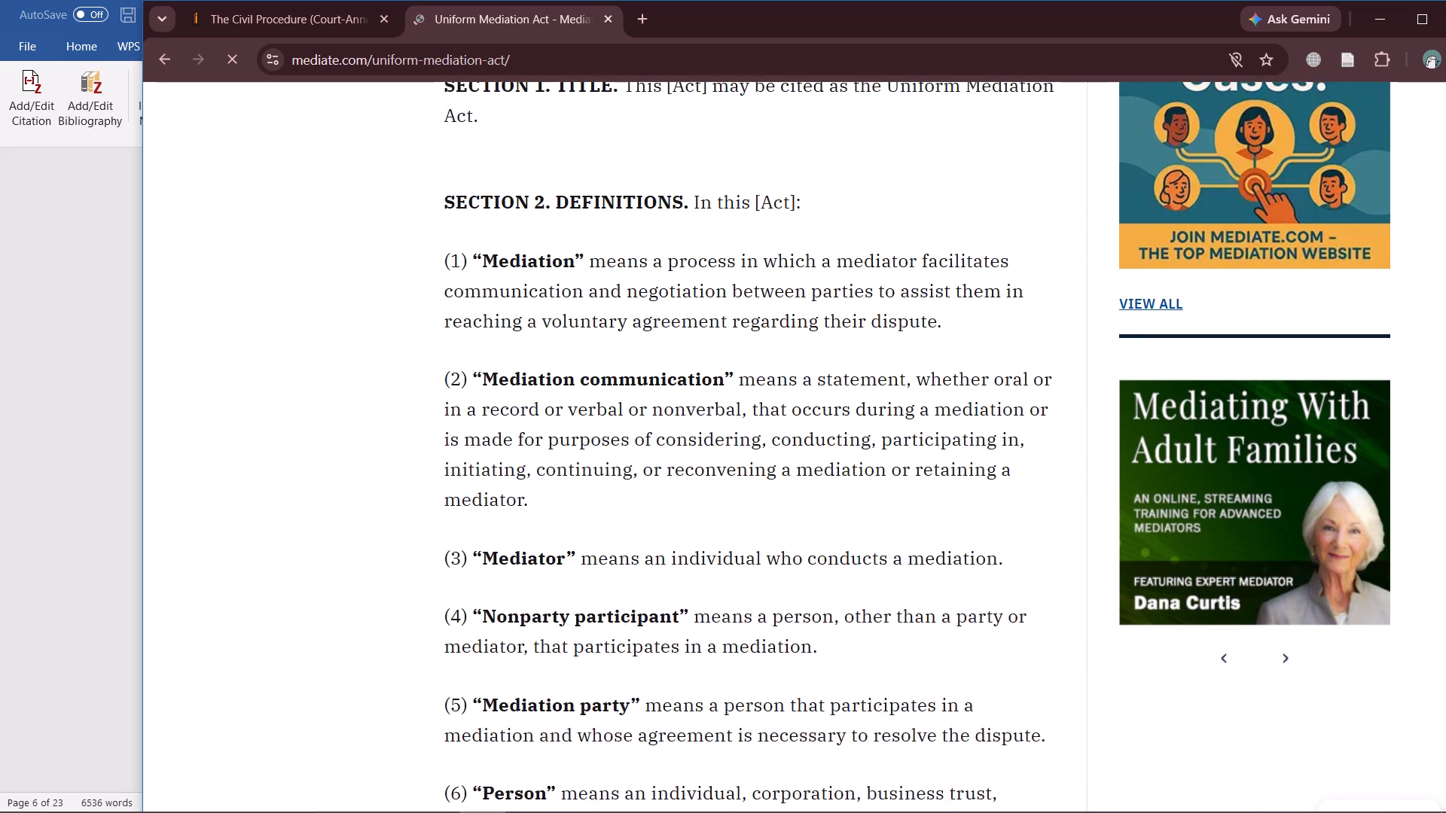
{"action": "scroll", "coordinate": [625, 612], "scroll_direction": "down", "scroll_amount": 5}
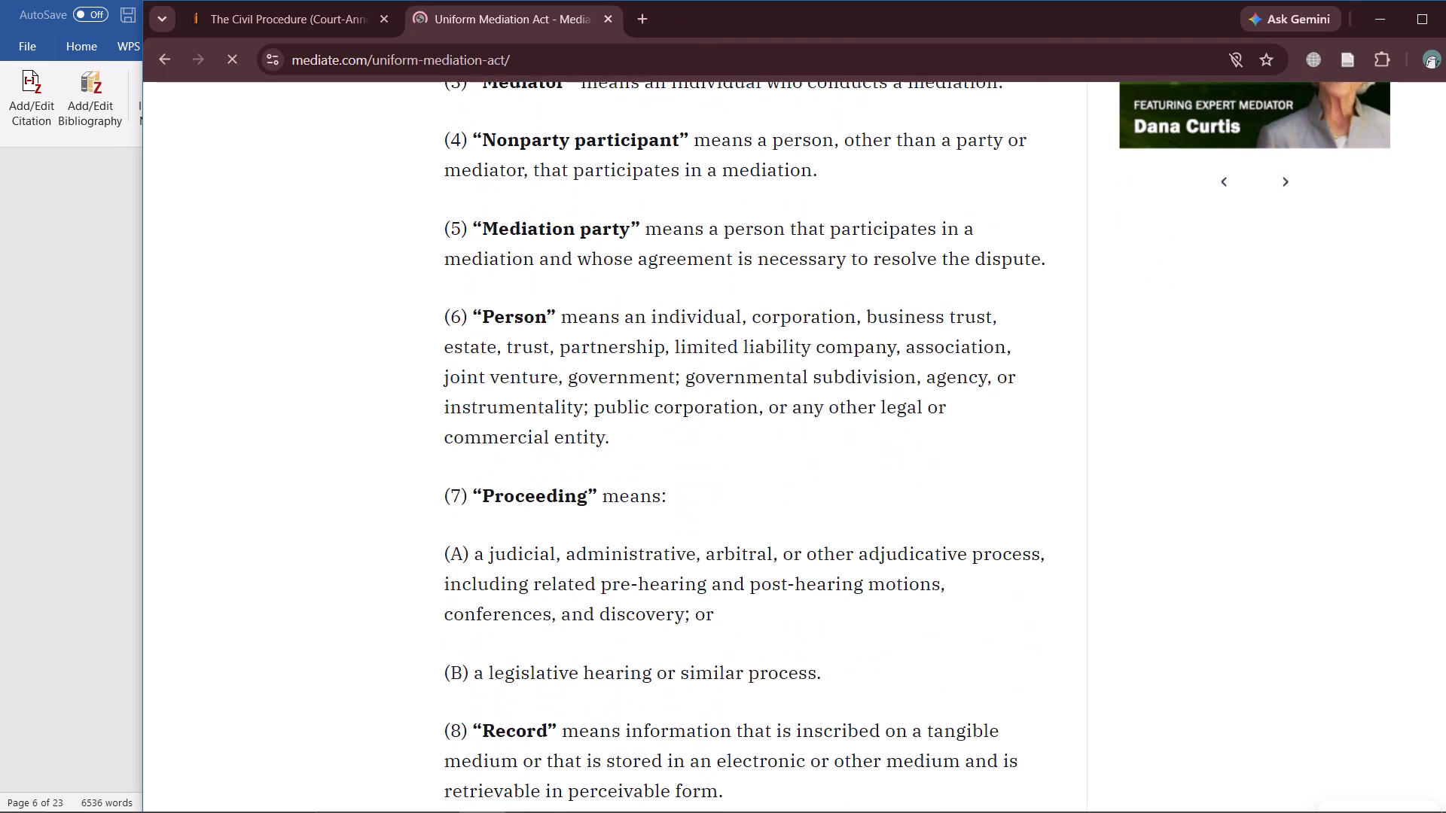
{"action": "scroll", "coordinate": [628, 611], "scroll_direction": "down", "scroll_amount": 6}
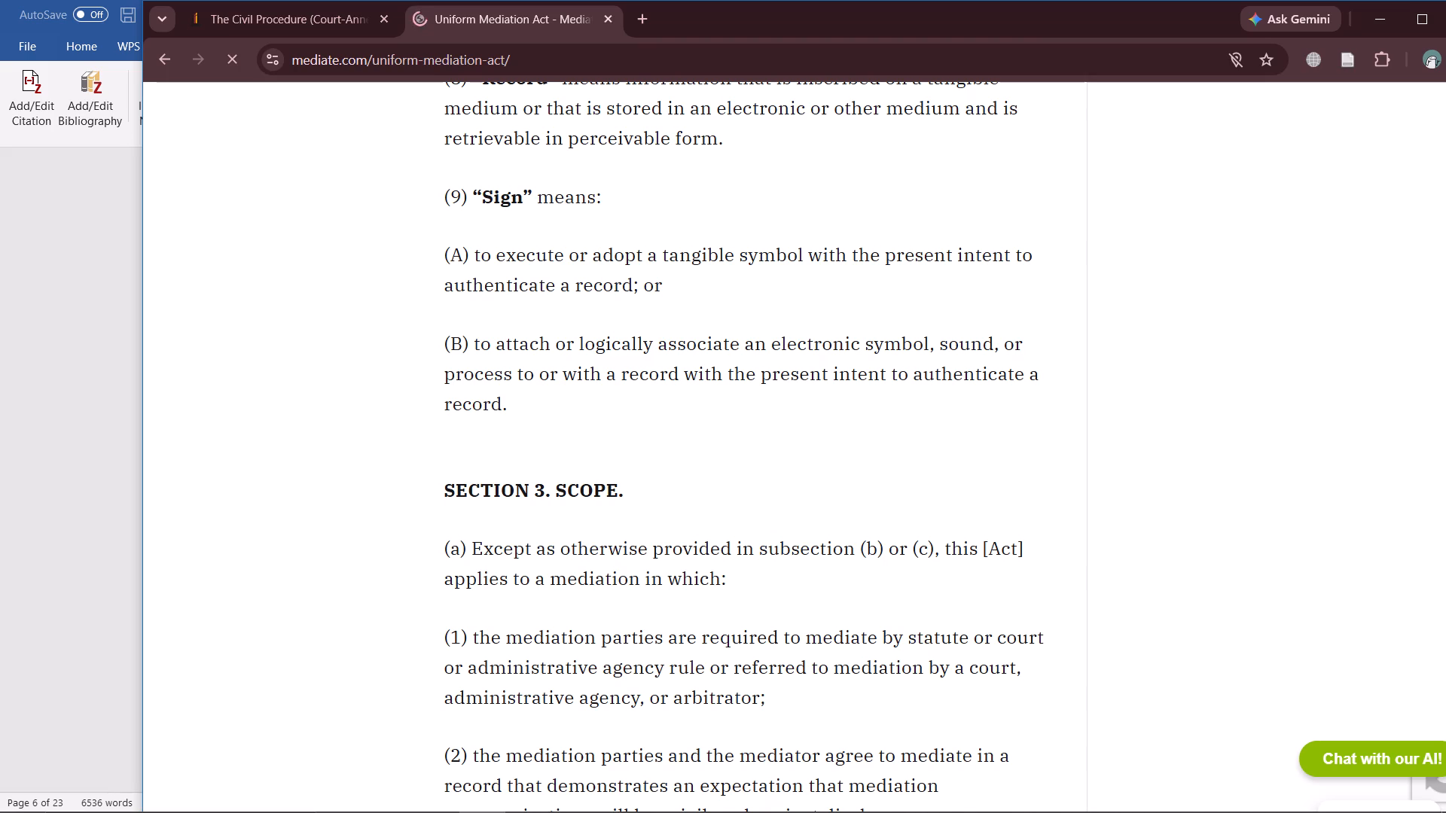
{"action": "scroll", "coordinate": [685, 539], "scroll_direction": "down", "scroll_amount": 2}
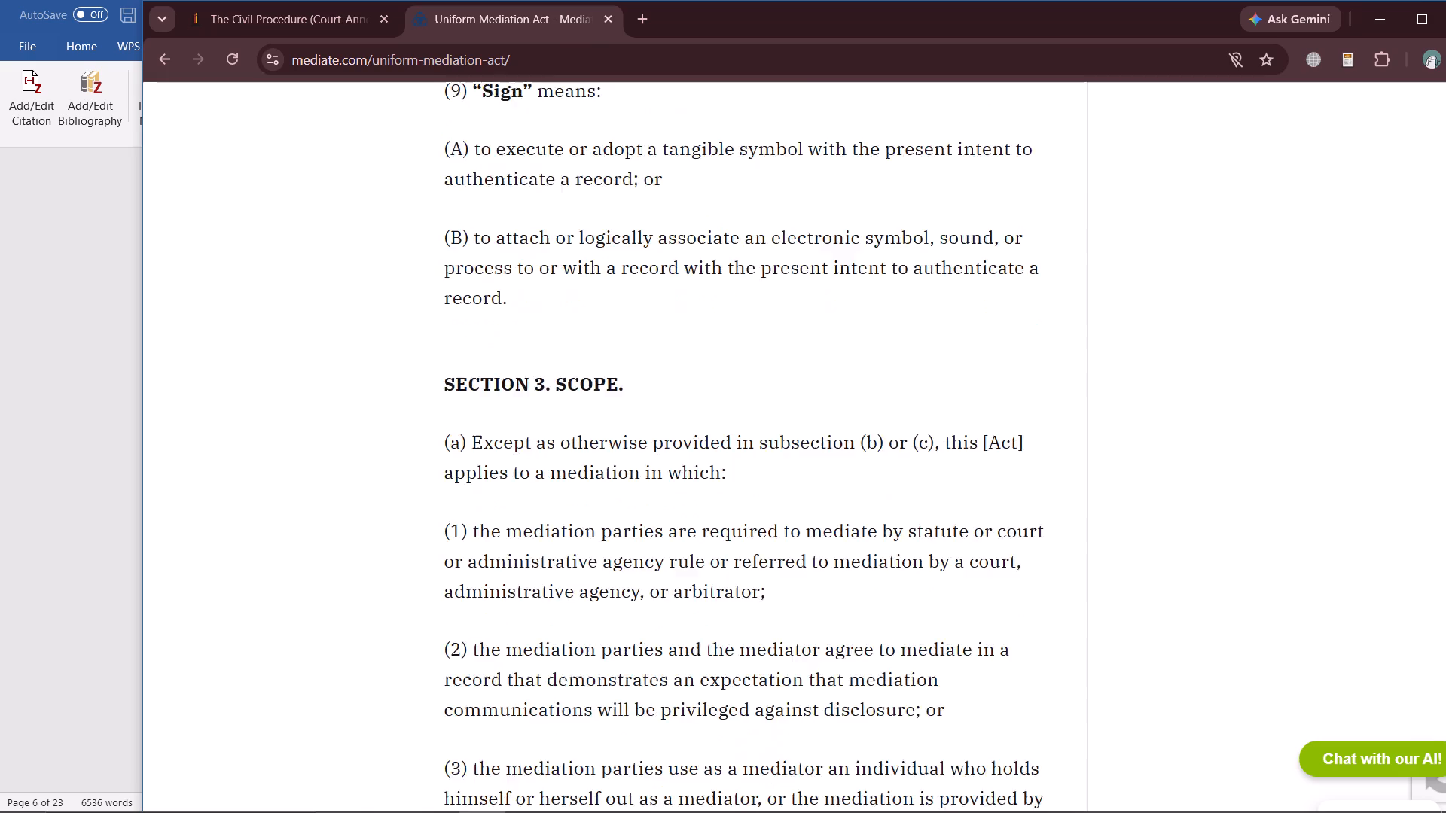
{"action": "scroll", "coordinate": [685, 539], "scroll_direction": "down", "scroll_amount": 2}
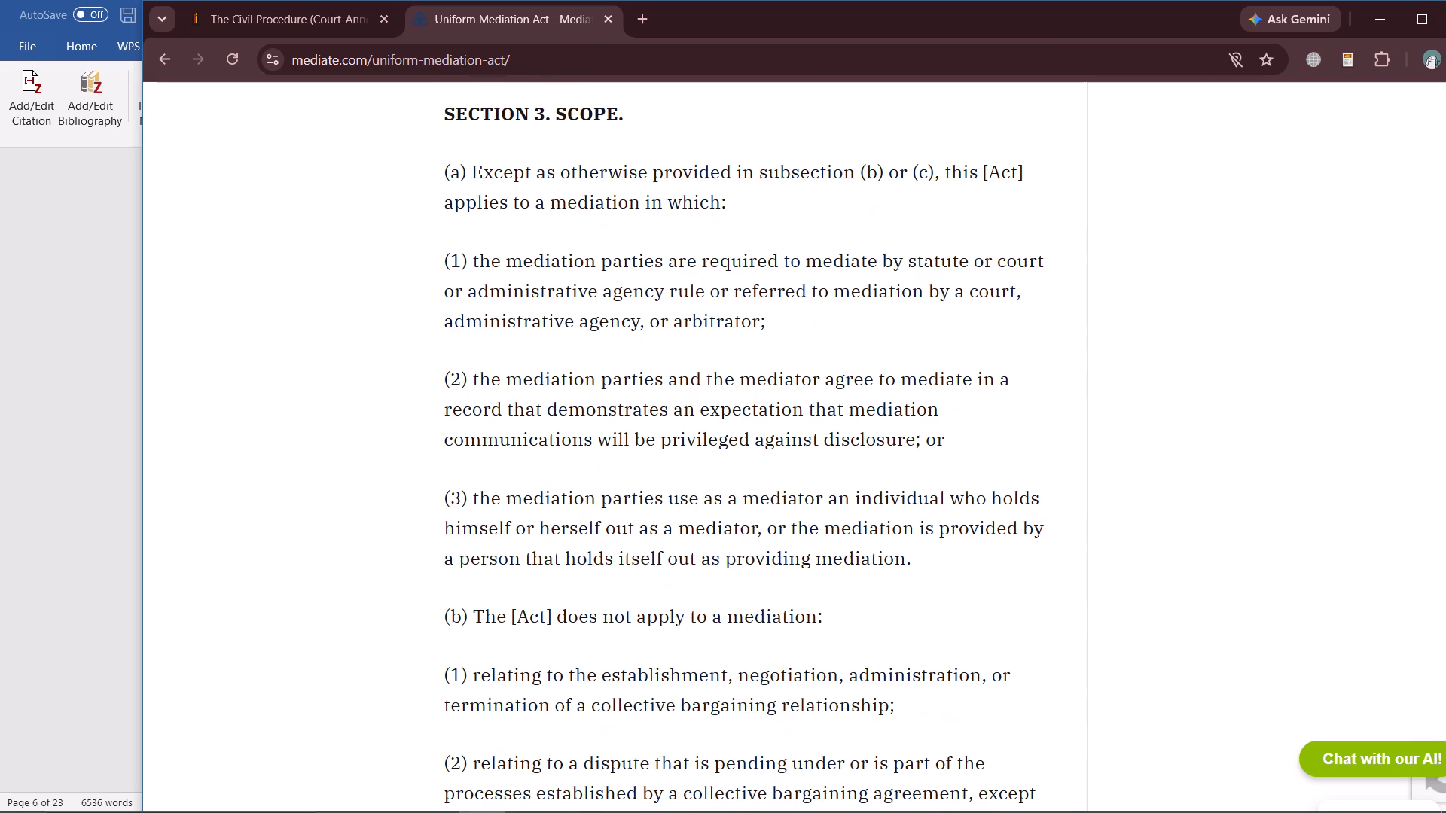
{"action": "scroll", "coordinate": [682, 540], "scroll_direction": "up", "scroll_amount": 4}
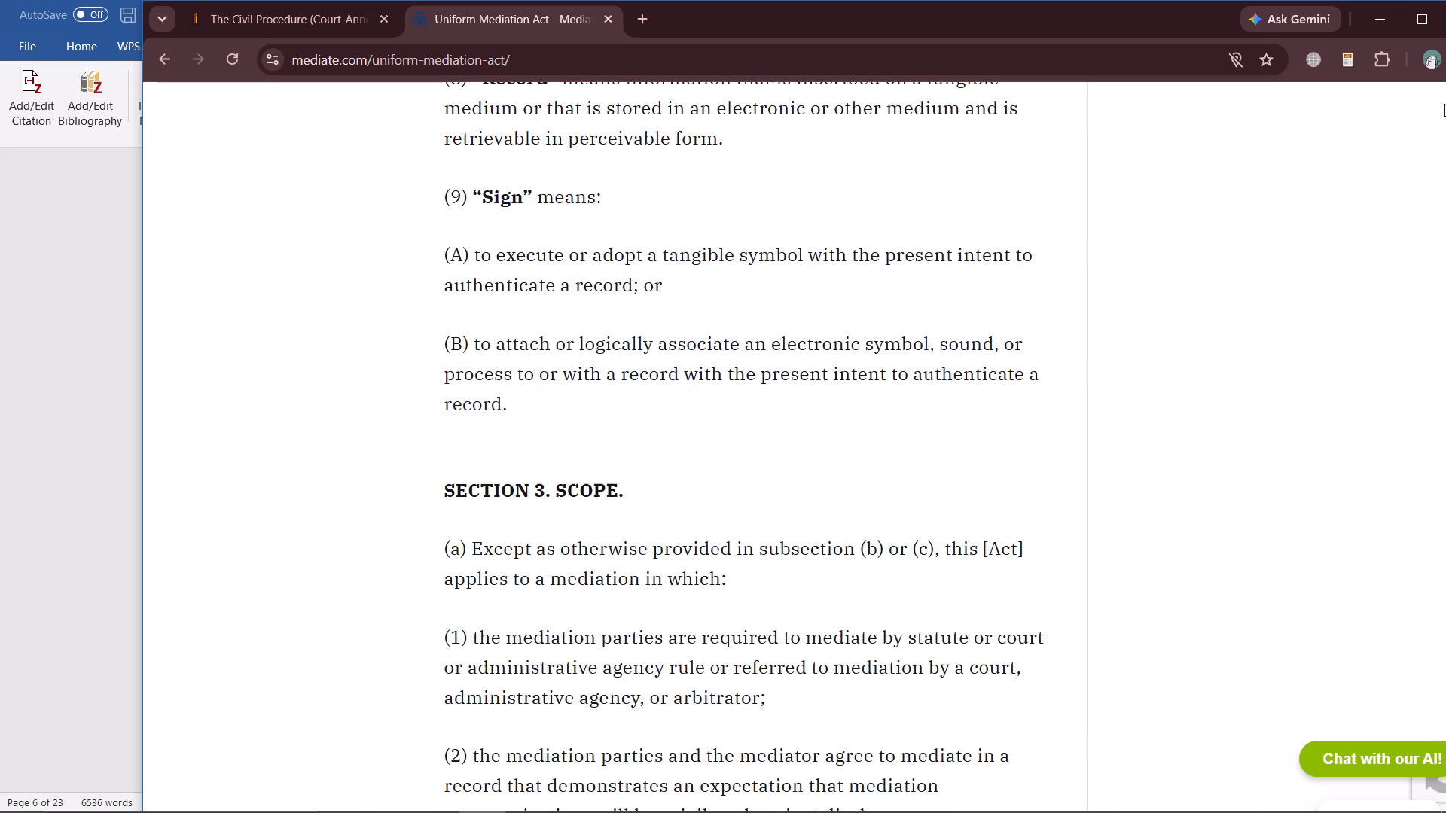
Save the Uniform Mediation Act page to the Commercial Arbitration collection in Zotero.
{"action": "left_click", "coordinate": [1354, 62]}
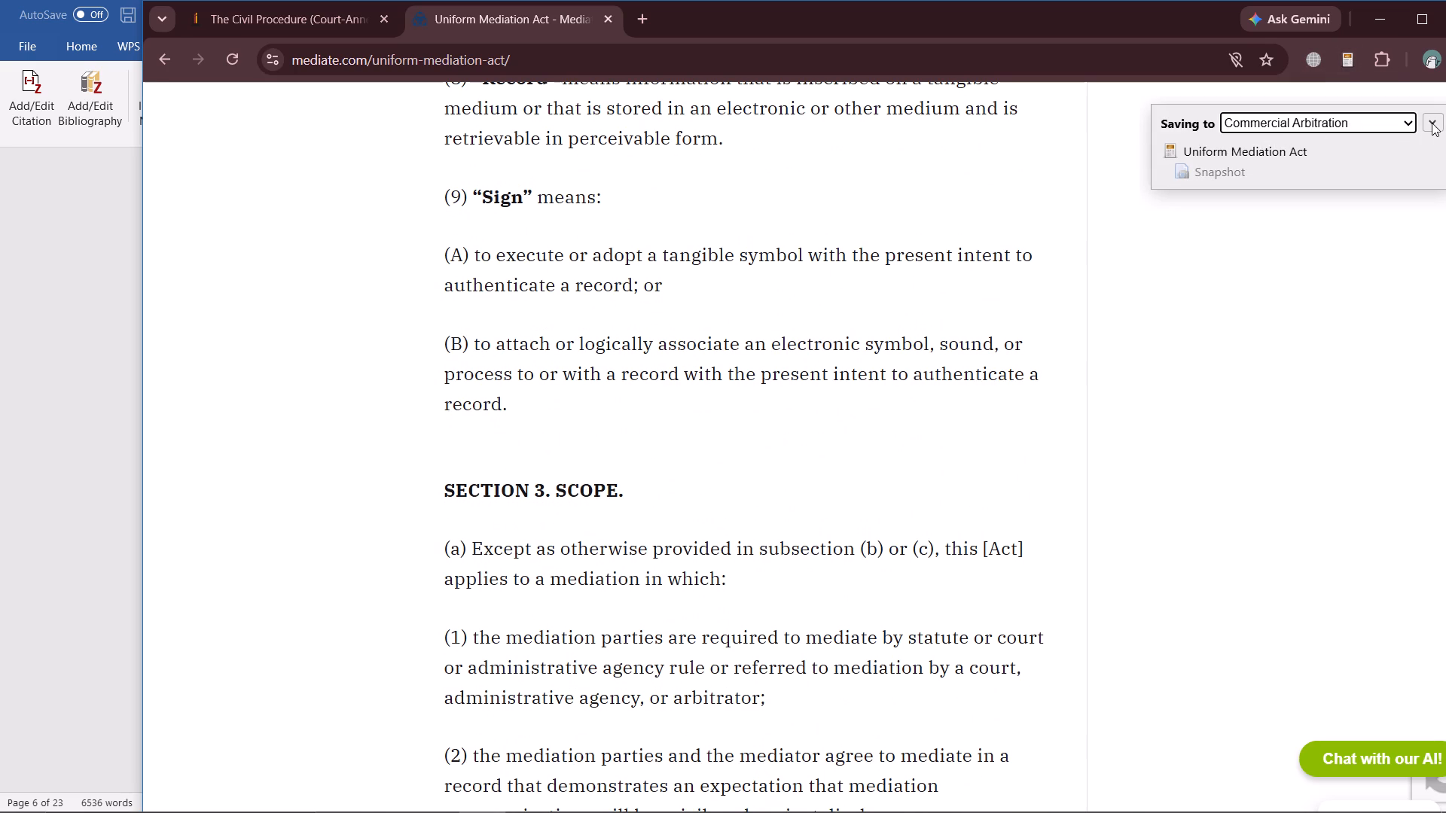
{"action": "left_click", "coordinate": [1432, 123]}
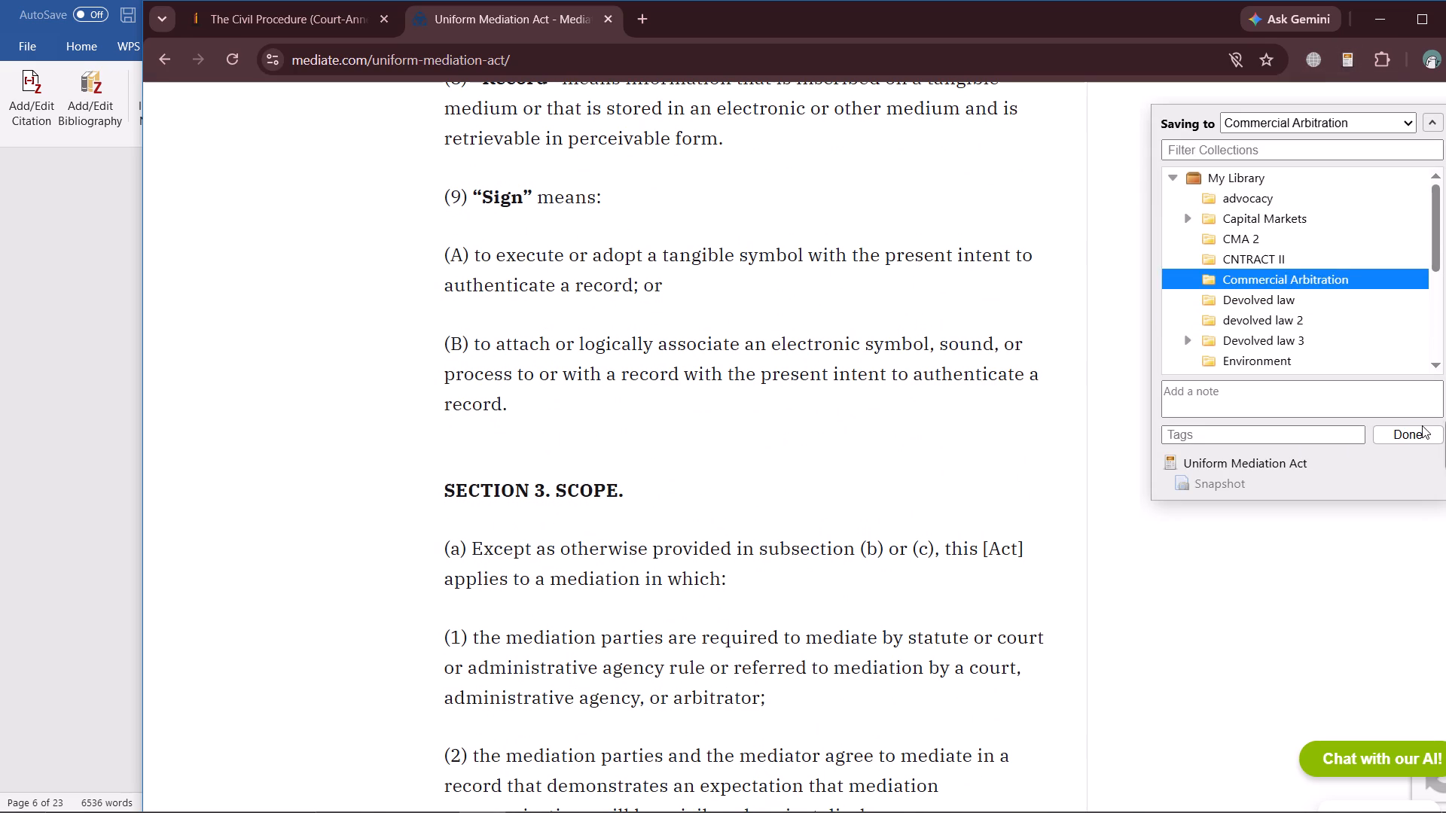
{"action": "left_click", "coordinate": [1408, 437]}
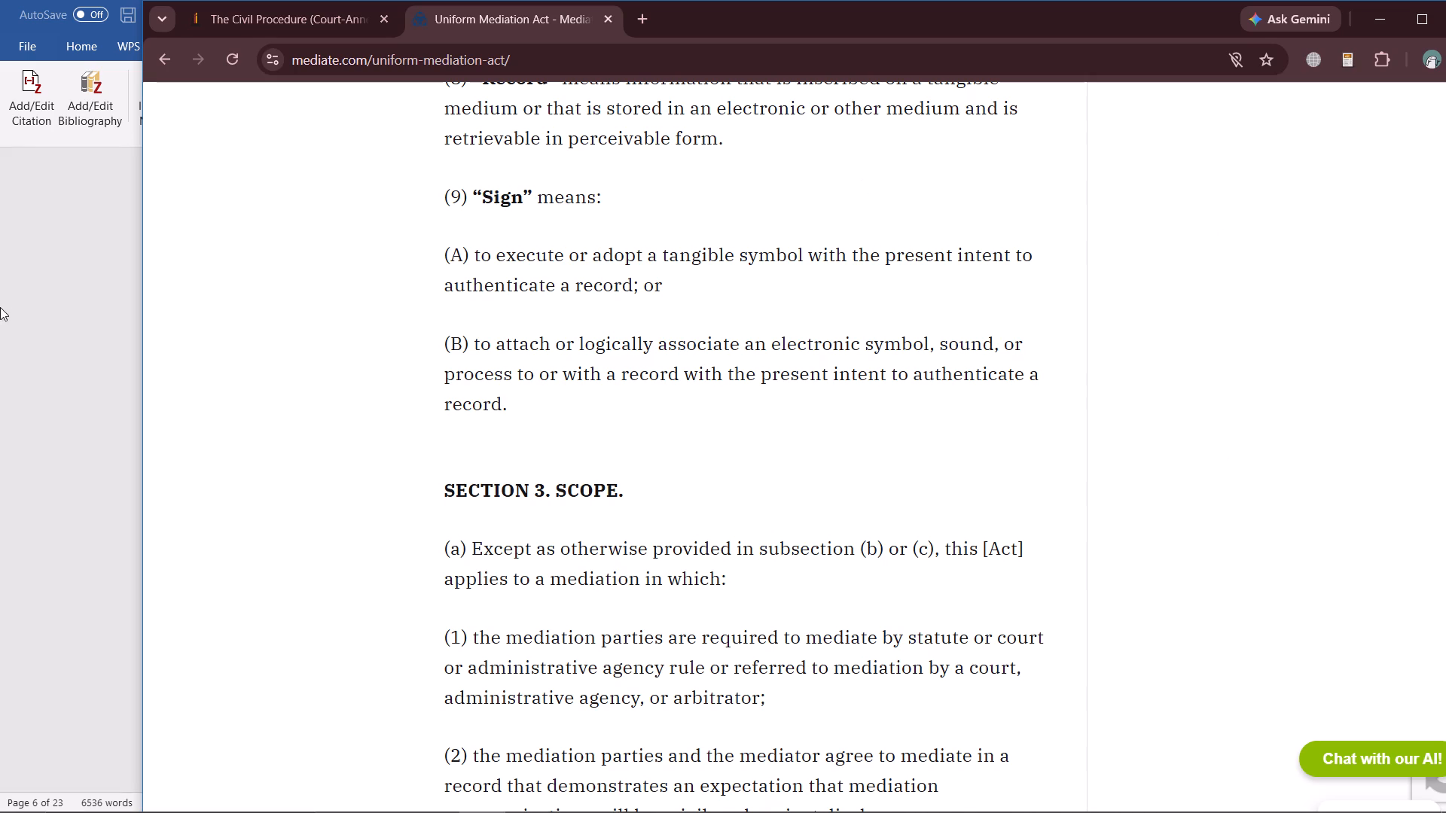
Switch to Word and replace the typed superscript 27 after "statutory mediation privileges." with a real inserted footnote.
{"action": "left_click", "coordinate": [108, 303]}
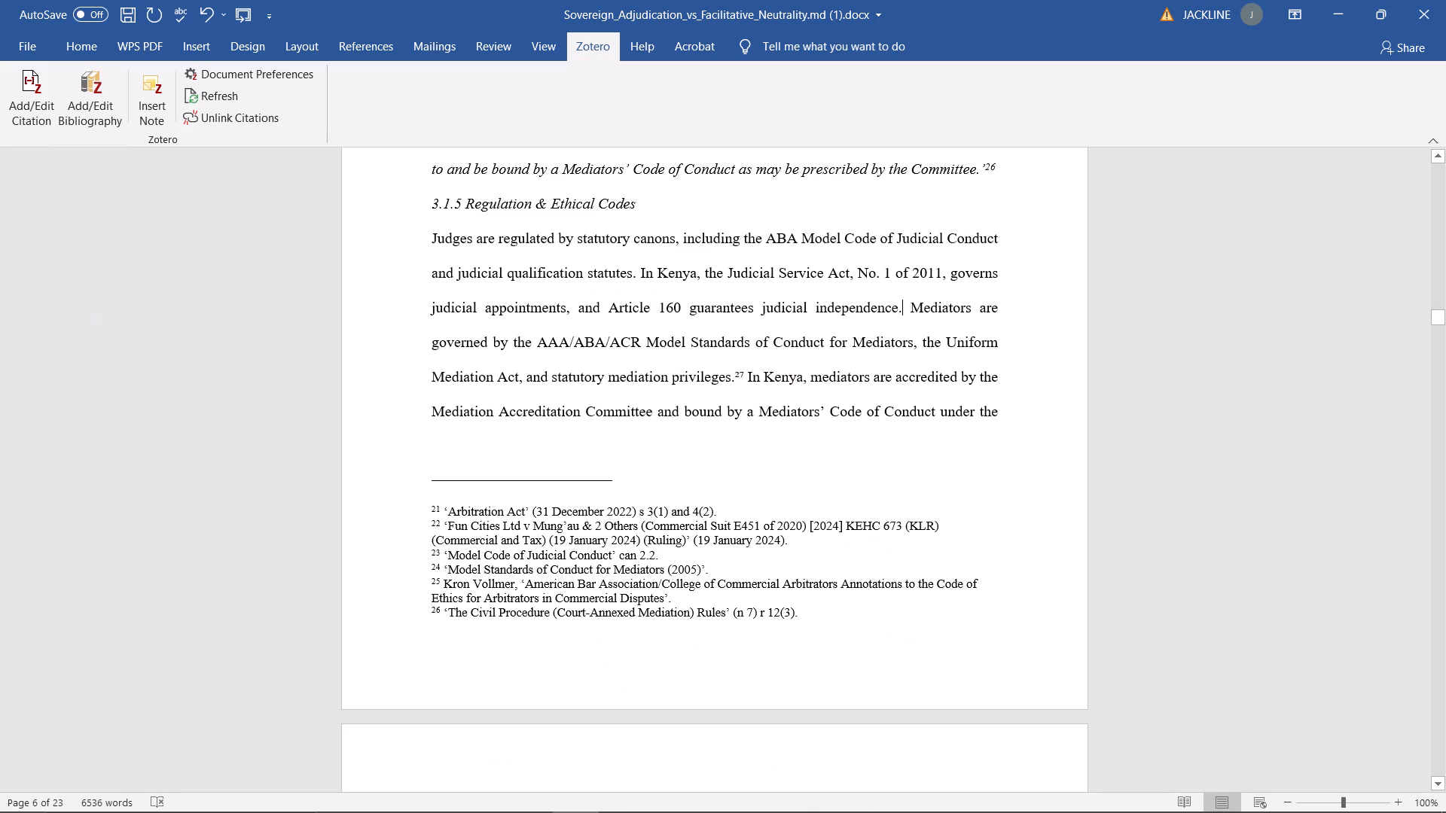
{"action": "left_click", "coordinate": [741, 379]}
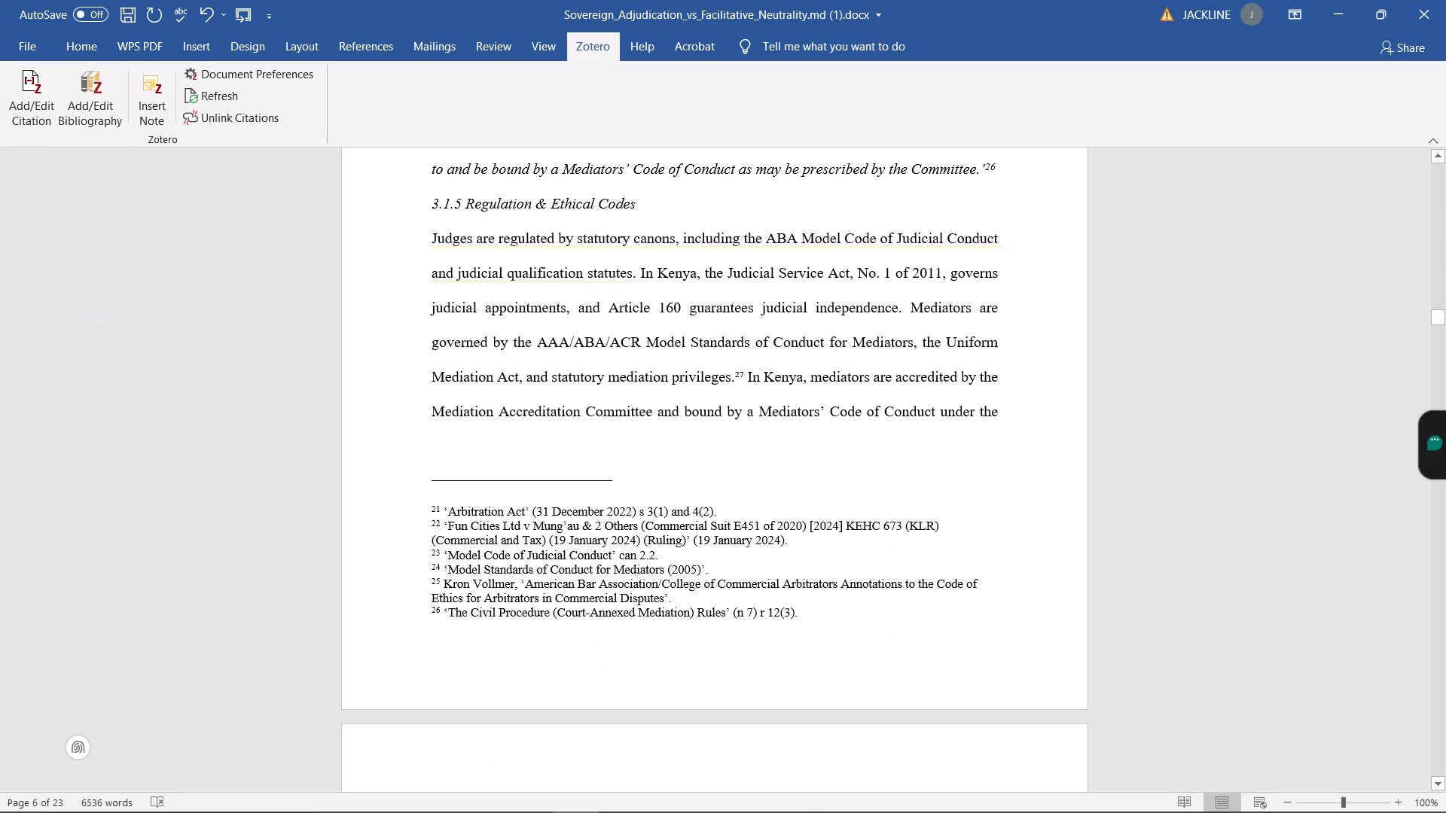
{"action": "key", "text": "Right"}
{"action": "key", "text": "BackSpace"}
{"action": "key", "text": "BackSpace"}
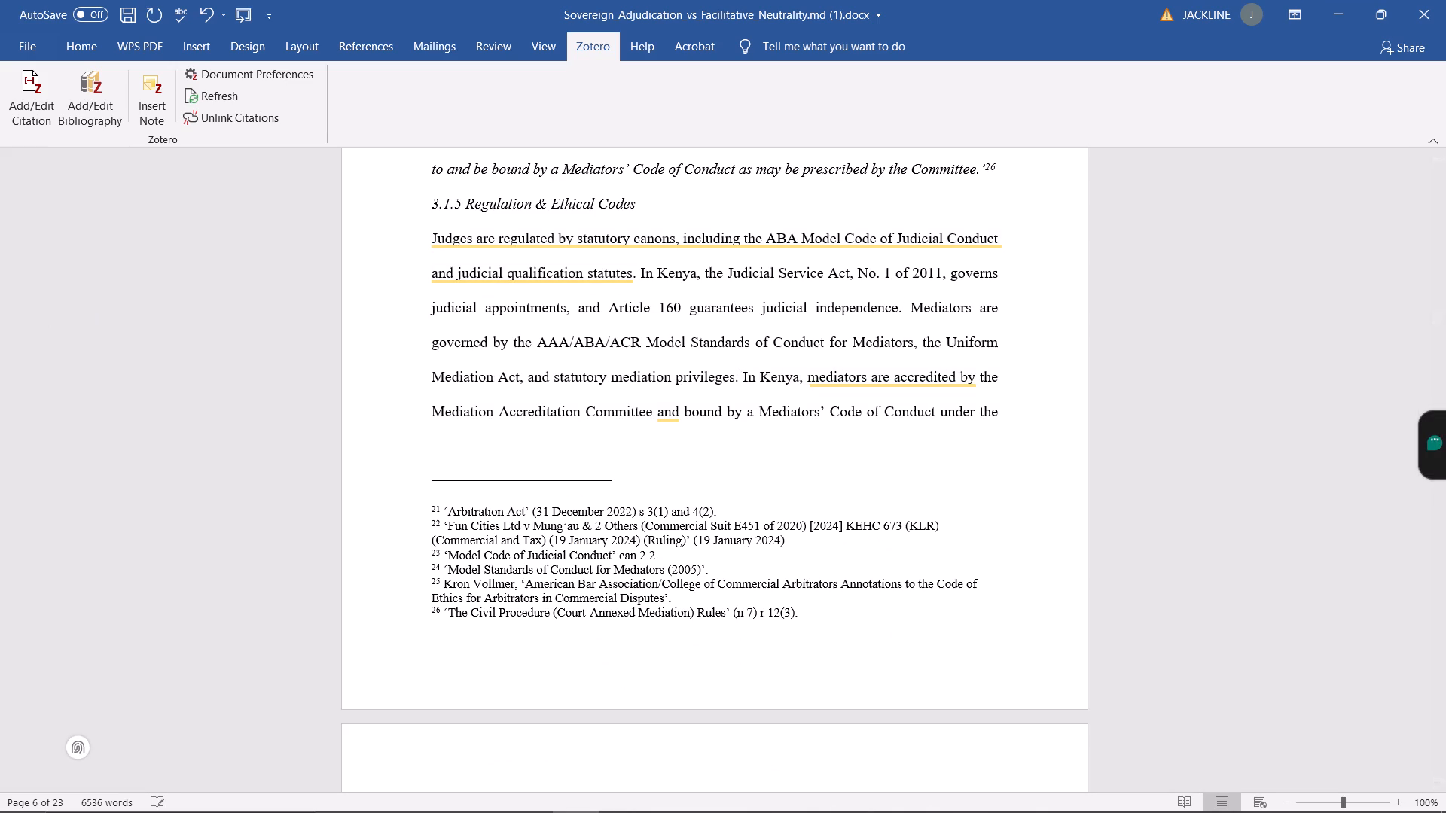
{"action": "left_click", "coordinate": [348, 49]}
{"action": "left_click", "coordinate": [210, 105]}
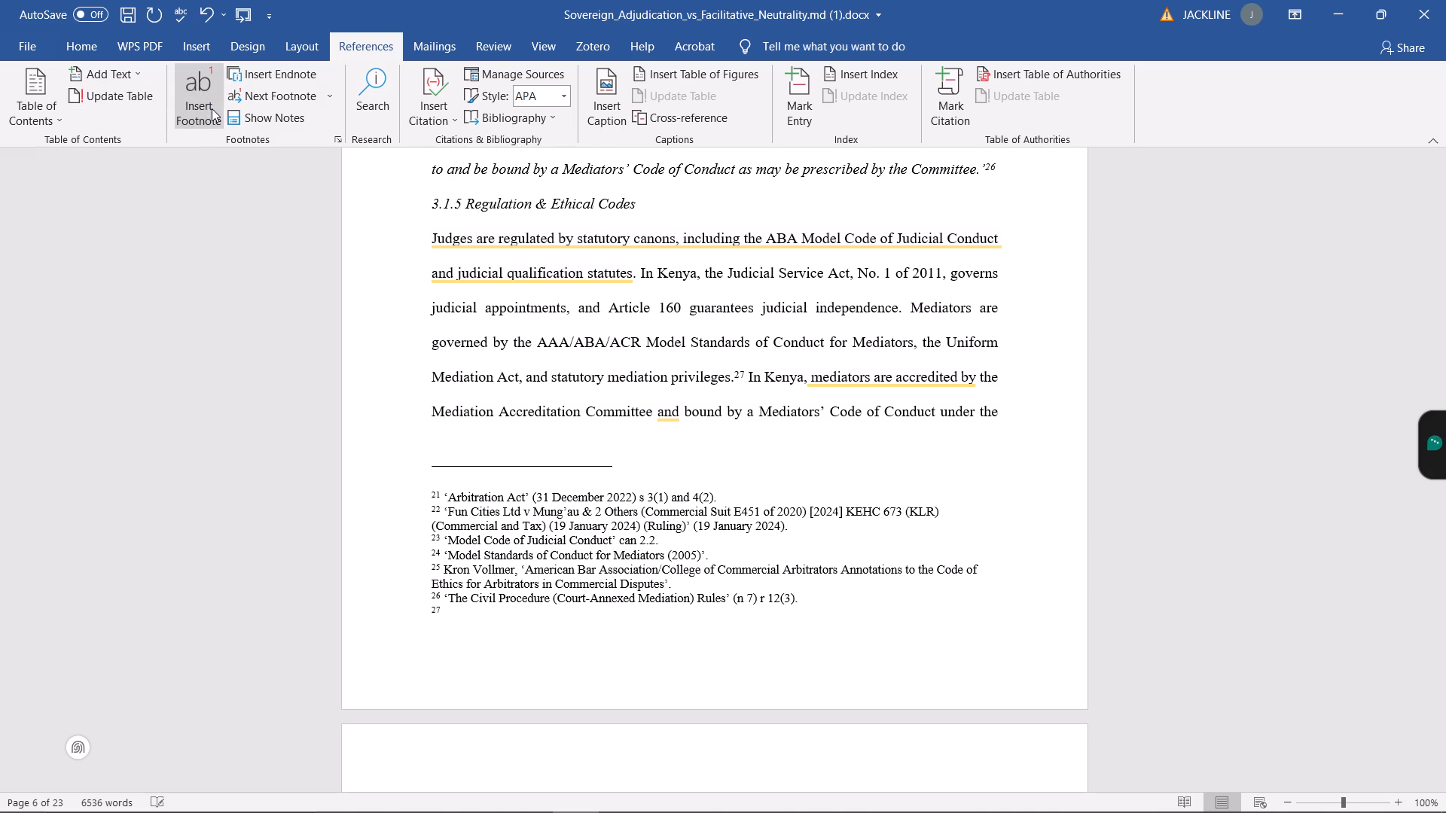
Add a Zotero citation of the Uniform Mediation Act (Editor, 2001) to the empty footnote 27, without a page locator.
{"action": "left_click", "coordinate": [580, 42]}
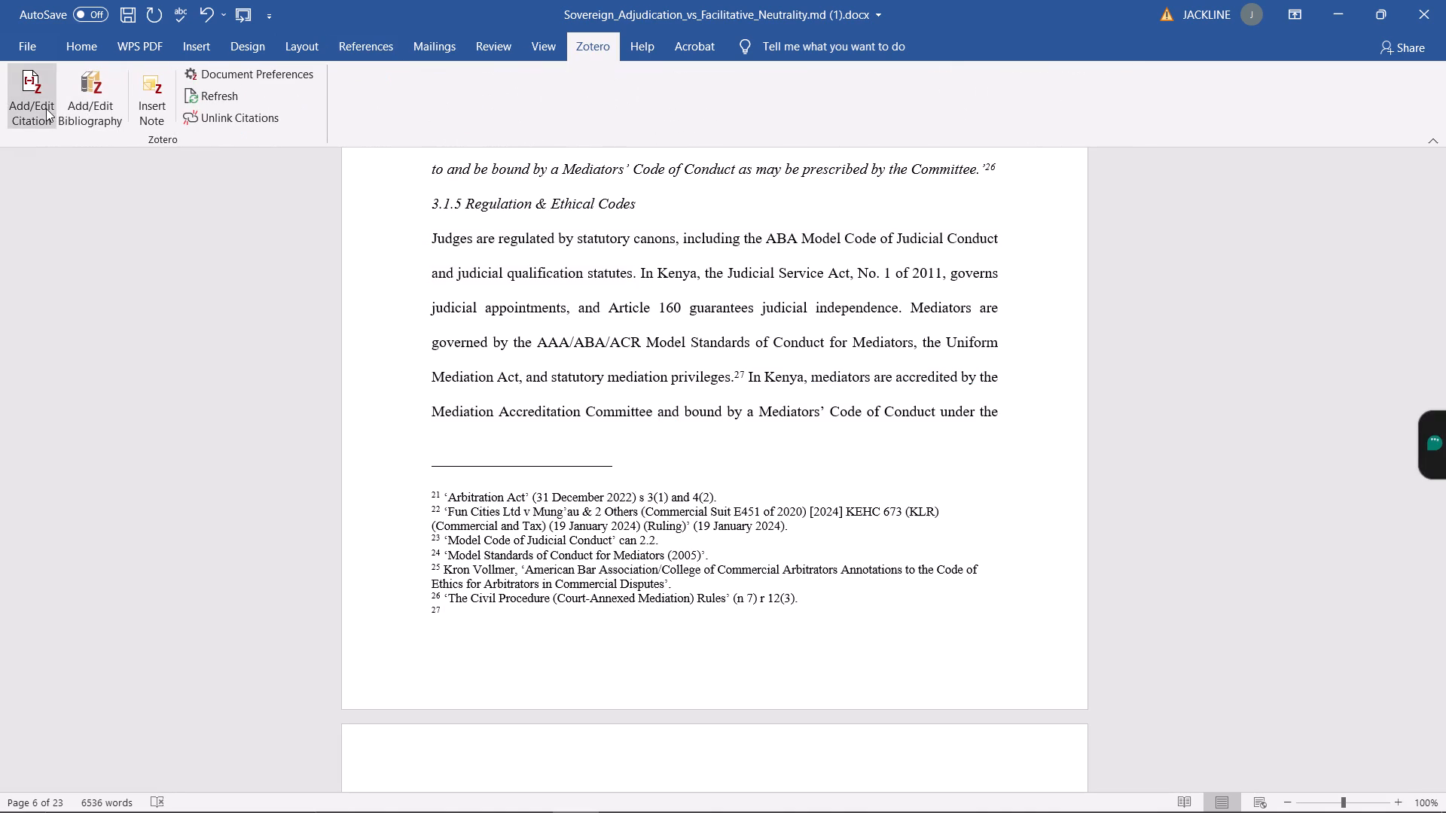
{"action": "left_click", "coordinate": [46, 108]}
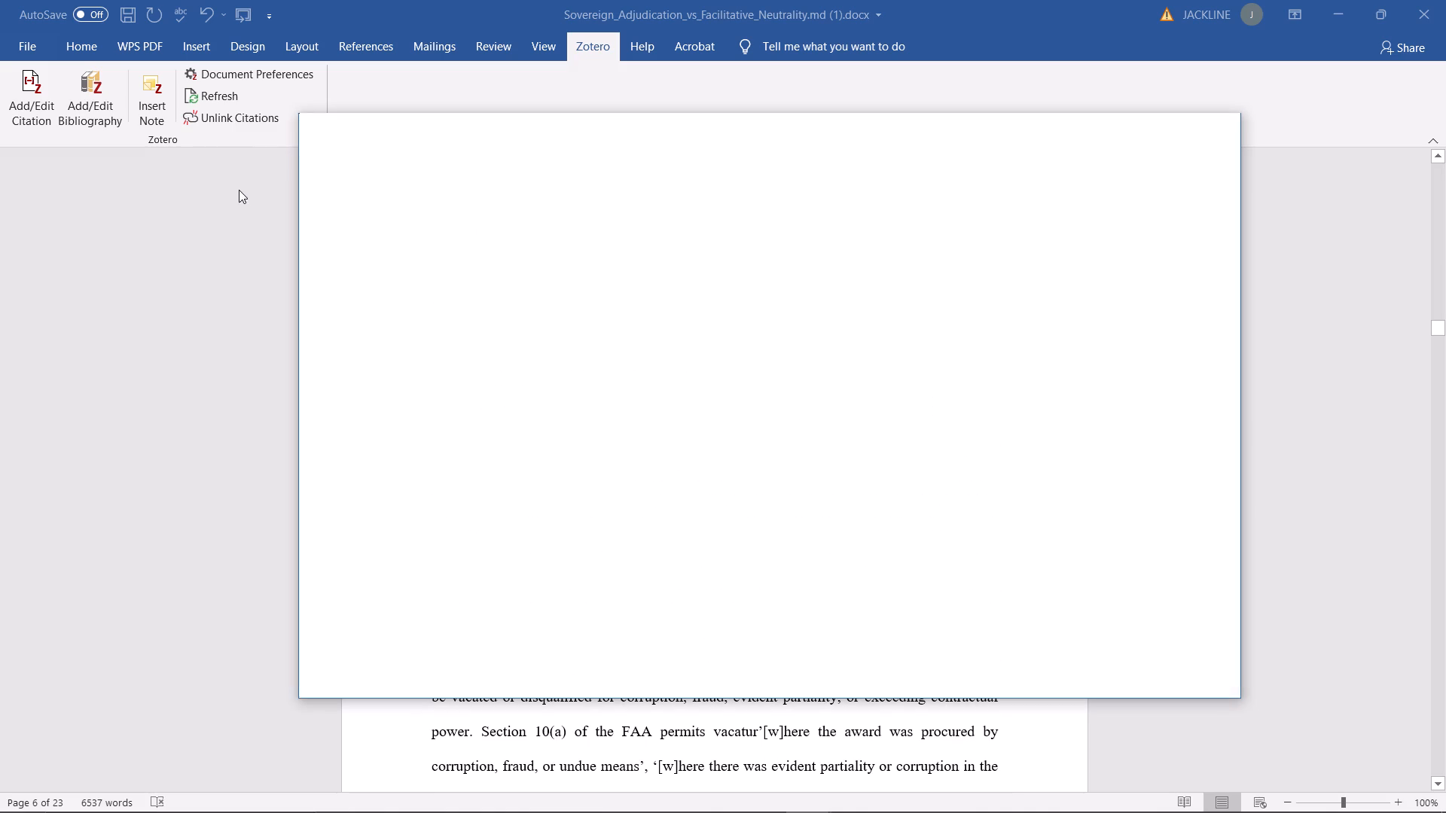
{"action": "left_click", "coordinate": [407, 212]}
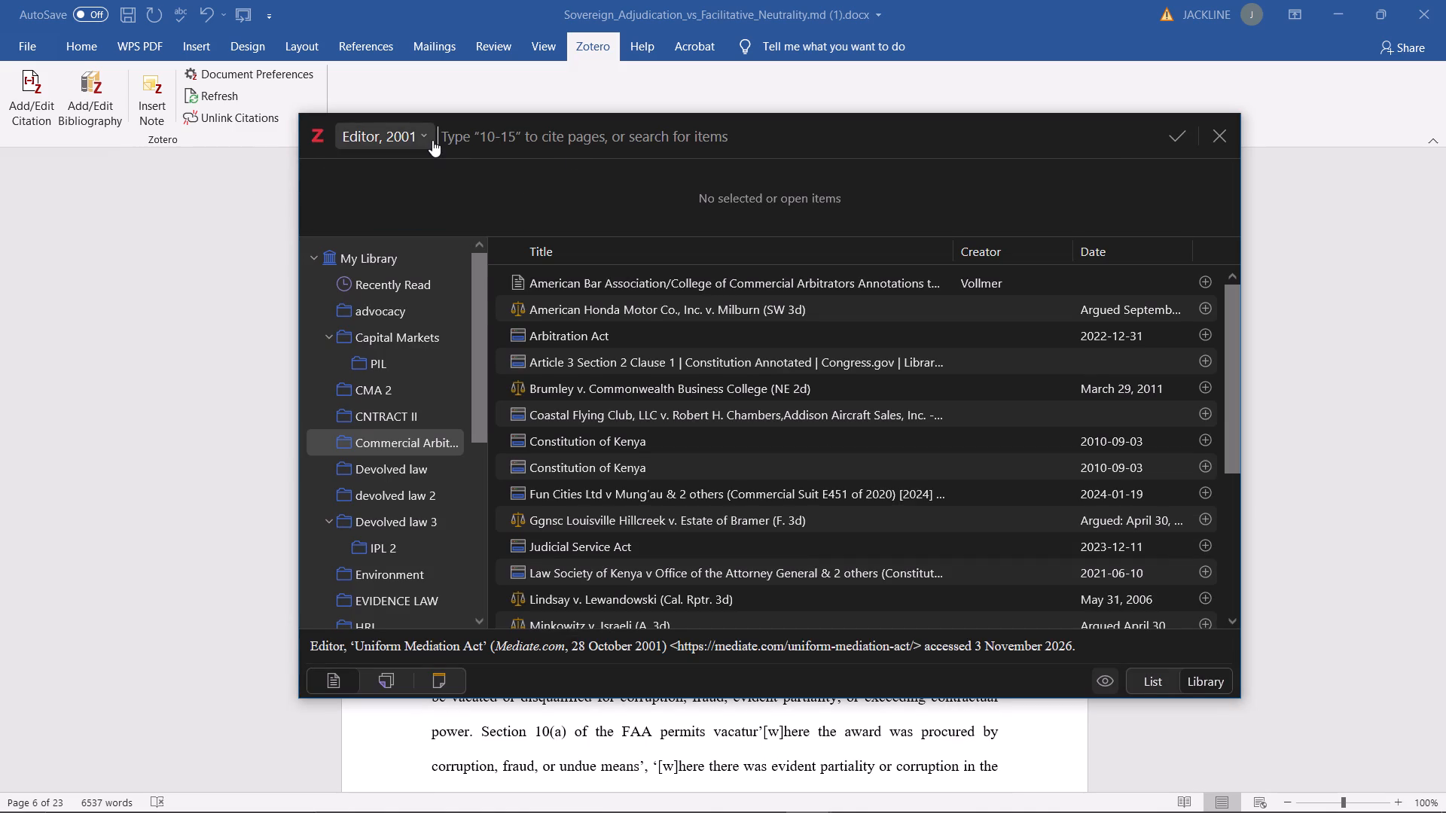
{"action": "left_click", "coordinate": [429, 132]}
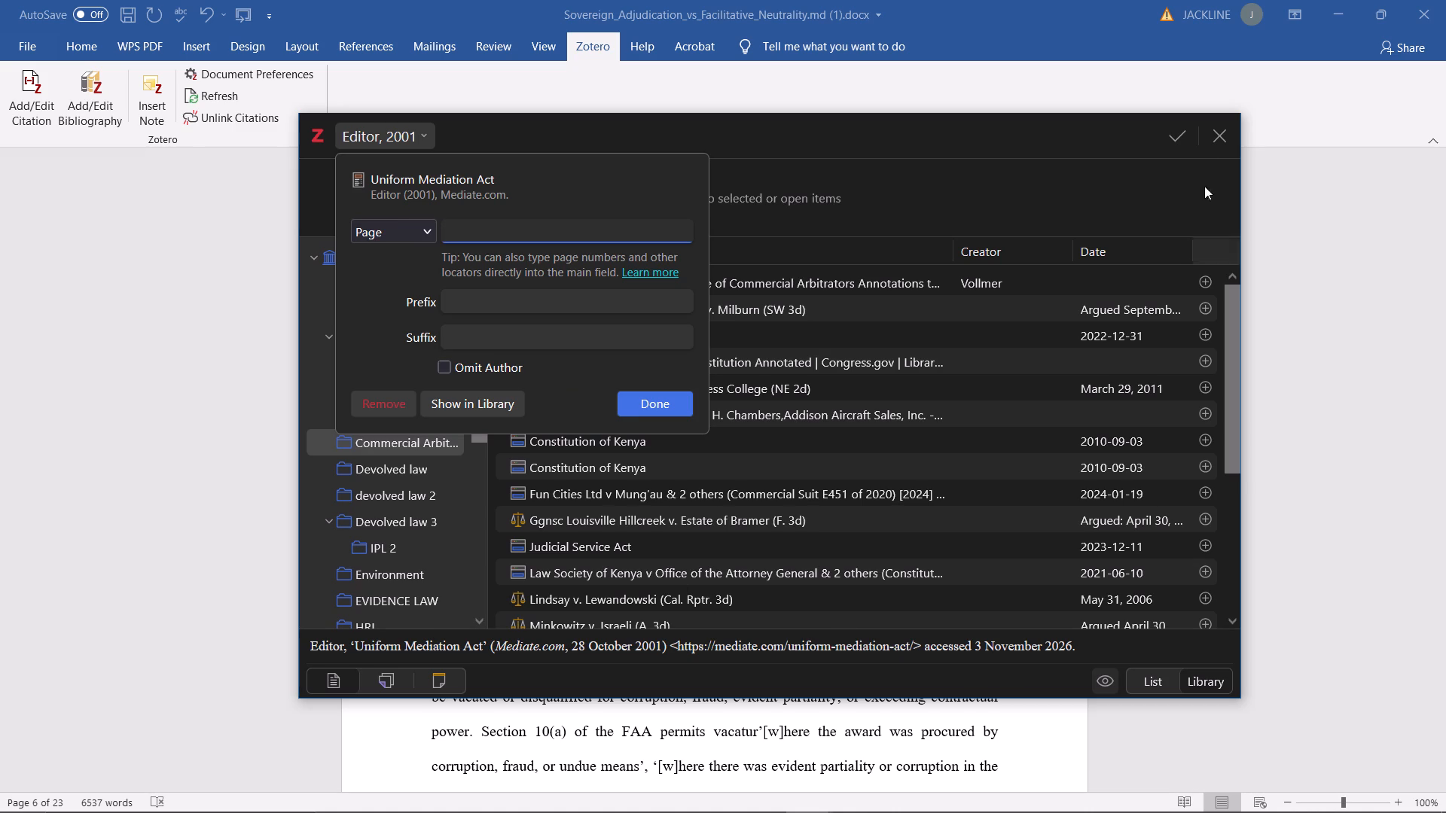
{"action": "left_click", "coordinate": [1172, 135]}
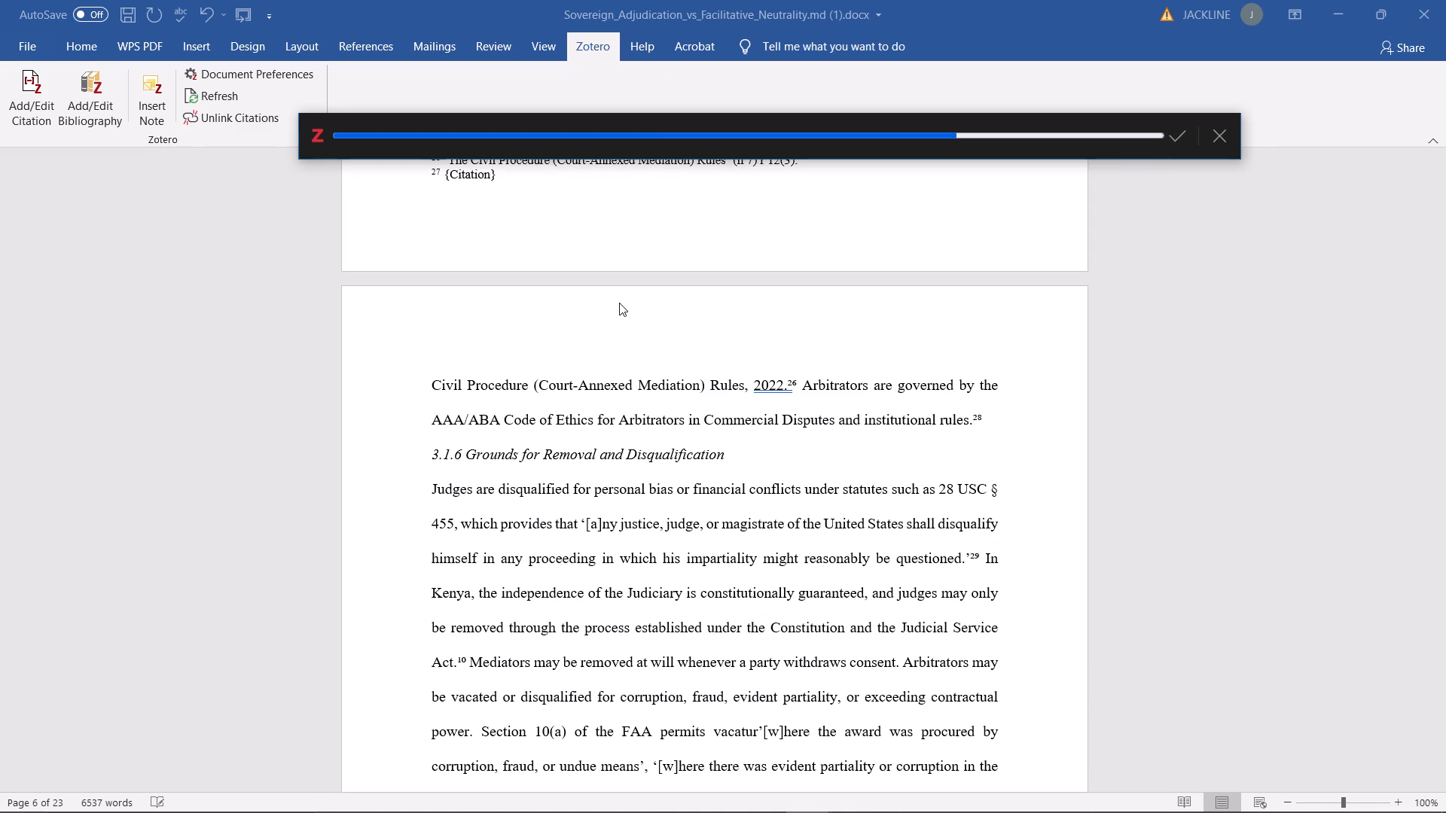
Remove the URL and access date from footnote 27's citation so it ends after "28 October 2001)" with the full stop.
{"action": "scroll", "coordinate": [630, 305], "scroll_direction": "up", "scroll_amount": 2}
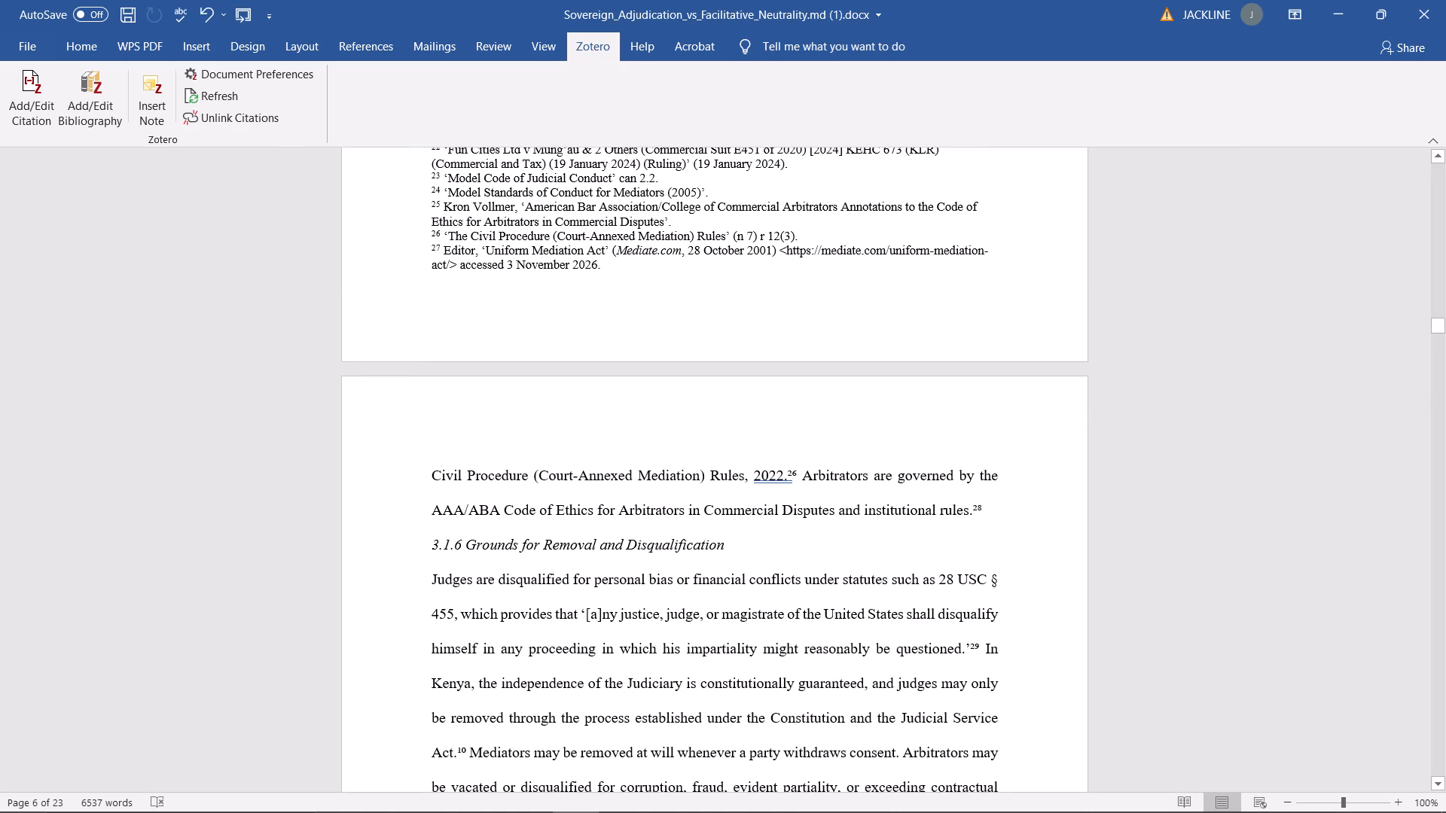
{"action": "key", "text": "Left"}
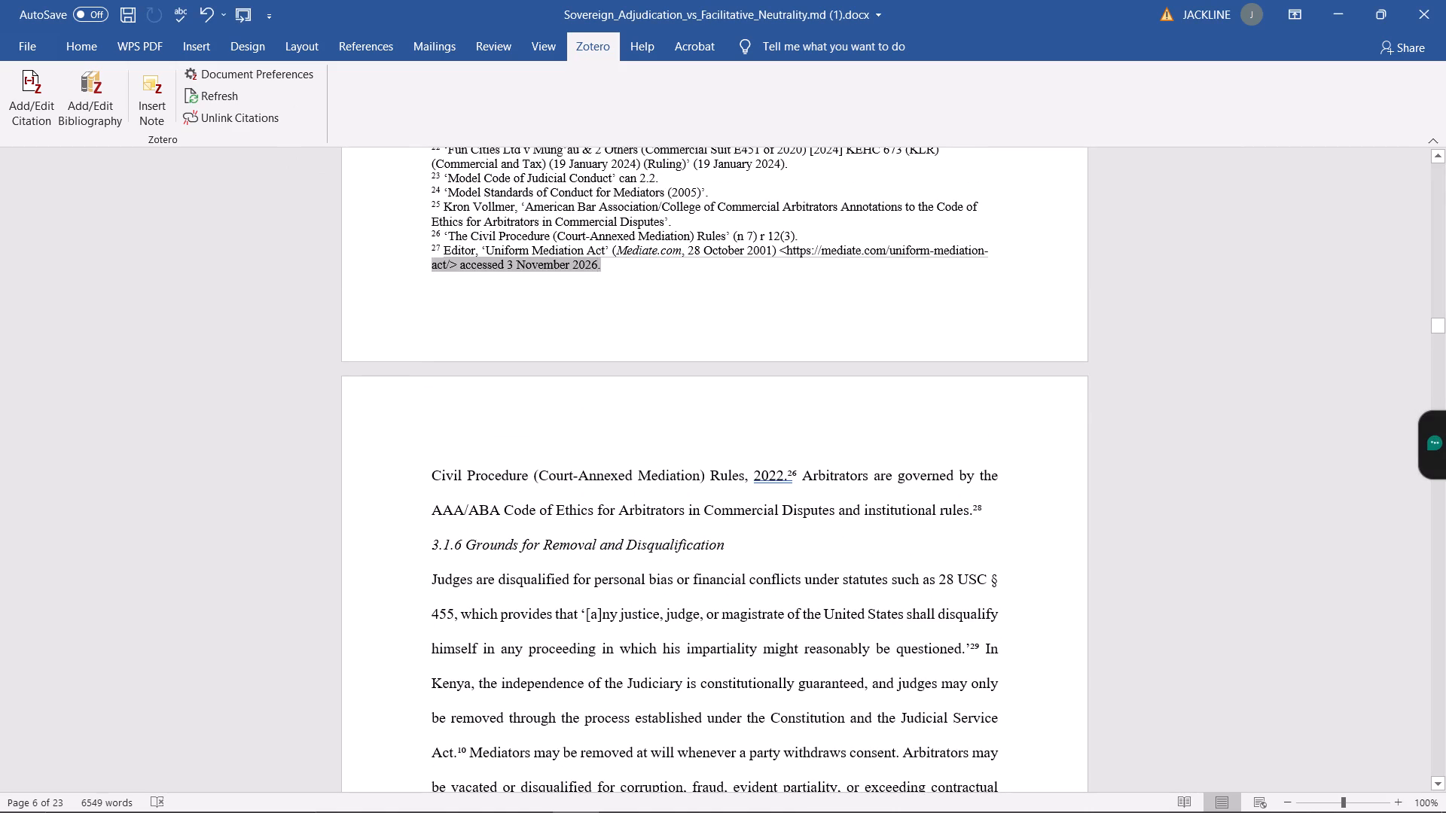
{"action": "key", "text": "BackSpace"}
{"action": "key", "text": "BackSpace"}
{"action": "key", "text": "BackSpace"}
{"action": "key", "text": "BackSpace"}
{"action": "key", "text": "BackSpace"}
{"action": "key", "text": "BackSpace"}
{"action": "key", "text": "BackSpace"}
{"action": "key", "text": "BackSpace"}
{"action": "key", "text": "BackSpace"}
{"action": "key", "text": "BackSpace"}
{"action": "key", "text": "BackSpace"}
{"action": "key", "text": "BackSpace"}
{"action": "key", "text": "BackSpace"}
{"action": "key", "text": "BackSpace"}
{"action": "key", "text": "BackSpace"}
{"action": "key", "text": "BackSpace"}
{"action": "key", "text": "BackSpace"}
{"action": "key", "text": "BackSpace"}
{"action": "key", "text": "BackSpace"}
{"action": "key", "text": "BackSpace"}
{"action": "key", "text": "BackSpace"}
{"action": "key", "text": "BackSpace"}
{"action": "key", "text": "BackSpace"}
{"action": "key", "text": "BackSpace"}
{"action": "key", "text": "BackSpace"}
{"action": "key", "text": "BackSpace"}
{"action": "key", "text": "BackSpace"}
{"action": "key", "text": "BackSpace"}
{"action": "key", "text": "BackSpace"}
{"action": "key", "text": "BackSpace"}
{"action": "key", "text": "BackSpace"}
{"action": "key", "text": "BackSpace"}
{"action": "key", "text": "BackSpace"}
{"action": "key", "text": "BackSpace"}
{"action": "key", "text": "BackSpace"}
{"action": "key", "text": "BackSpace"}
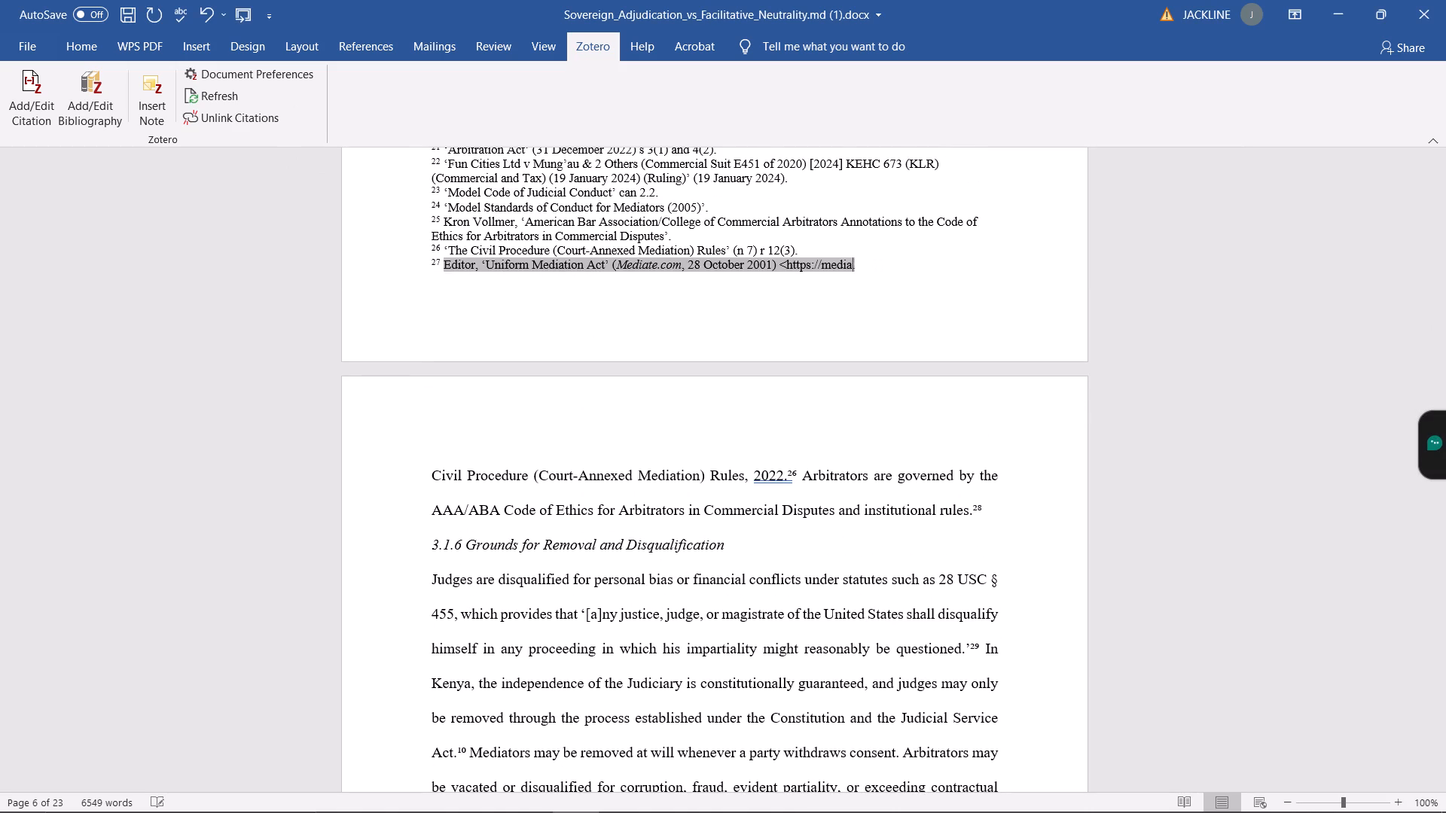
{"action": "key", "text": "BackSpace"}
{"action": "key", "text": "BackSpace"}
{"action": "key", "text": "BackSpace"}
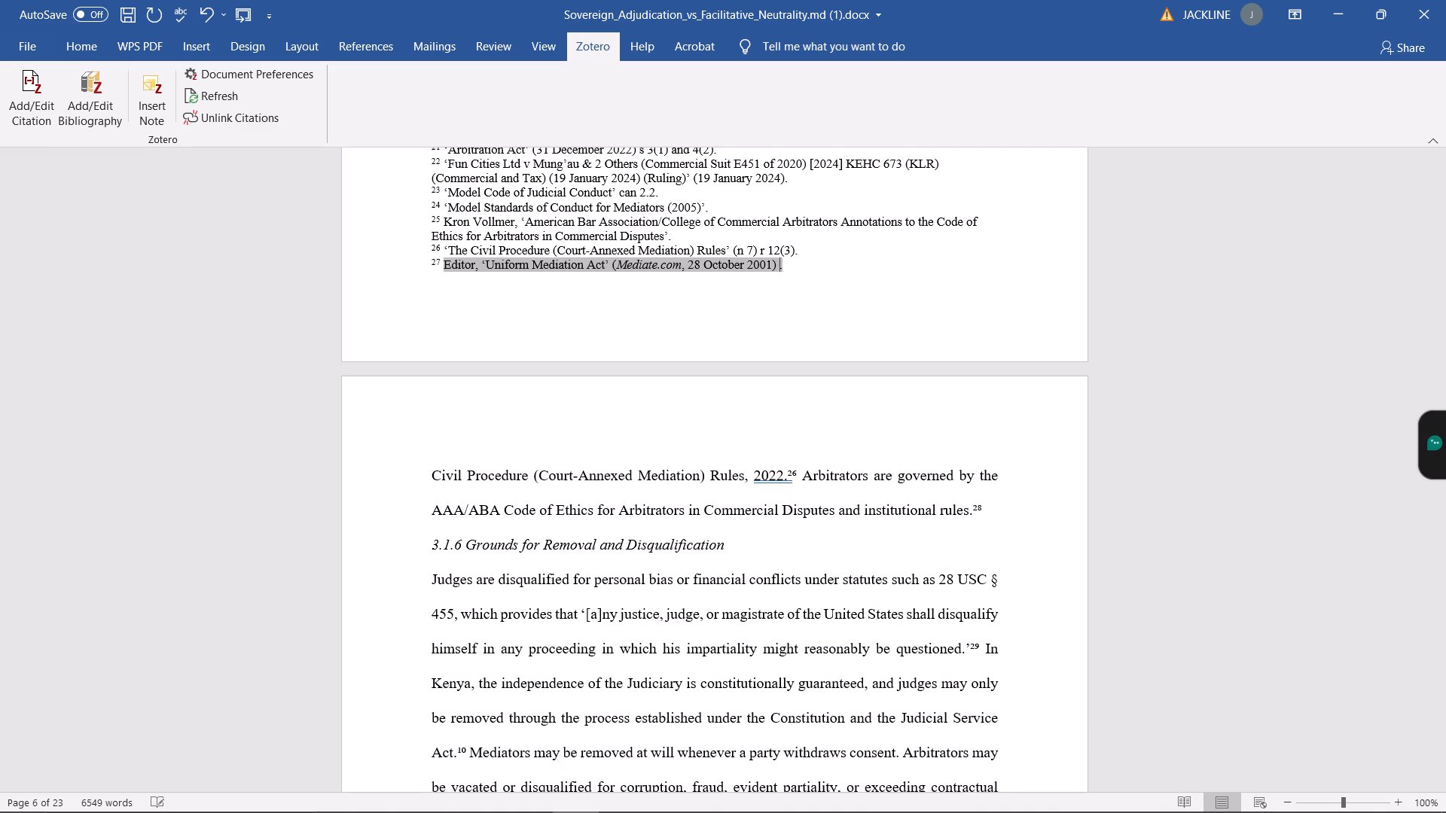
{"action": "key", "text": "BackSpace"}
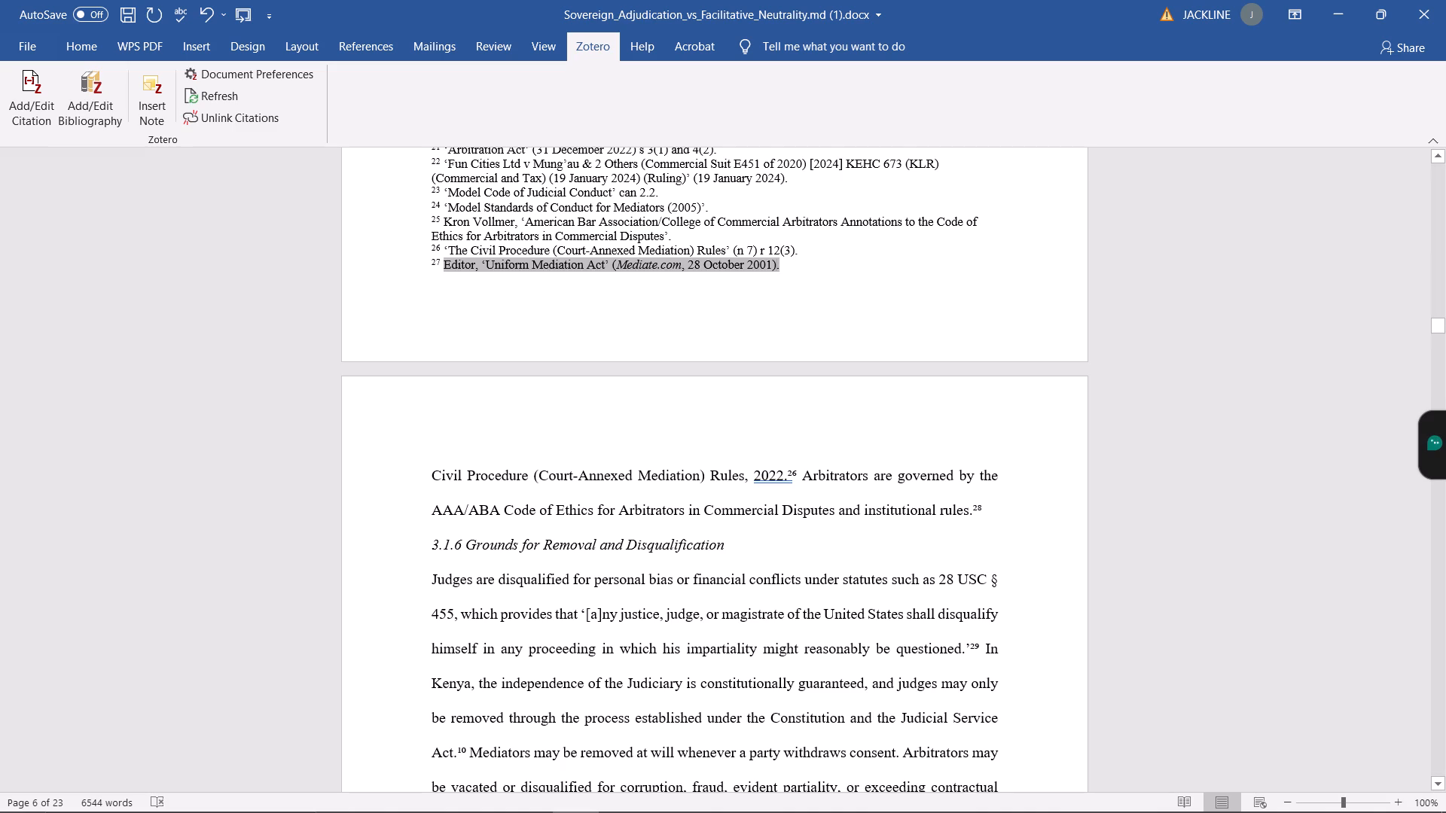
Save the document.
{"action": "scroll", "coordinate": [825, 249], "scroll_direction": "up", "scroll_amount": 4}
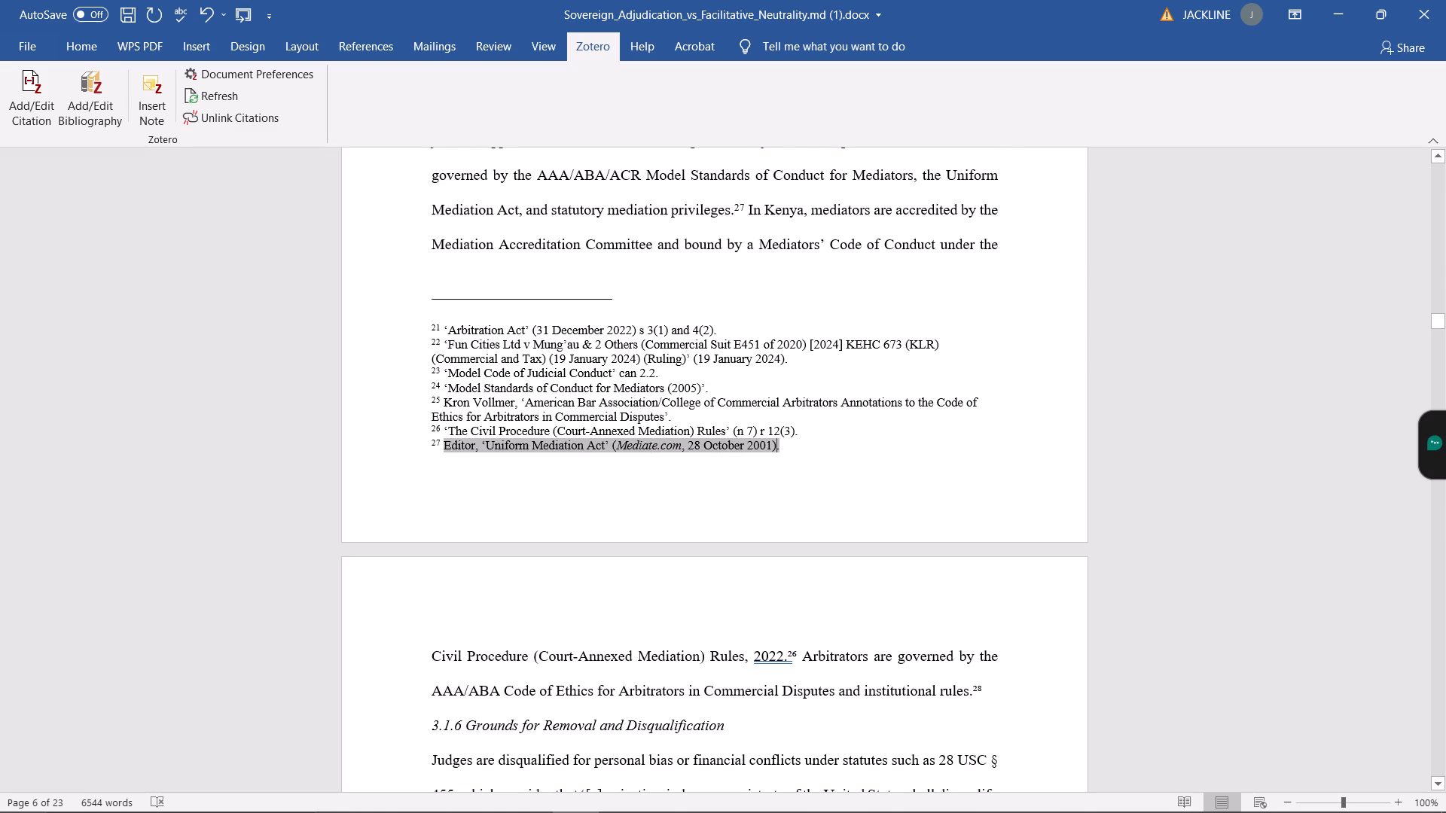
{"action": "scroll", "coordinate": [829, 275], "scroll_direction": "down", "scroll_amount": 7}
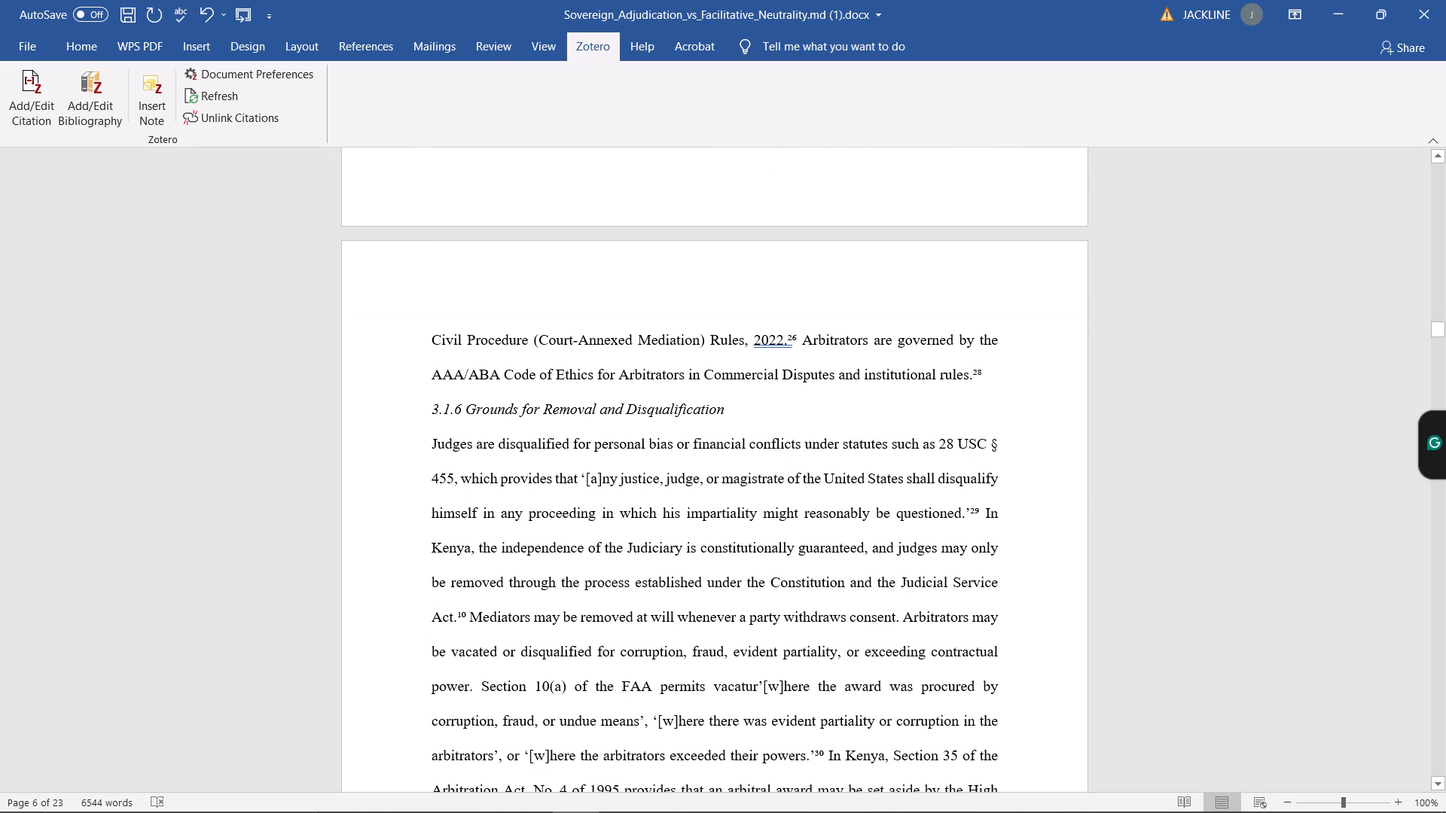
{"action": "left_click", "coordinate": [715, 347]}
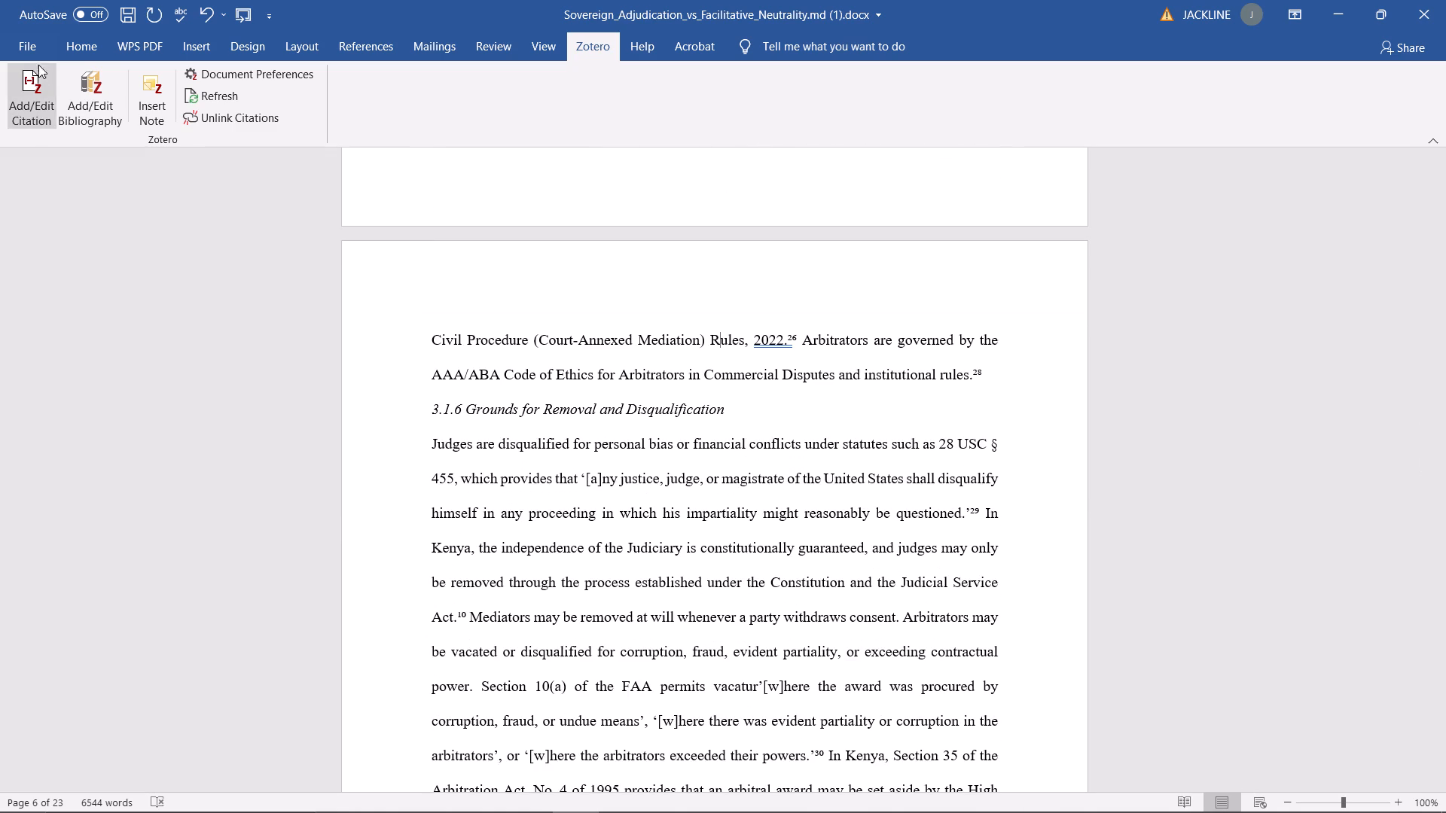
{"action": "left_click", "coordinate": [38, 38]}
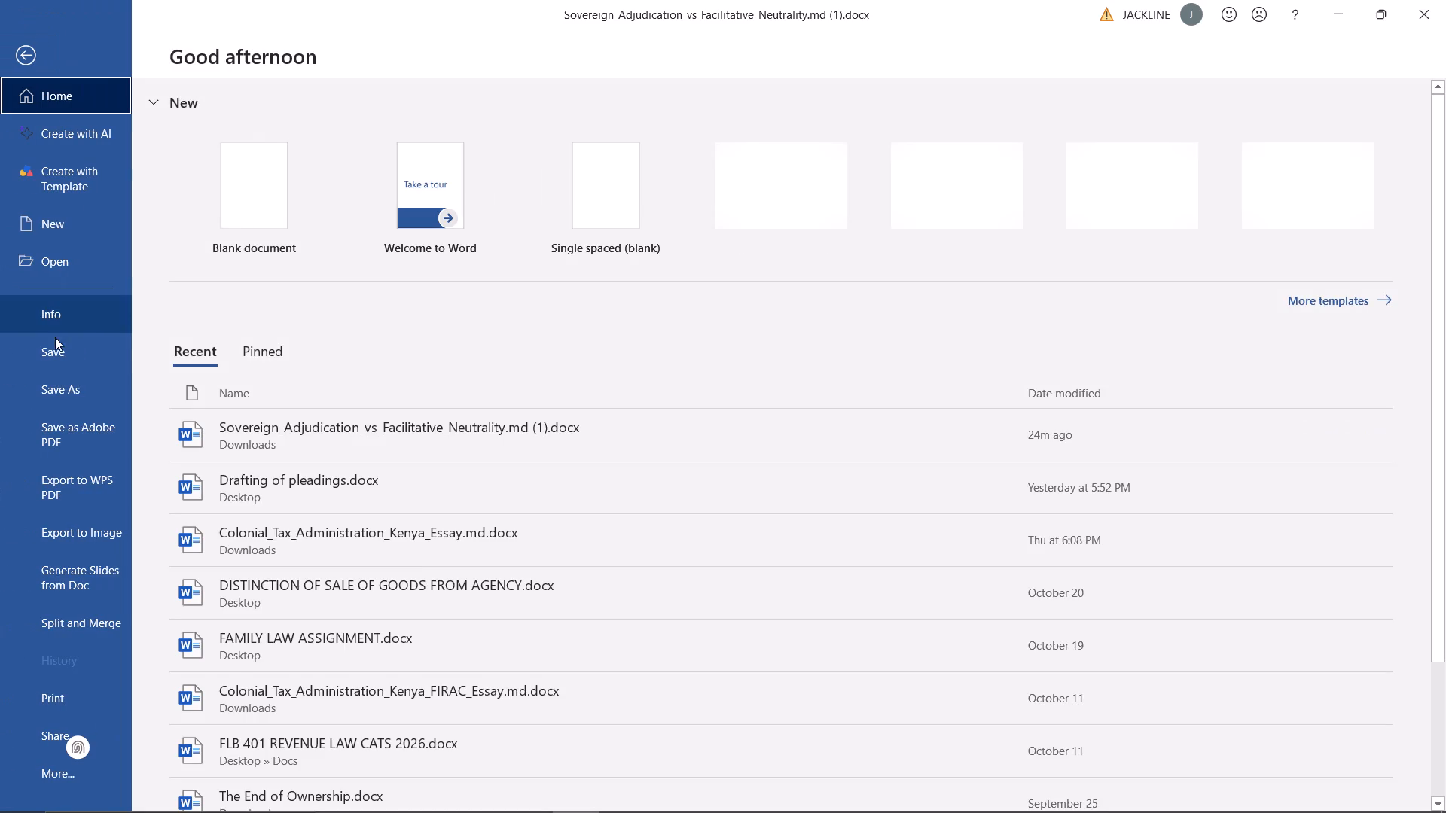
{"action": "left_click", "coordinate": [74, 350]}
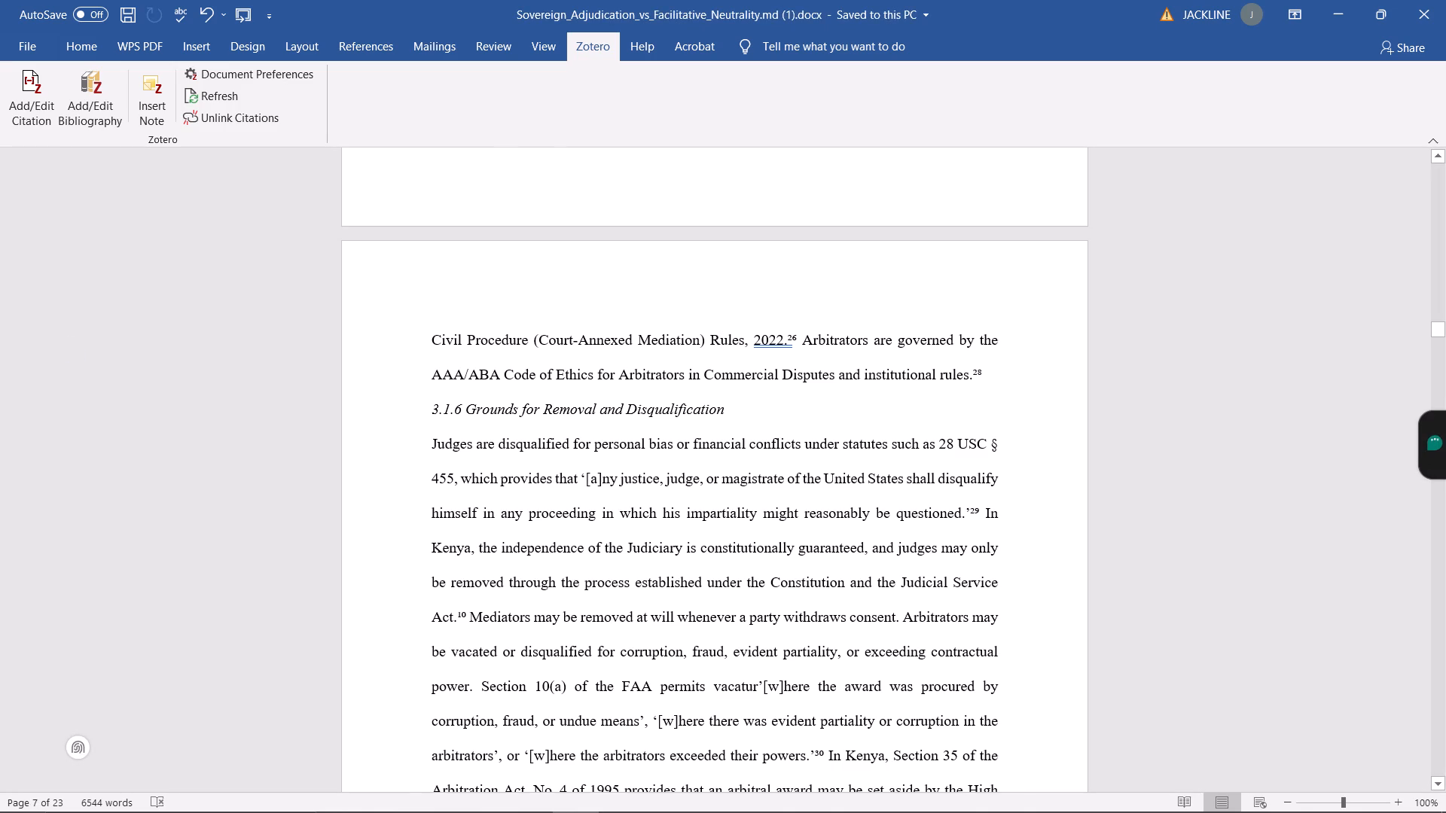
Check the entries around 26 to 28 in the typed FOOTNOTES list near the document's end, and return to section 3.1.5.
{"action": "scroll", "coordinate": [784, 269], "scroll_direction": "up", "scroll_amount": 2}
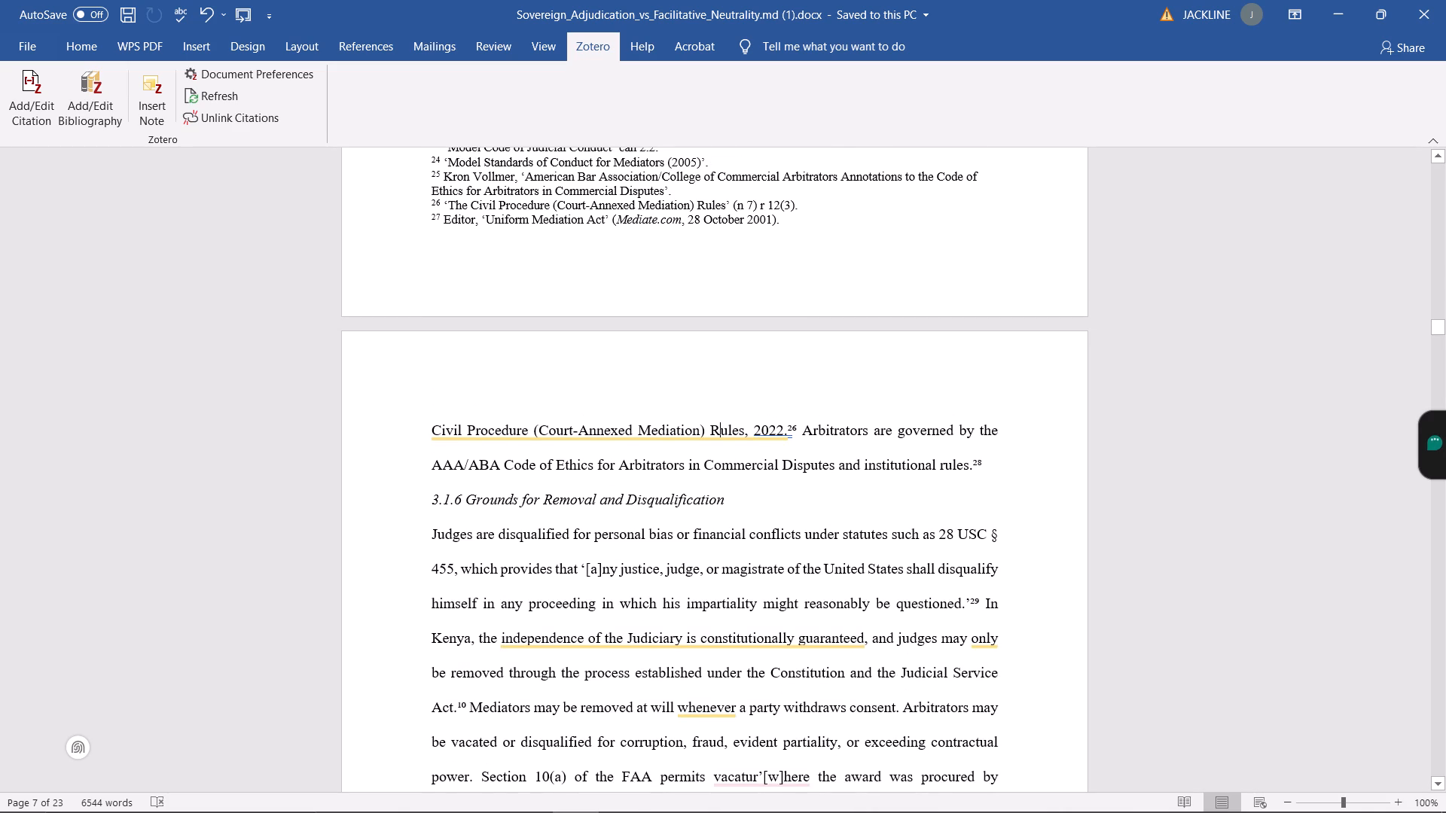
{"action": "scroll", "coordinate": [670, 368], "scroll_direction": "up", "scroll_amount": 3}
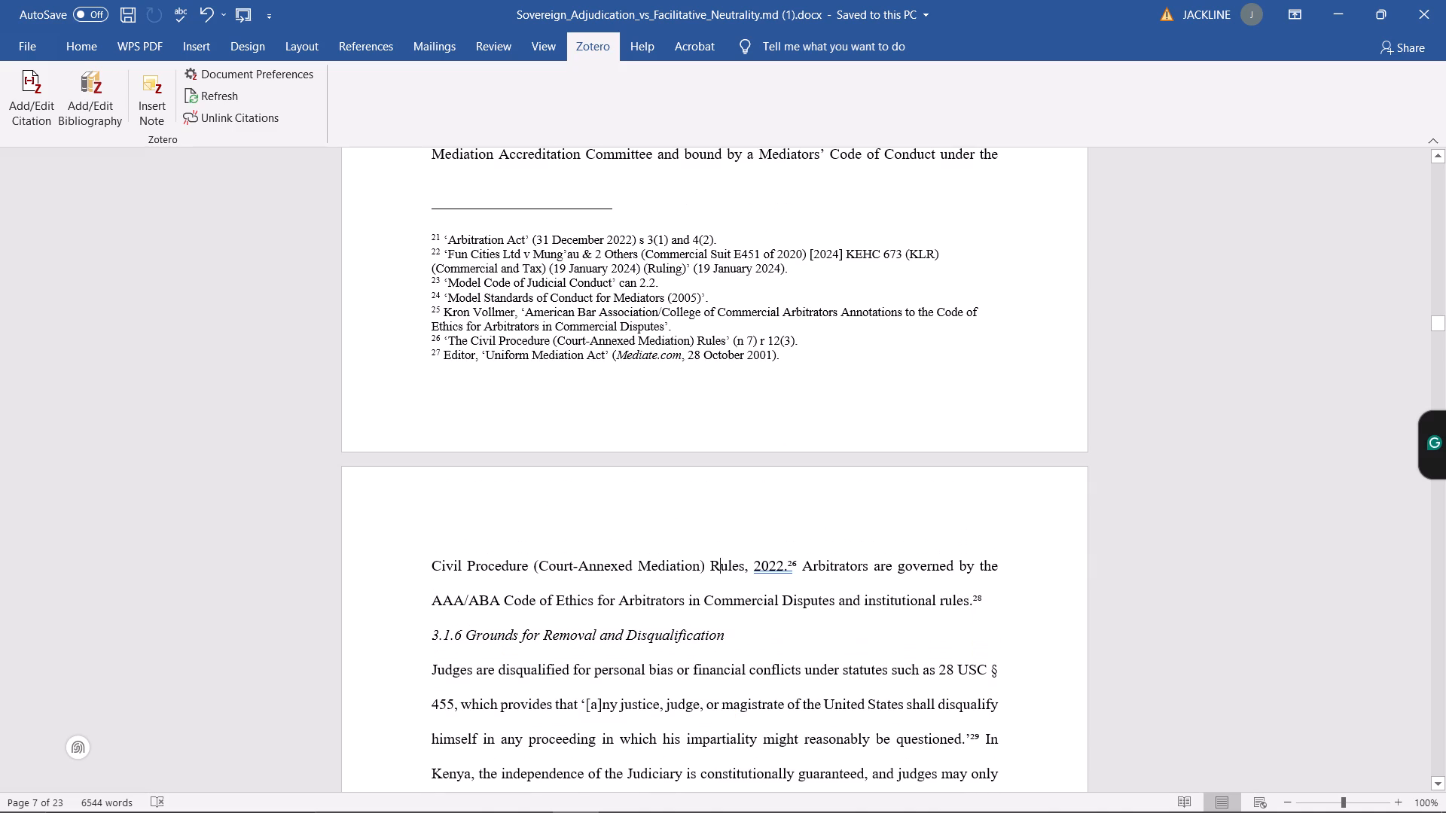
{"action": "scroll", "coordinate": [745, 373], "scroll_direction": "up", "scroll_amount": 1}
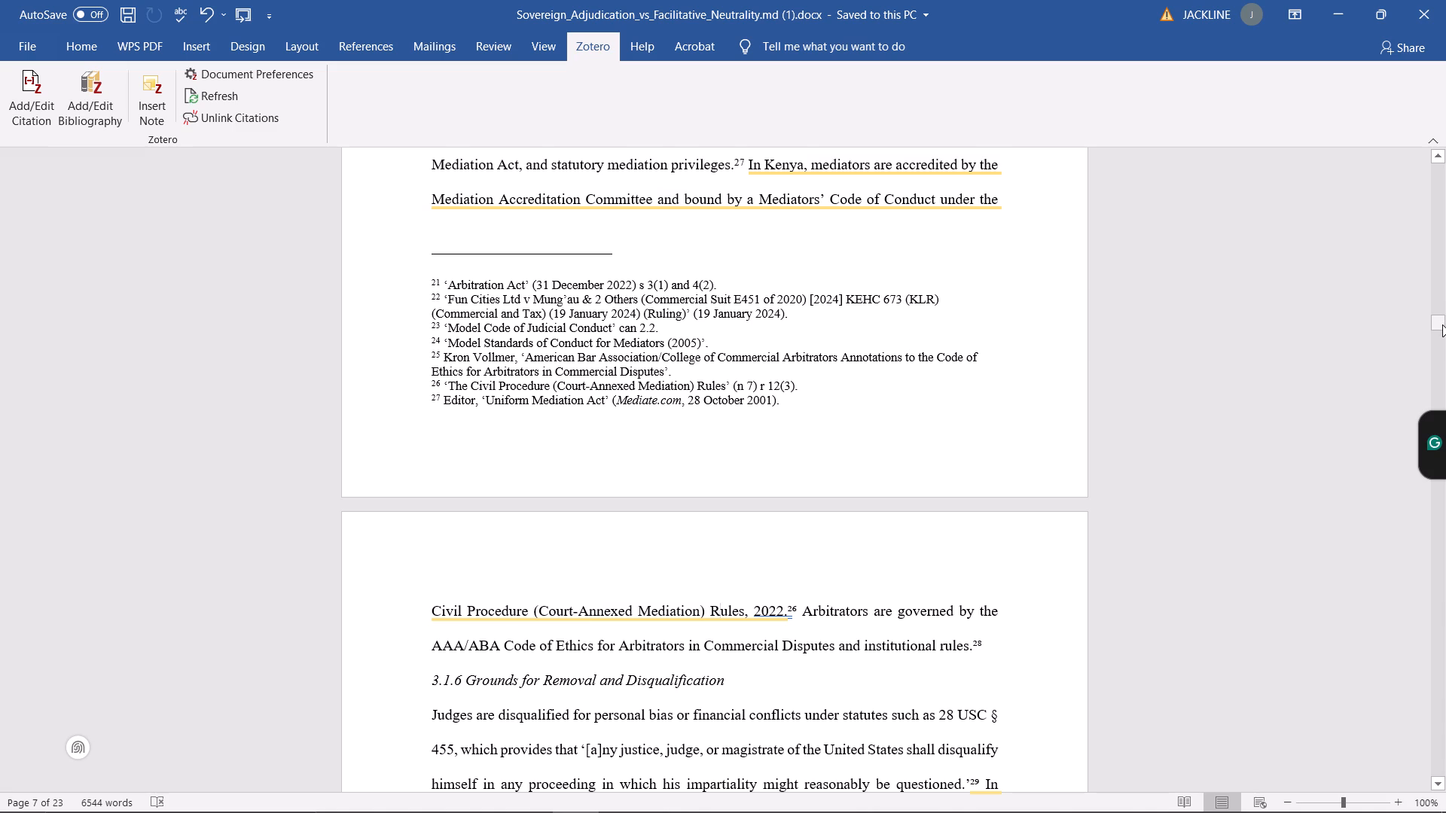
{"action": "left_click_drag", "start_coordinate": [1442, 324], "coordinate": [1445, 589]}
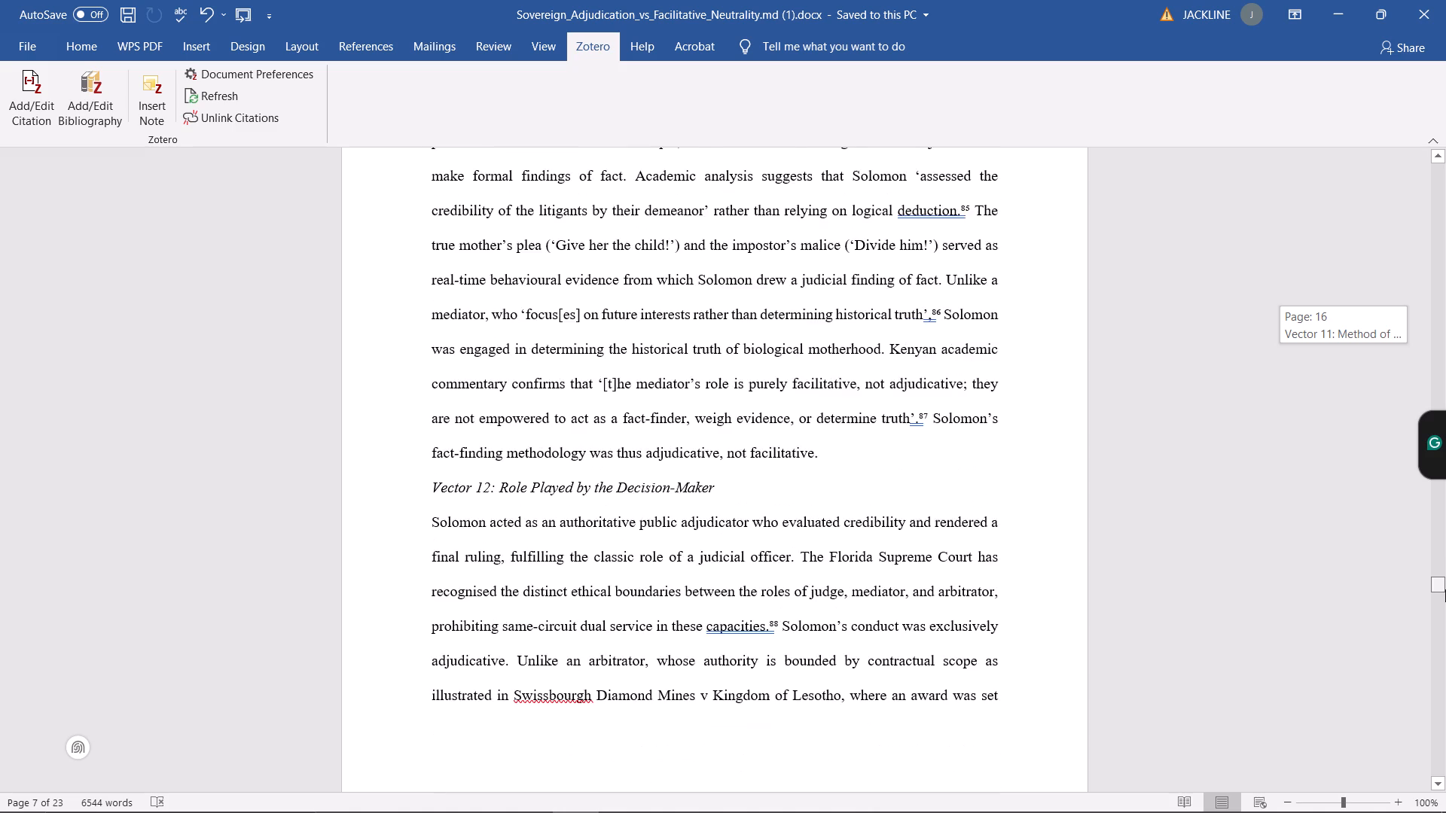
{"action": "left_click_drag", "start_coordinate": [1445, 589], "coordinate": [1445, 645]}
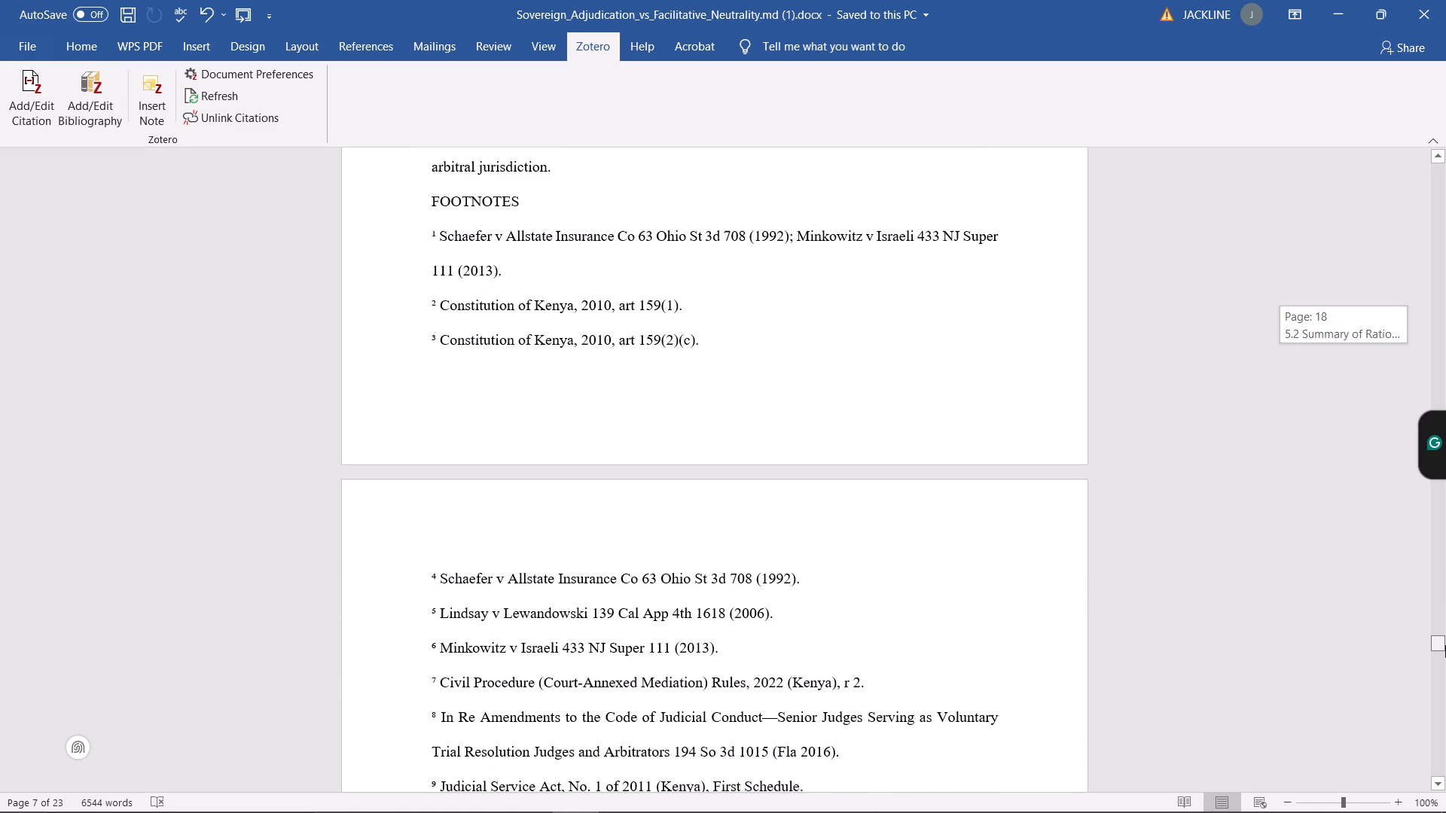
{"action": "left_click_drag", "start_coordinate": [1445, 645], "coordinate": [1445, 668]}
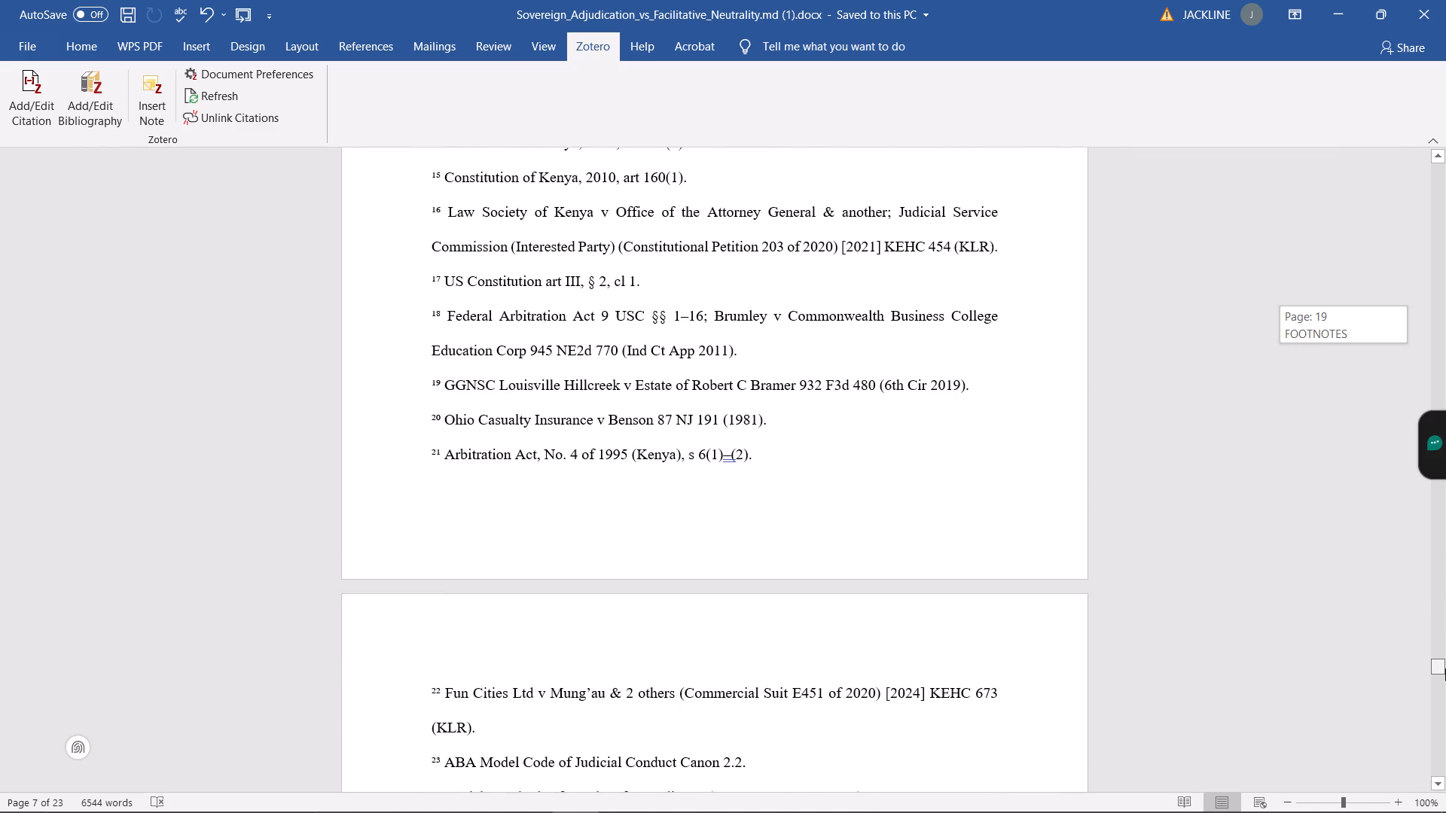
{"action": "left_click_drag", "start_coordinate": [1445, 668], "coordinate": [1445, 685]}
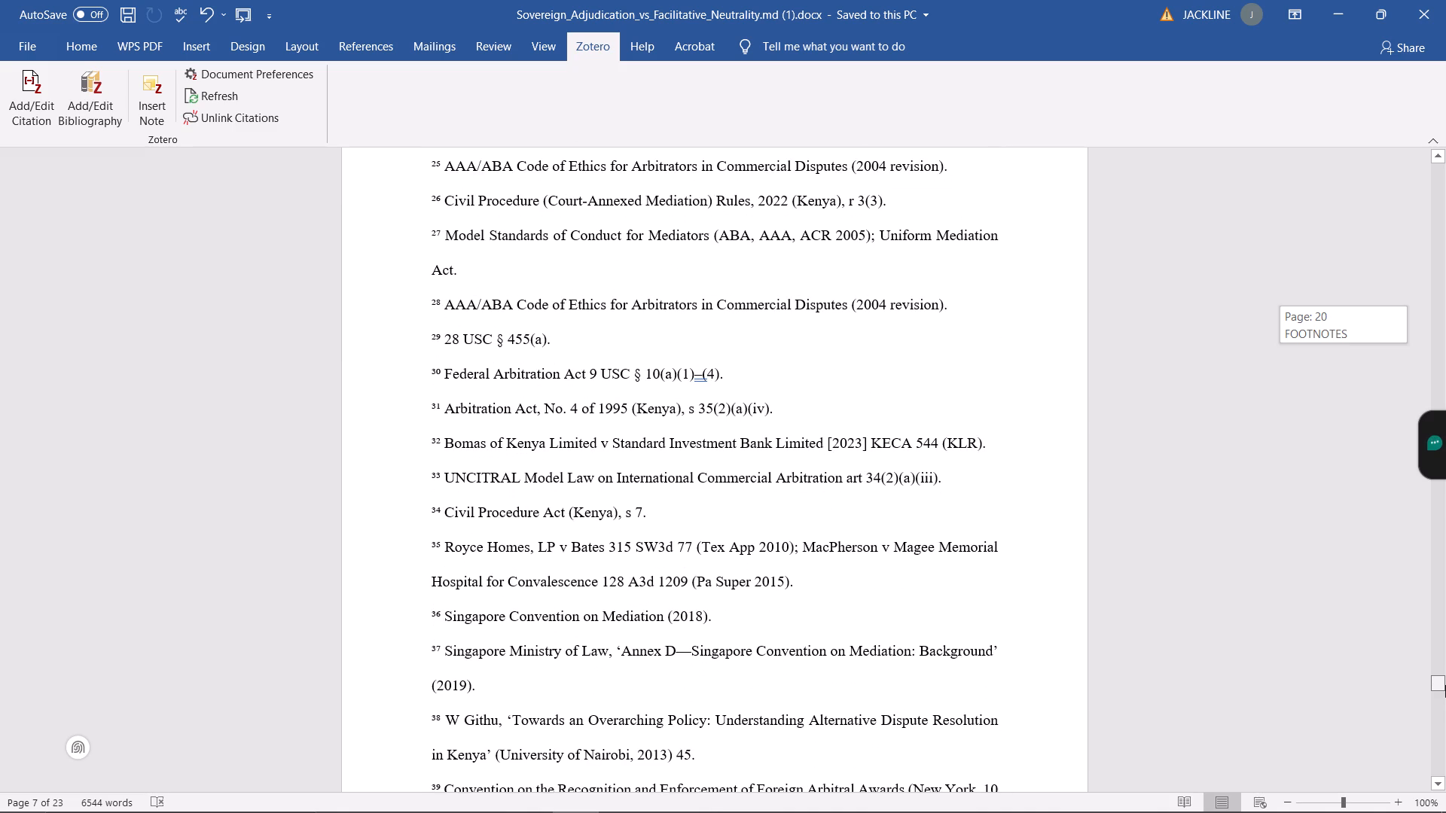
{"action": "left_click_drag", "start_coordinate": [1445, 685], "coordinate": [1429, 598]}
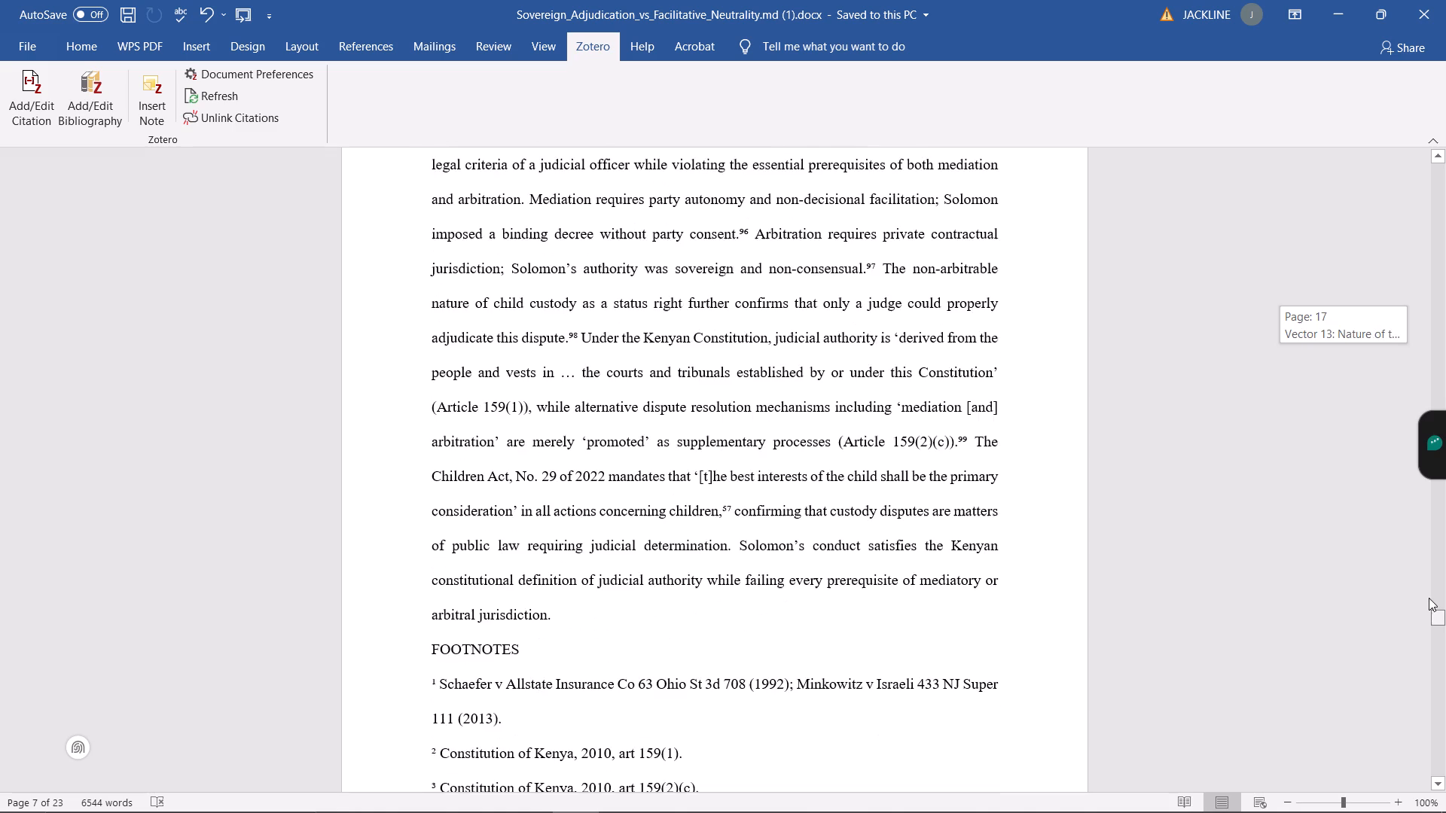
{"action": "left_click_drag", "start_coordinate": [1429, 598], "coordinate": [1394, 473]}
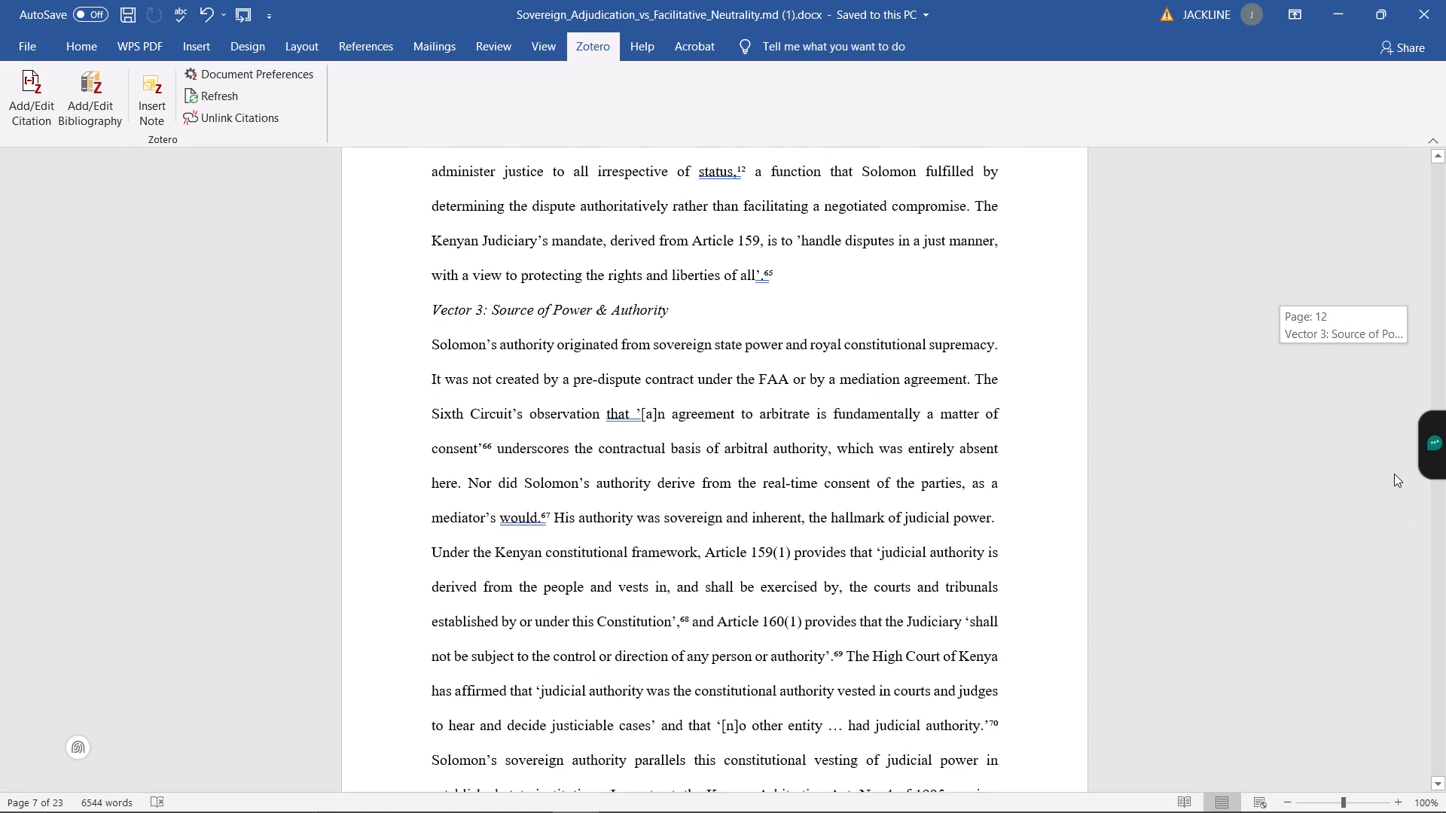
{"action": "left_click_drag", "start_coordinate": [1394, 473], "coordinate": [1386, 440]}
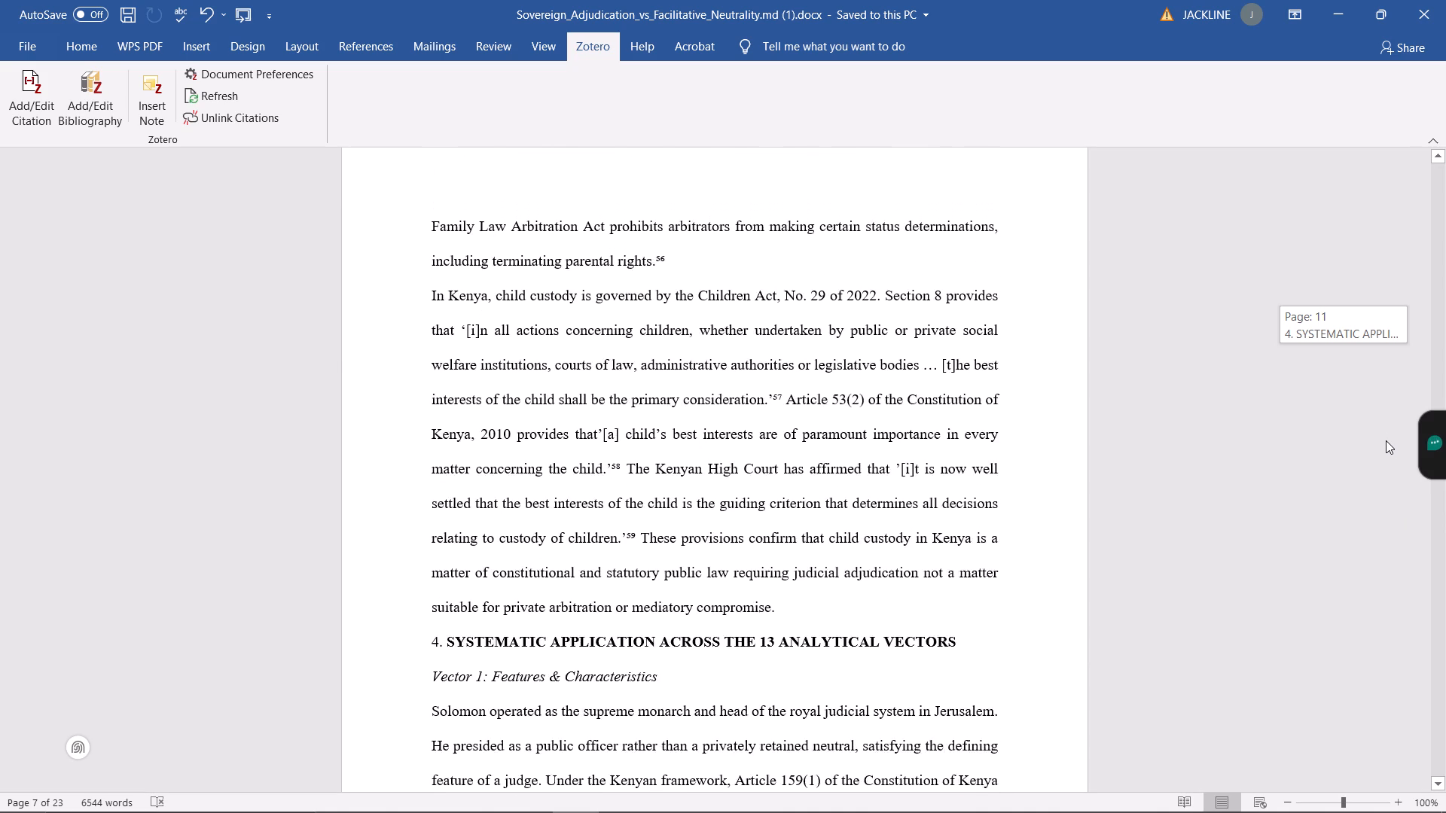
{"action": "left_click_drag", "start_coordinate": [1386, 440], "coordinate": [1373, 400]}
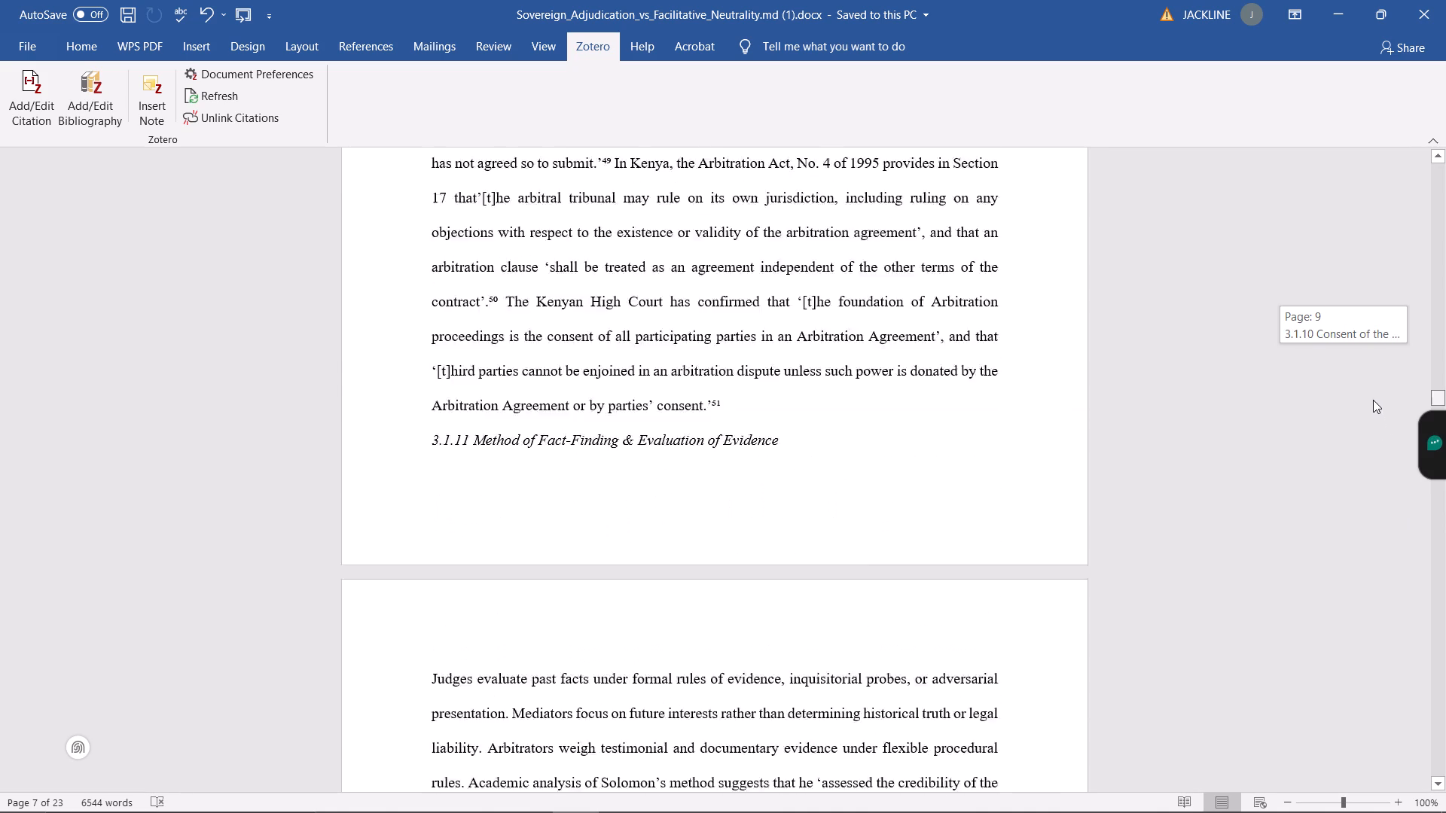
{"action": "left_click_drag", "start_coordinate": [1373, 400], "coordinate": [1365, 371]}
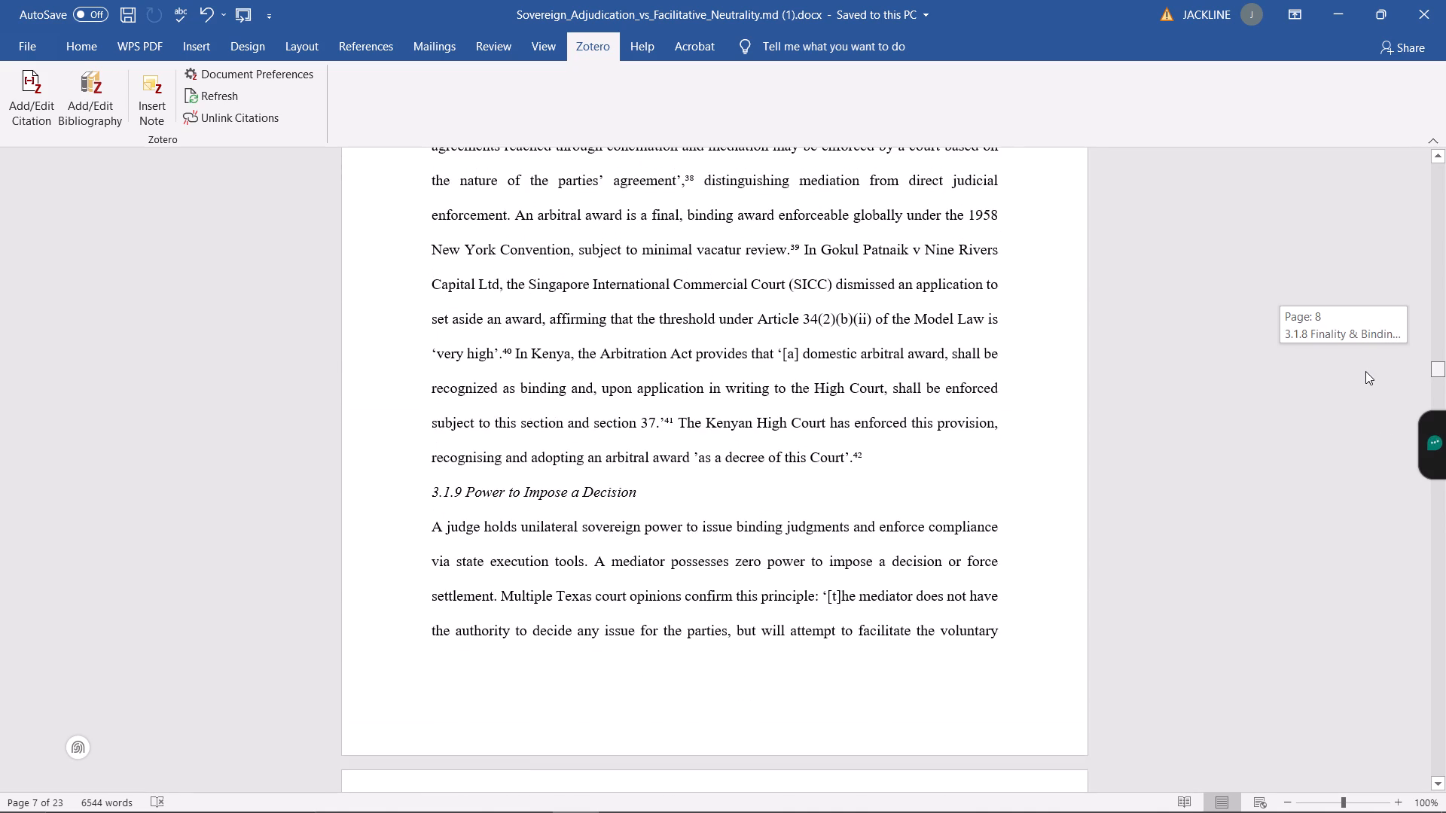
{"action": "left_click_drag", "start_coordinate": [1365, 371], "coordinate": [1353, 344]}
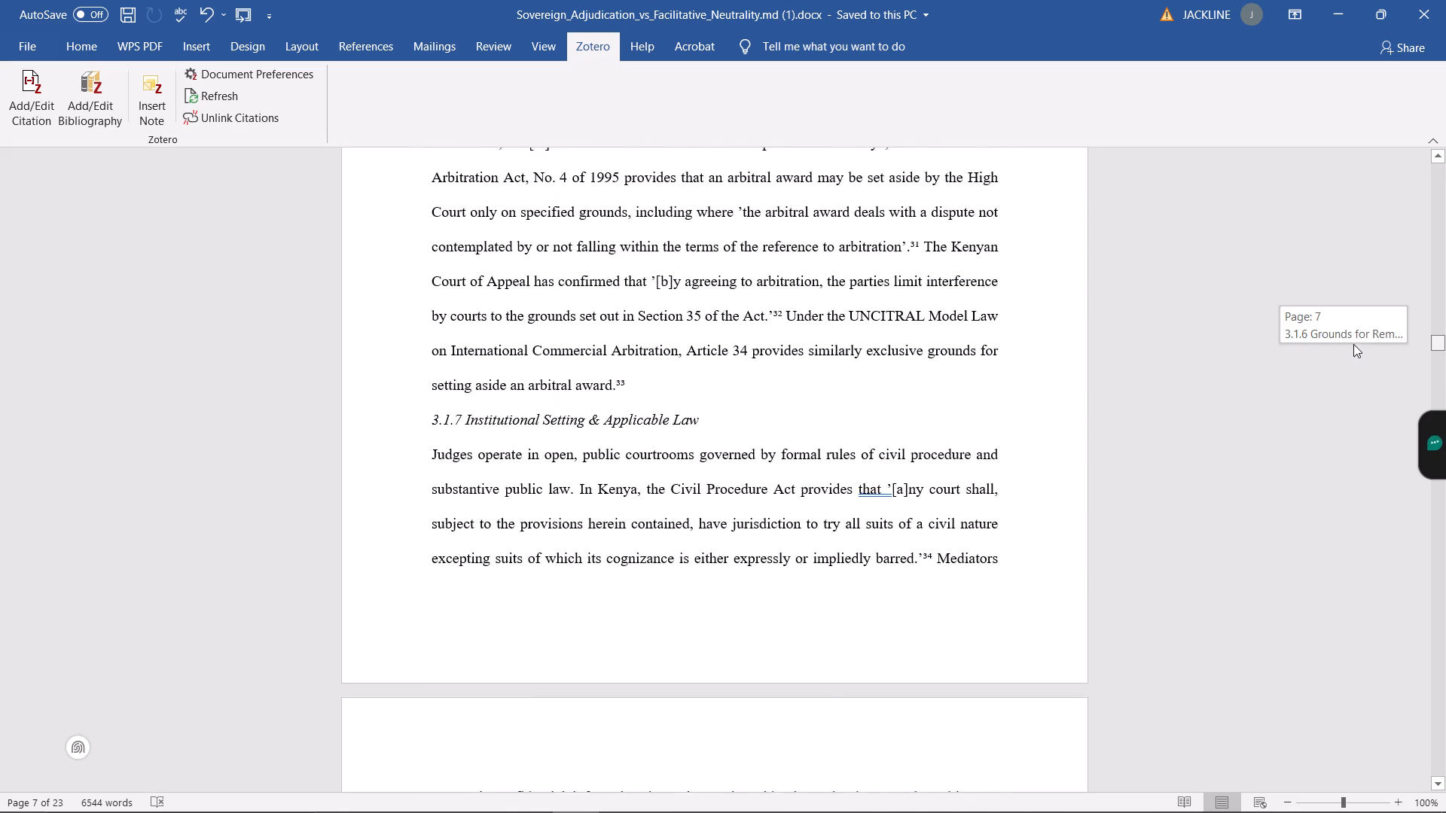
{"action": "left_click_drag", "start_coordinate": [1353, 344], "coordinate": [1347, 324]}
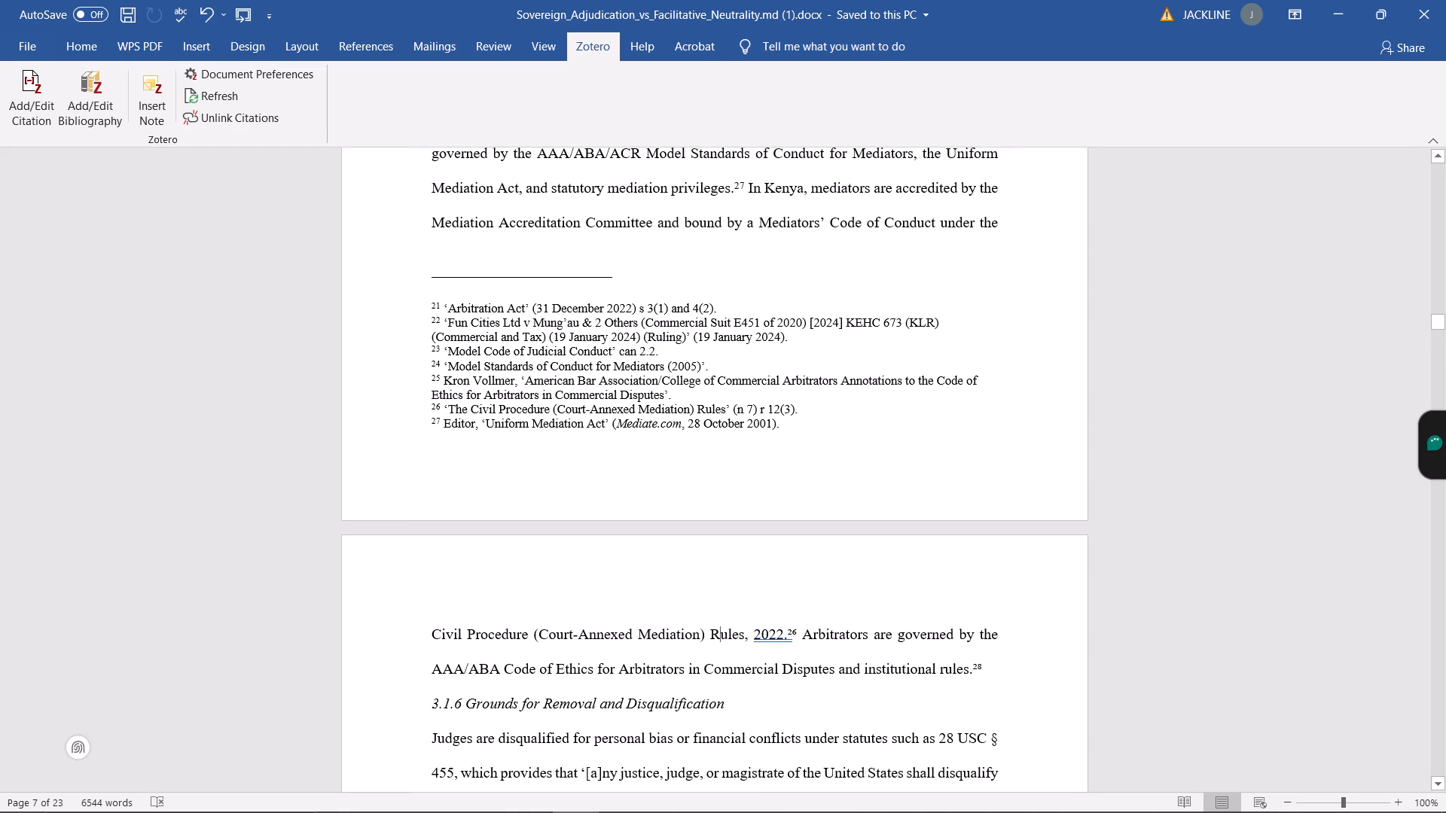
Delete the typed superscript 26 after "Civil Procedure (Court-Annexed Mediation) Rules, 2022.".
{"action": "scroll", "coordinate": [638, 356], "scroll_direction": "down", "scroll_amount": 2}
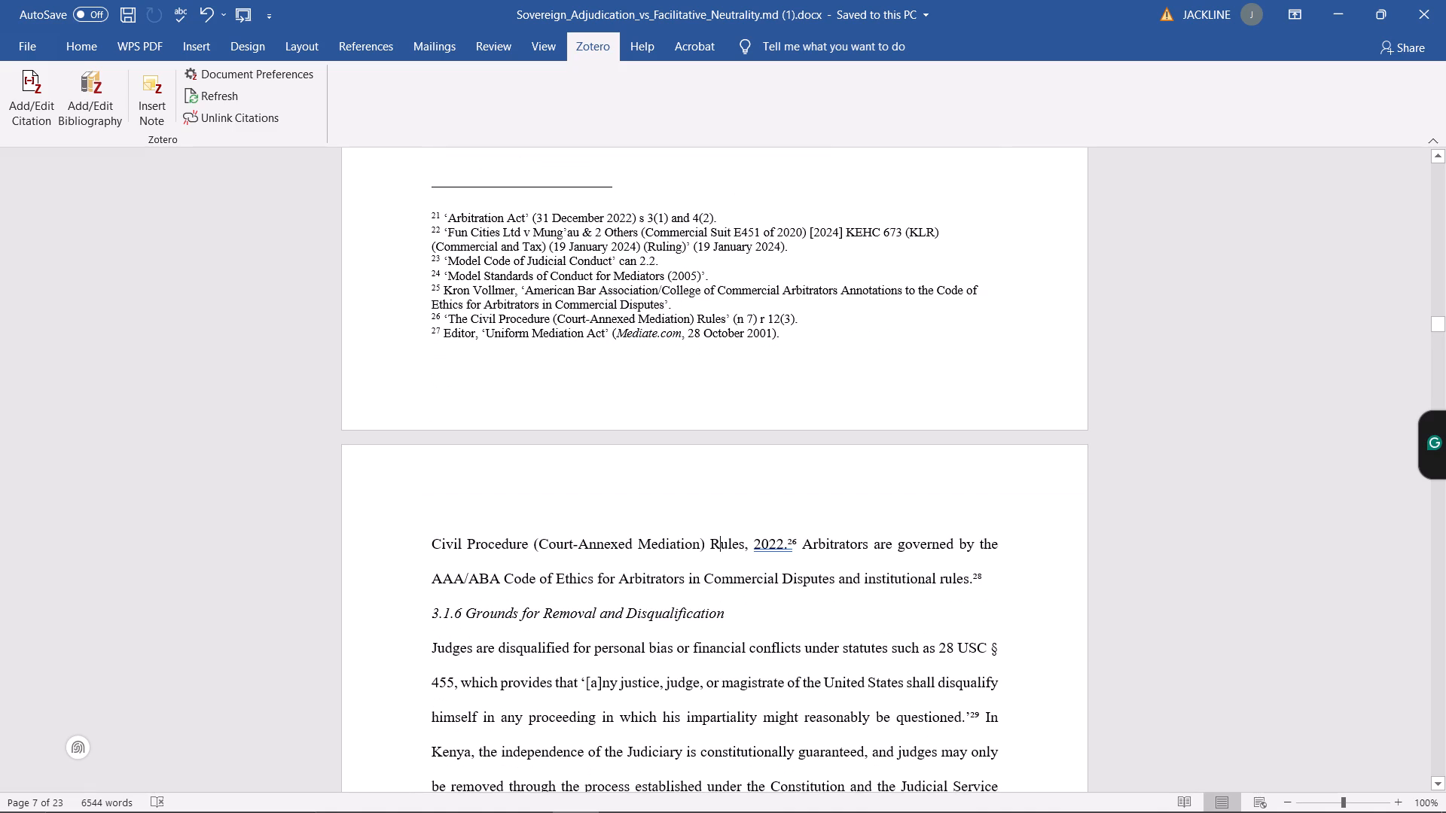
{"action": "left_click", "coordinate": [796, 541]}
{"action": "key", "text": "BackSpace"}
{"action": "key", "text": "BackSpace"}
Save the document again.
{"action": "scroll", "coordinate": [734, 571], "scroll_direction": "down", "scroll_amount": 4}
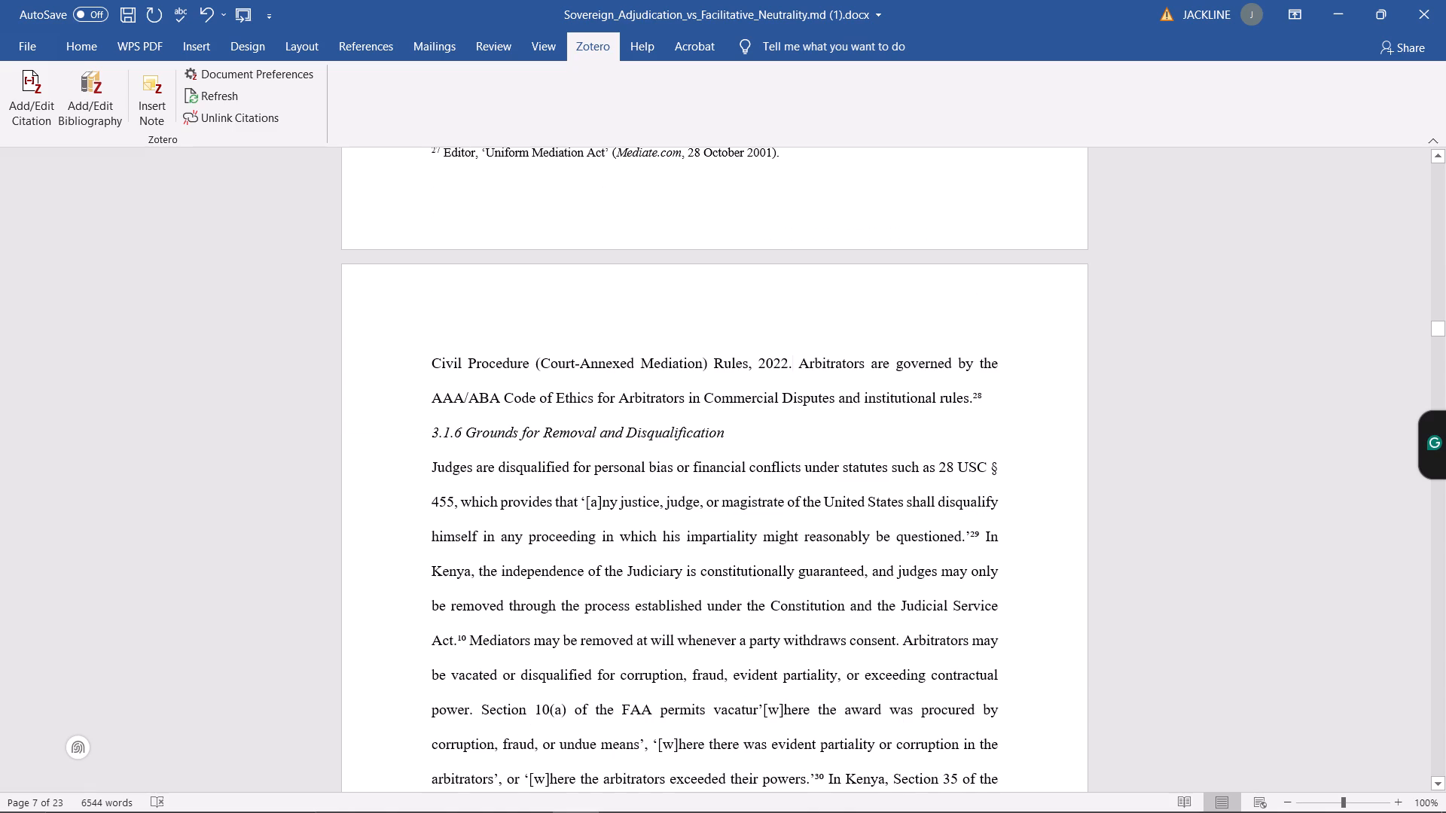
{"action": "key", "text": "ctrl+s"}
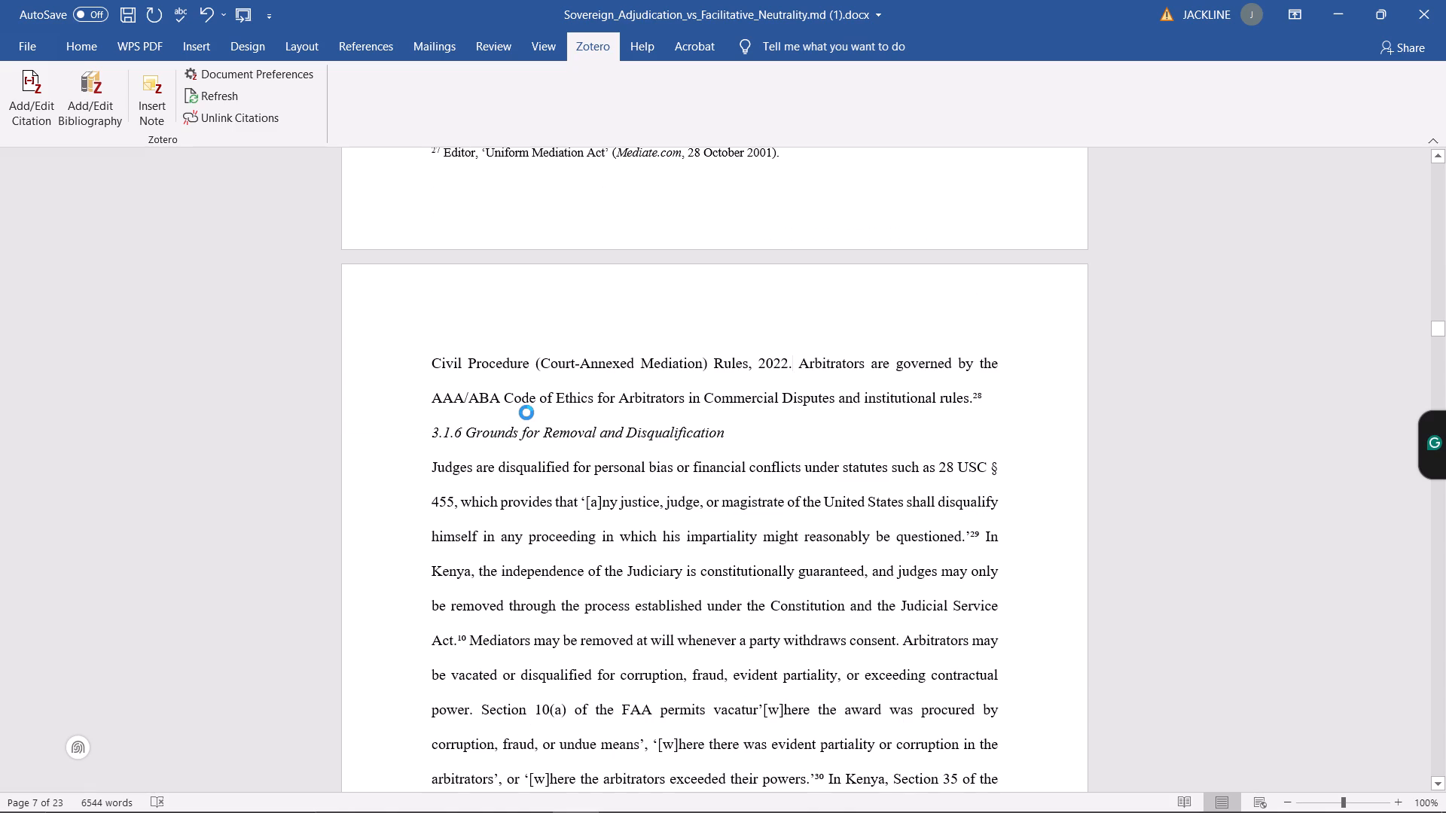
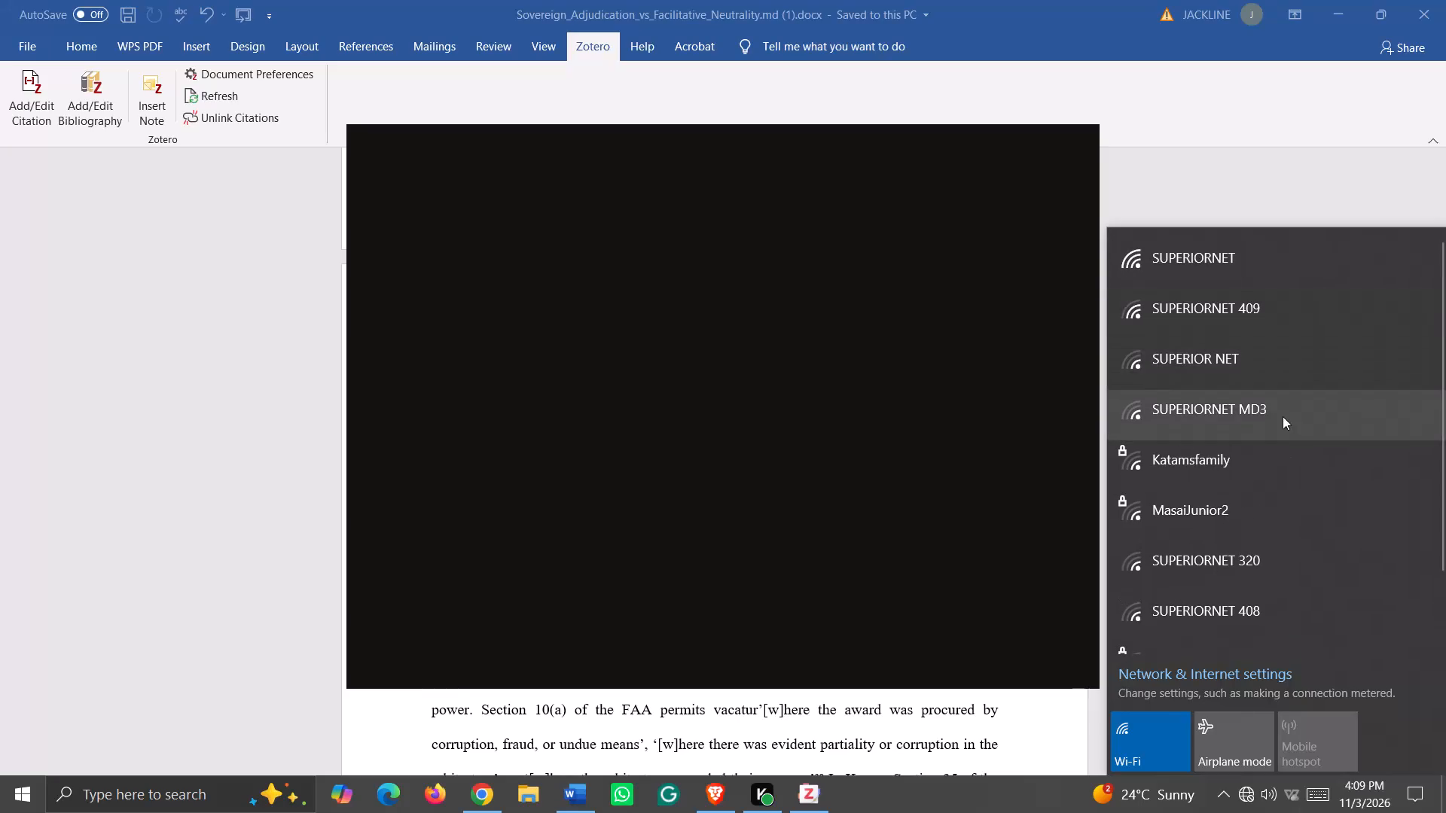
Connect the computer to the open Wi-Fi network SUPERIORNET 409 and return to the Word document.
{"action": "left_click", "coordinate": [1260, 325]}
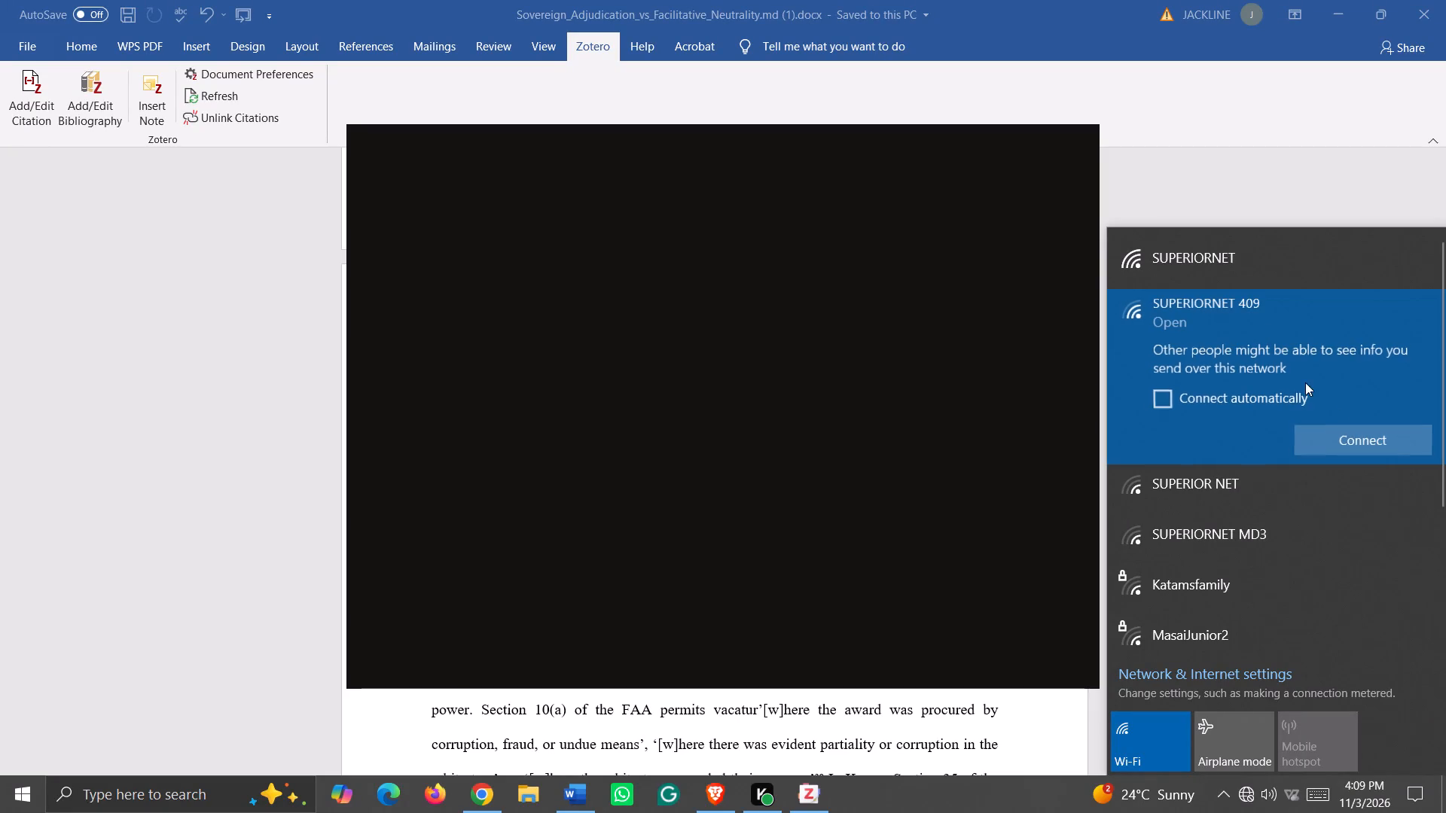
{"action": "left_click", "coordinate": [1369, 453]}
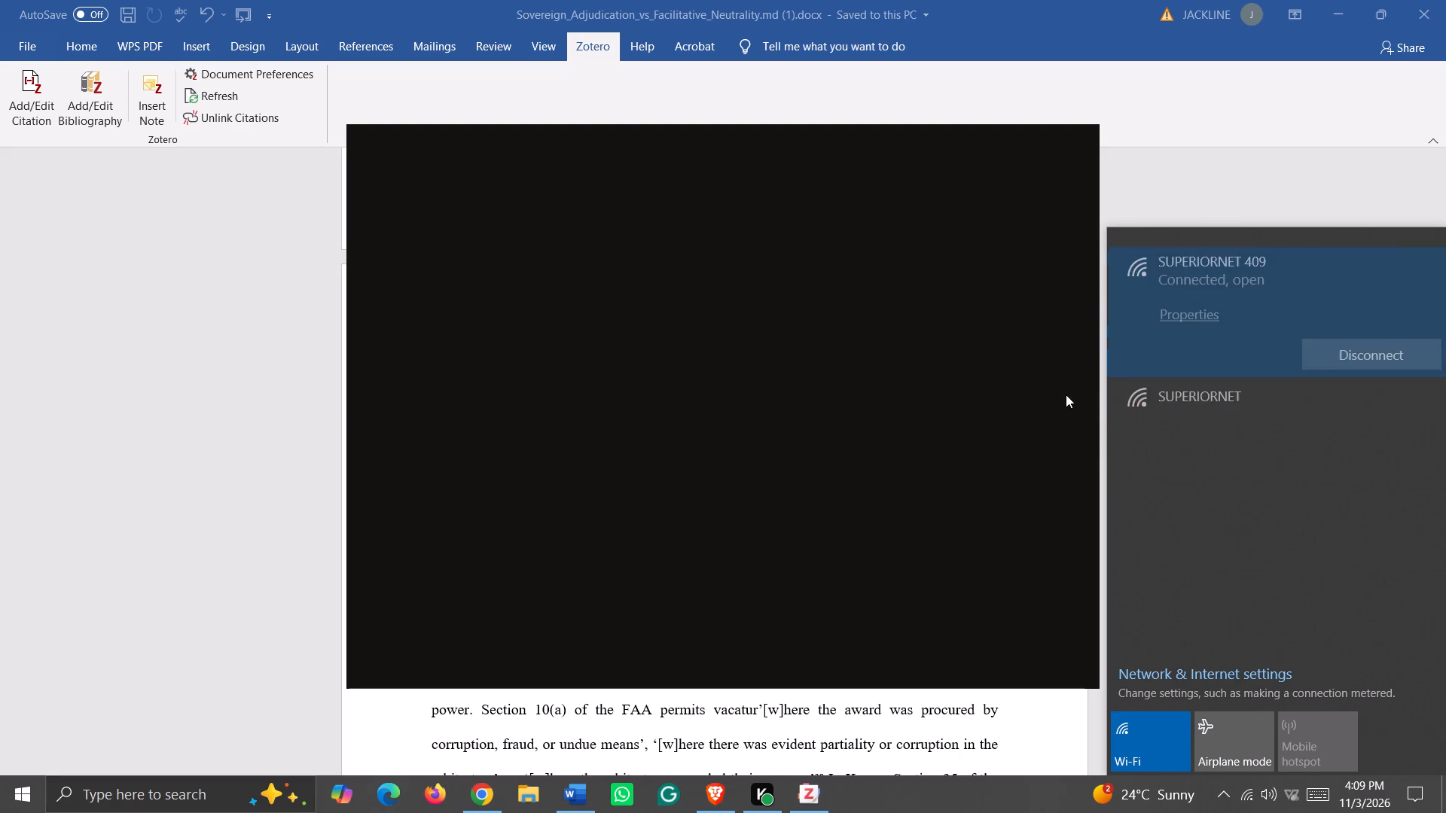
{"action": "left_click", "coordinate": [218, 333]}
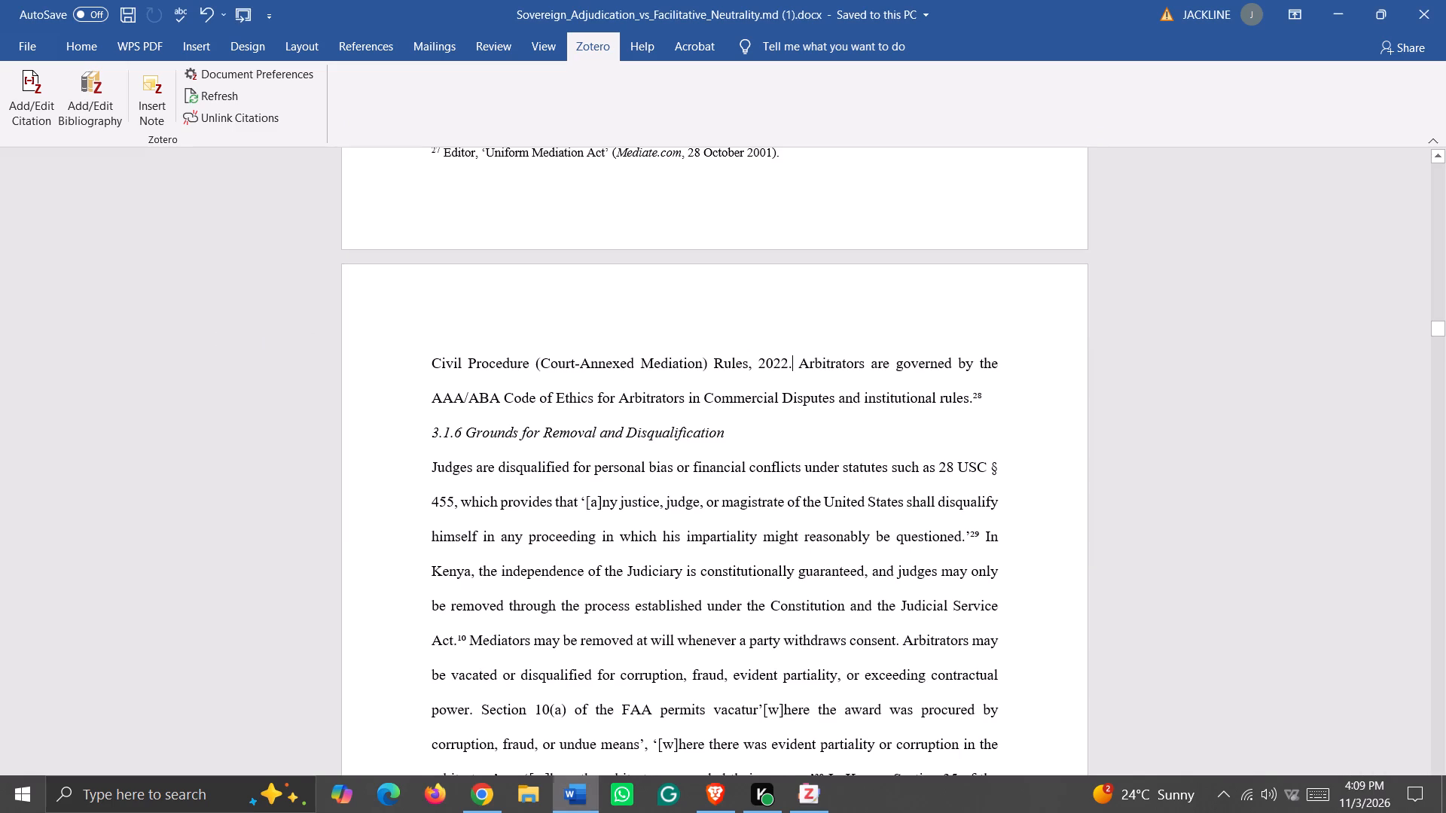
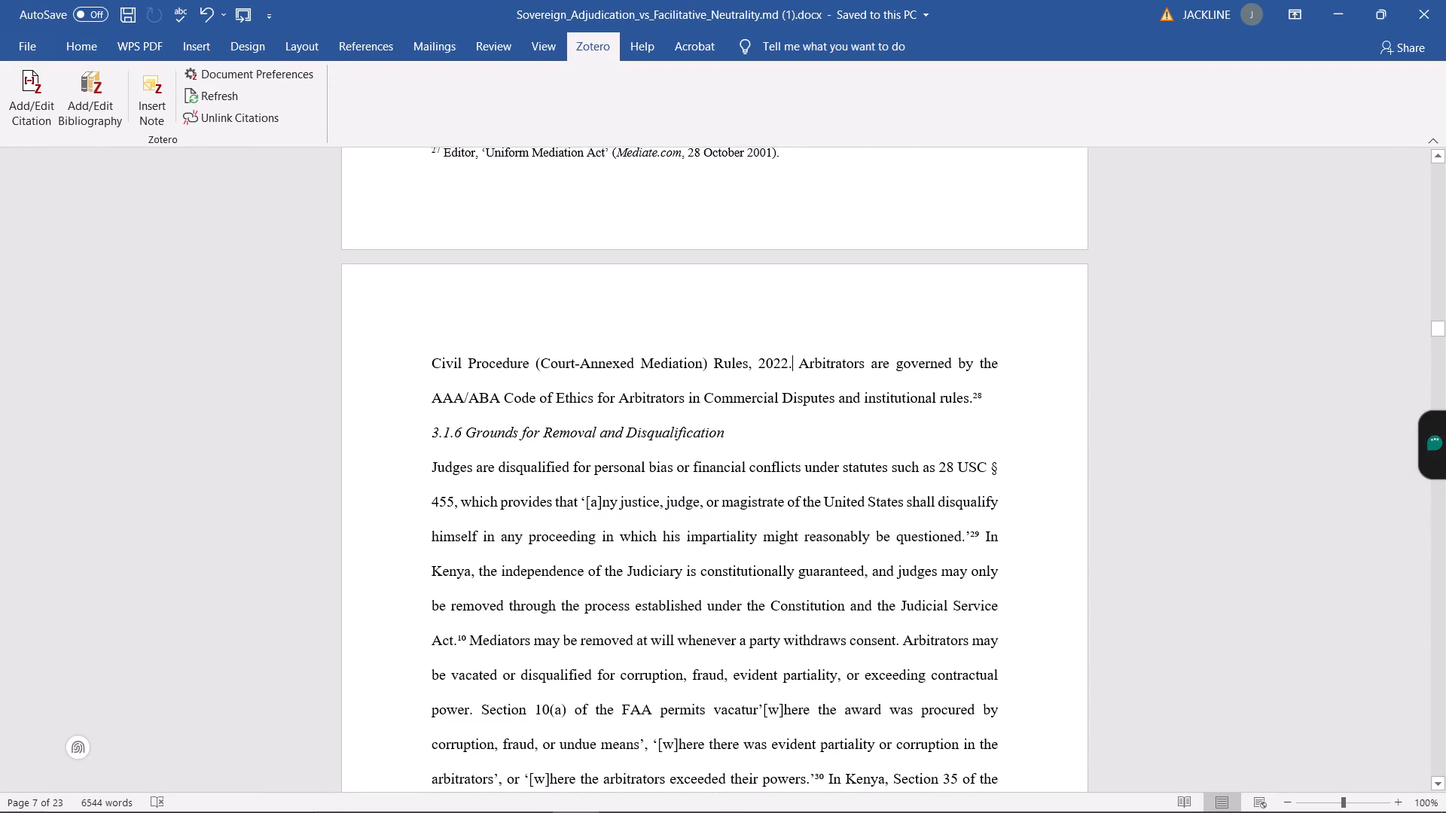
Check entry 28 and the neighbouring citations in the typed FOOTNOTES list near the document's end.
{"action": "left_click_drag", "start_coordinate": [1444, 324], "coordinate": [1445, 370]}
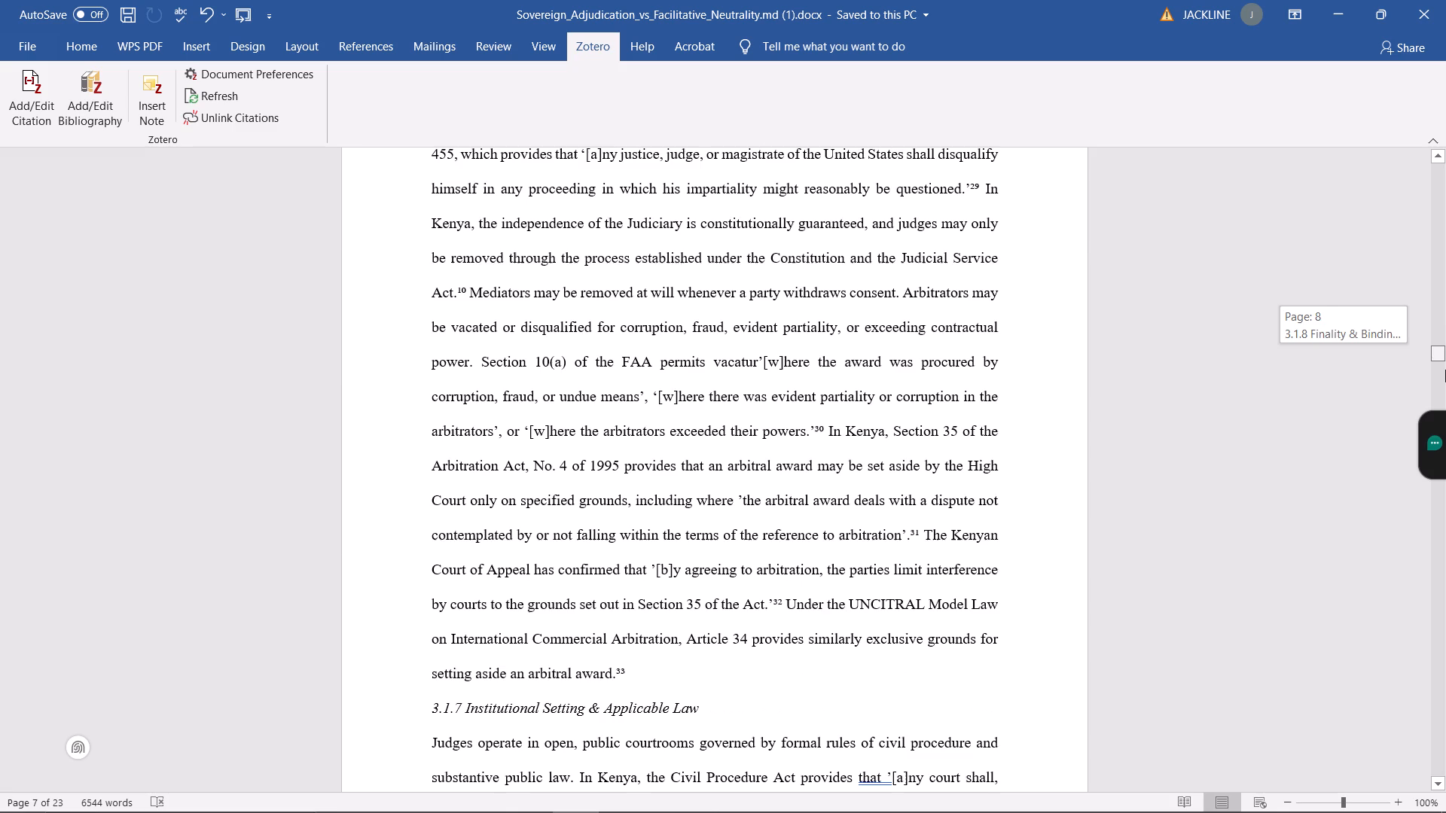
{"action": "left_click_drag", "start_coordinate": [1445, 370], "coordinate": [1445, 674]}
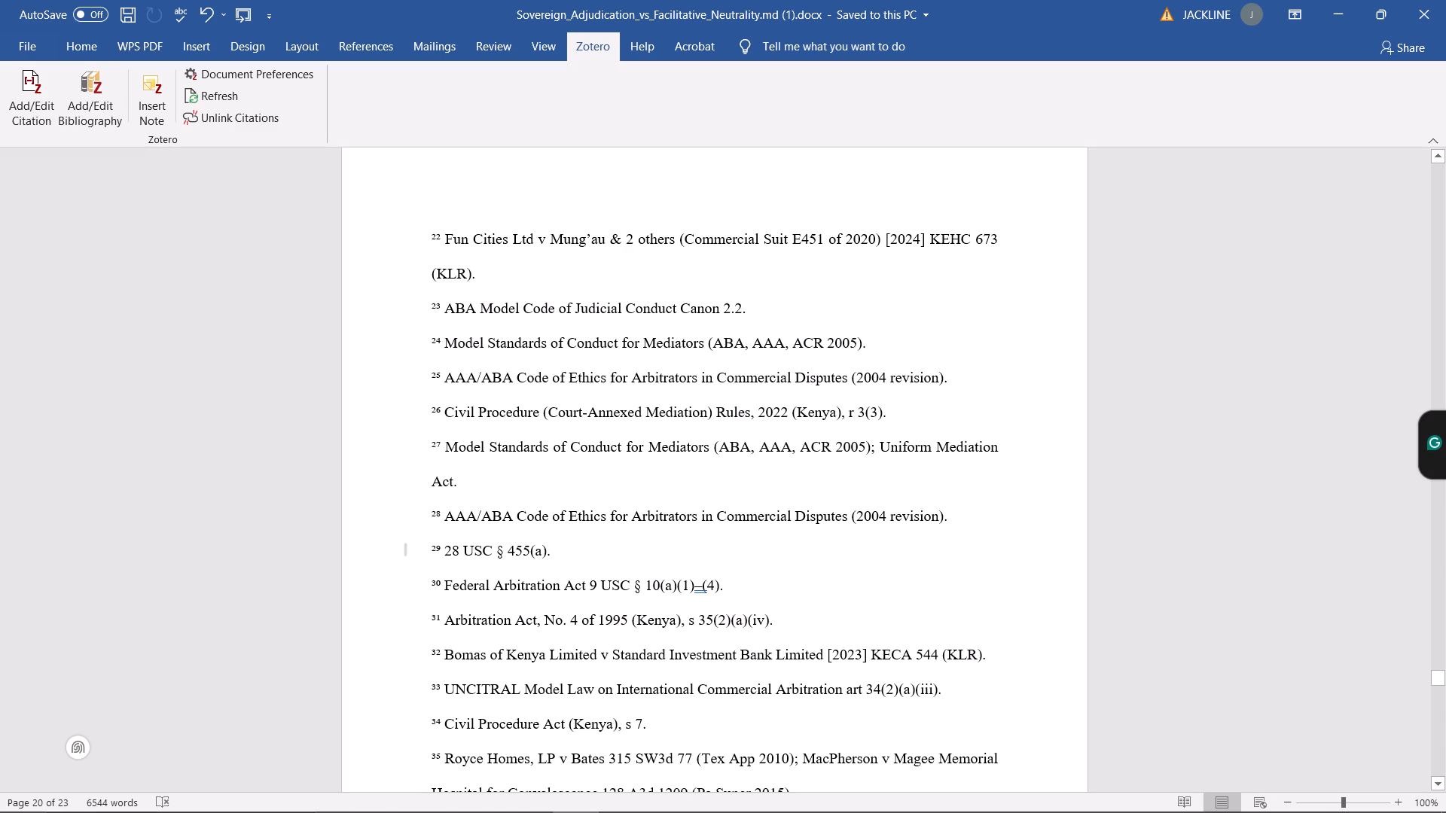
Copy the citation text "28 USC § 455(a)." from entry 29 of the typed footnotes list.
{"action": "left_click_drag", "start_coordinate": [556, 553], "coordinate": [457, 556]}
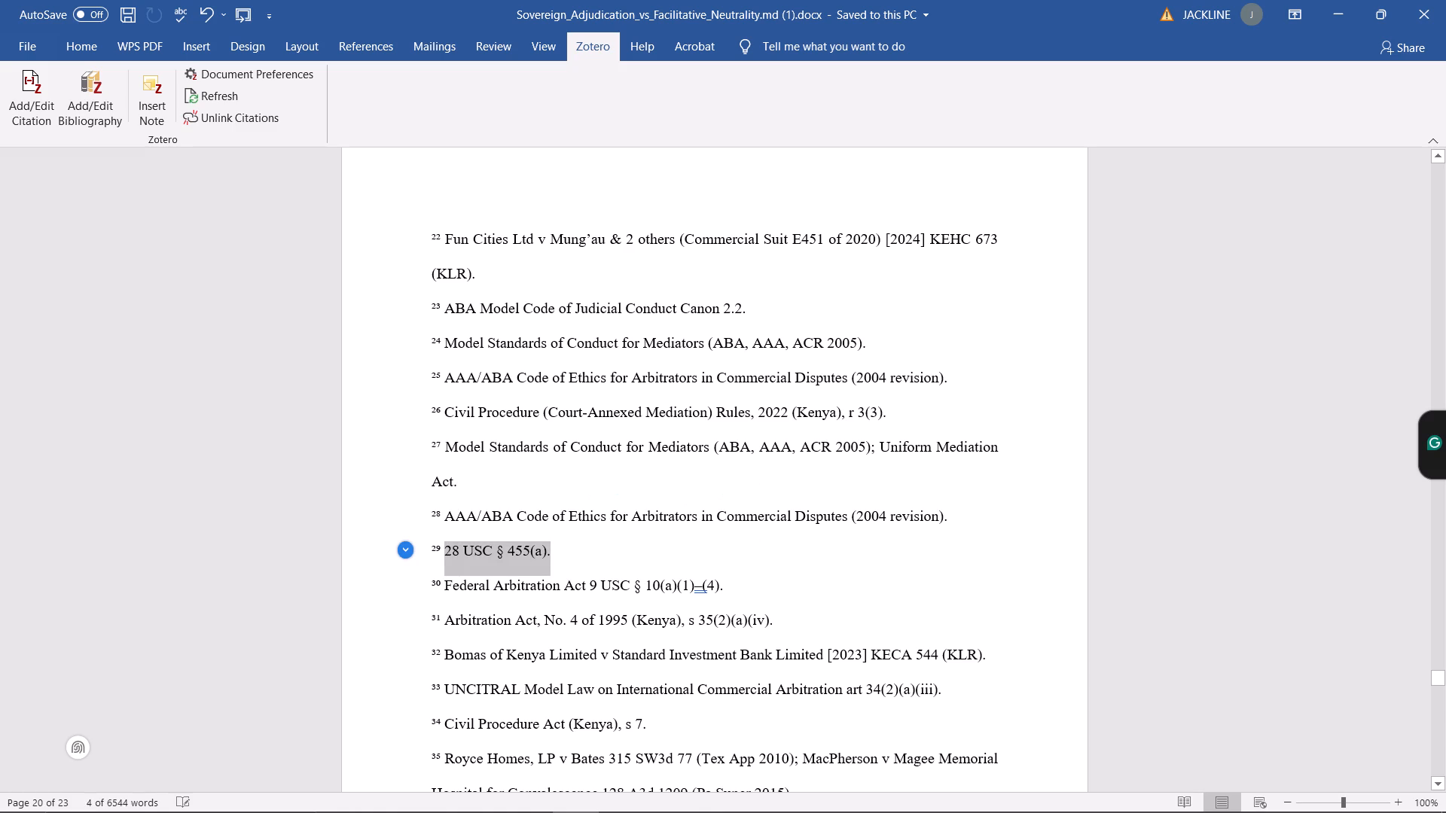
{"action": "key", "text": "ctrl+c"}
Return to the body text and review the citations and page footnotes in sections 3.1.3 to 3.1.5.
{"action": "scroll", "coordinate": [981, 633], "scroll_direction": "up", "scroll_amount": 2}
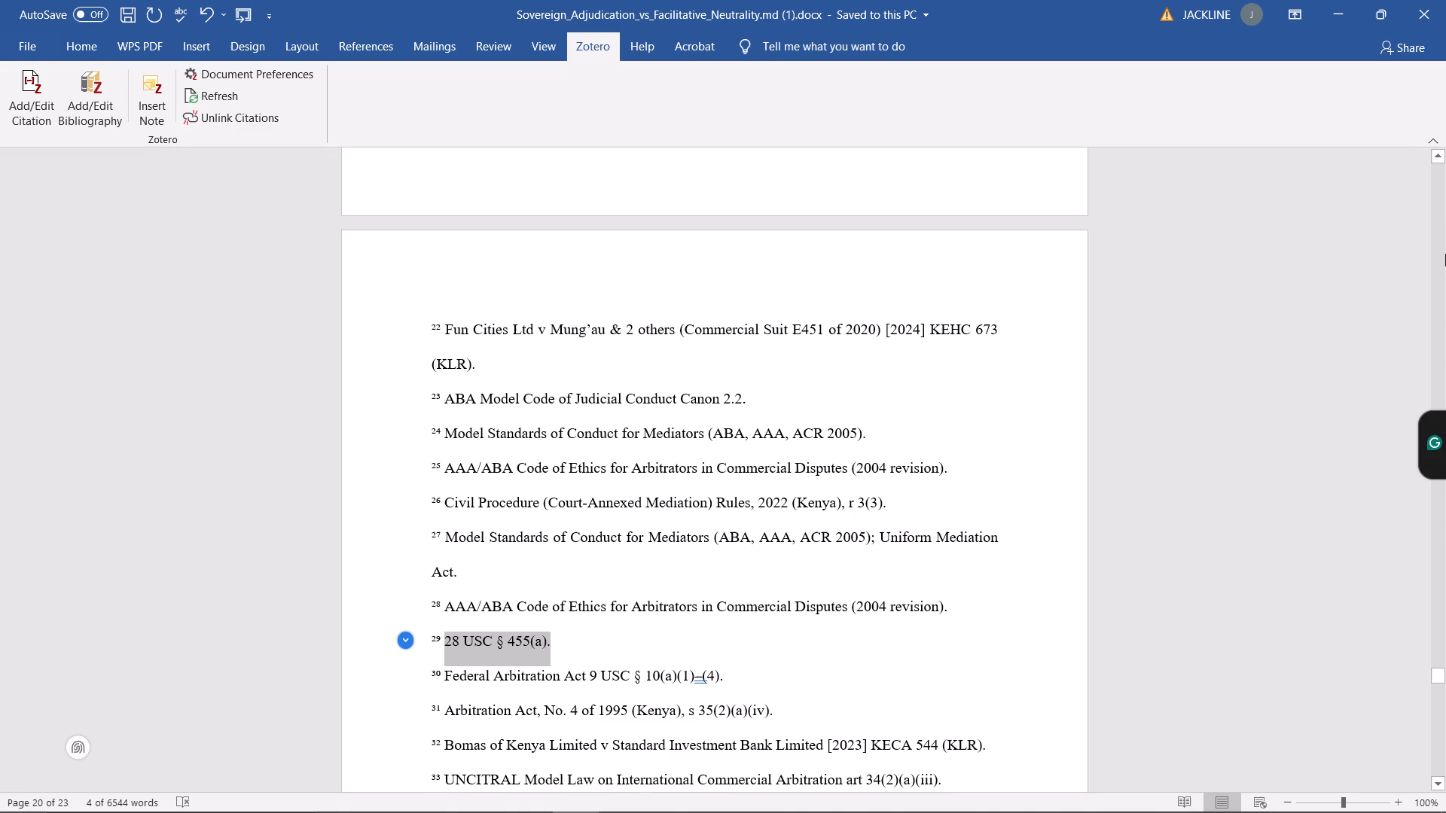
{"action": "left_click", "coordinate": [1439, 252]}
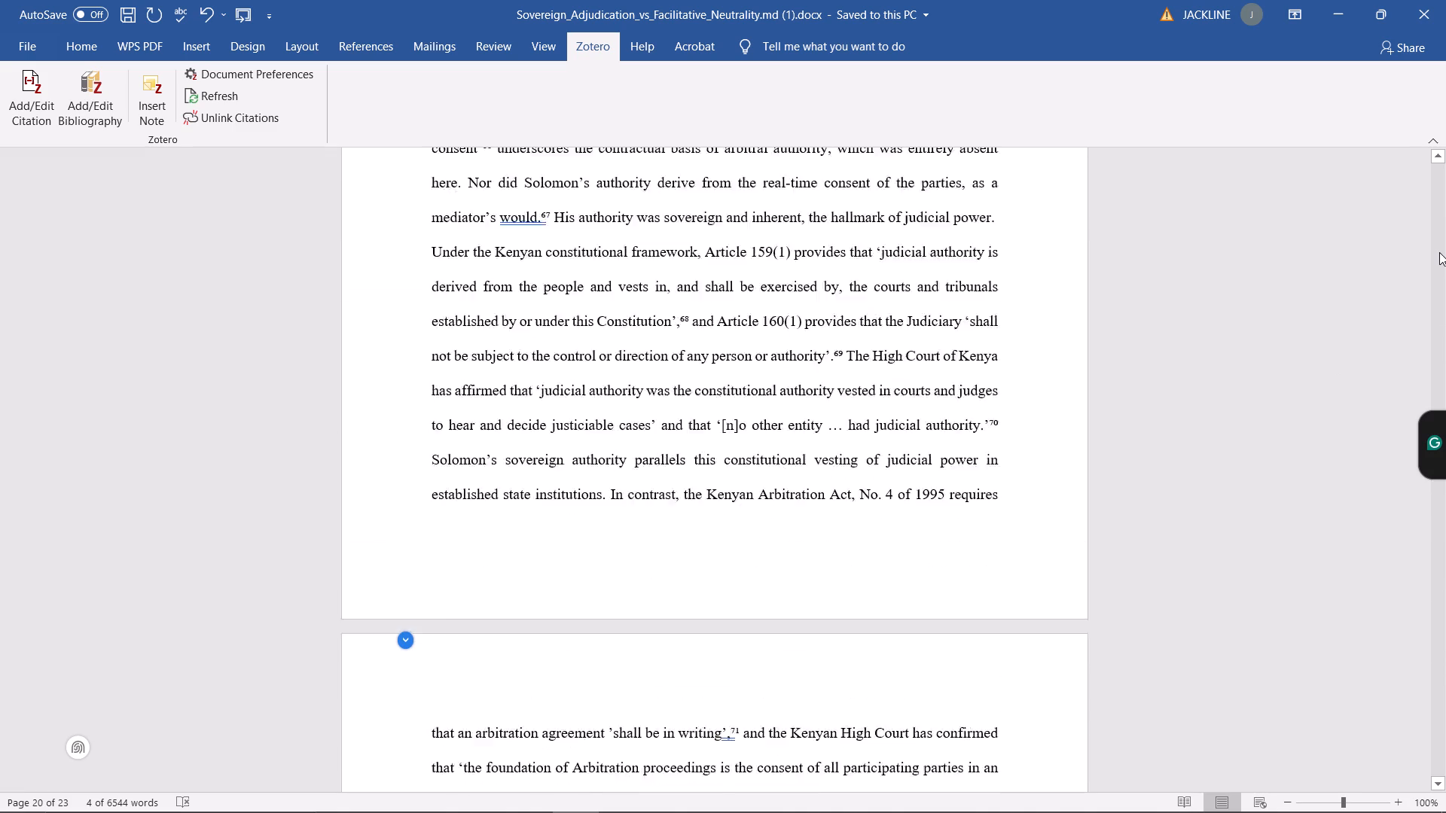
{"action": "left_click", "coordinate": [1439, 252]}
{"action": "left_click", "coordinate": [1439, 252]}
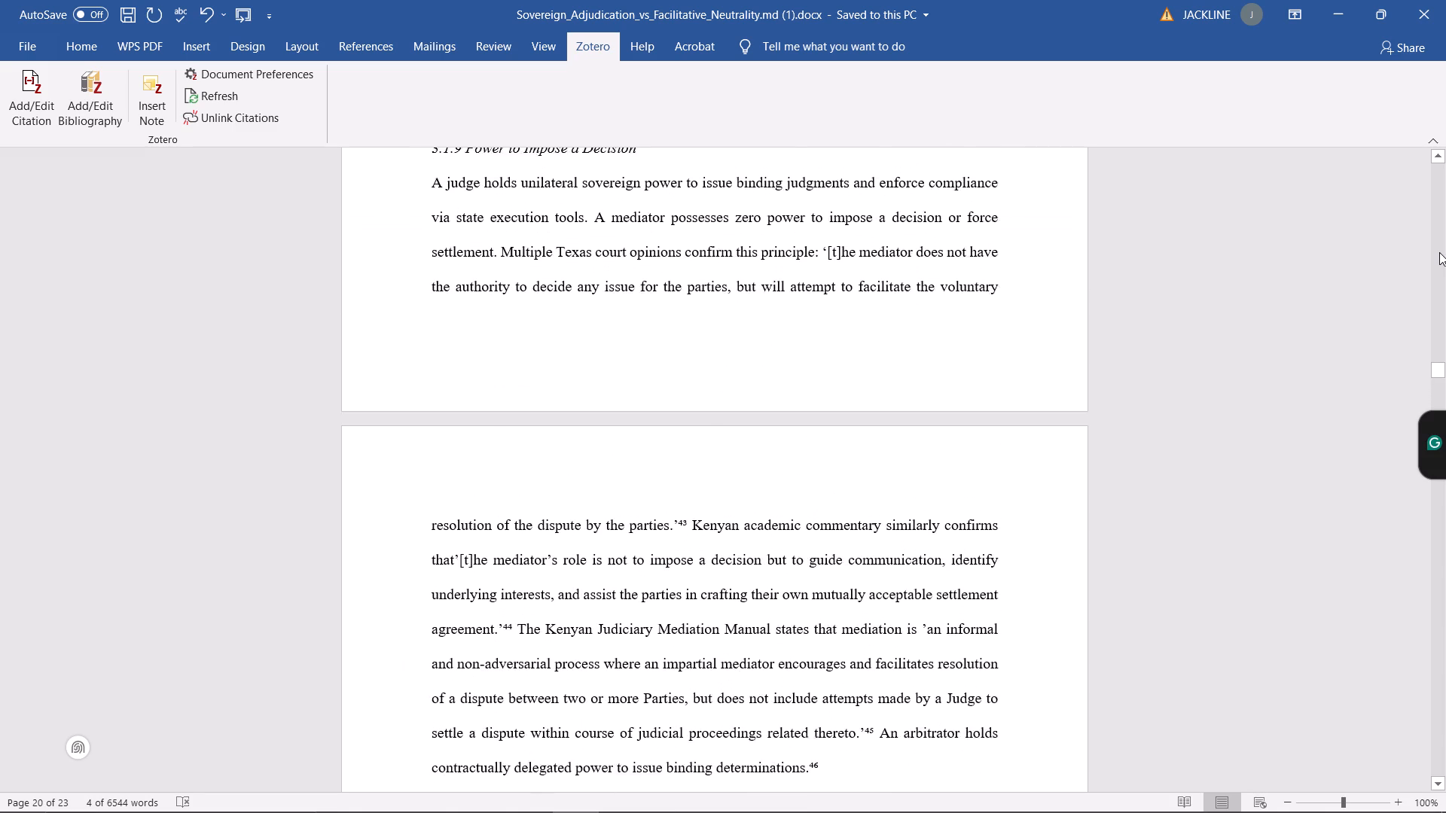
{"action": "scroll", "coordinate": [972, 321], "scroll_direction": "down", "scroll_amount": 4}
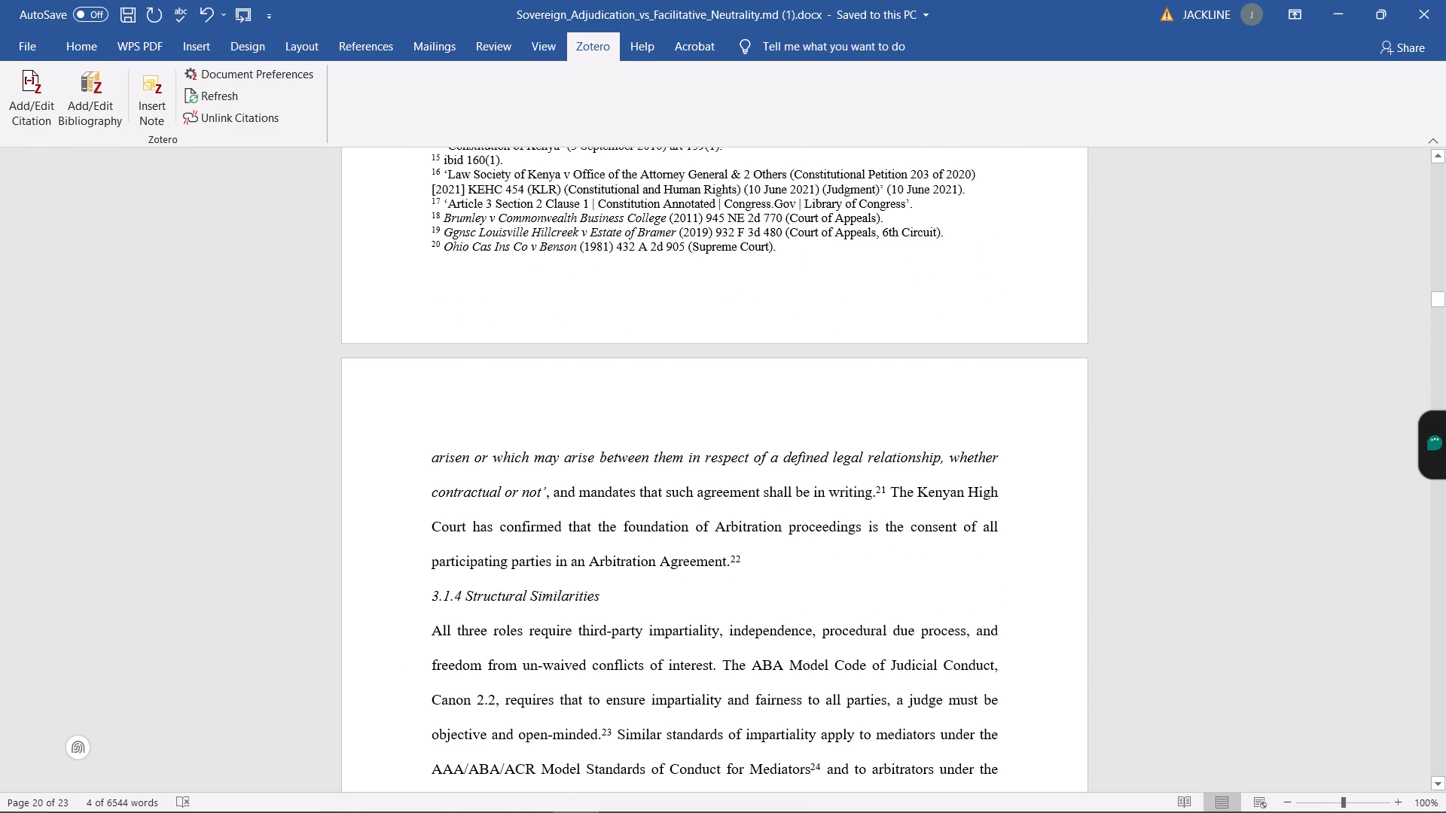
{"action": "scroll", "coordinate": [861, 310], "scroll_direction": "down", "scroll_amount": 1}
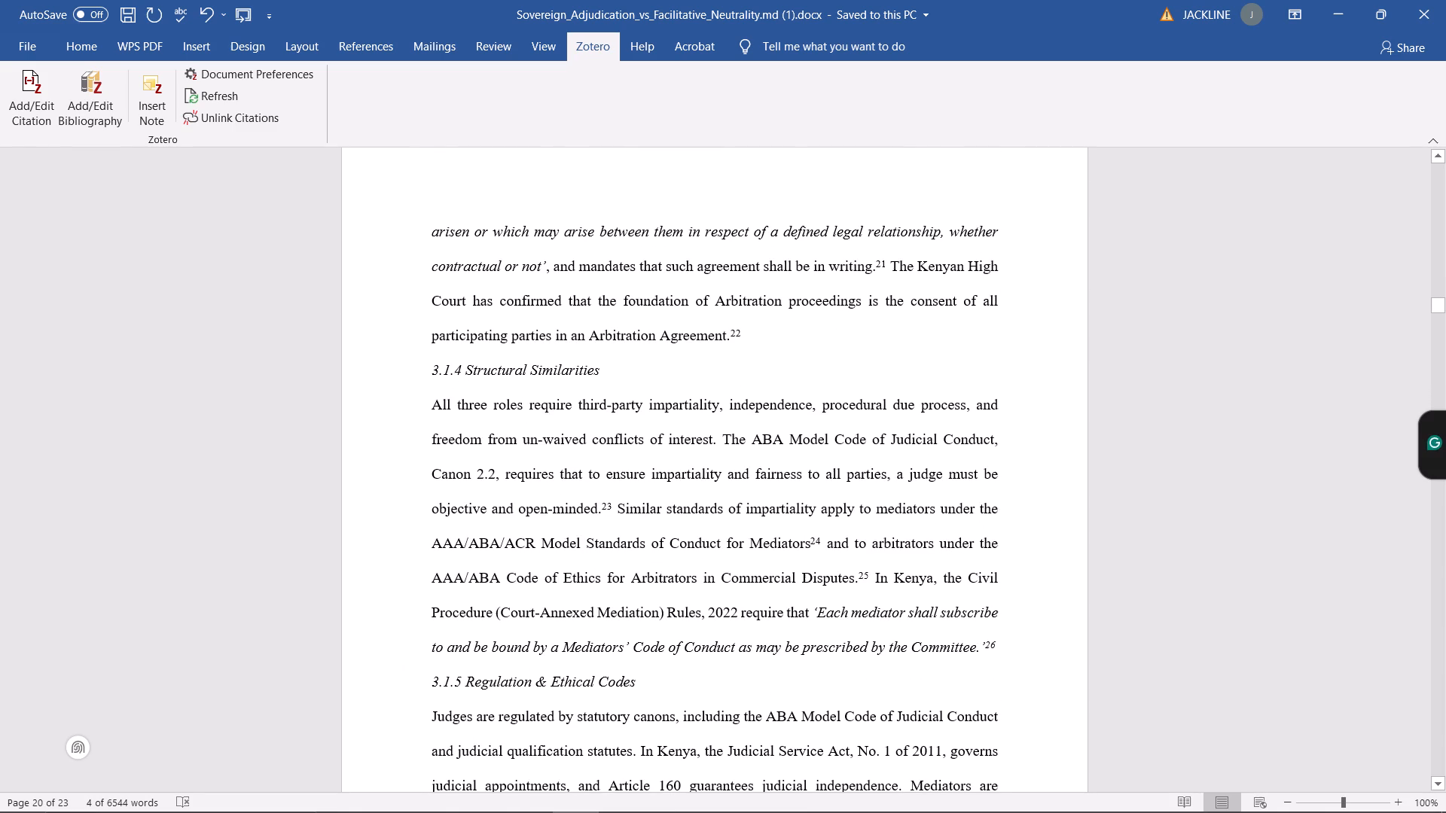
{"action": "scroll", "coordinate": [664, 273], "scroll_direction": "down", "scroll_amount": 1}
{"action": "scroll", "coordinate": [664, 273], "scroll_direction": "up", "scroll_amount": 2}
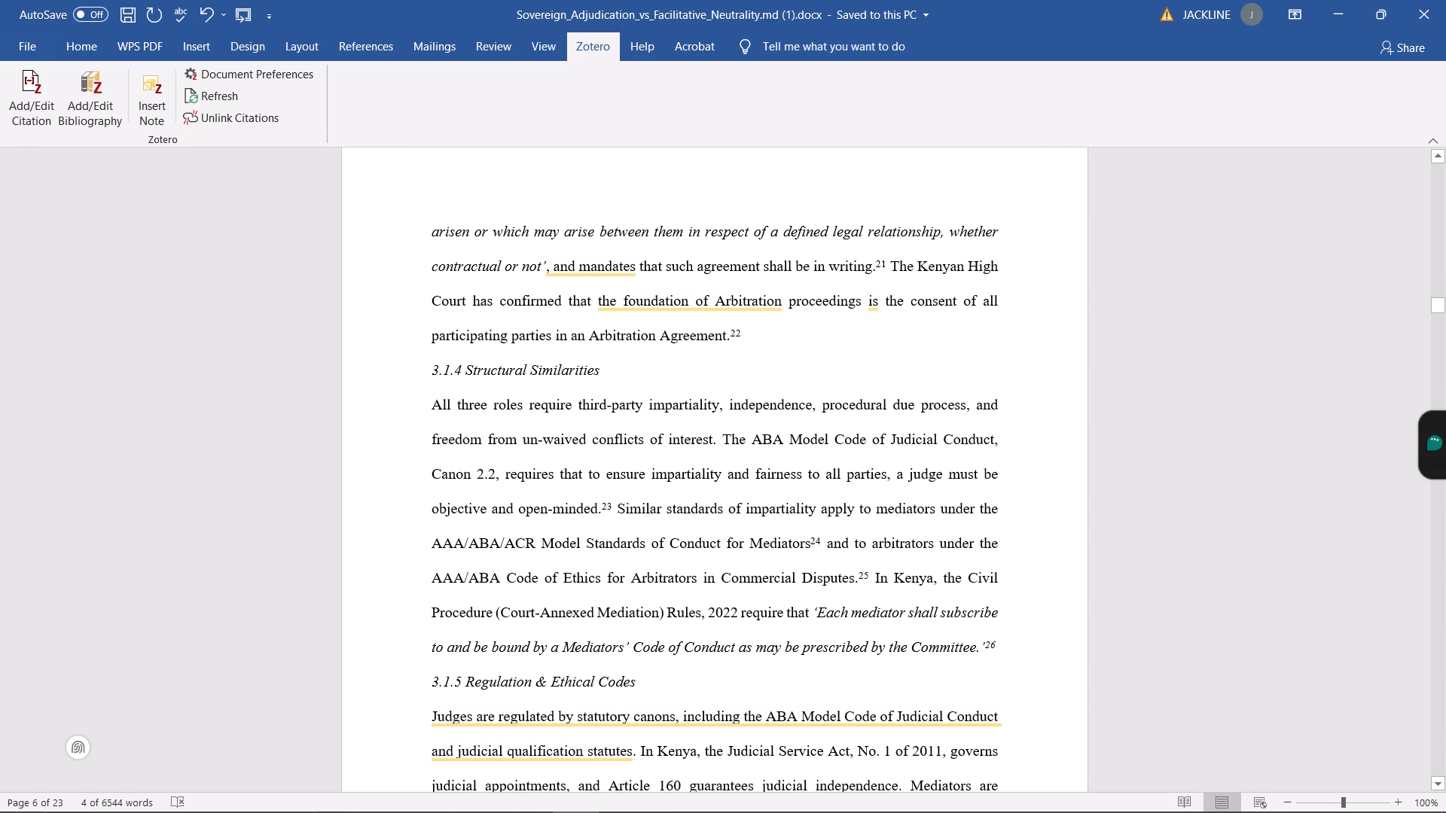
{"action": "scroll", "coordinate": [664, 273], "scroll_direction": "up", "scroll_amount": 6}
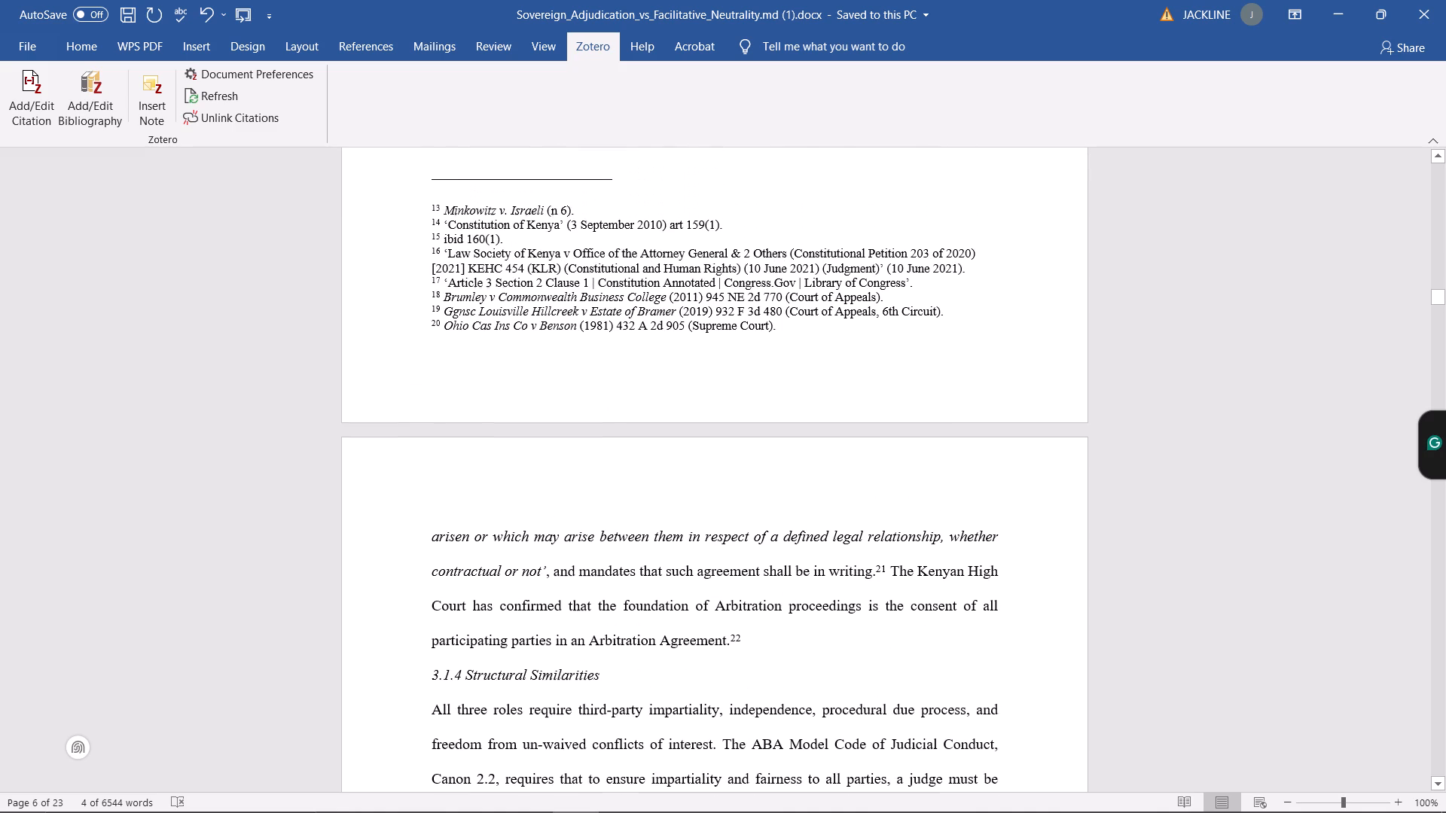
{"action": "scroll", "coordinate": [664, 273], "scroll_direction": "up", "scroll_amount": 3}
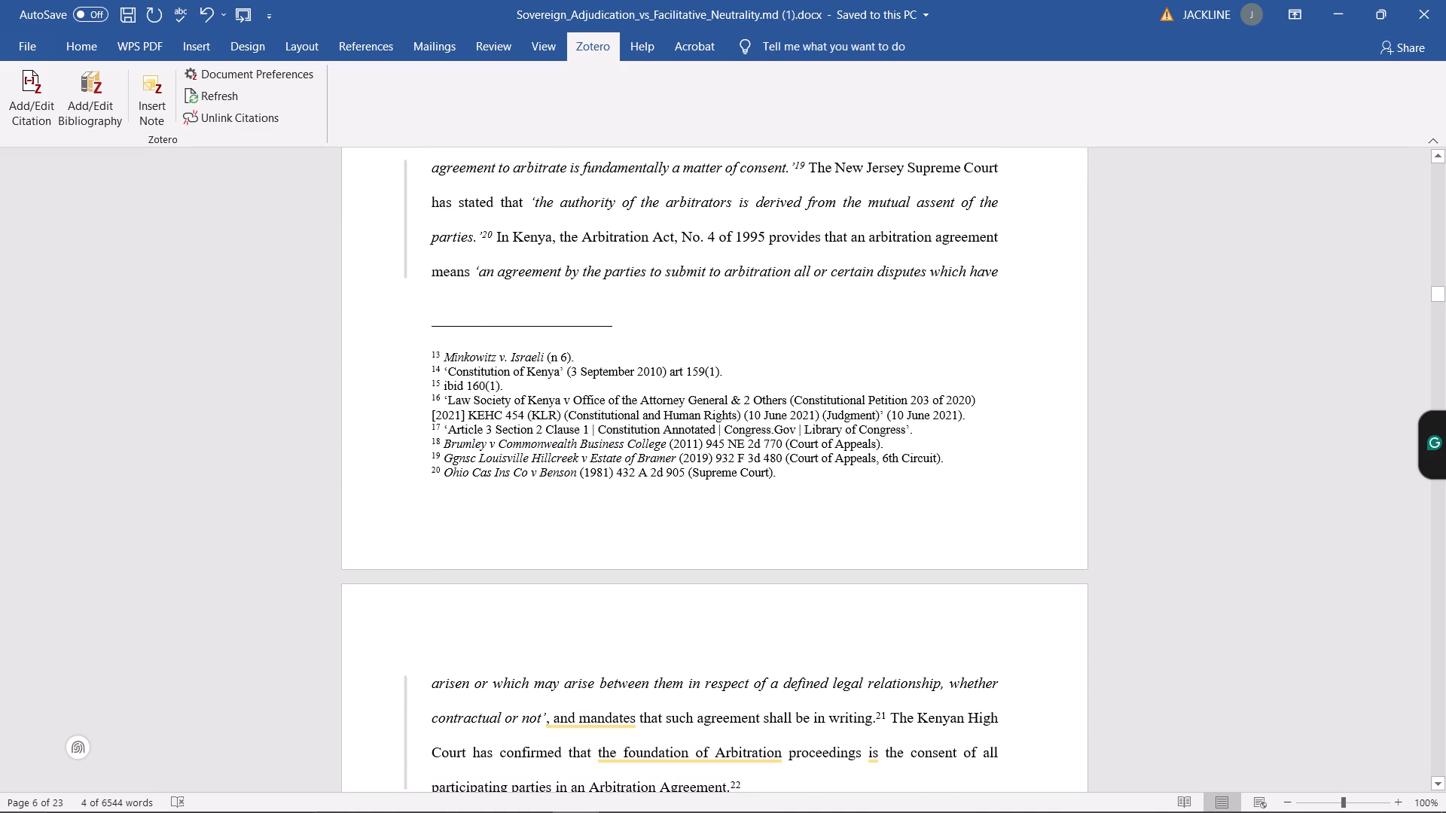
{"action": "scroll", "coordinate": [664, 385], "scroll_direction": "up", "scroll_amount": 3}
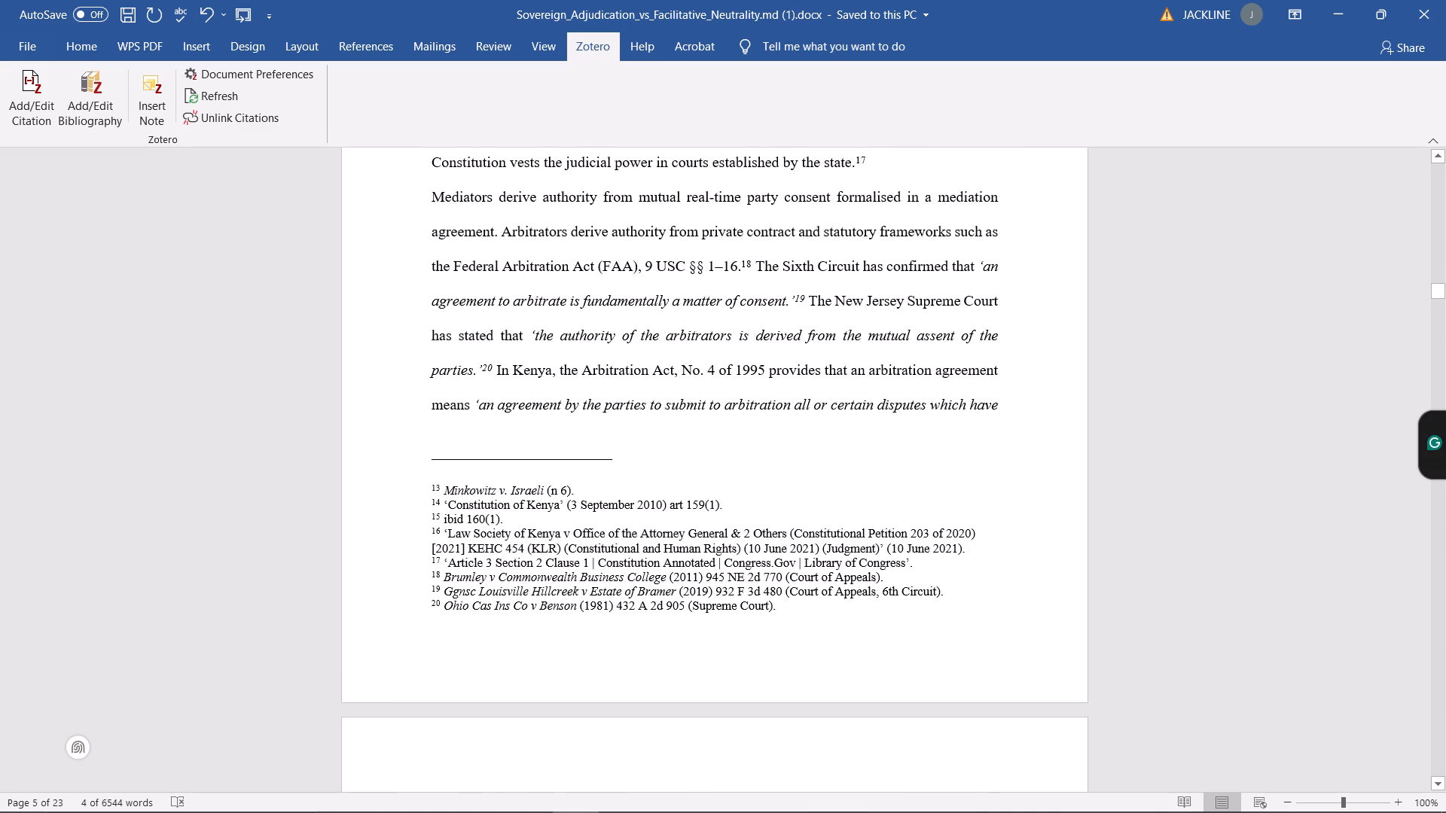
{"action": "scroll", "coordinate": [664, 382], "scroll_direction": "up", "scroll_amount": 6}
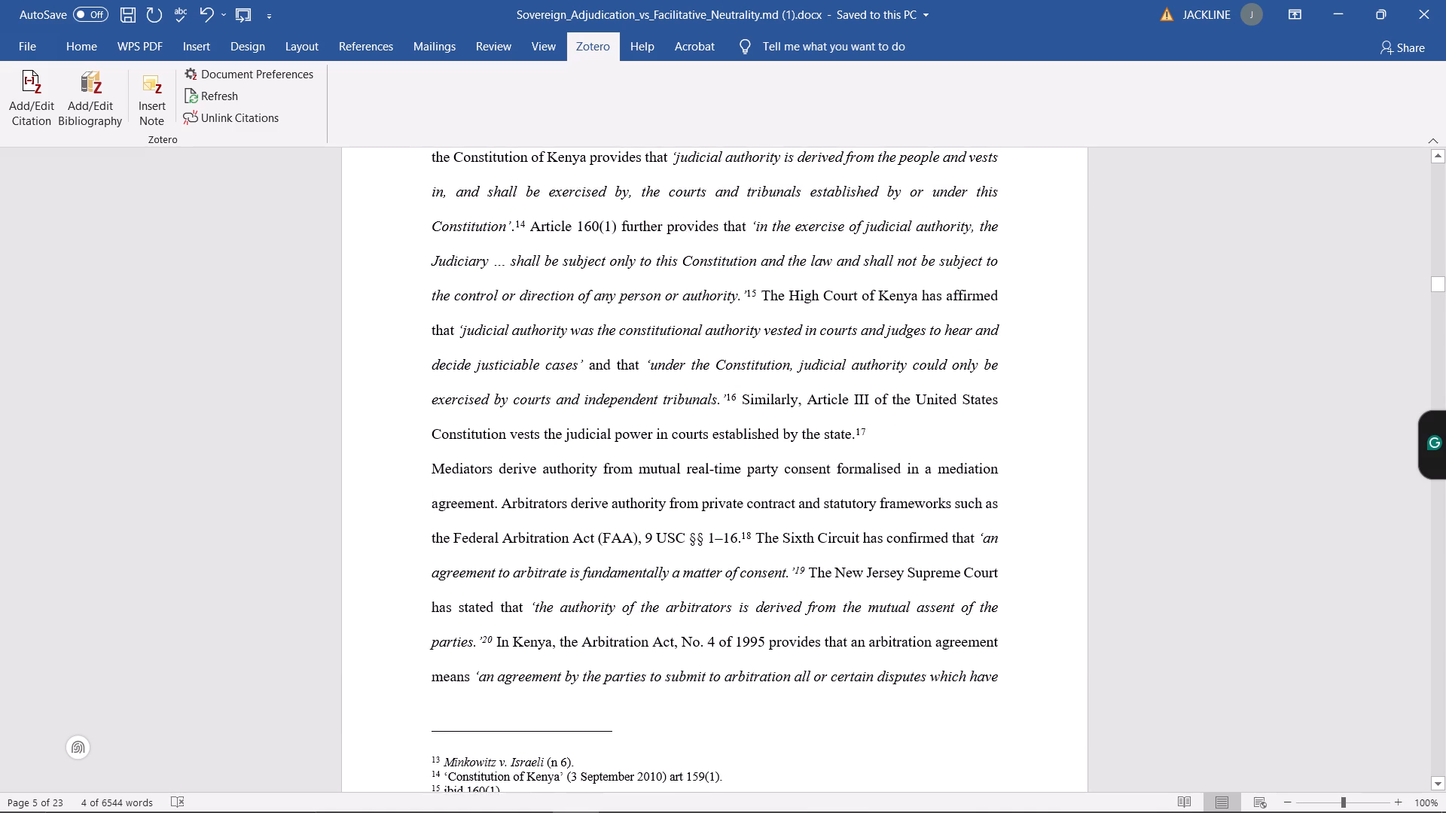
{"action": "scroll", "coordinate": [664, 379], "scroll_direction": "up", "scroll_amount": 8}
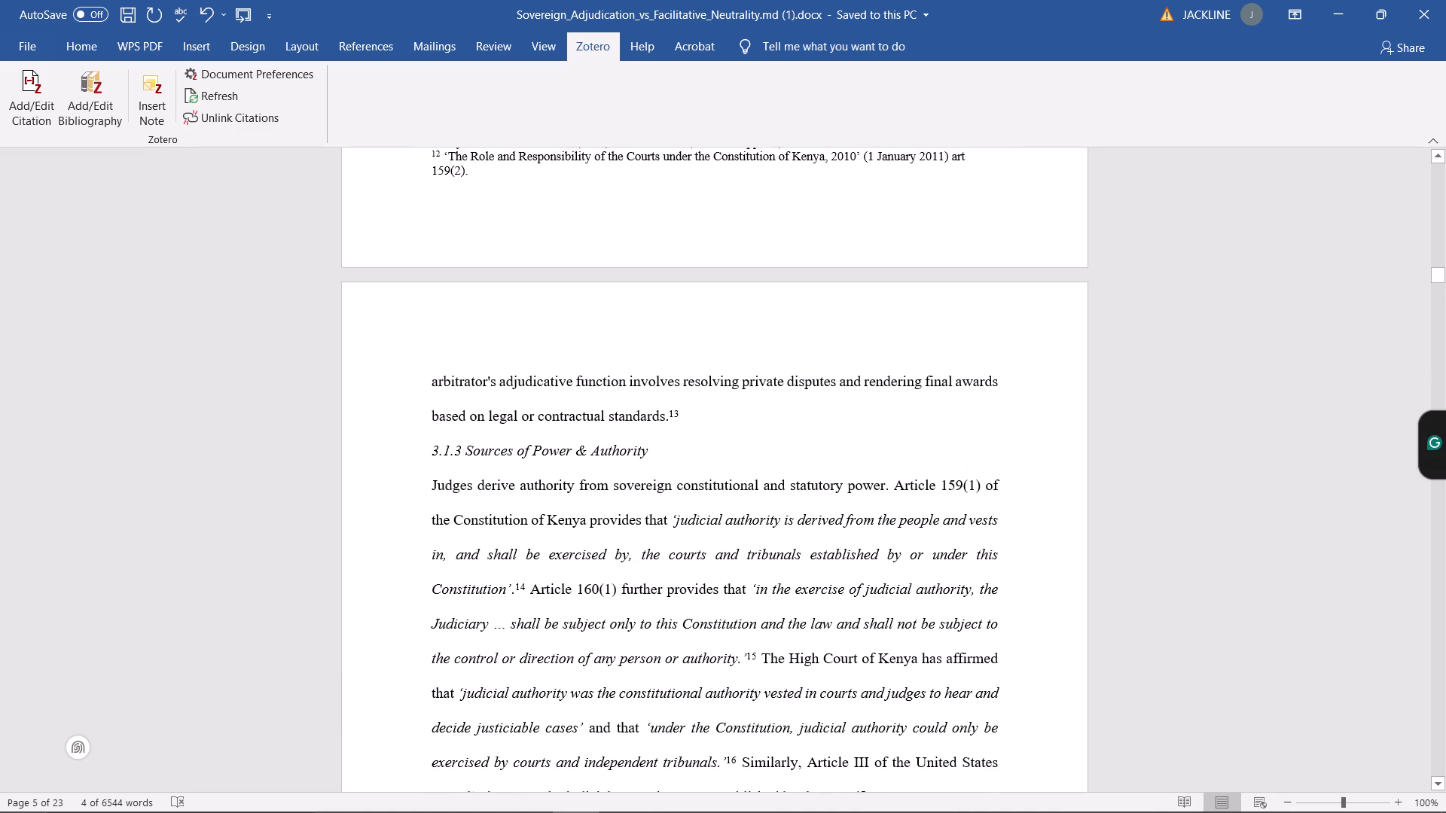
{"action": "scroll", "coordinate": [666, 376], "scroll_direction": "down", "scroll_amount": 4}
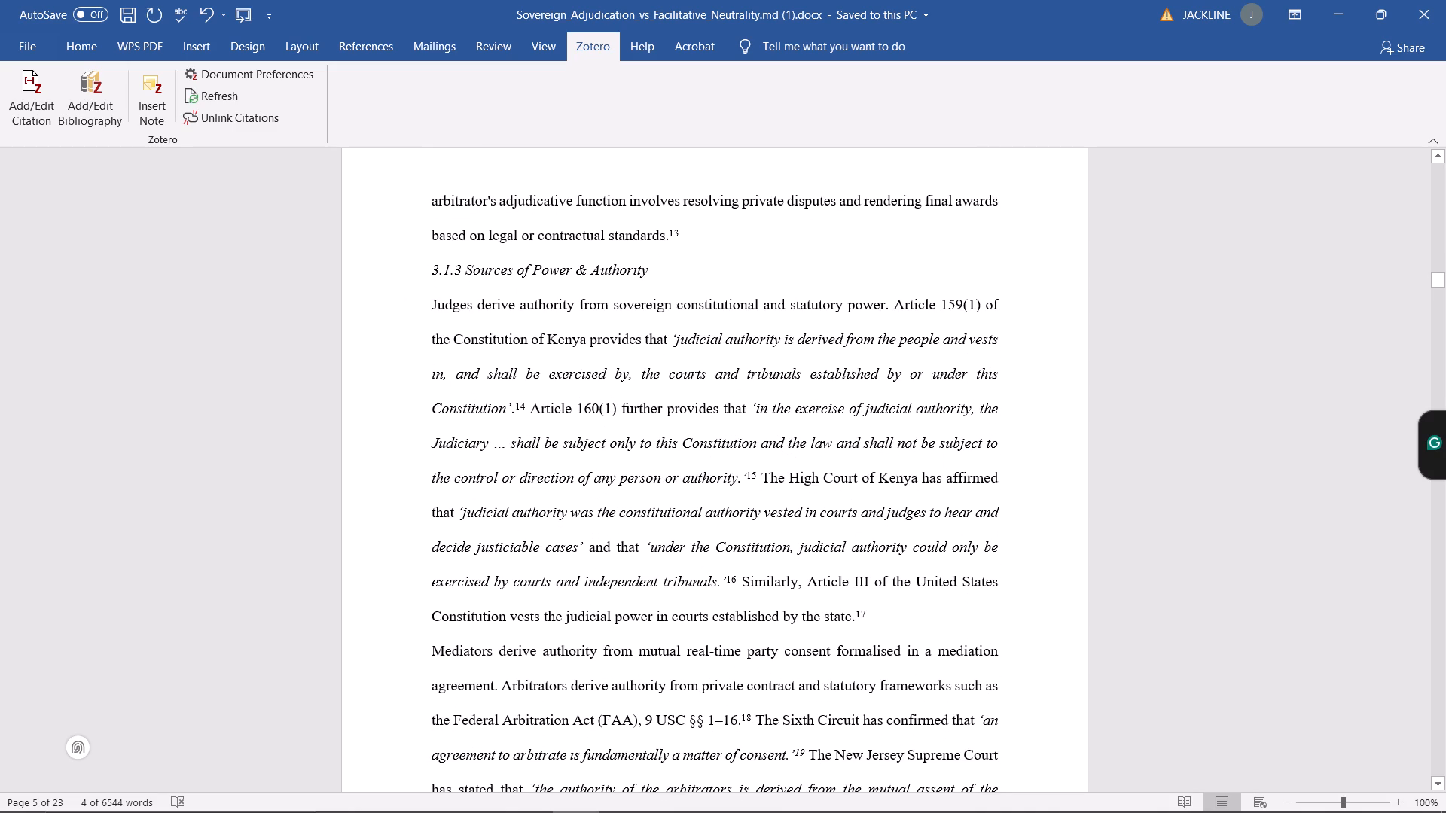
{"action": "scroll", "coordinate": [757, 403], "scroll_direction": "down", "scroll_amount": 13}
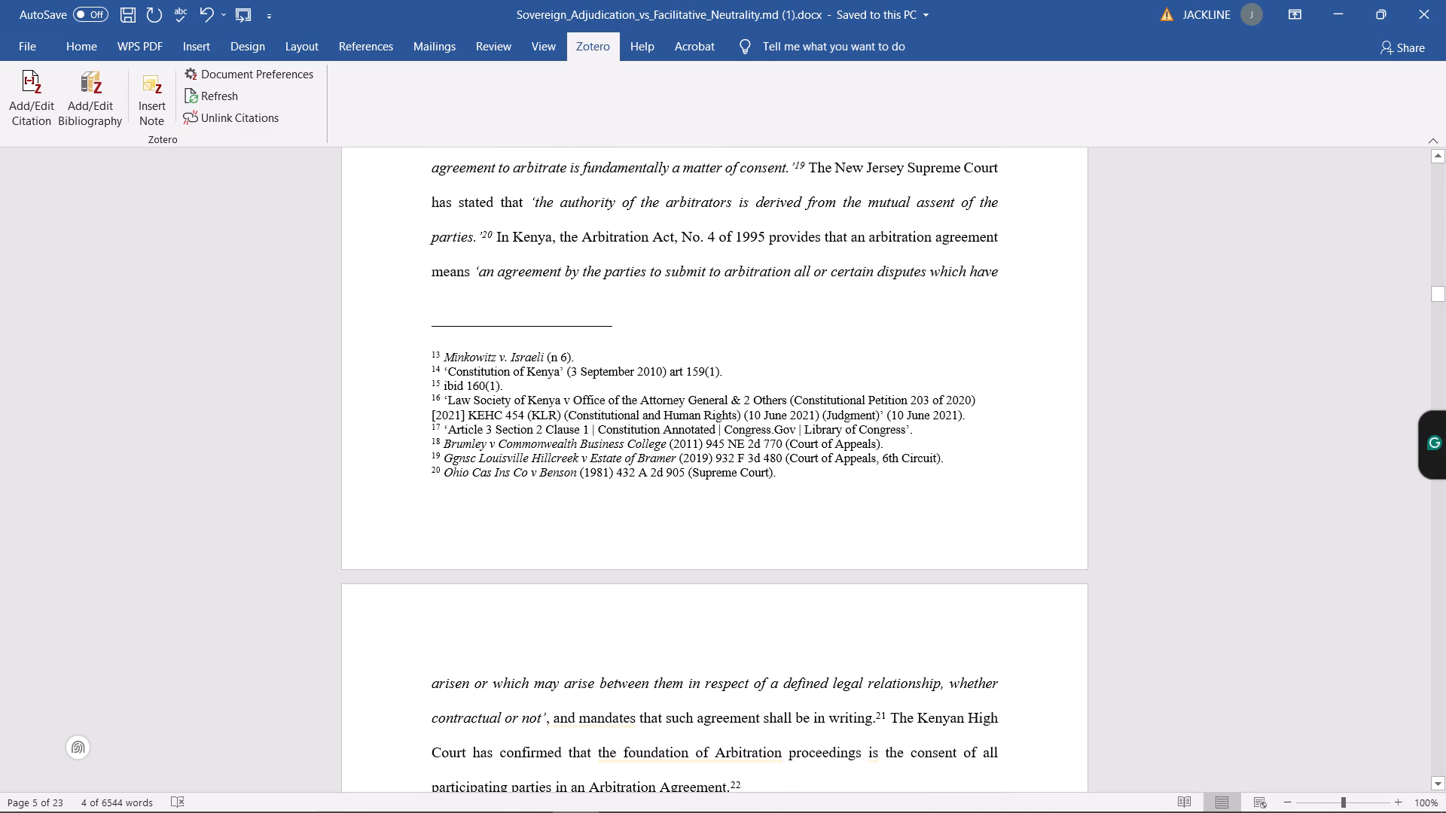
{"action": "scroll", "coordinate": [740, 395], "scroll_direction": "down", "scroll_amount": 12}
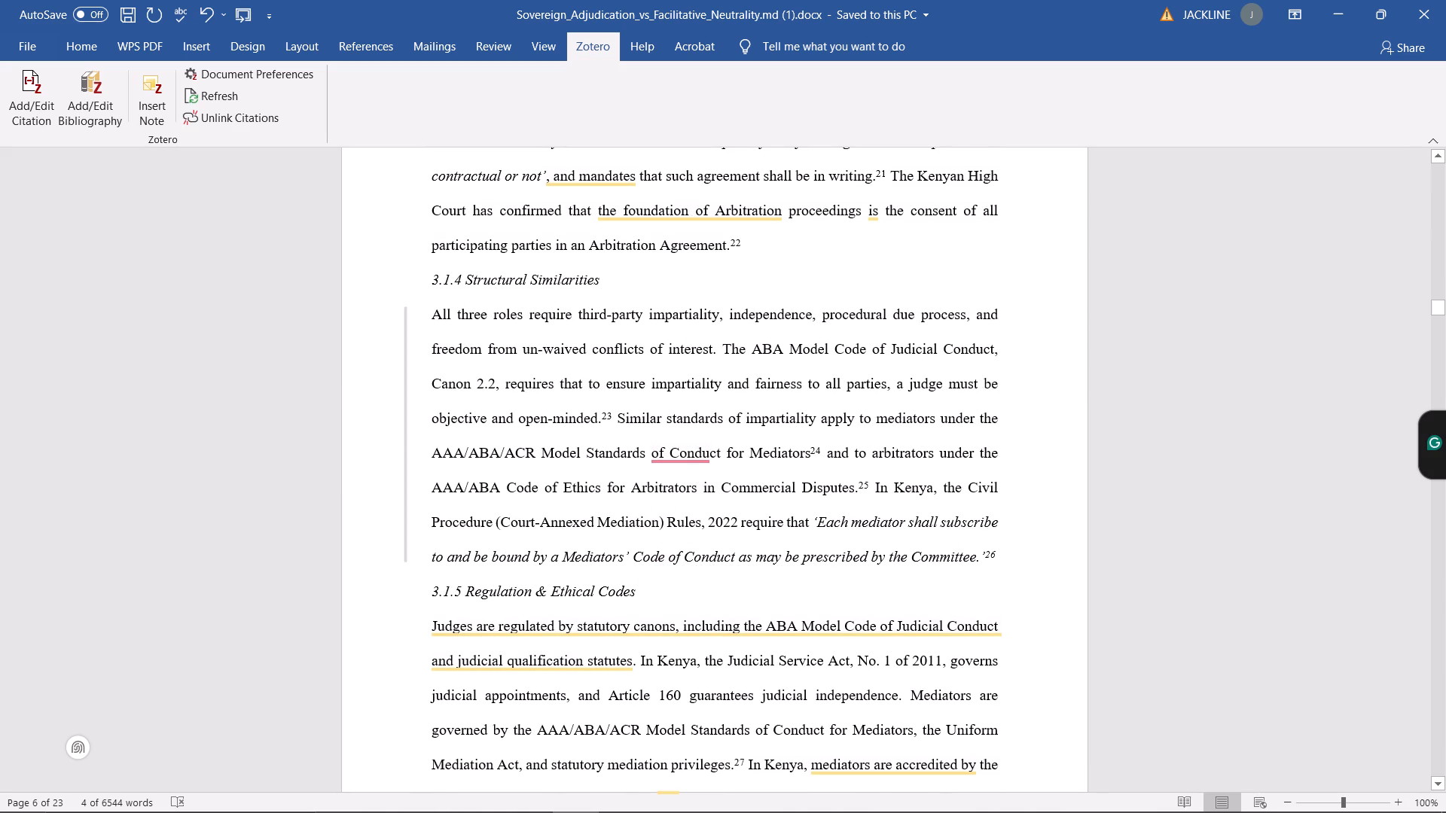
{"action": "scroll", "coordinate": [807, 416], "scroll_direction": "down", "scroll_amount": 3}
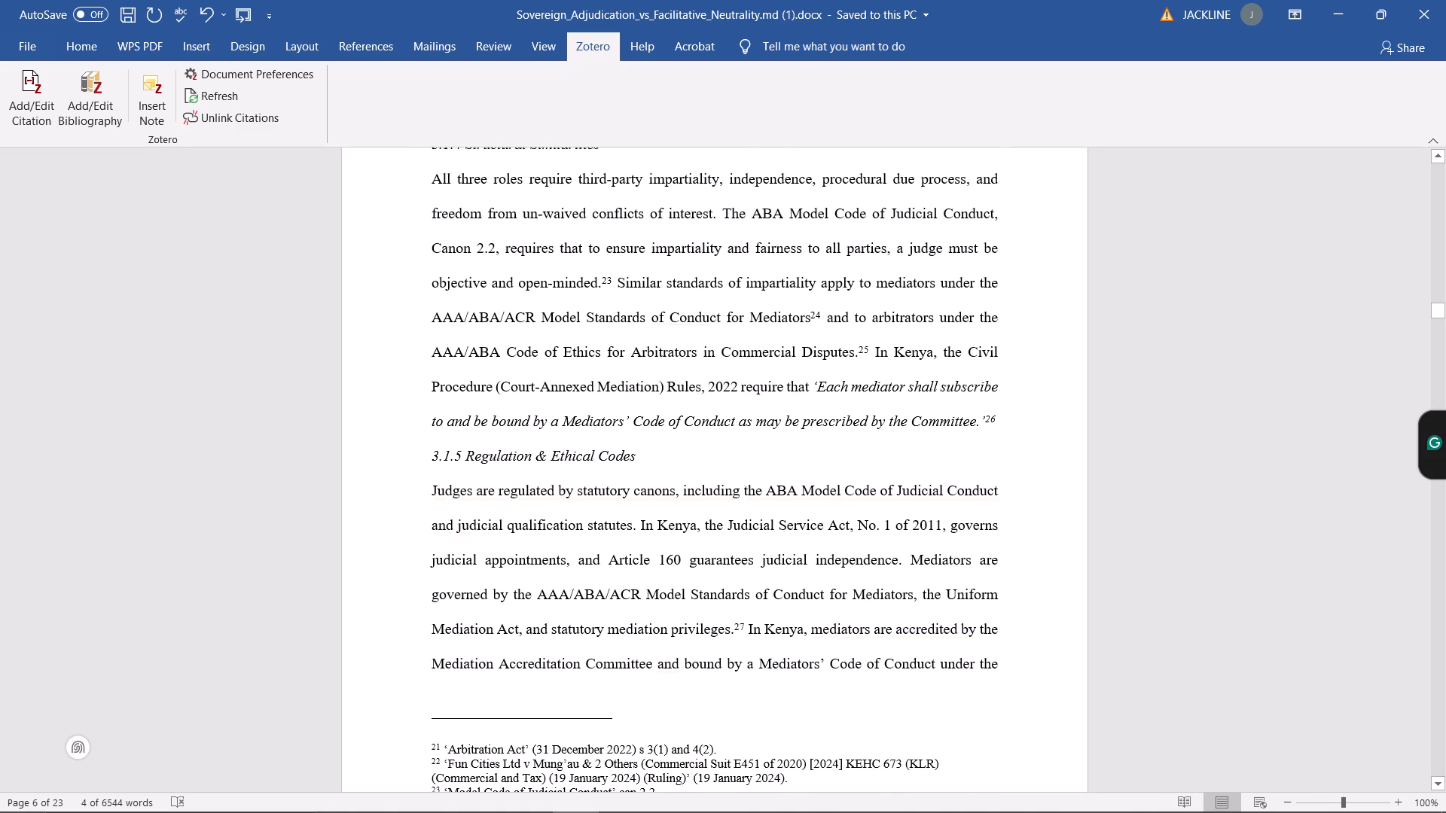
{"action": "scroll", "coordinate": [807, 416], "scroll_direction": "down", "scroll_amount": 5}
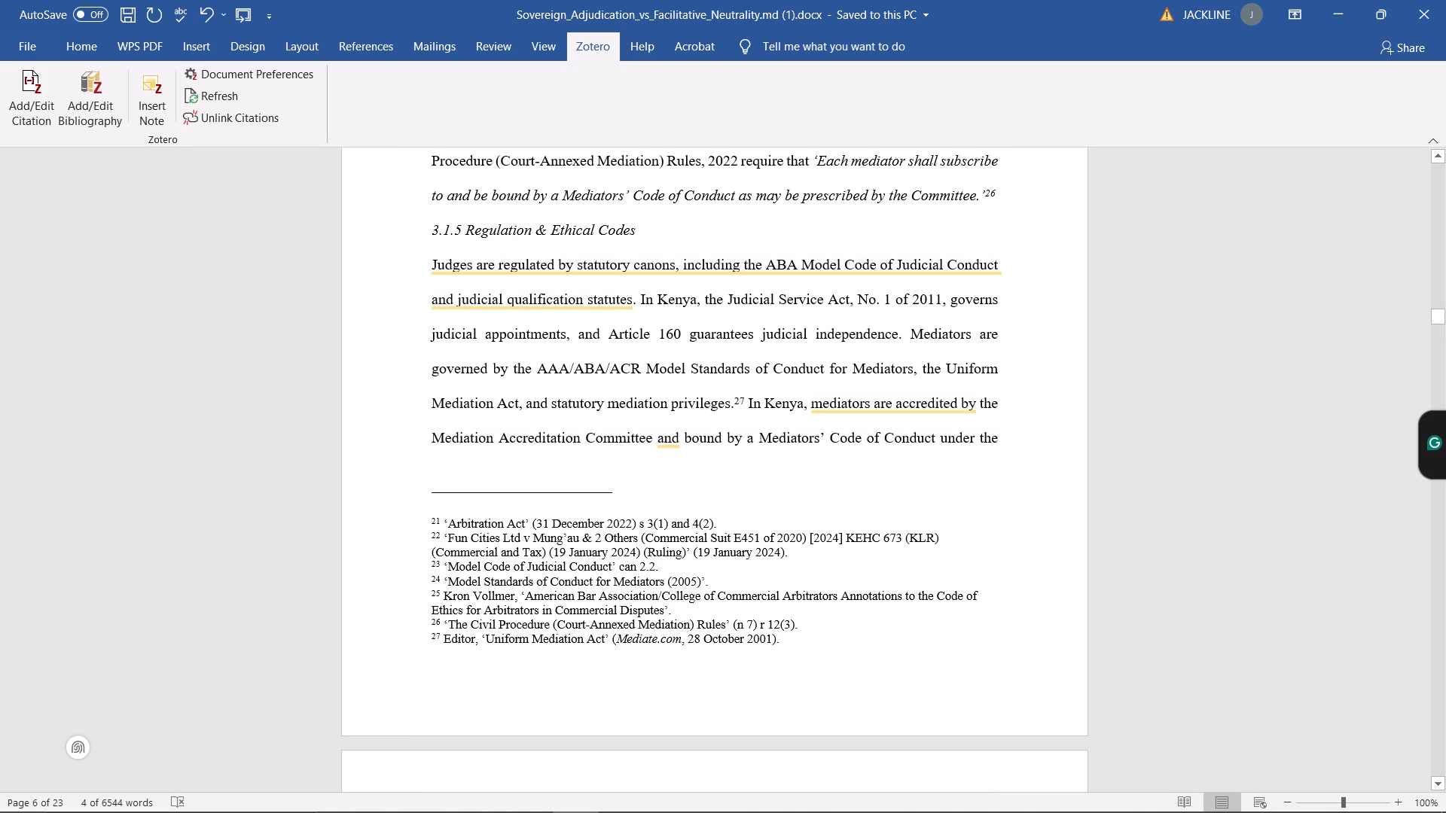
Delete the typed superscript 28 after "institutional rules." at the end of section 3.1.5.
{"action": "scroll", "coordinate": [706, 460], "scroll_direction": "down", "scroll_amount": 9}
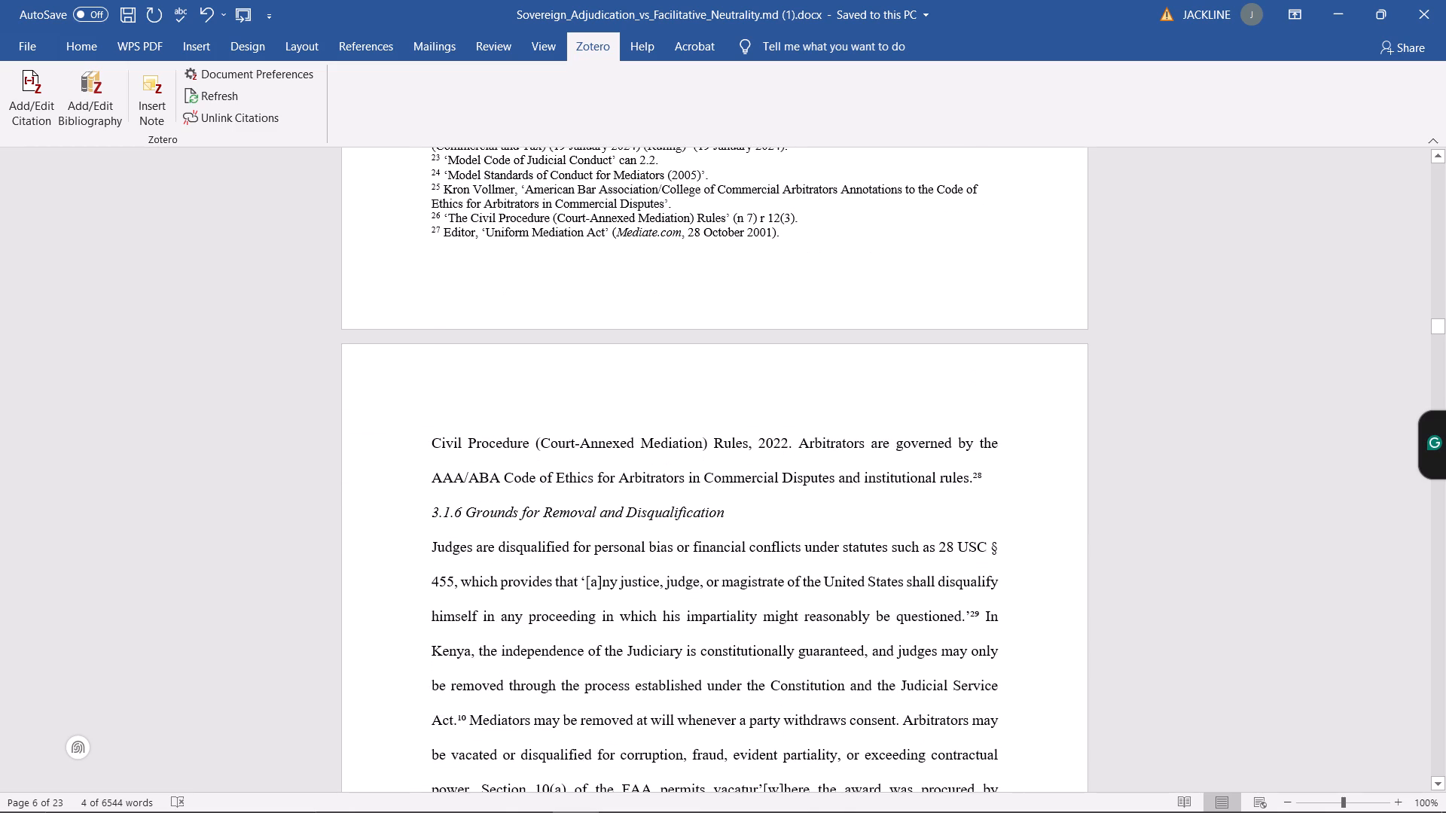
{"action": "left_click", "coordinate": [984, 477]}
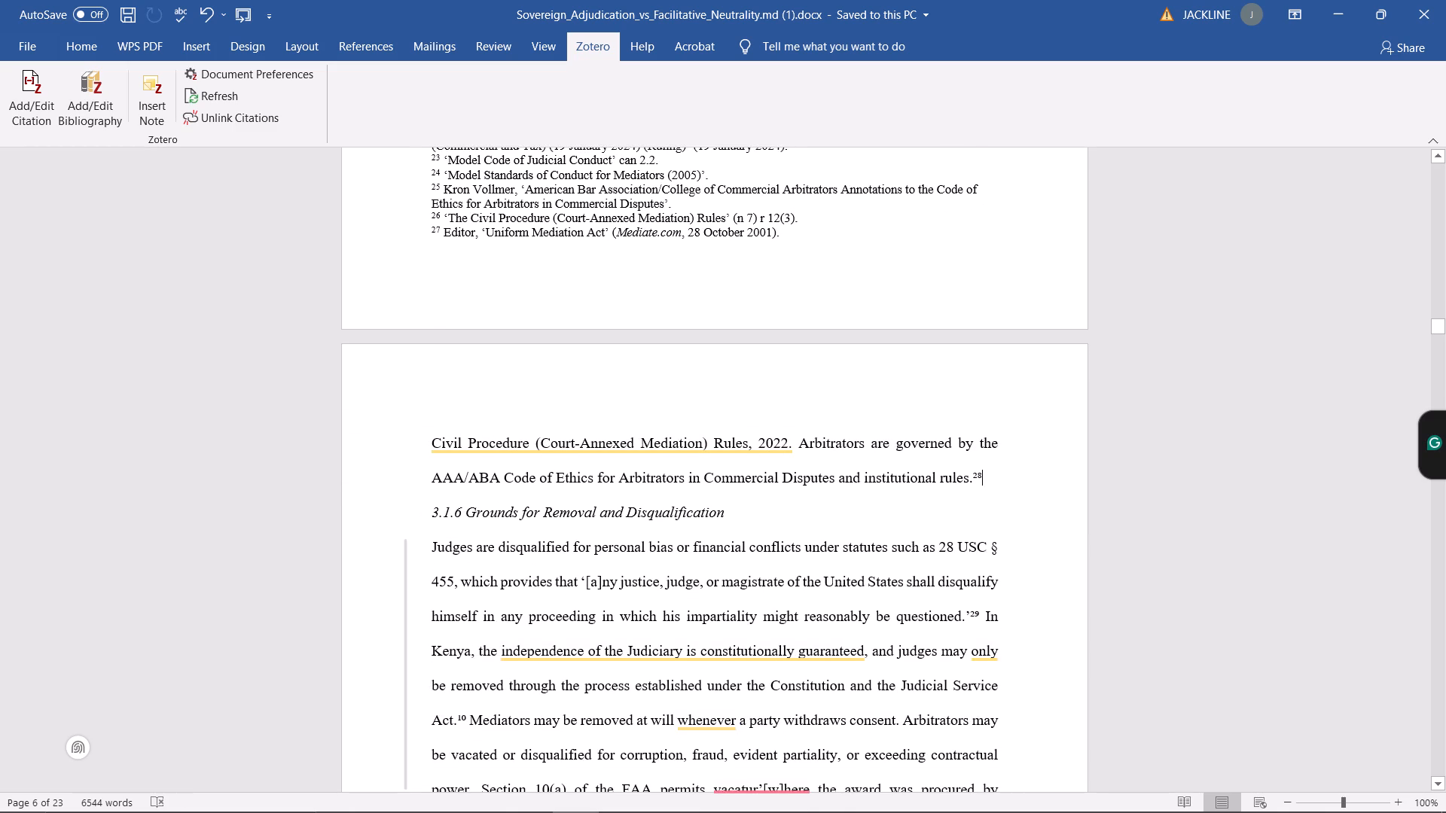
{"action": "key", "text": "BackSpace"}
{"action": "key", "text": "BackSpace"}
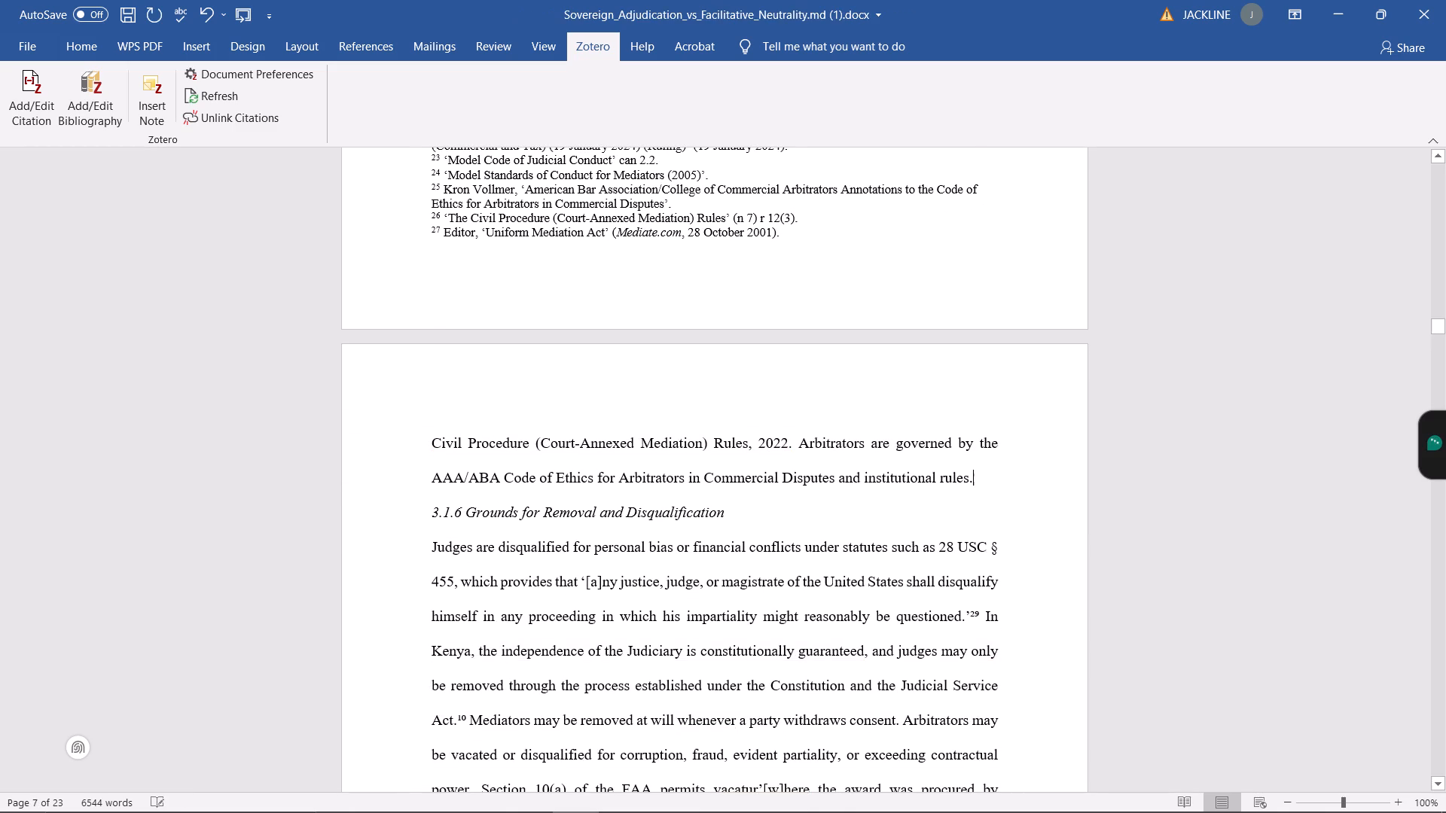
Switch to Chrome, go back to the Google results and search for the copied citation "28 USC § 455(a).".
{"action": "scroll", "coordinate": [435, 464], "scroll_direction": "down", "scroll_amount": 3}
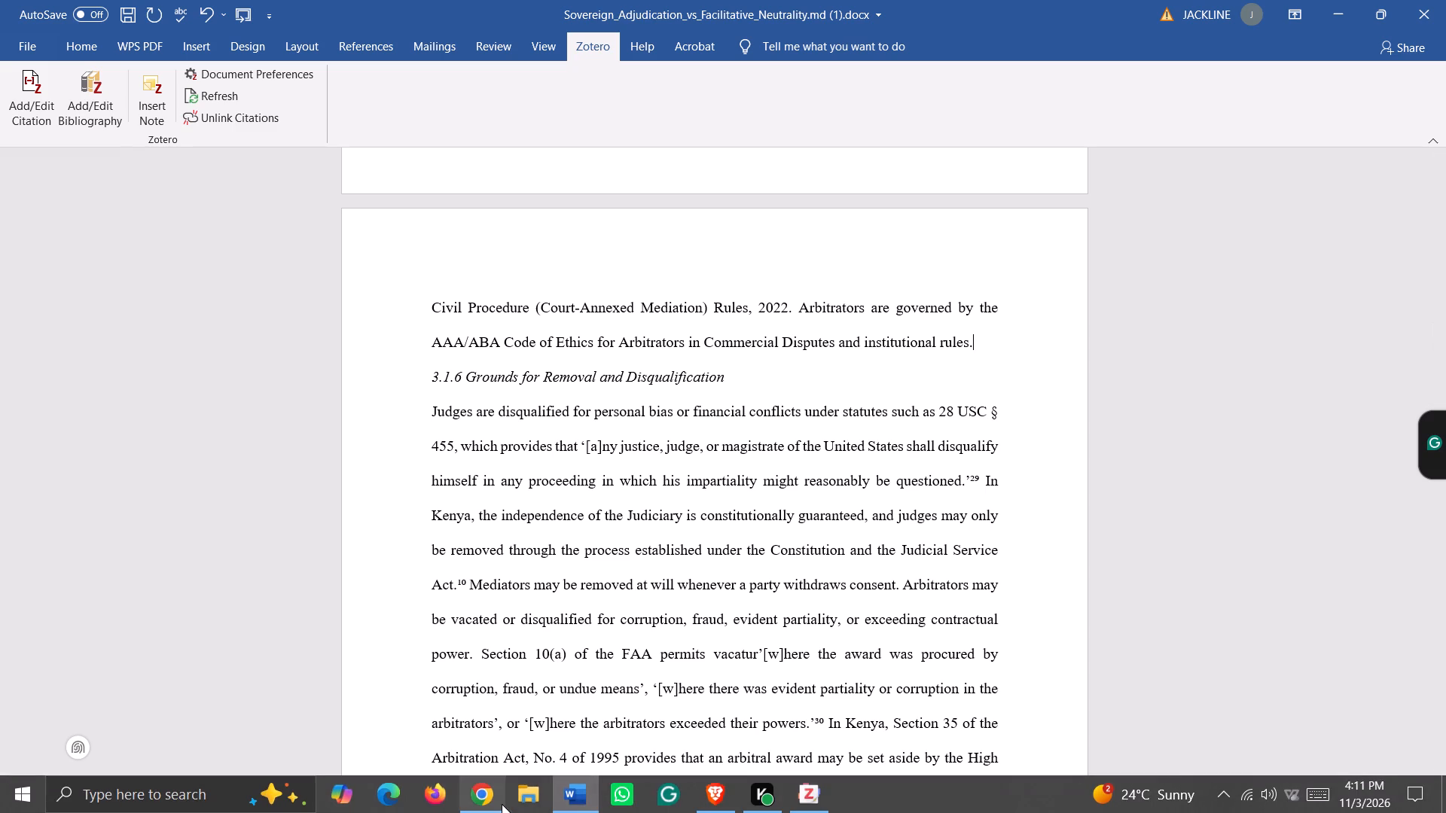
{"action": "left_click", "coordinate": [495, 807]}
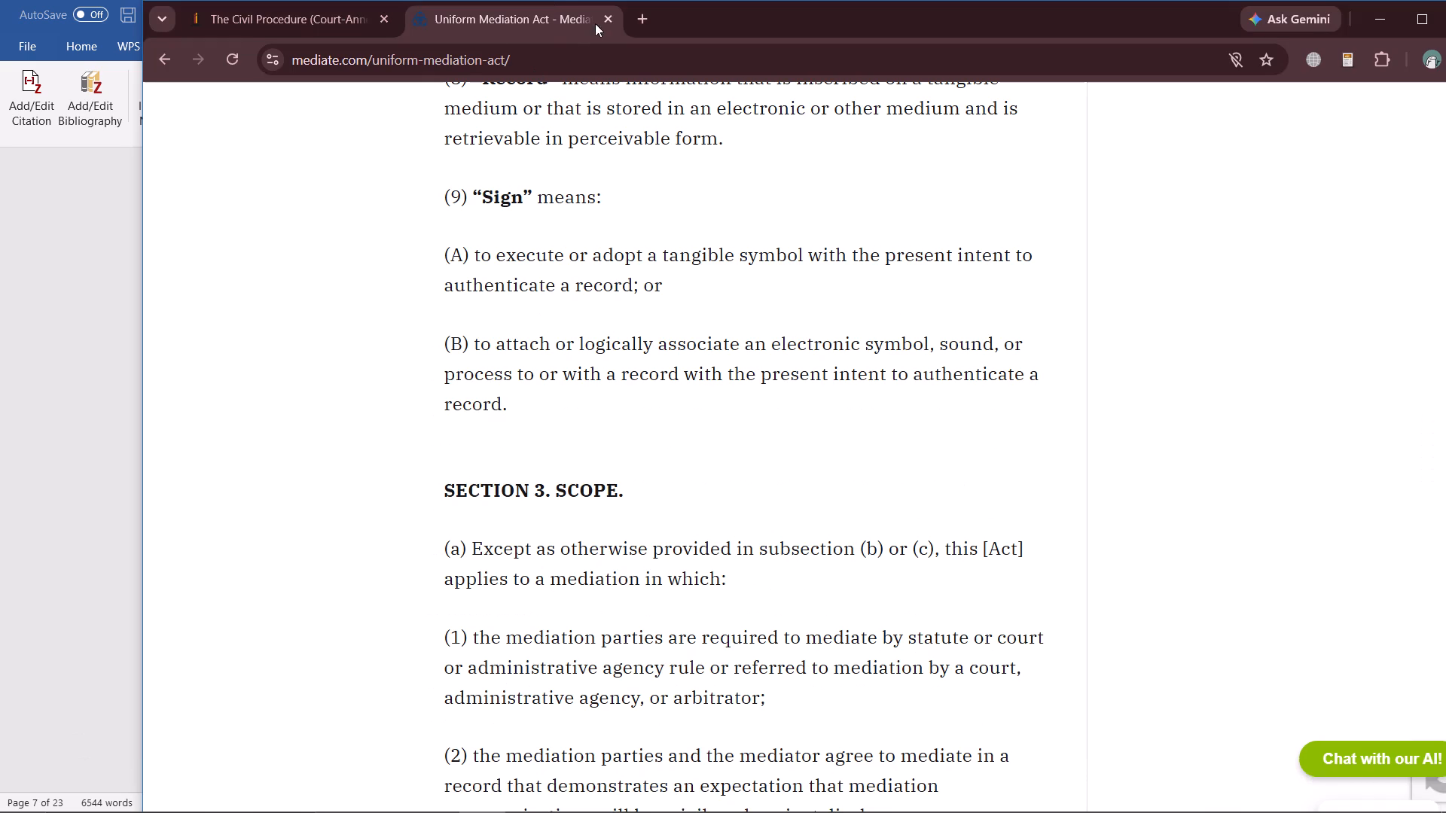
{"action": "left_click", "coordinate": [159, 61]}
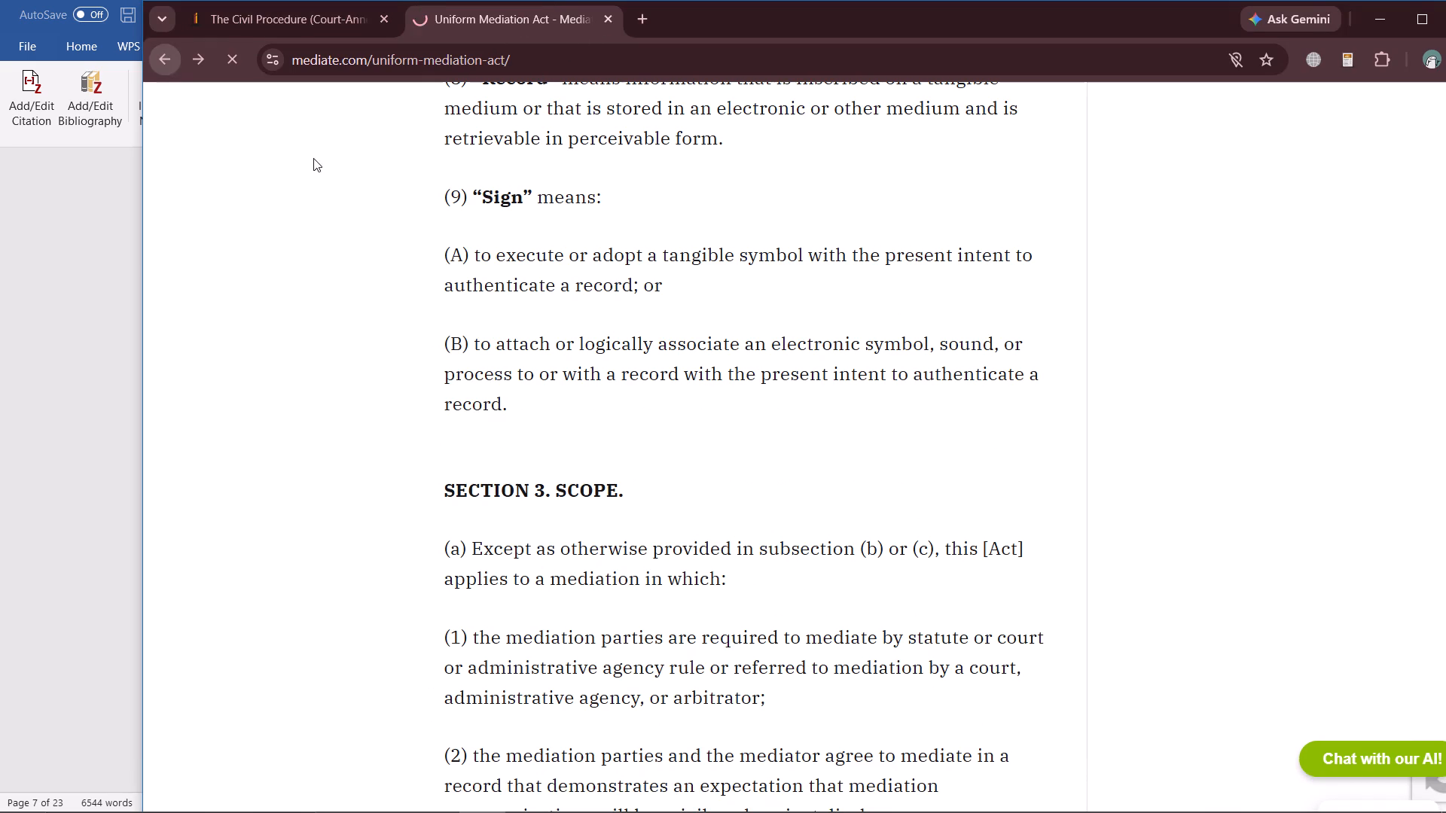
{"action": "scroll", "coordinate": [470, 217], "scroll_direction": "up", "scroll_amount": 4}
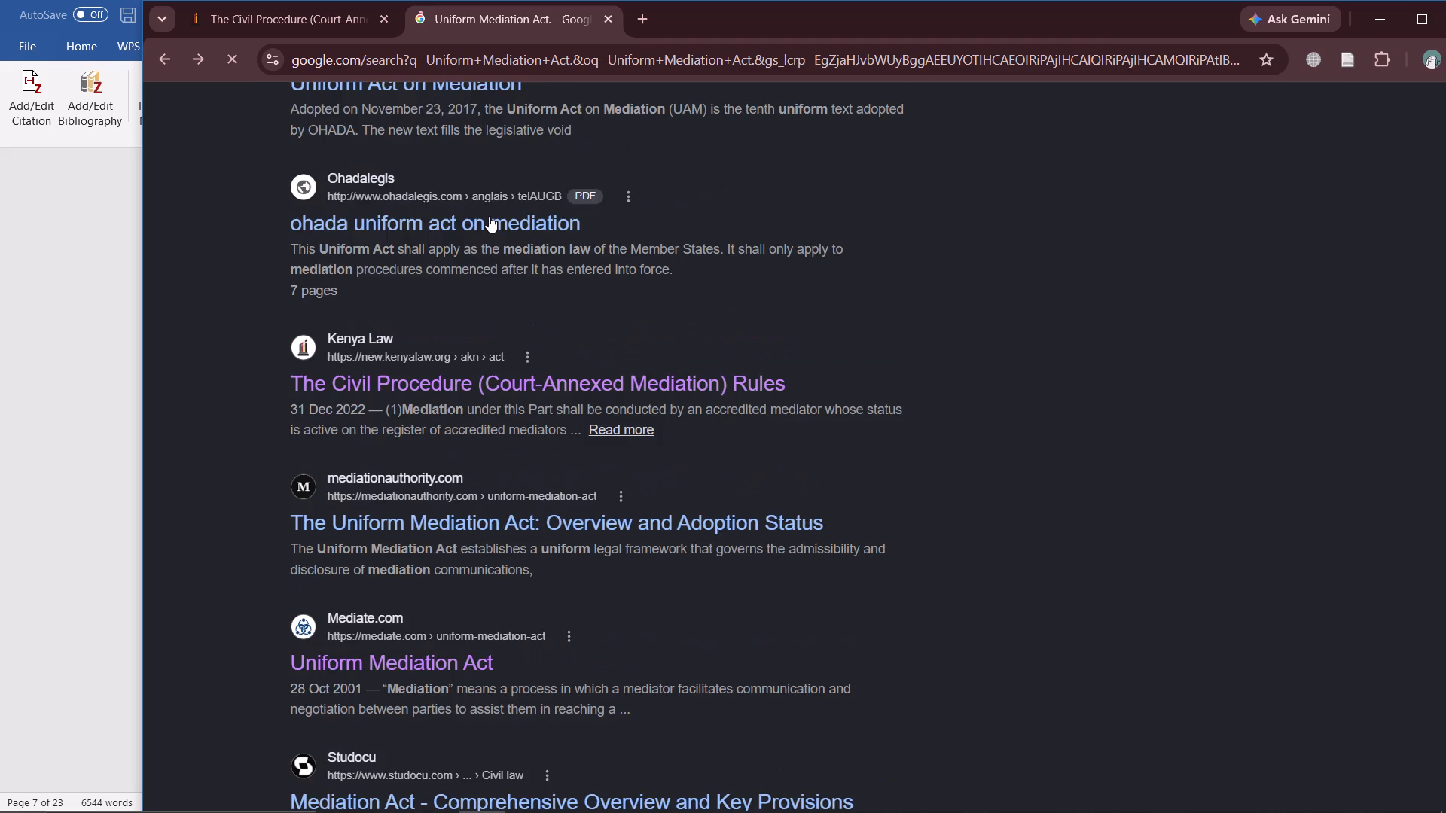
{"action": "scroll", "coordinate": [519, 222], "scroll_direction": "down", "scroll_amount": 1}
{"action": "scroll", "coordinate": [519, 222], "scroll_direction": "up", "scroll_amount": 7}
{"action": "left_click", "coordinate": [700, 141]}
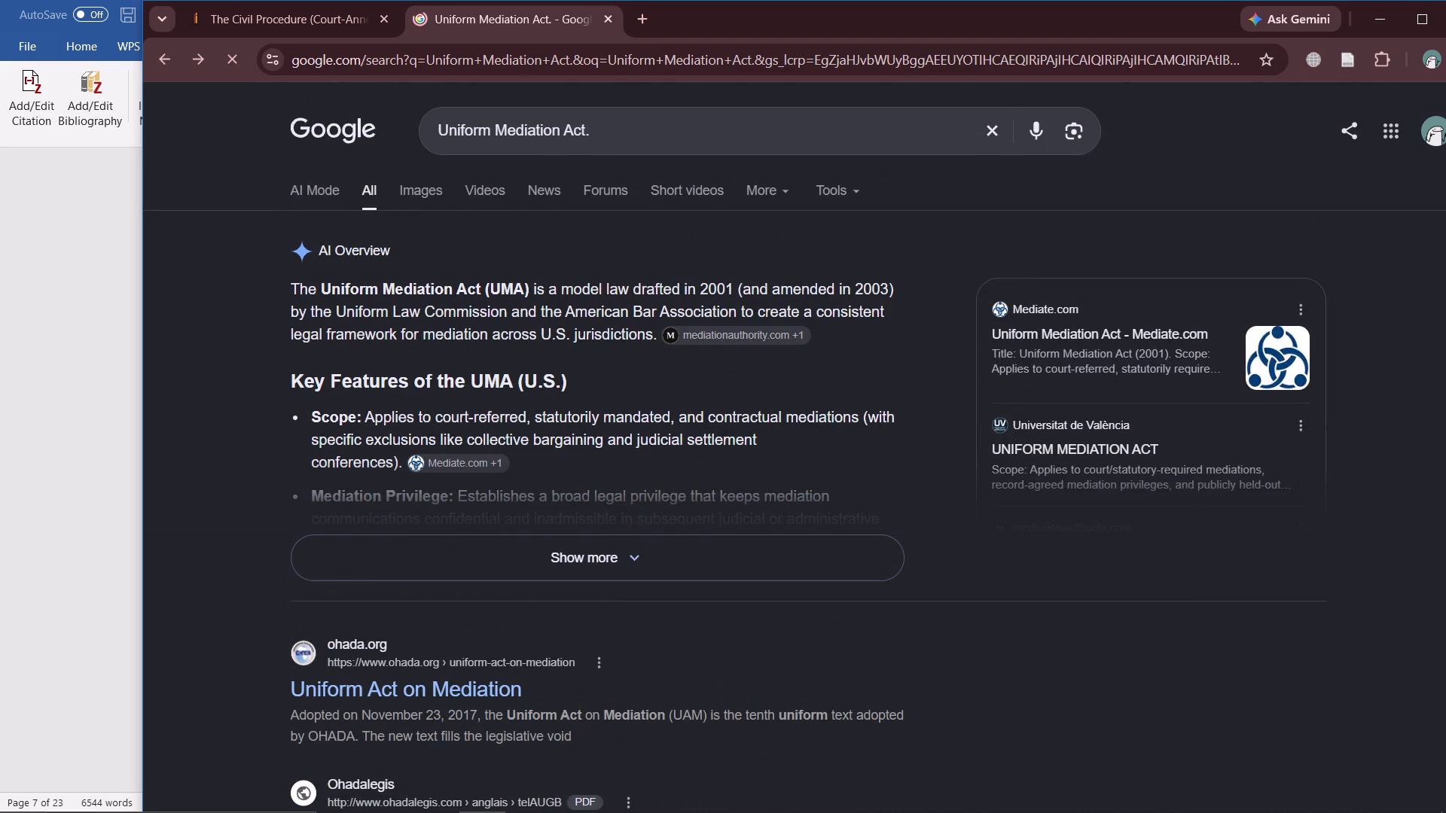
{"action": "left_click", "coordinate": [995, 138]}
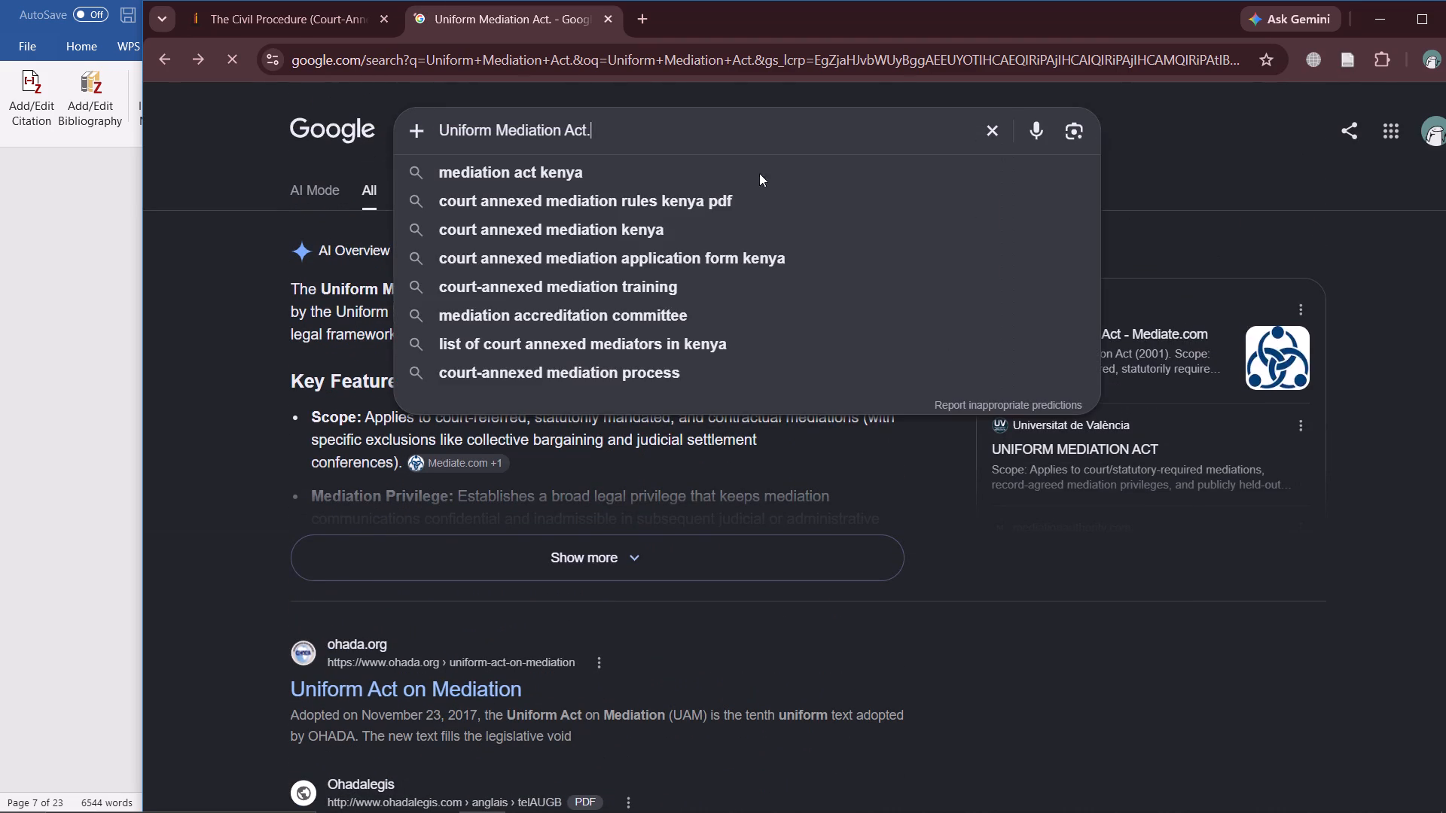
{"action": "key", "text": "ctrl+v"}
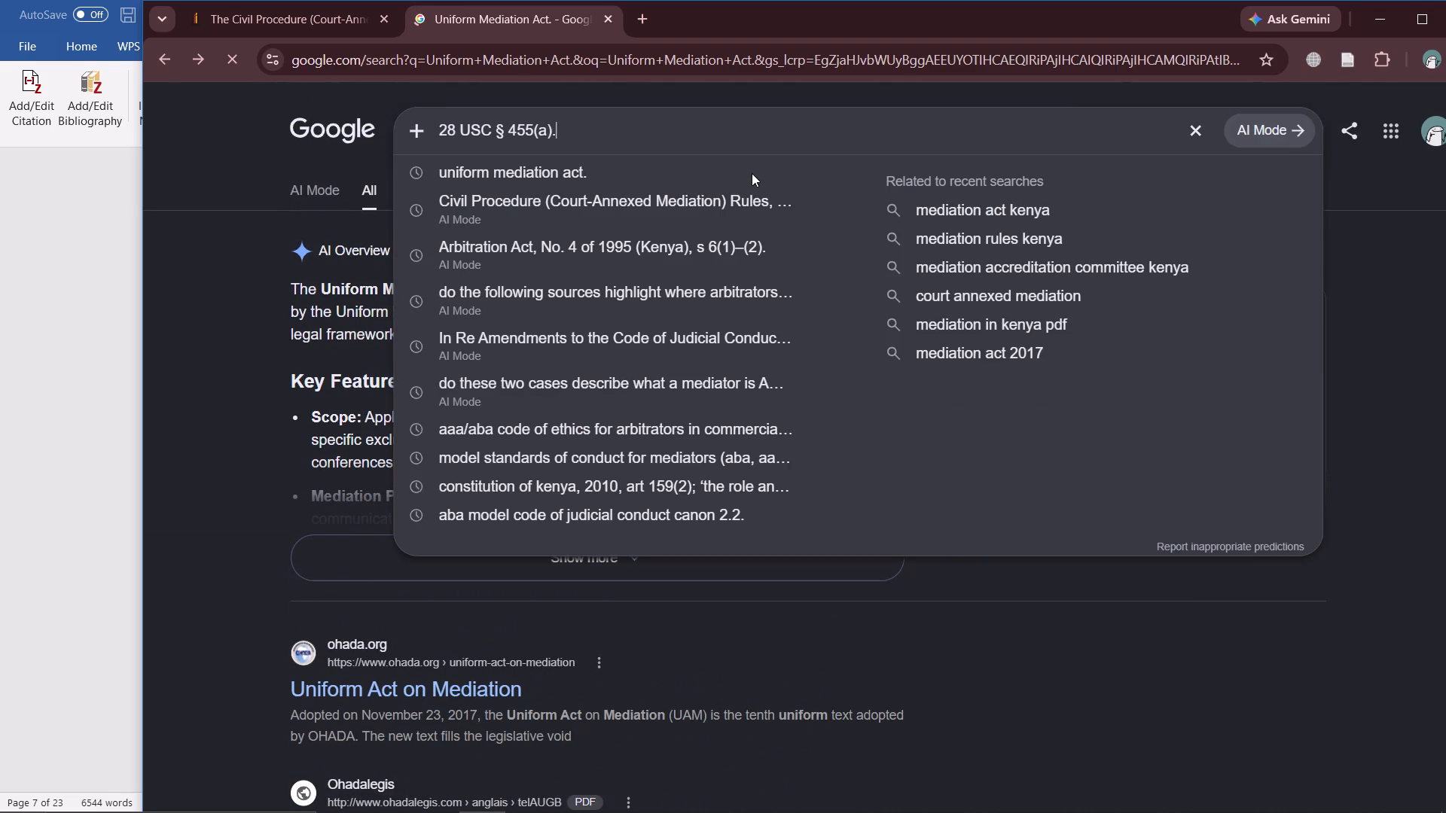
{"action": "key", "text": "Return"}
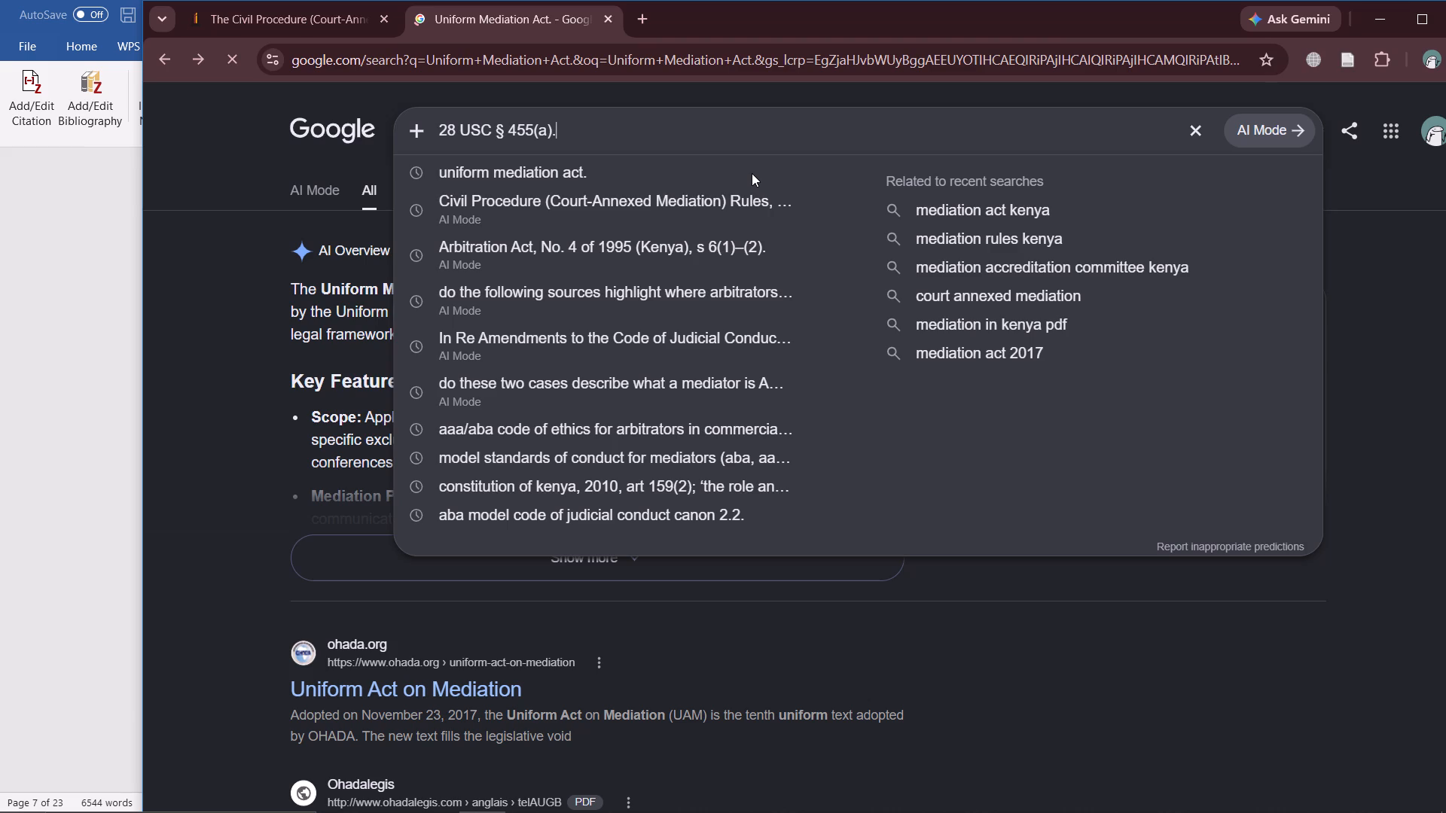
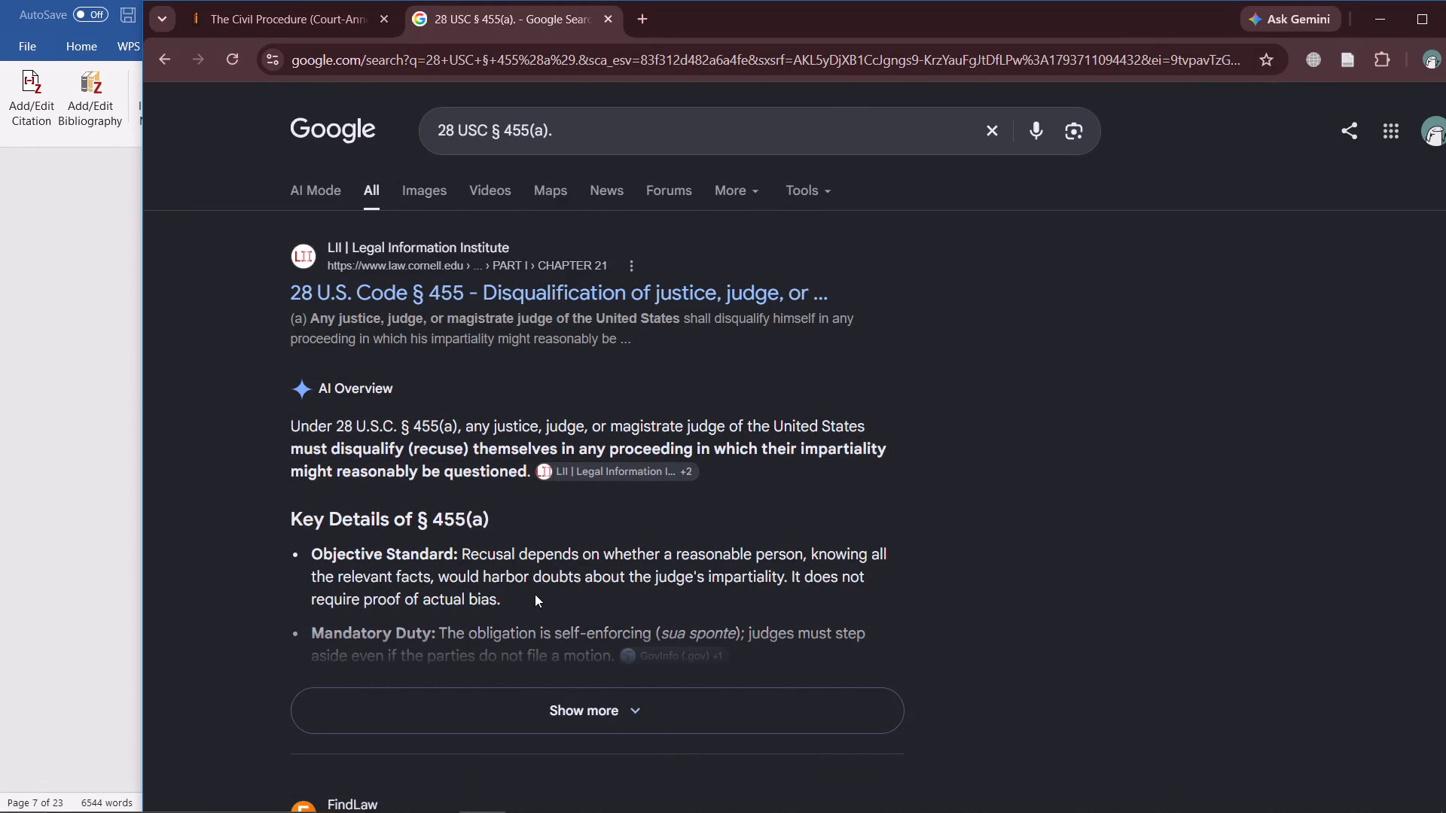
Look through the search results for 28 USC § 455(a) and open the GovInfo entry on disqualification of judges.
{"action": "scroll", "coordinate": [538, 592], "scroll_direction": "down", "scroll_amount": 1}
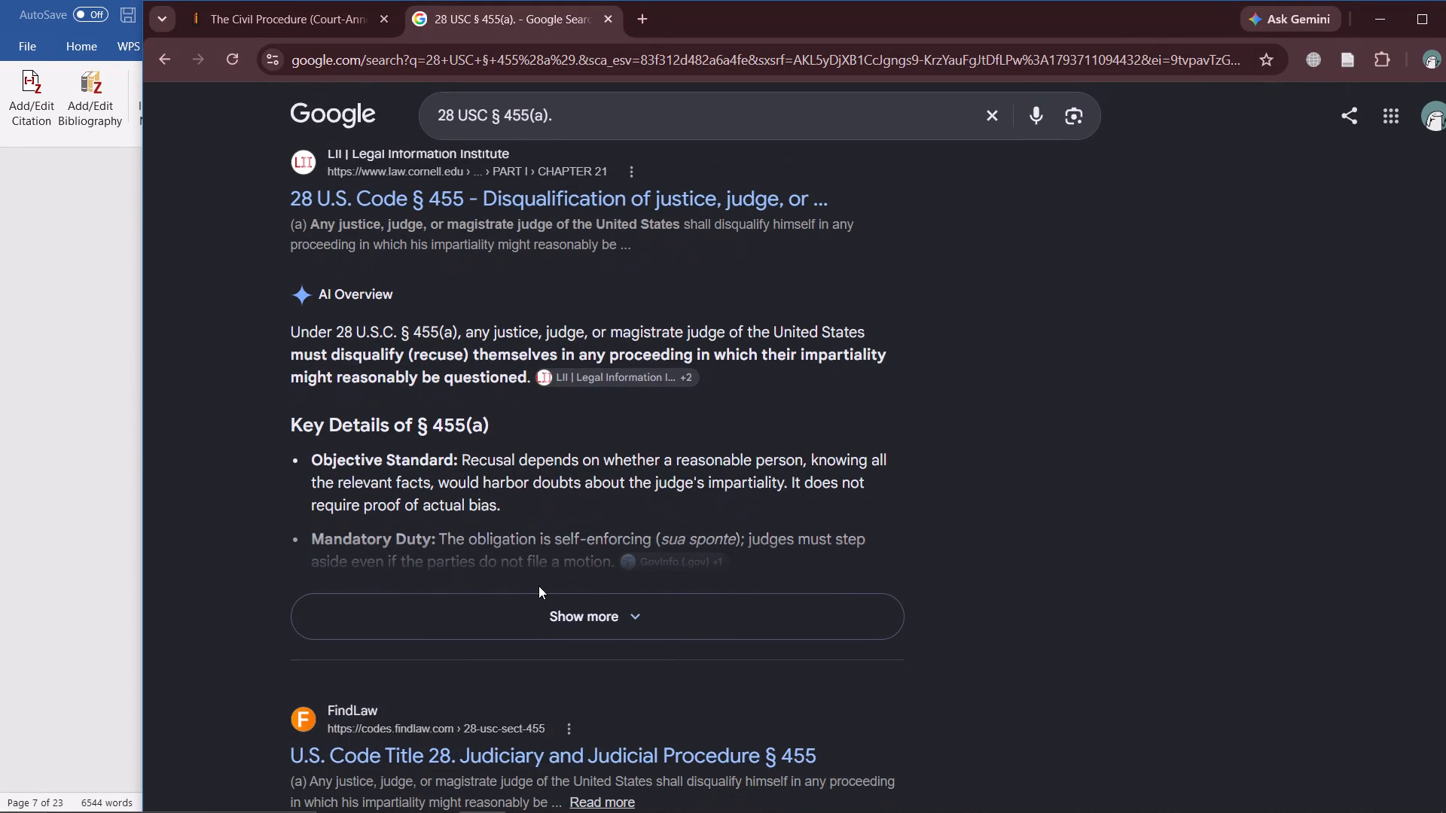
{"action": "scroll", "coordinate": [489, 498], "scroll_direction": "down", "scroll_amount": 3}
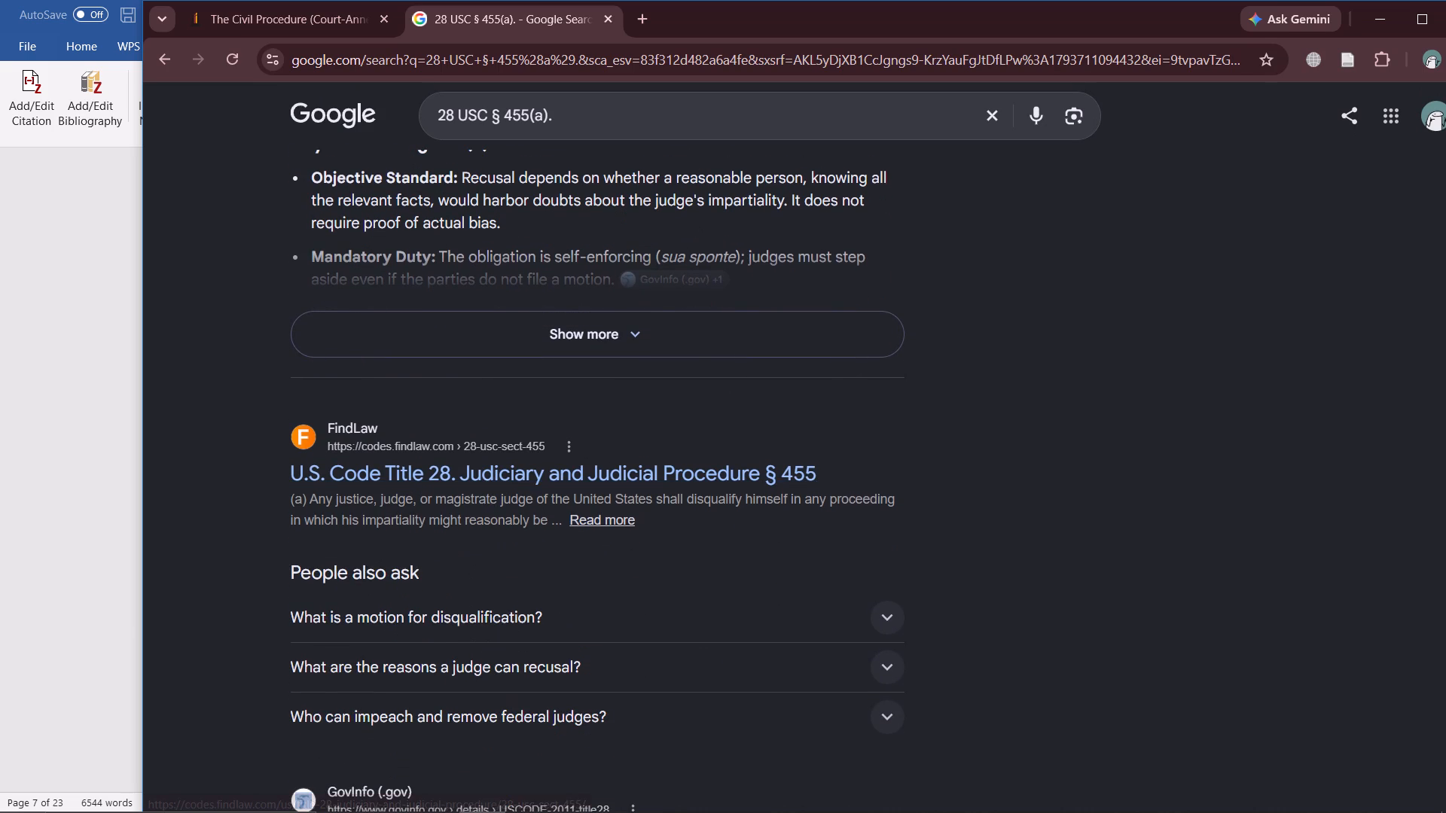
{"action": "scroll", "coordinate": [462, 495], "scroll_direction": "down", "scroll_amount": 3}
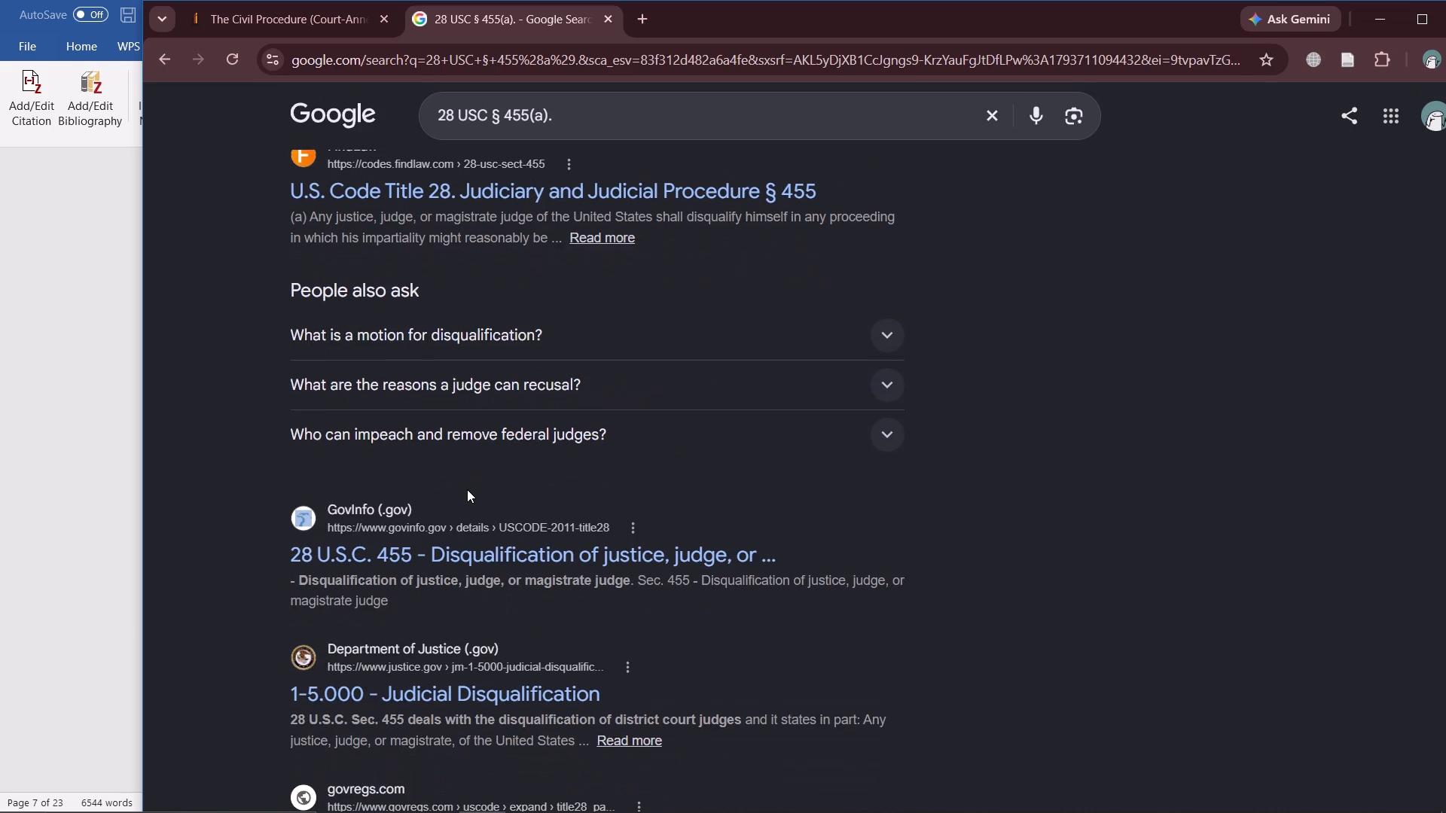
{"action": "scroll", "coordinate": [467, 489], "scroll_direction": "down", "scroll_amount": 1}
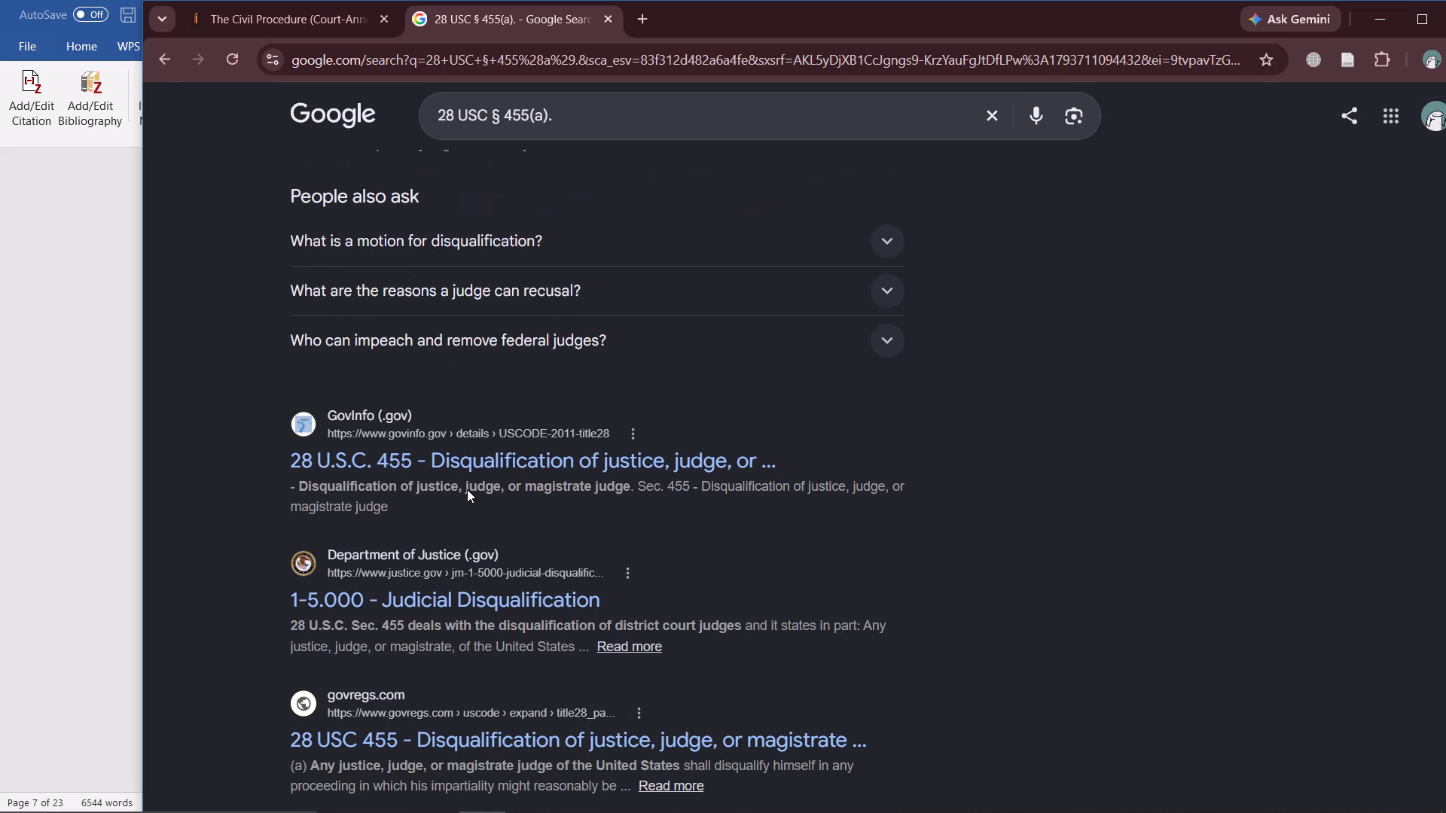
{"action": "scroll", "coordinate": [467, 489], "scroll_direction": "down", "scroll_amount": 2}
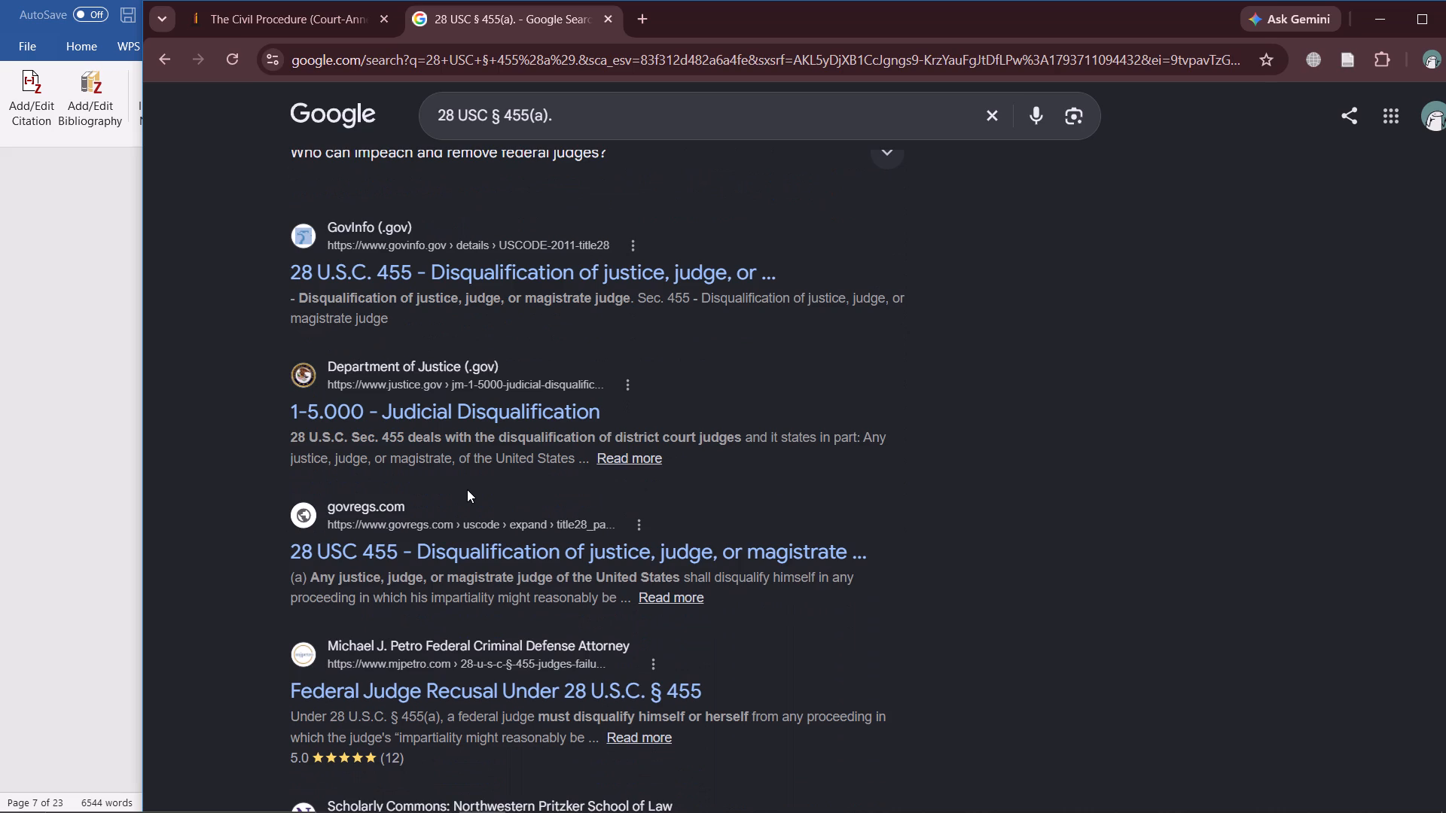
{"action": "scroll", "coordinate": [467, 489], "scroll_direction": "up", "scroll_amount": 2}
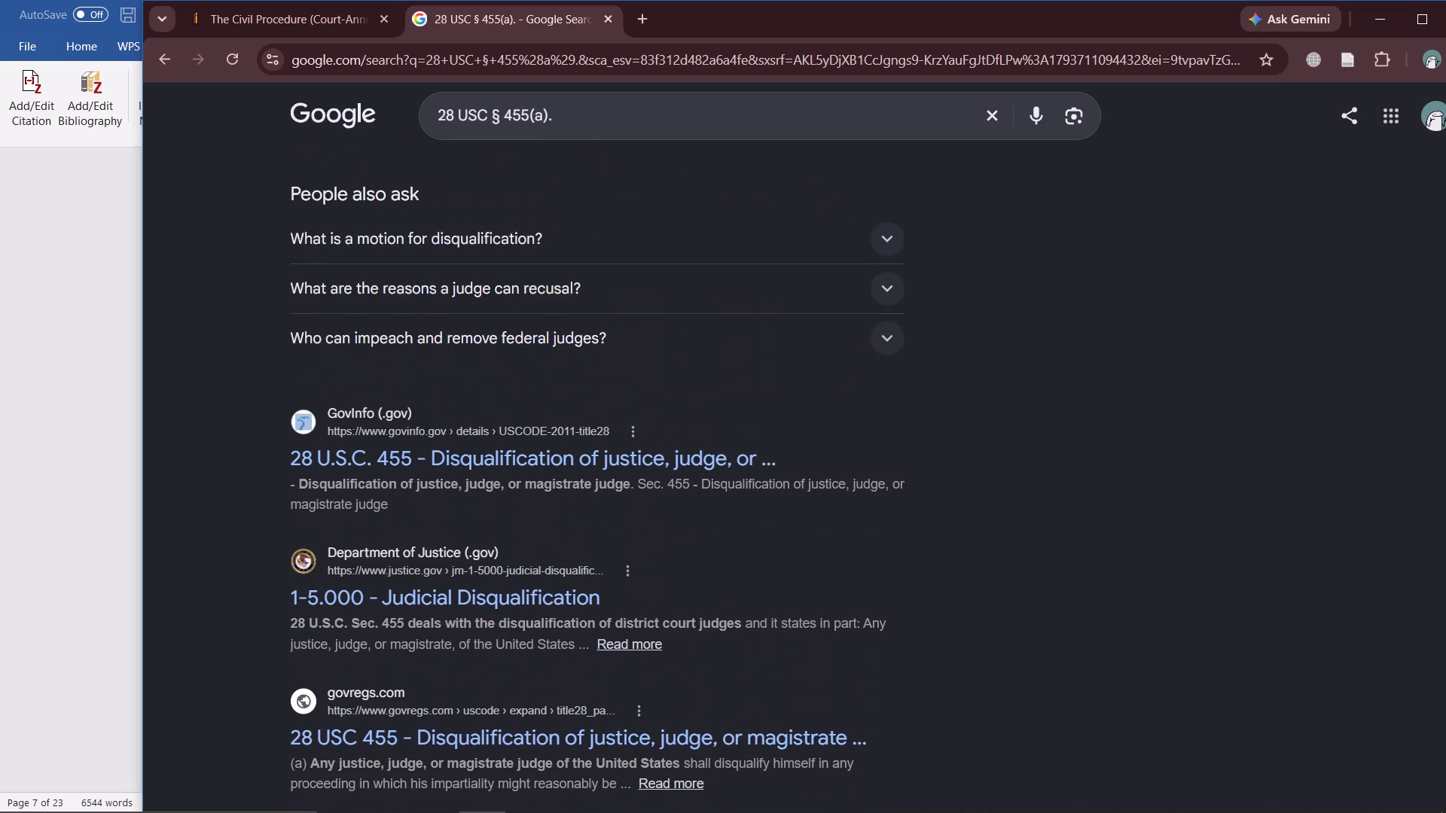
{"action": "scroll", "coordinate": [467, 489], "scroll_direction": "up", "scroll_amount": 1}
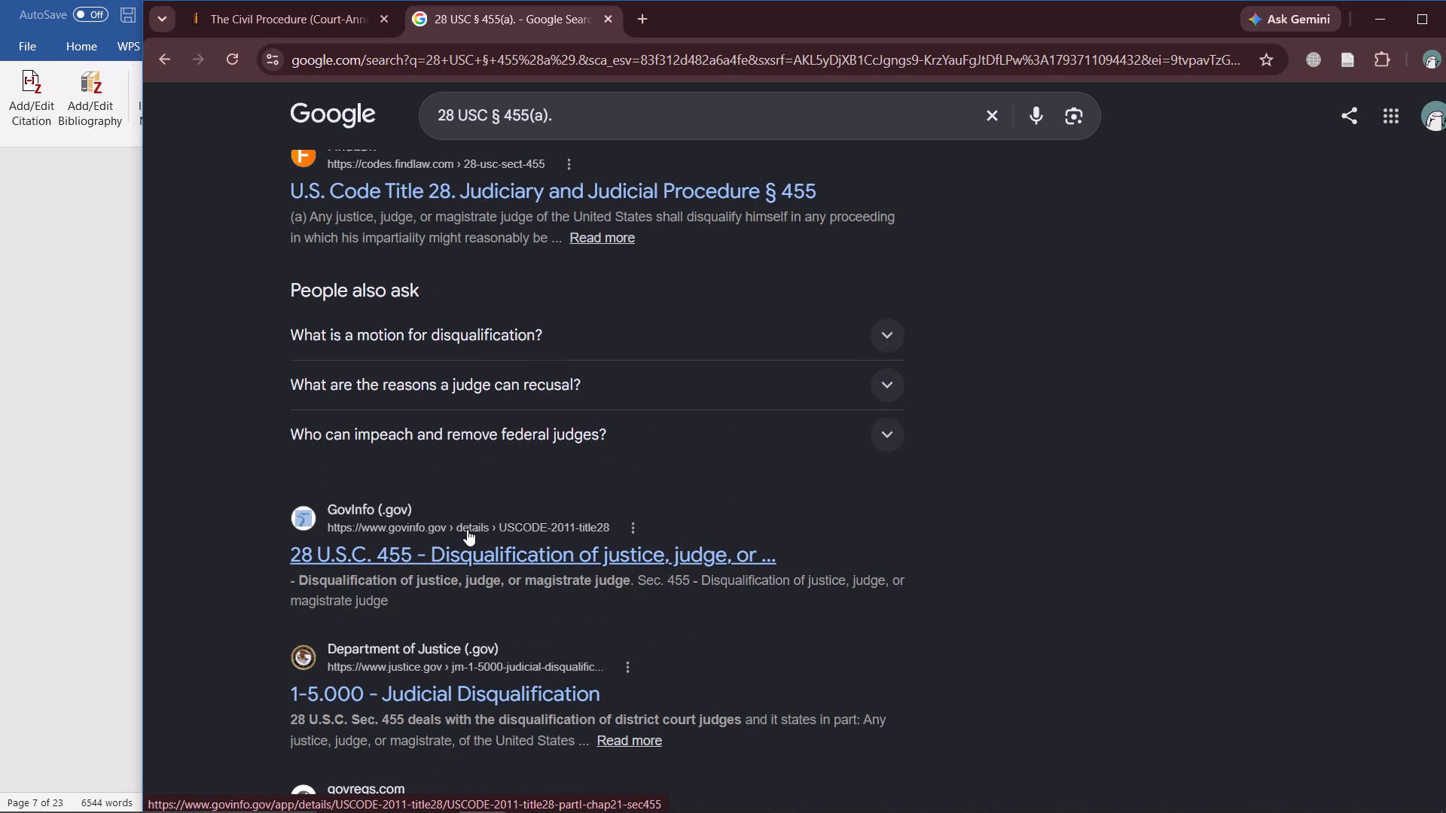
{"action": "left_click", "coordinate": [429, 550]}
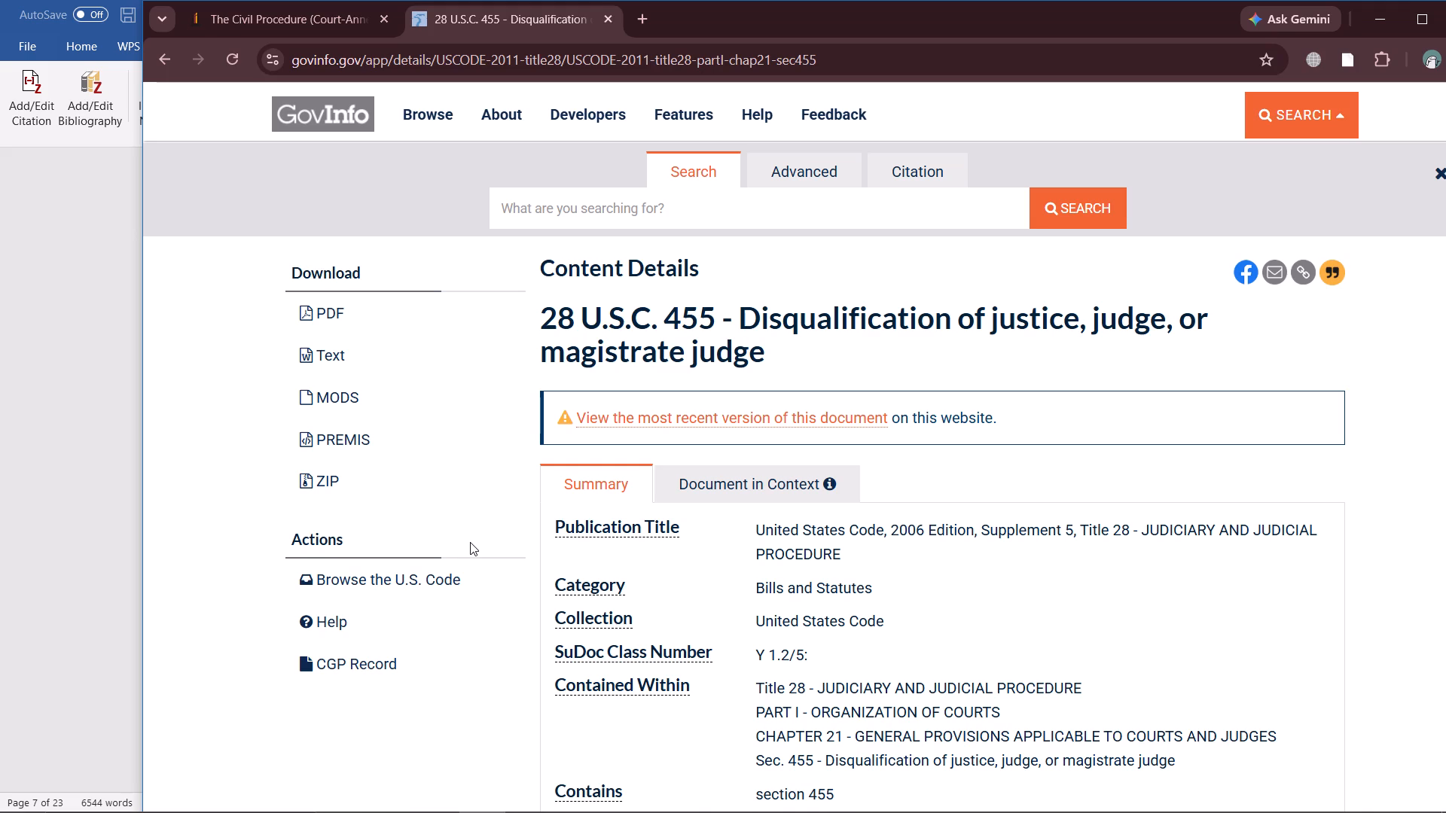
Examine the GovInfo content details of 28 U.S.C. 455, including its publication title, date and source credit.
{"action": "scroll", "coordinate": [734, 556], "scroll_direction": "down", "scroll_amount": 3}
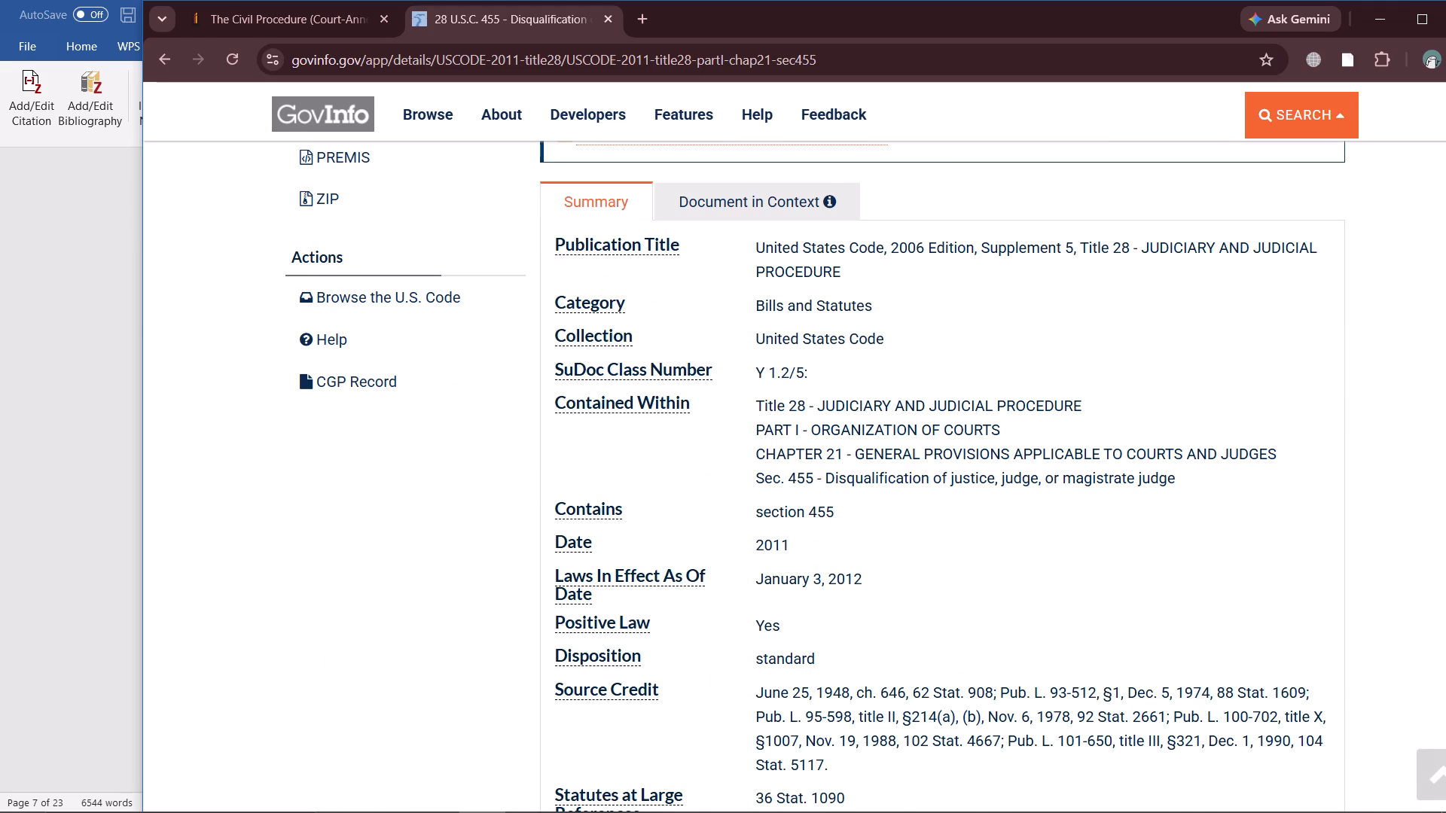
{"action": "scroll", "coordinate": [798, 580], "scroll_direction": "down", "scroll_amount": 3}
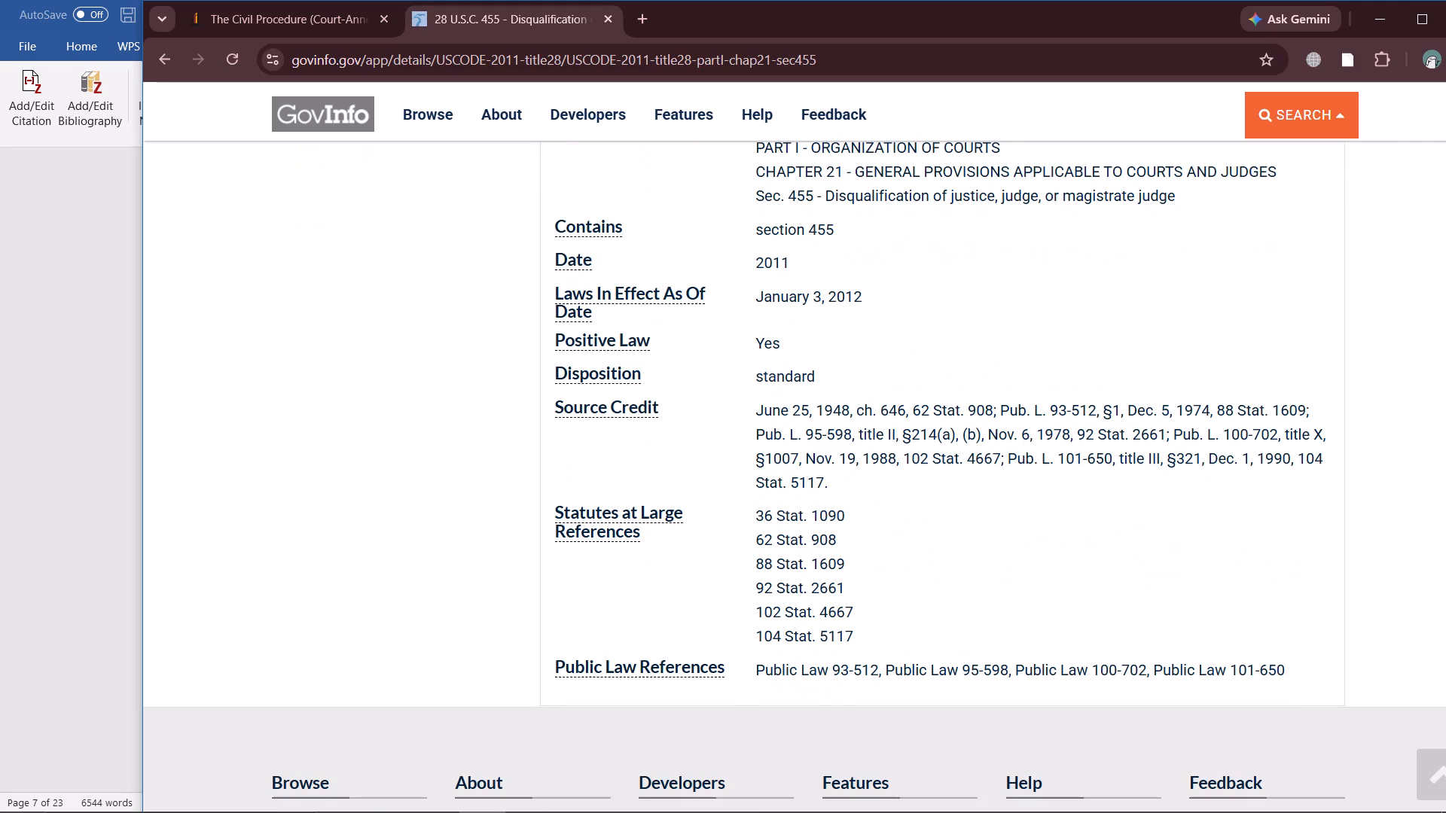
{"action": "scroll", "coordinate": [798, 580], "scroll_direction": "down", "scroll_amount": 6}
{"action": "scroll", "coordinate": [785, 571], "scroll_direction": "up", "scroll_amount": 6}
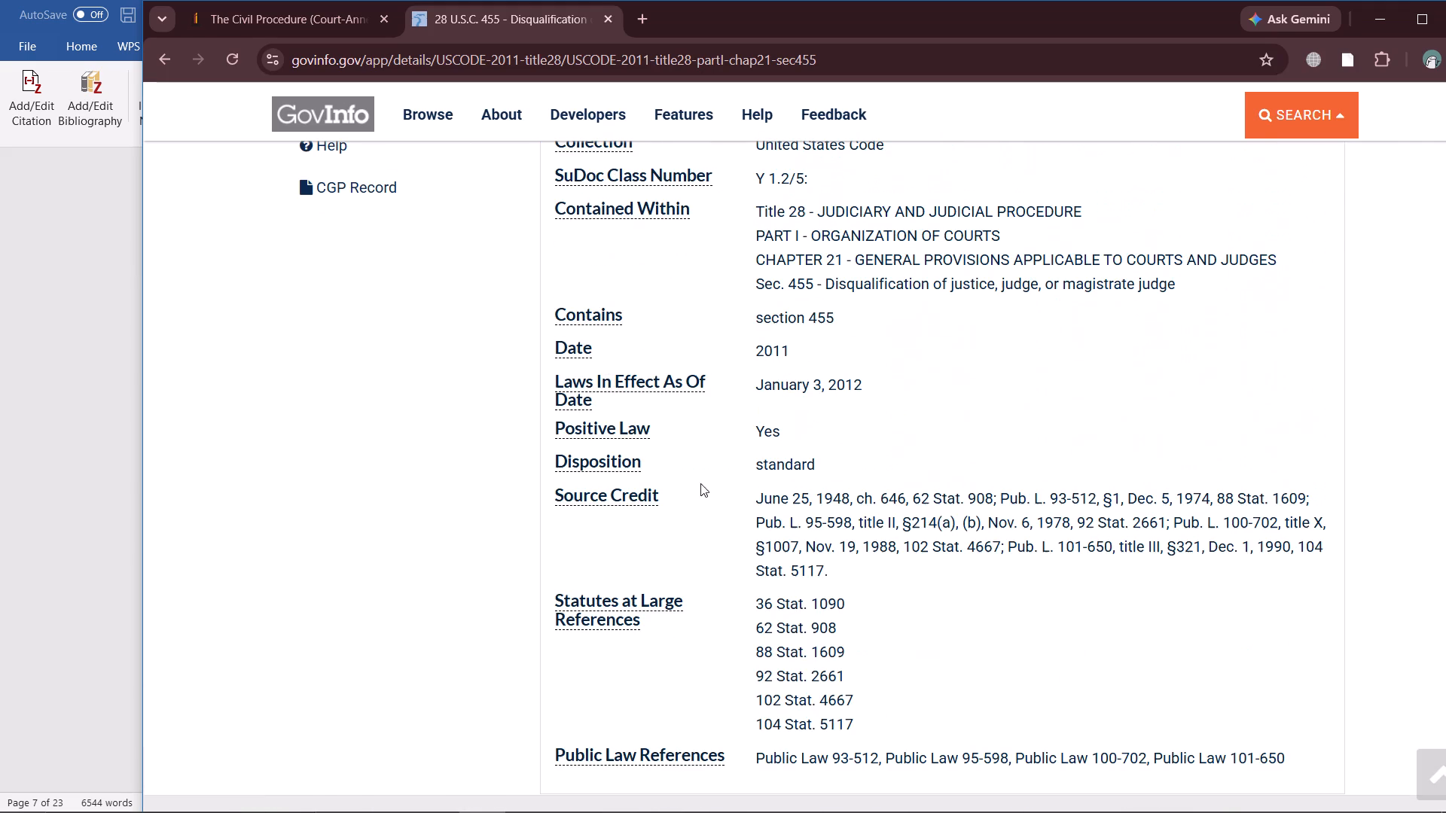
{"action": "scroll", "coordinate": [220, 76], "scroll_direction": "up", "scroll_amount": 4}
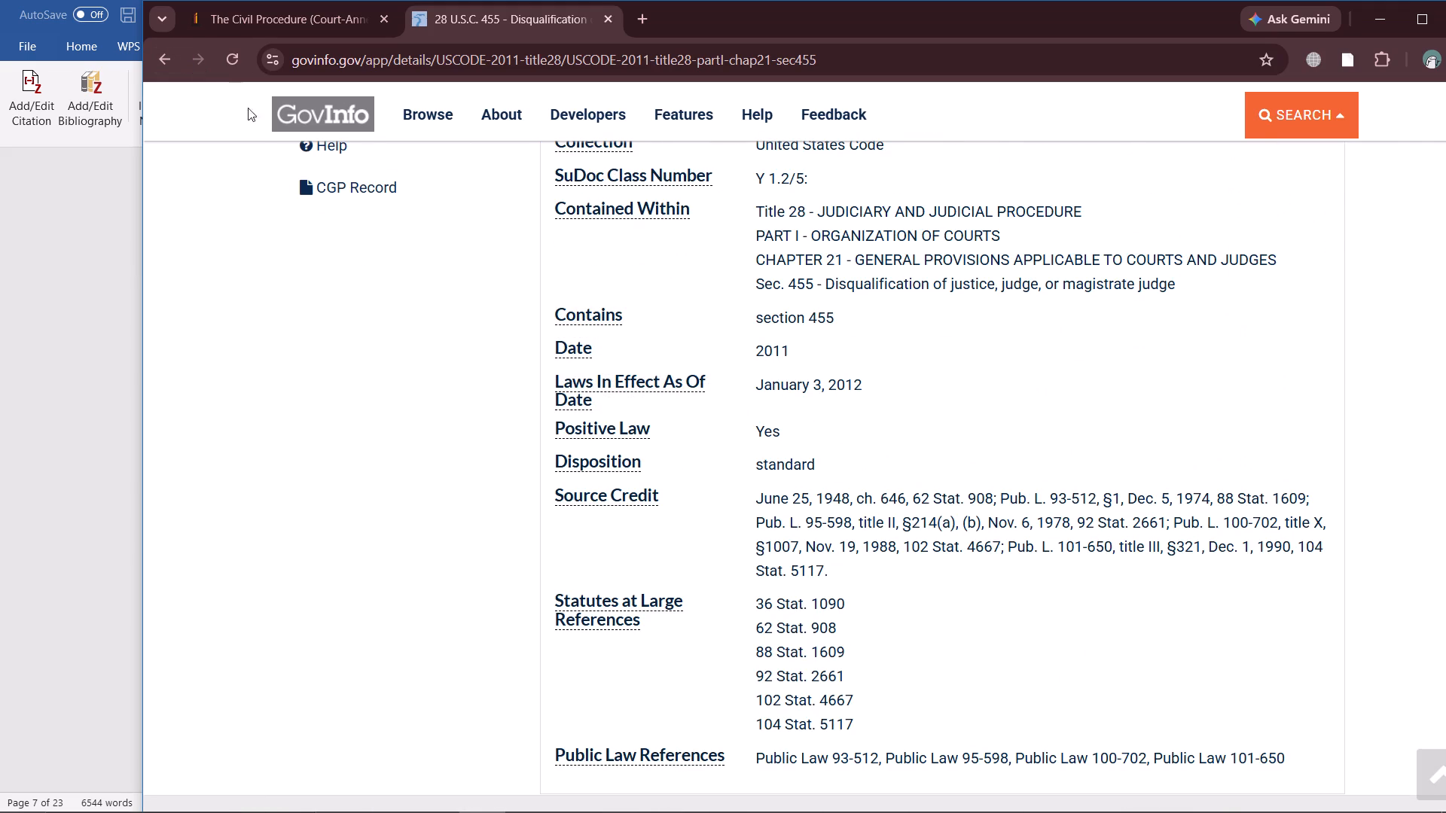
{"action": "scroll", "coordinate": [294, 199], "scroll_direction": "up", "scroll_amount": 3}
{"action": "scroll", "coordinate": [322, 255], "scroll_direction": "up", "scroll_amount": 8}
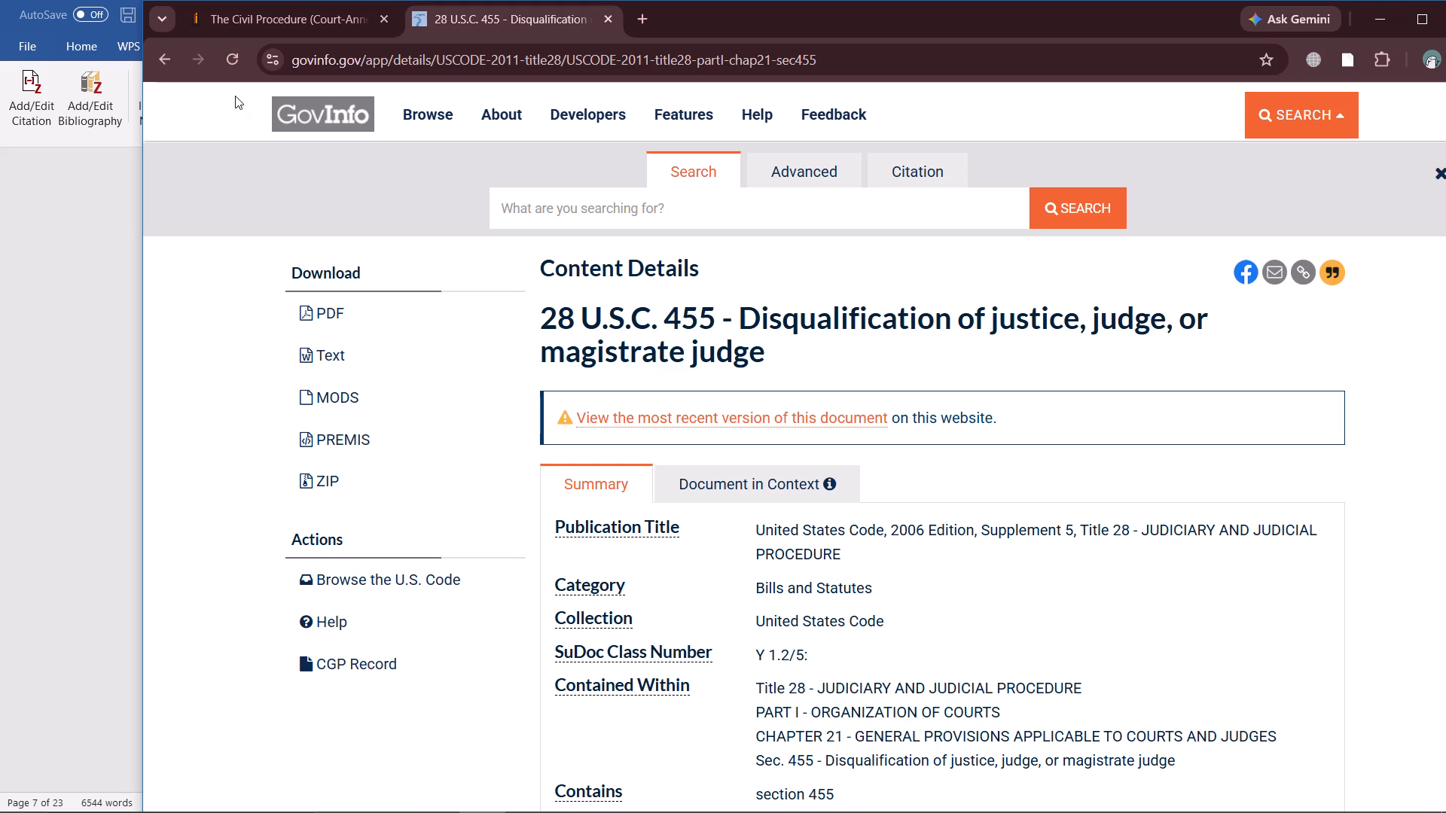
Return to the search results, open FindLaw's 28 U.S.C. § 455 page and save it to Zotero's Commercial Arbitration collection.
{"action": "left_click", "coordinate": [170, 53]}
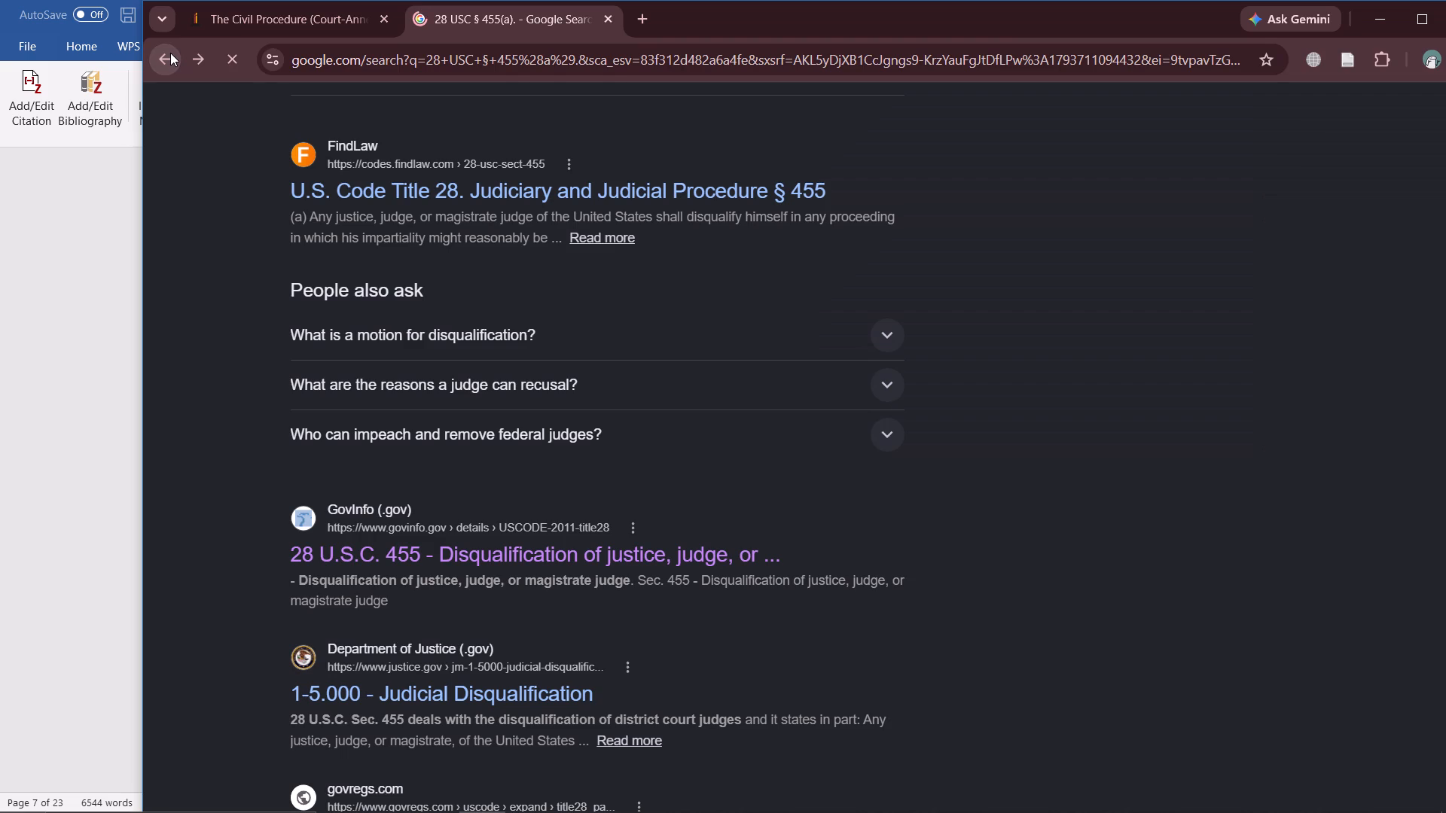
{"action": "scroll", "coordinate": [426, 351], "scroll_direction": "up", "scroll_amount": 2}
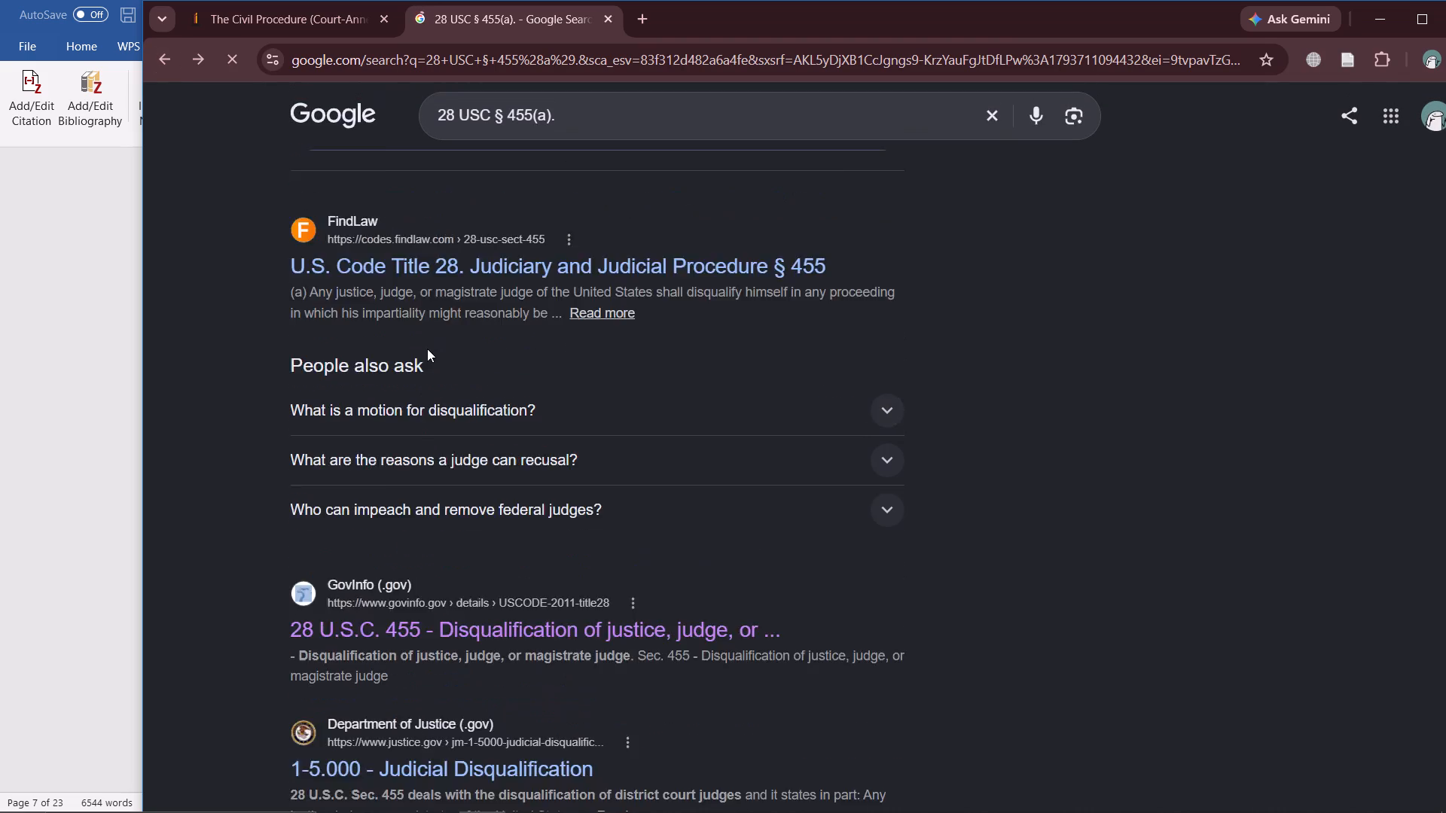
{"action": "left_click", "coordinate": [453, 388]}
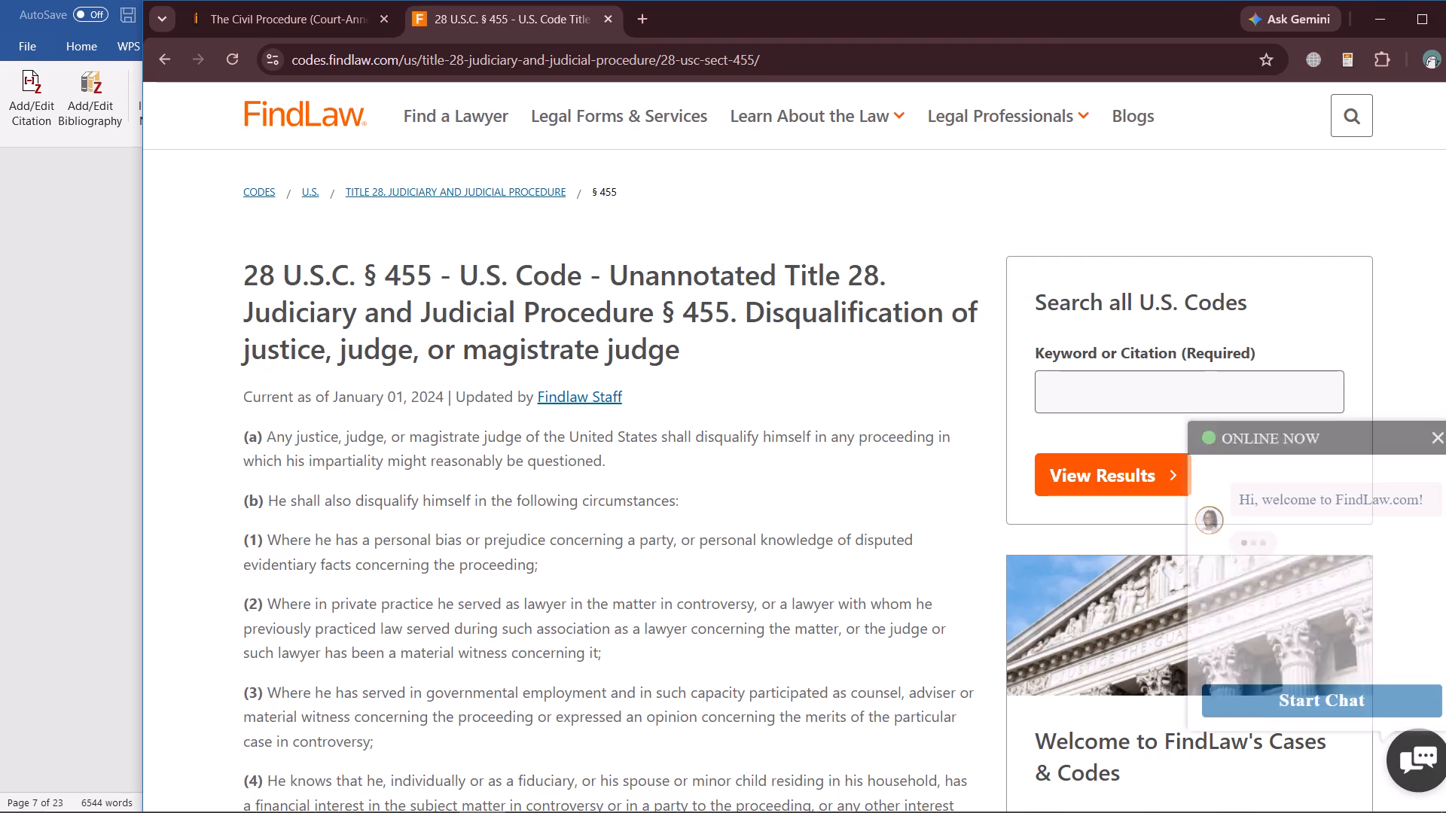
{"action": "left_click", "coordinate": [1354, 57]}
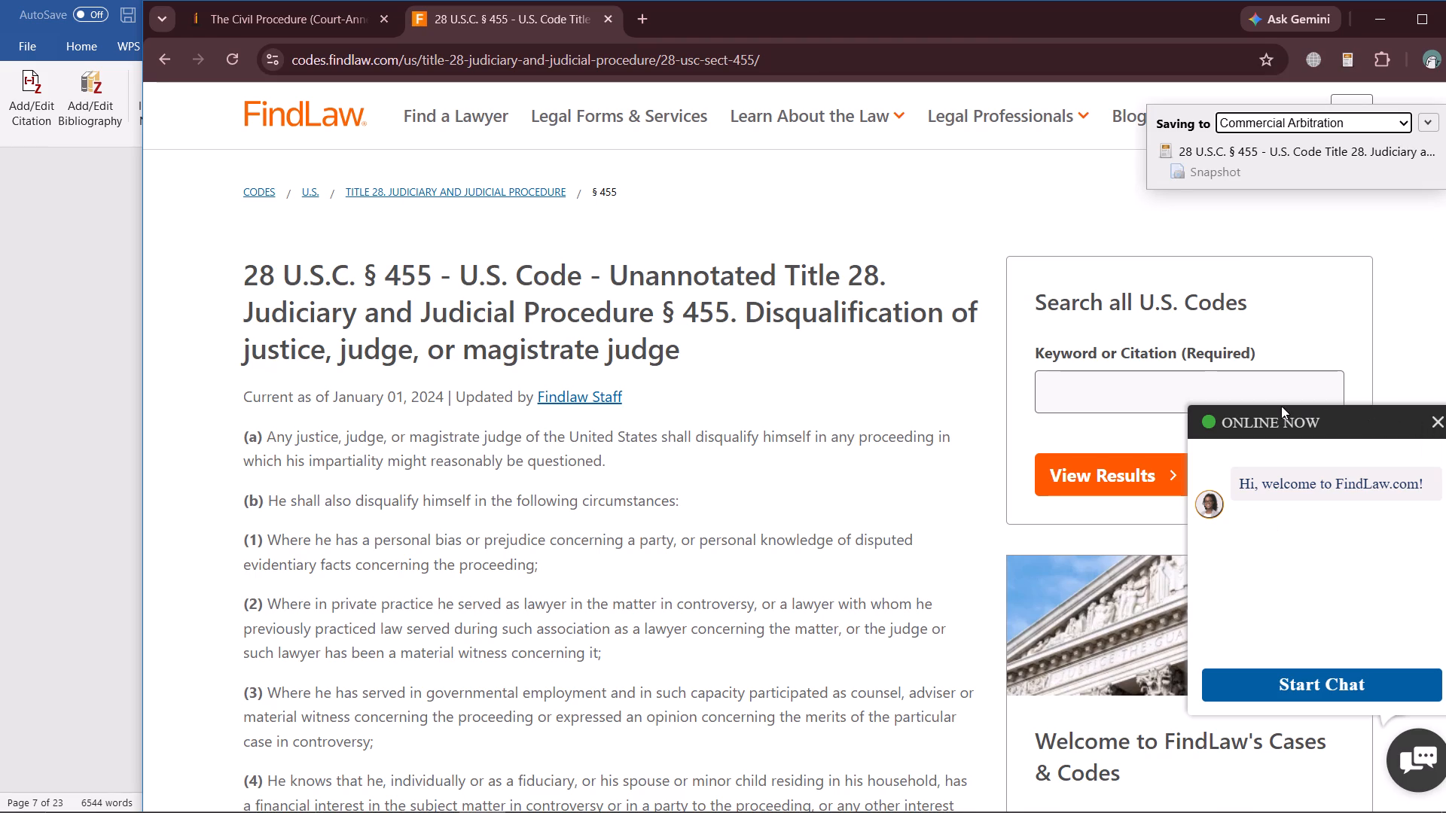
{"action": "left_click", "coordinate": [1438, 416]}
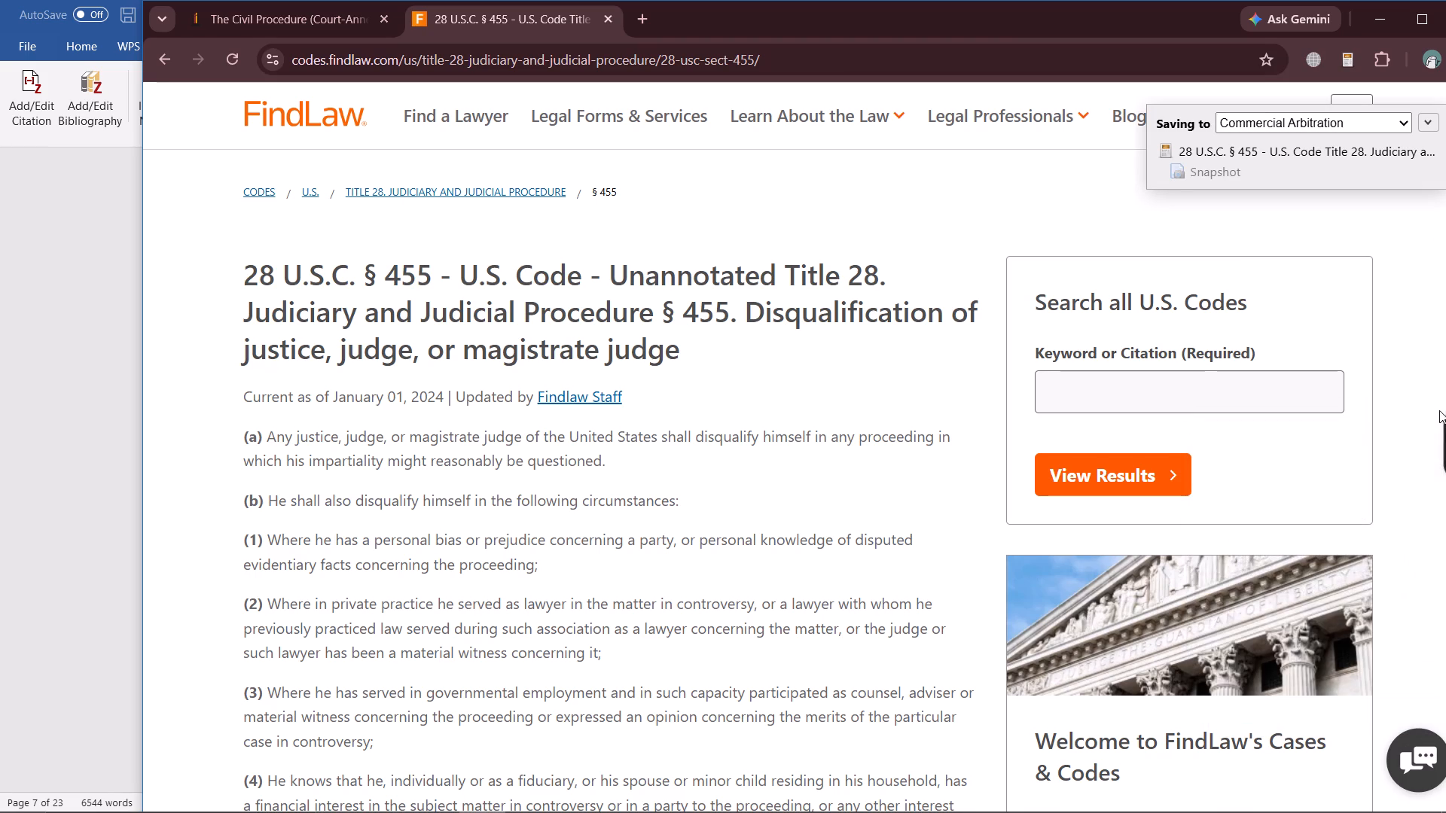
{"action": "left_click", "coordinate": [1430, 126]}
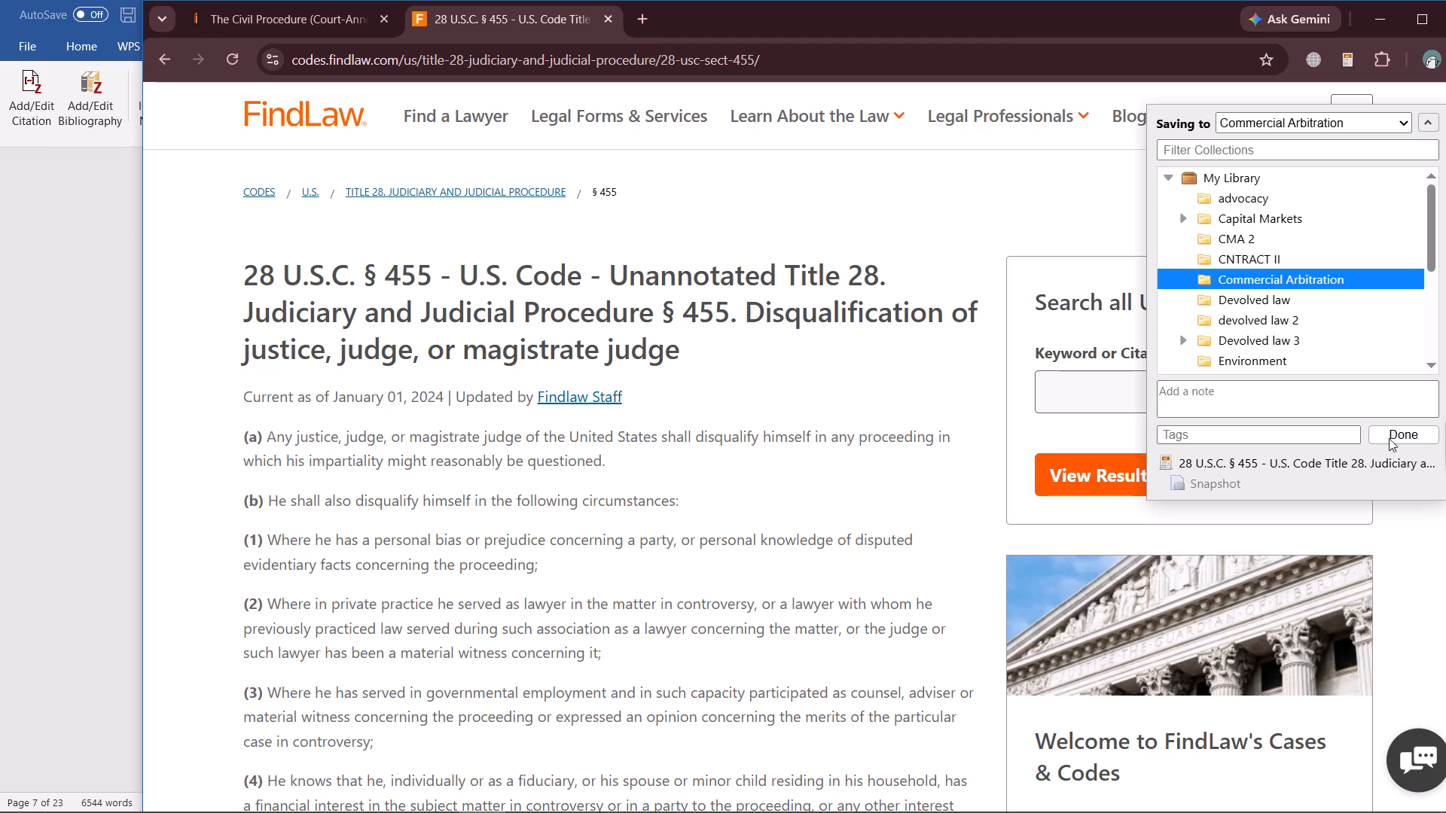
{"action": "left_click", "coordinate": [1390, 433]}
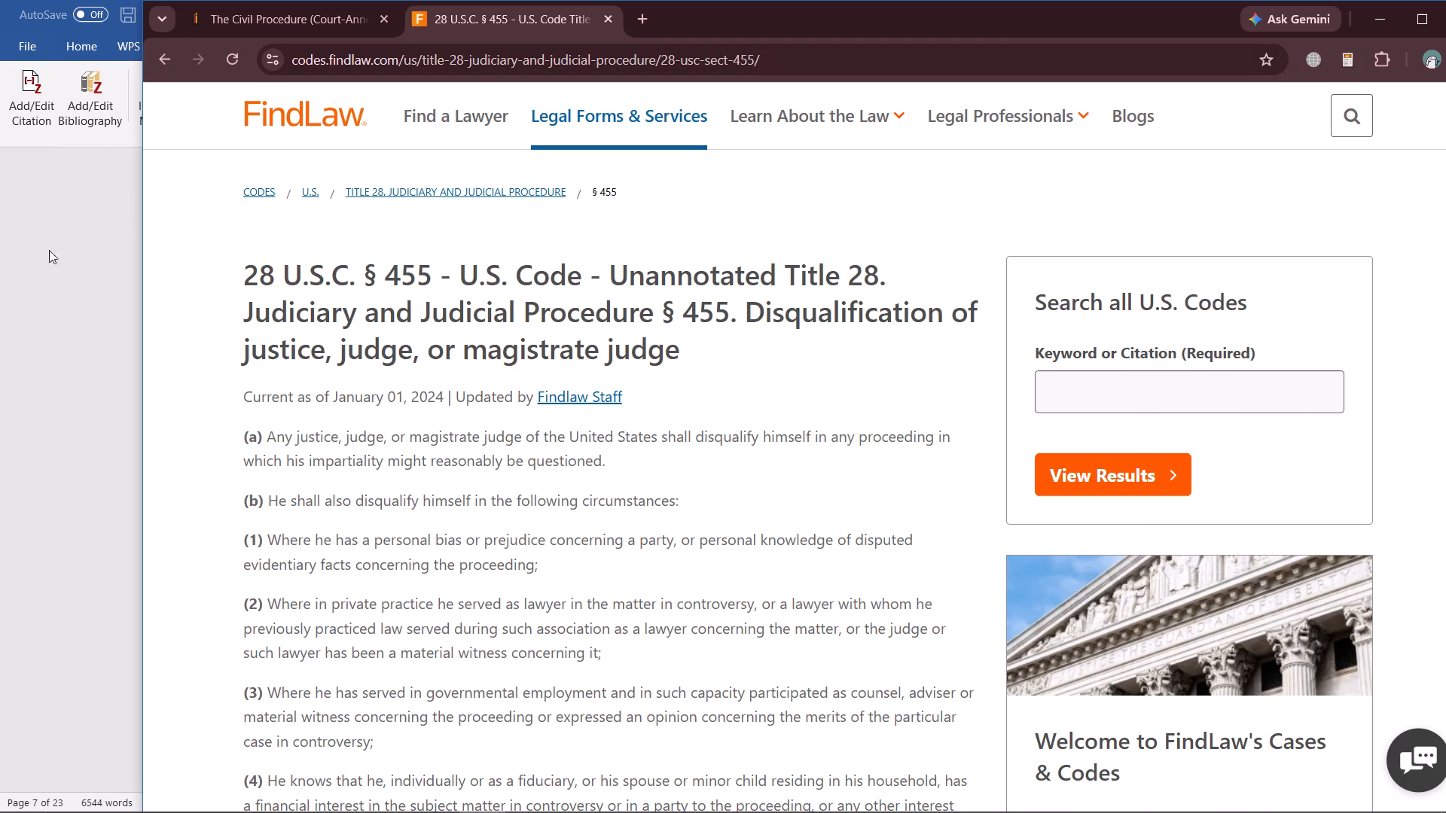
Switch to Word and remove the square brackets from "[a]ny justice" in the § 455 quotation in section 3.1.6.
{"action": "left_click", "coordinate": [11, 293]}
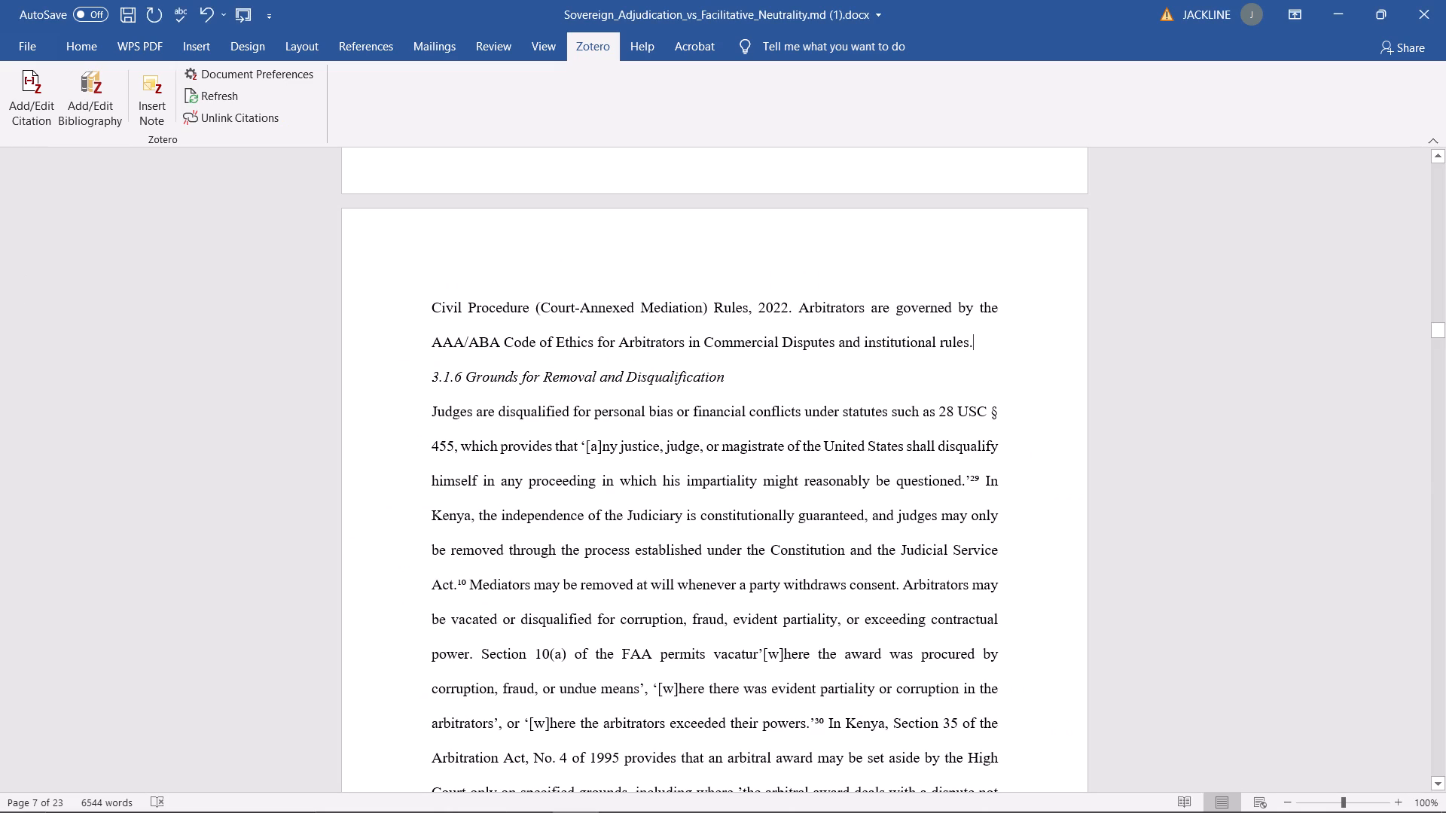
{"action": "left_click", "coordinate": [589, 455]}
{"action": "key", "text": "BackSpace"}
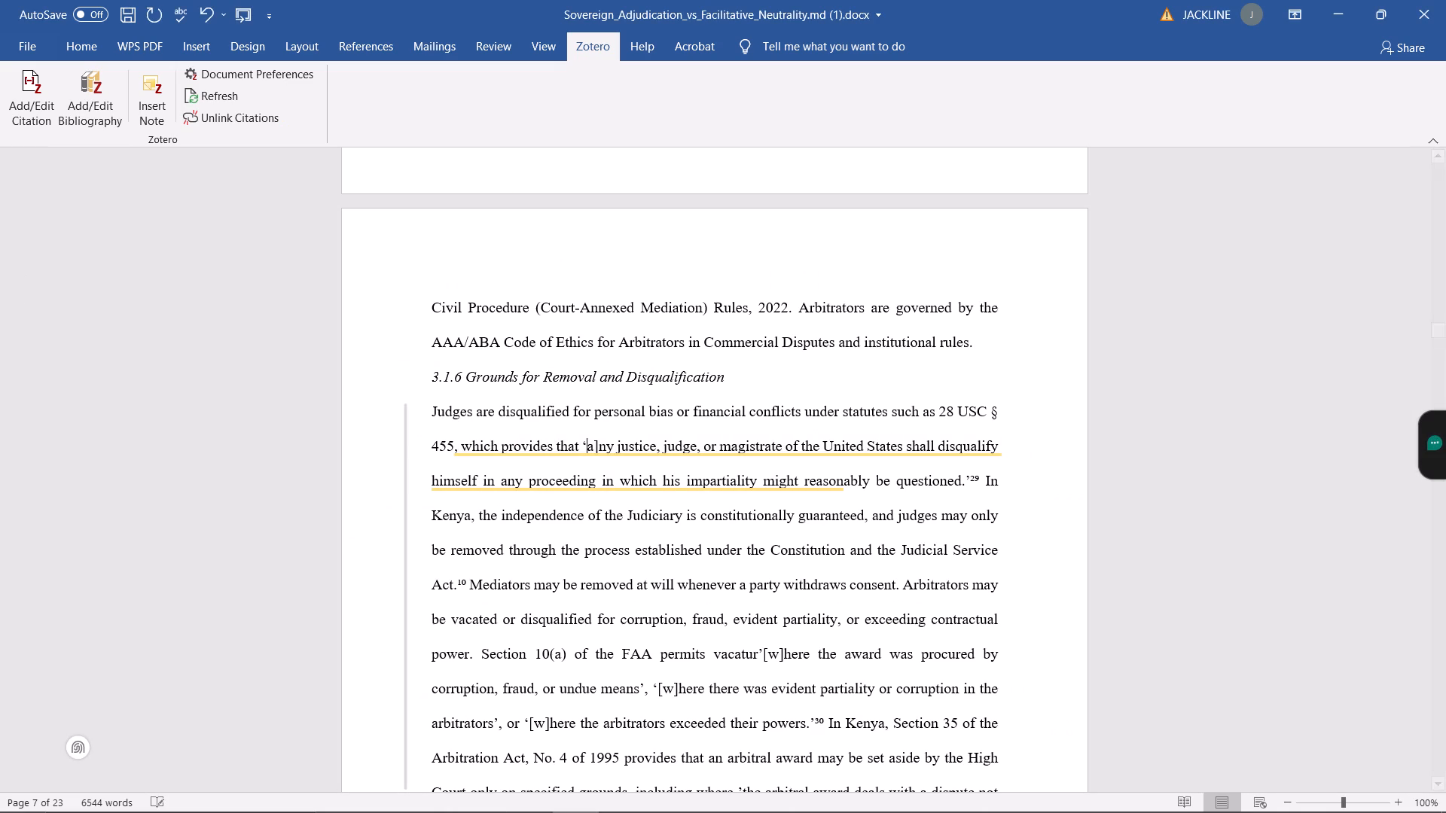
{"action": "left_click", "coordinate": [598, 450]}
{"action": "key", "text": "BackSpace"}
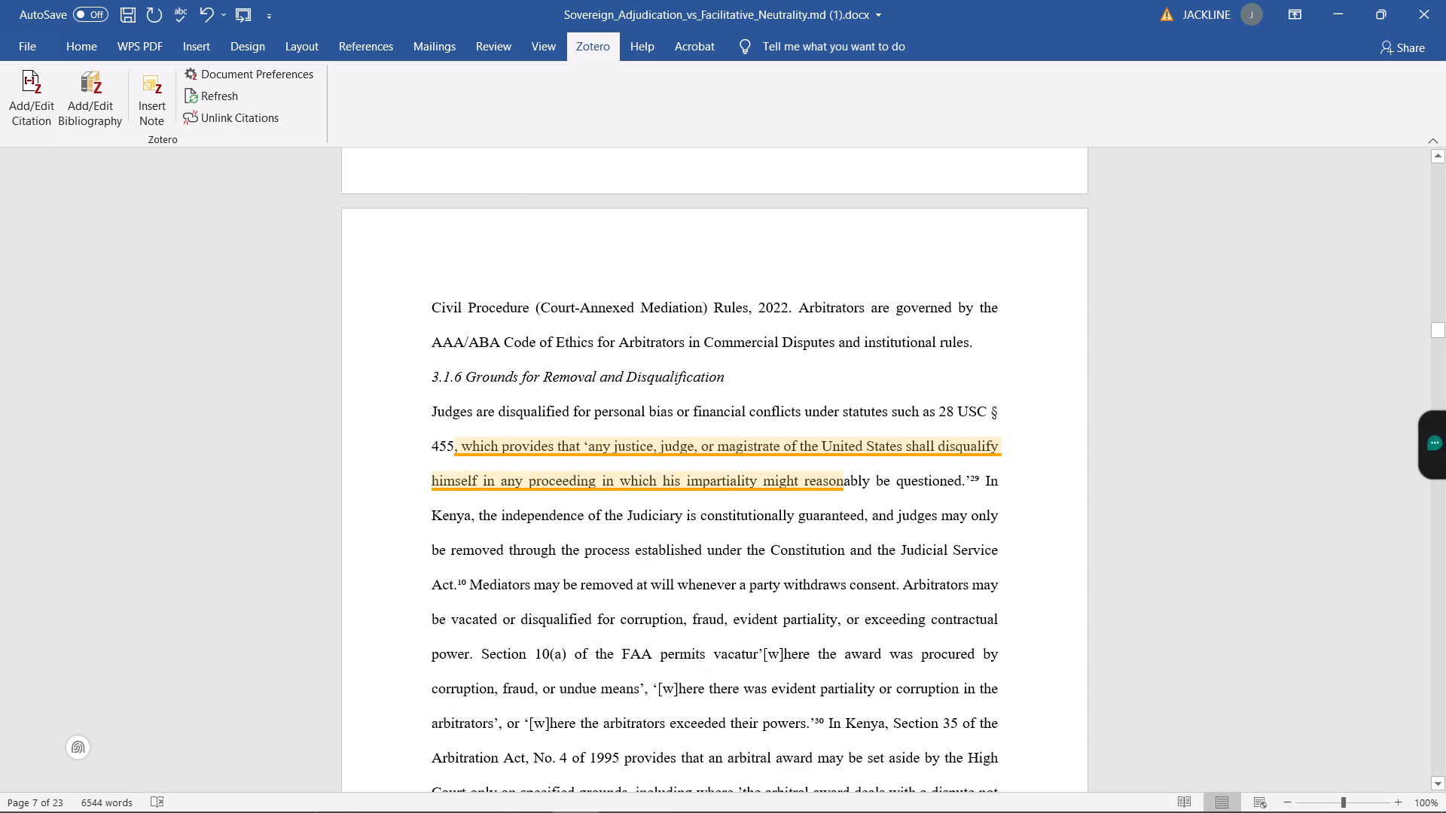
Italicise the § 455 quotation from "any justice, judge, or magistrate" through "might reasonably be questioned." in section 3.1.6.
{"action": "left_click_drag", "start_coordinate": [584, 446], "coordinate": [715, 477]}
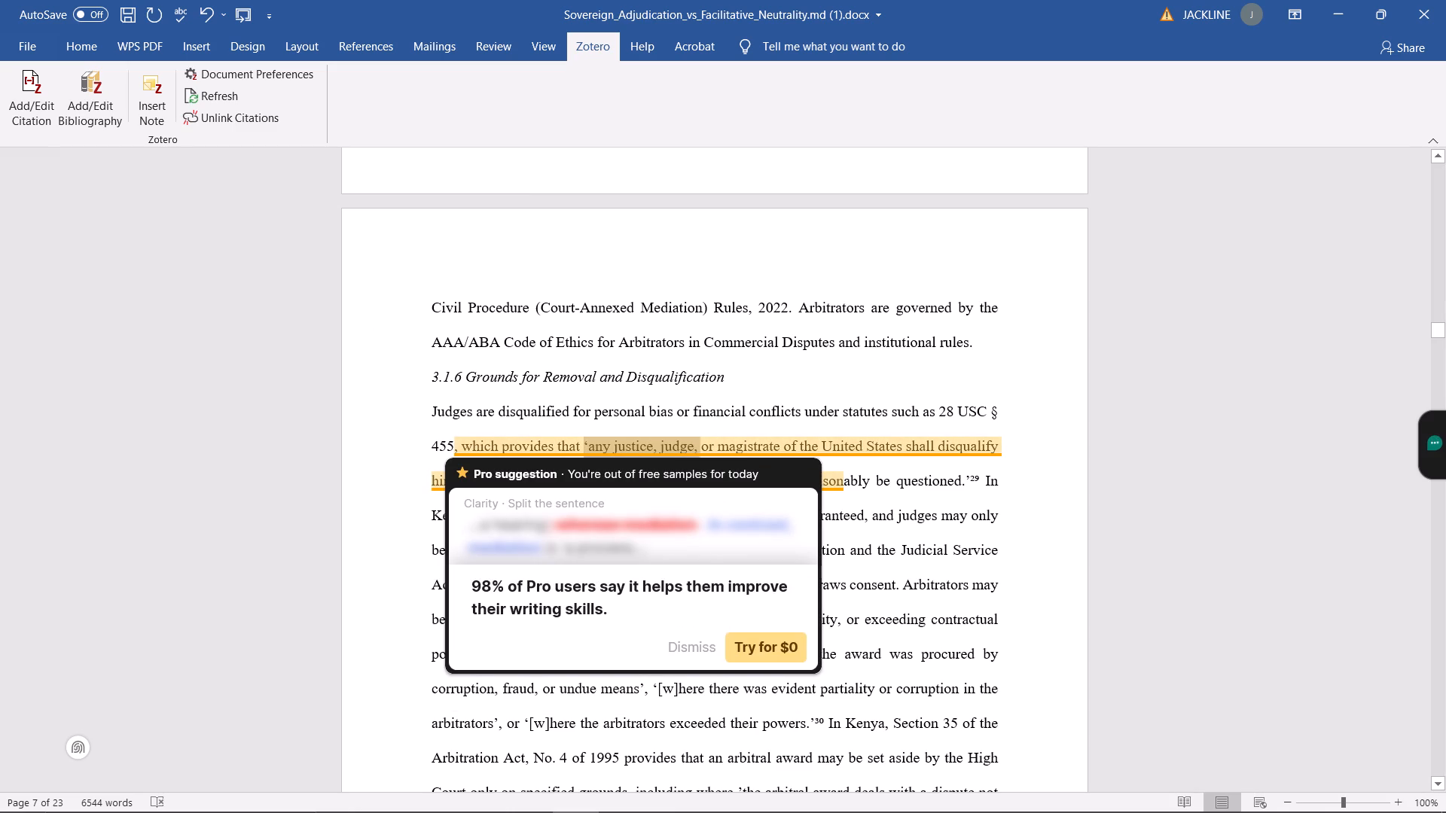
{"action": "left_click_drag", "start_coordinate": [715, 477], "coordinate": [813, 494]}
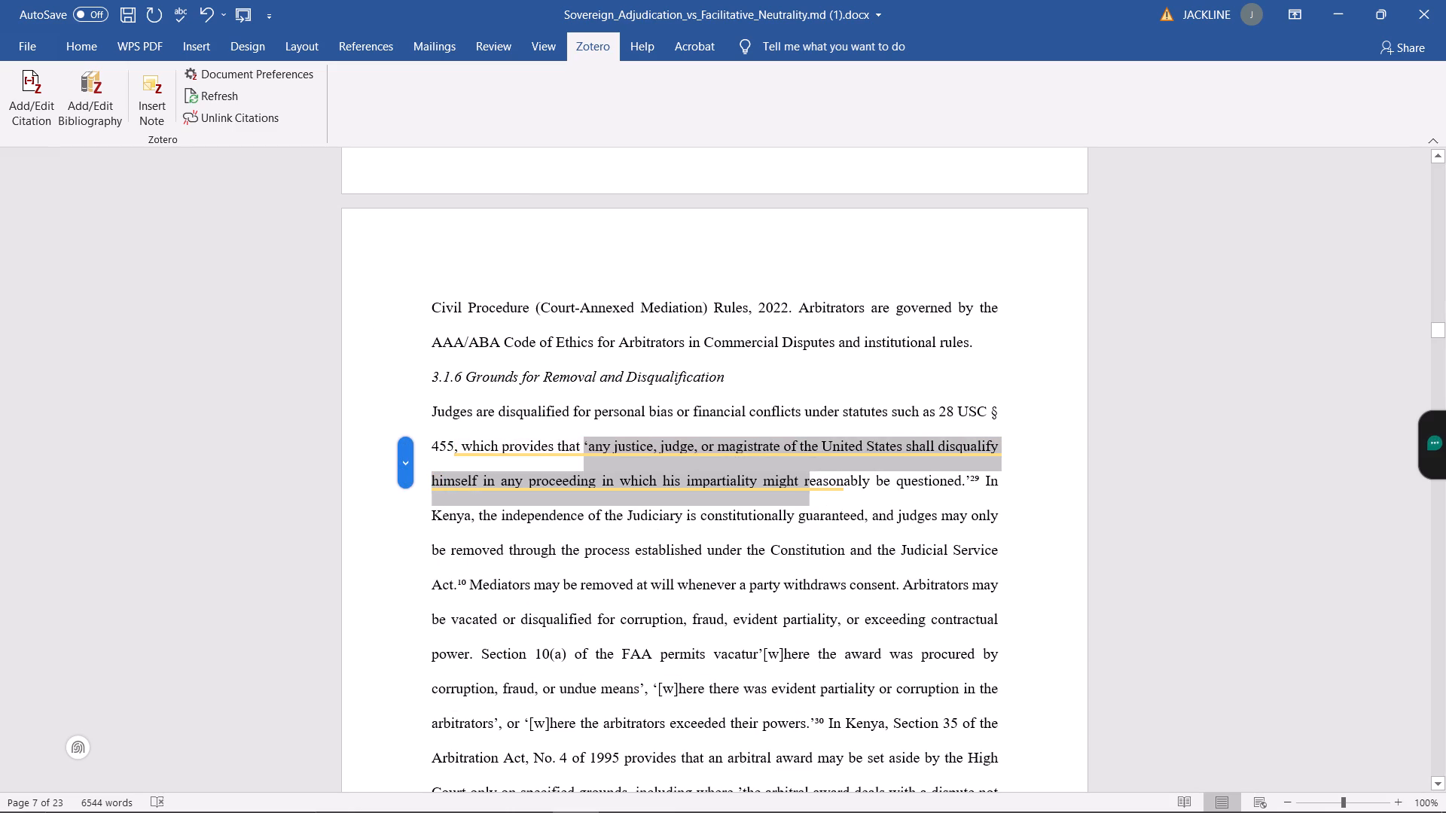
{"action": "left_click_drag", "start_coordinate": [813, 494], "coordinate": [953, 491]}
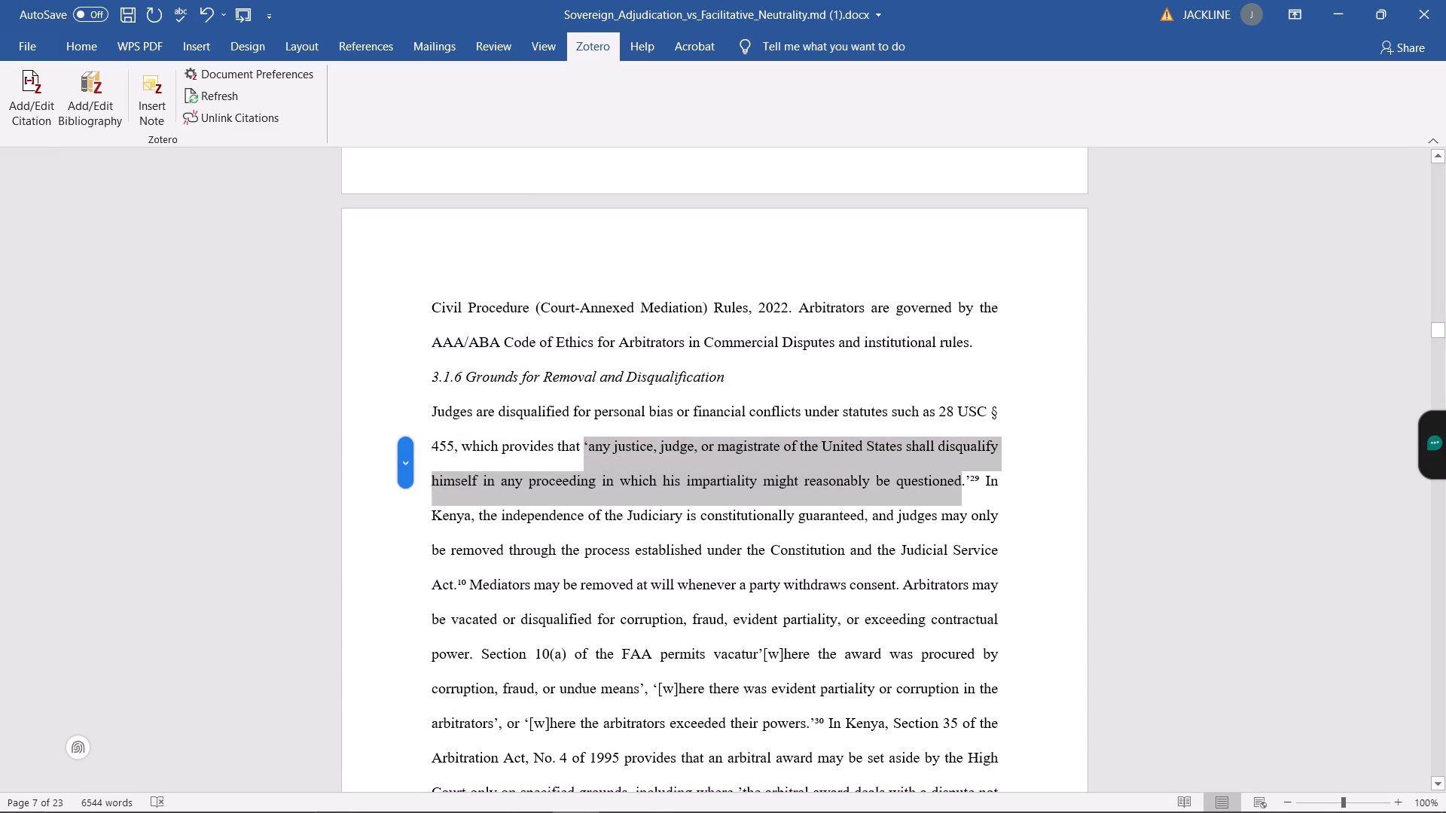
{"action": "left_click_drag", "start_coordinate": [953, 491], "coordinate": [969, 492]}
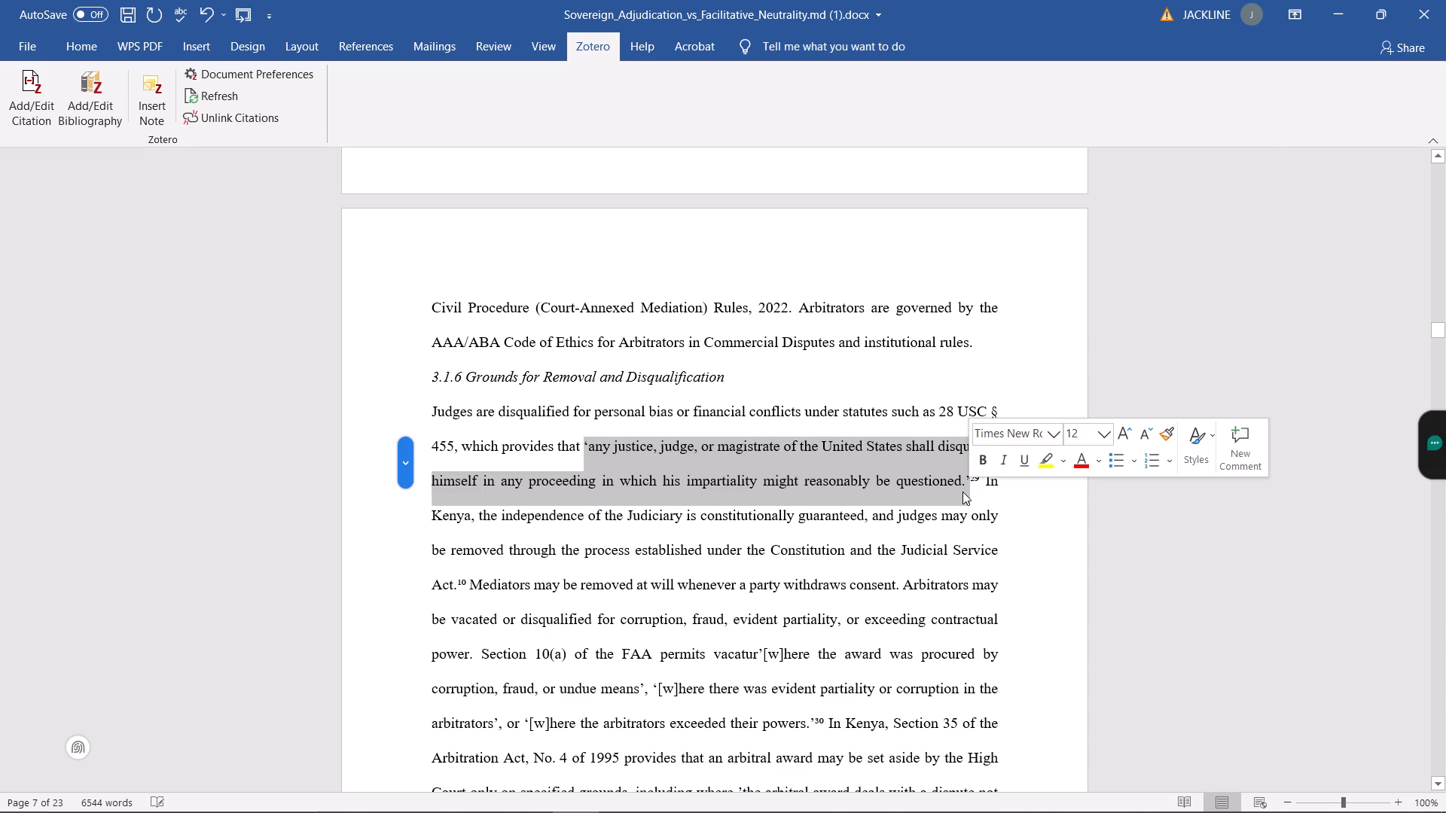
{"action": "left_click", "coordinate": [1000, 458]}
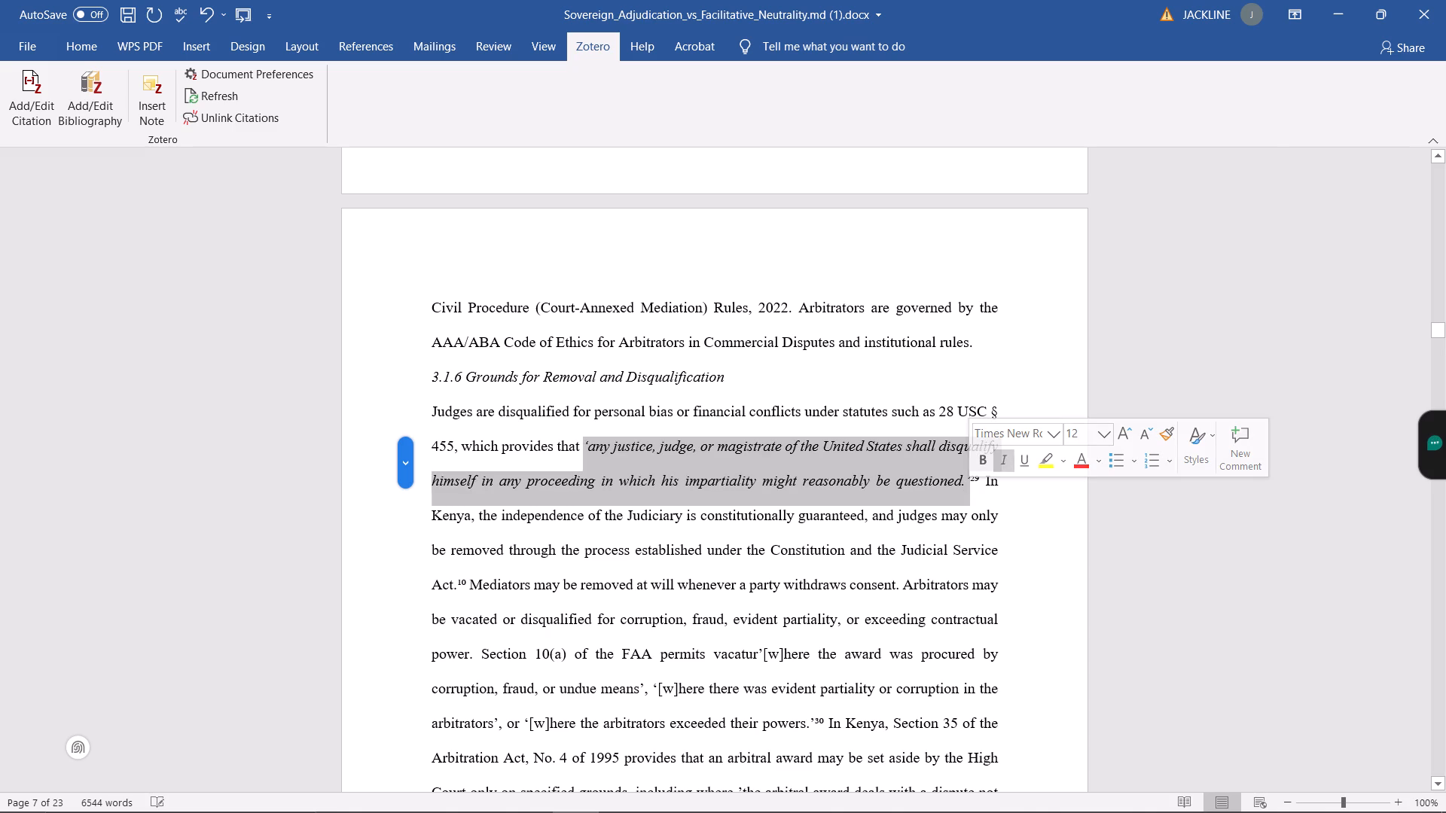
Replace the typed superscript 29 after the § 455 quotation with an inserted footnote.
{"action": "left_click", "coordinate": [981, 487]}
{"action": "key", "text": "BackSpace"}
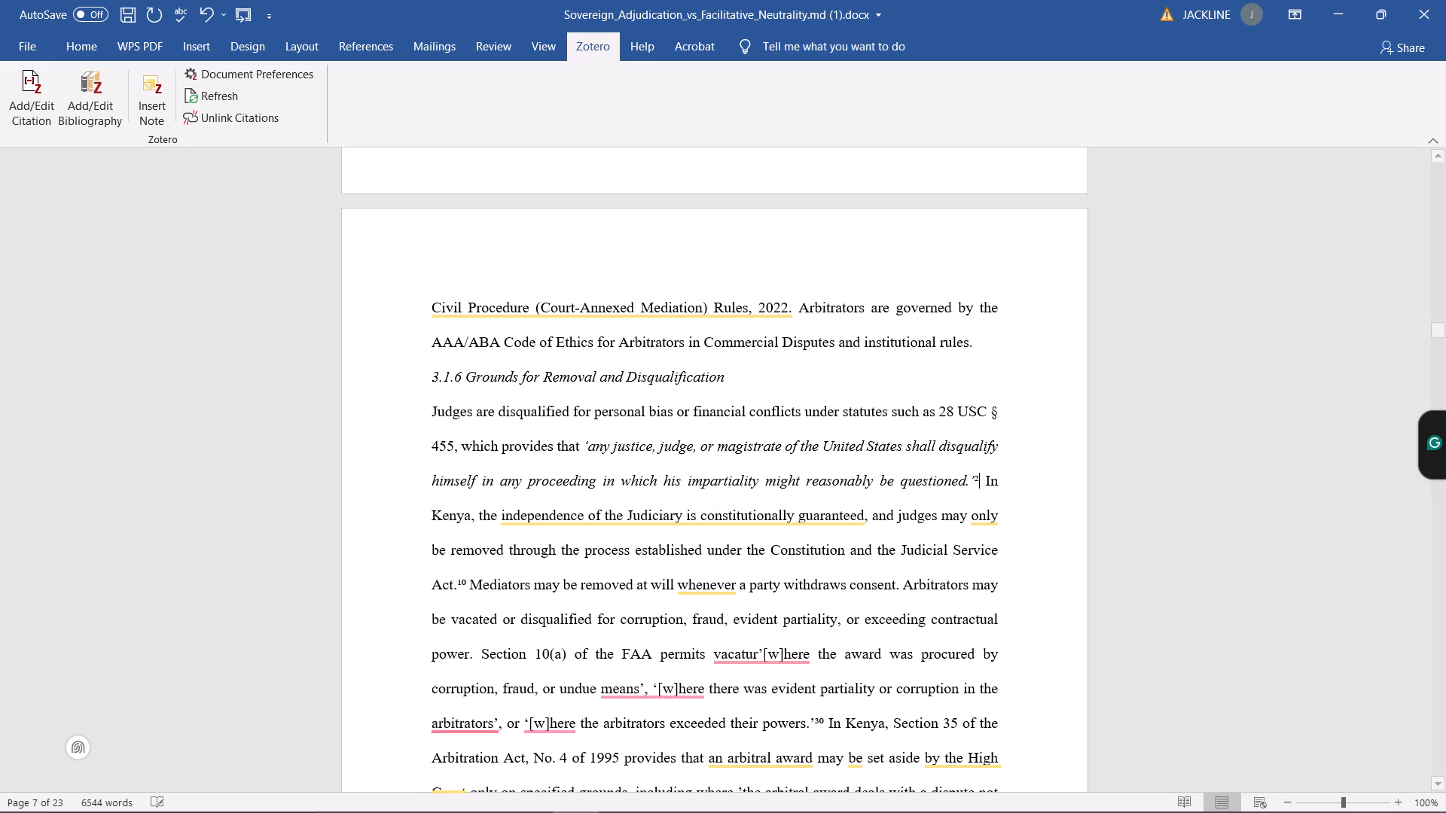
{"action": "key", "text": "BackSpace"}
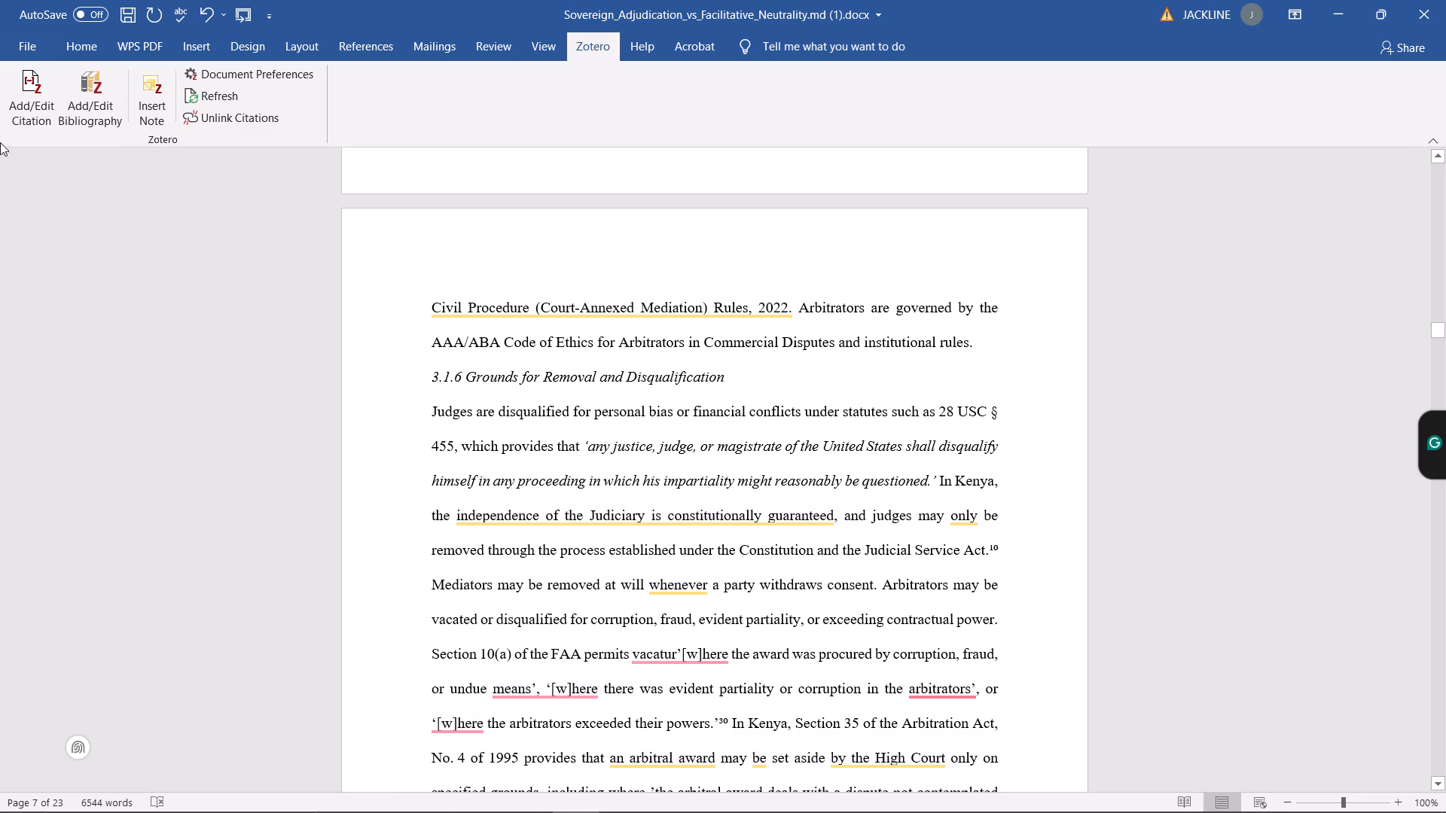
{"action": "left_click", "coordinate": [362, 50]}
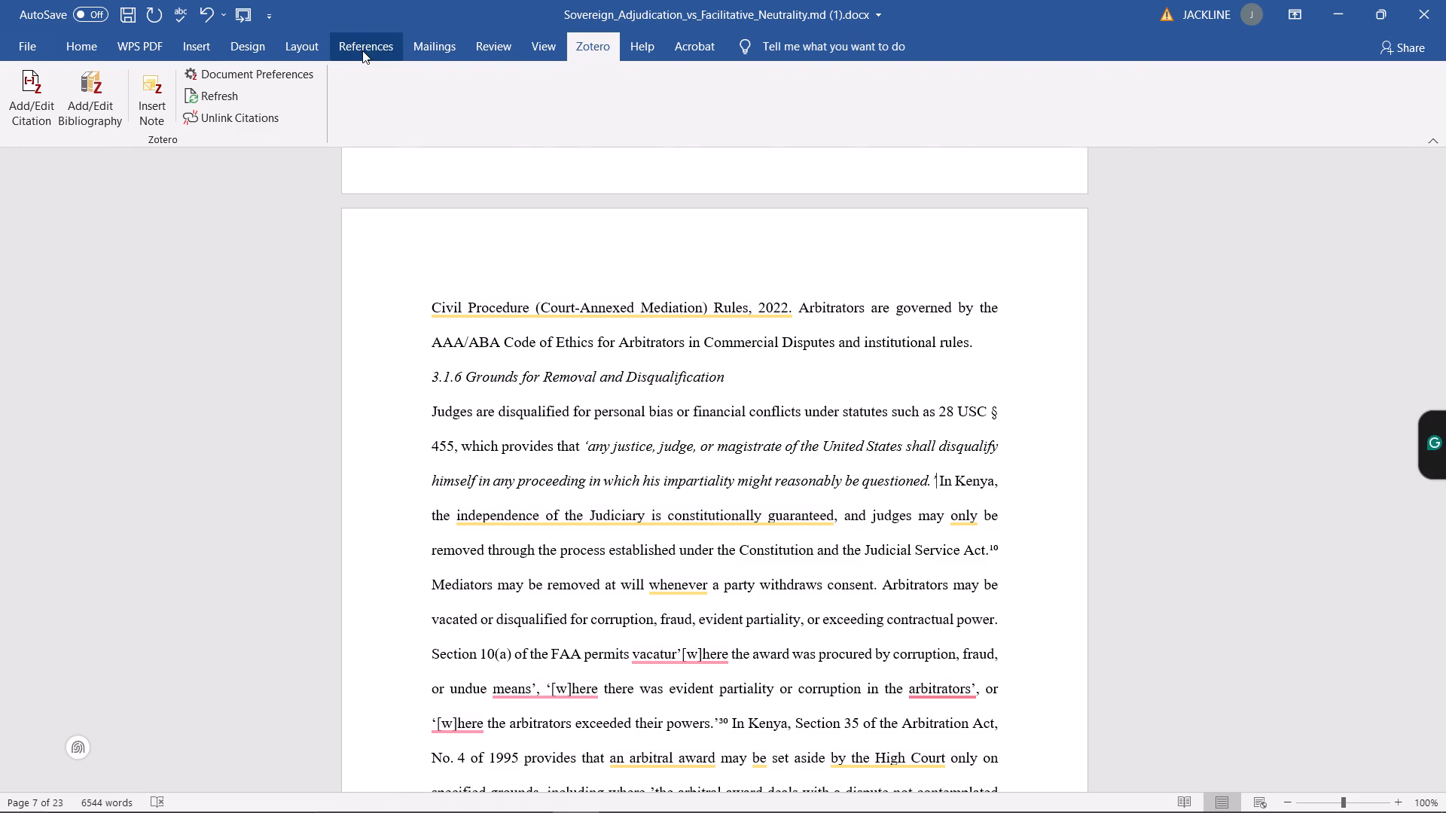
{"action": "left_click", "coordinate": [198, 97]}
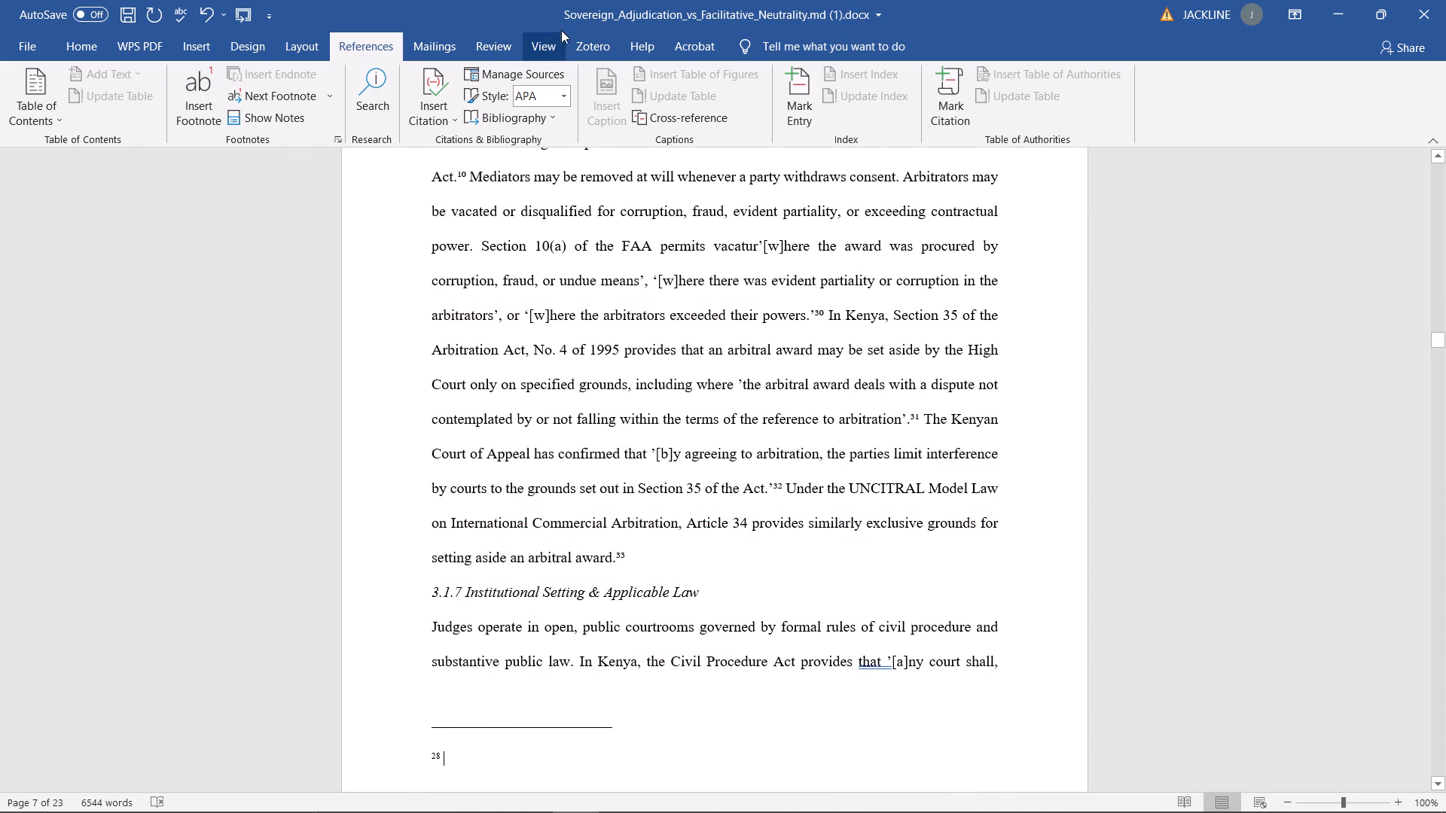
Cite the Zotero item "28 U.S.C. § 455 - U.S. Code Title 28. Judiciary and Judicial Procedure § 455" in the new footnote 28.
{"action": "left_click", "coordinate": [590, 41]}
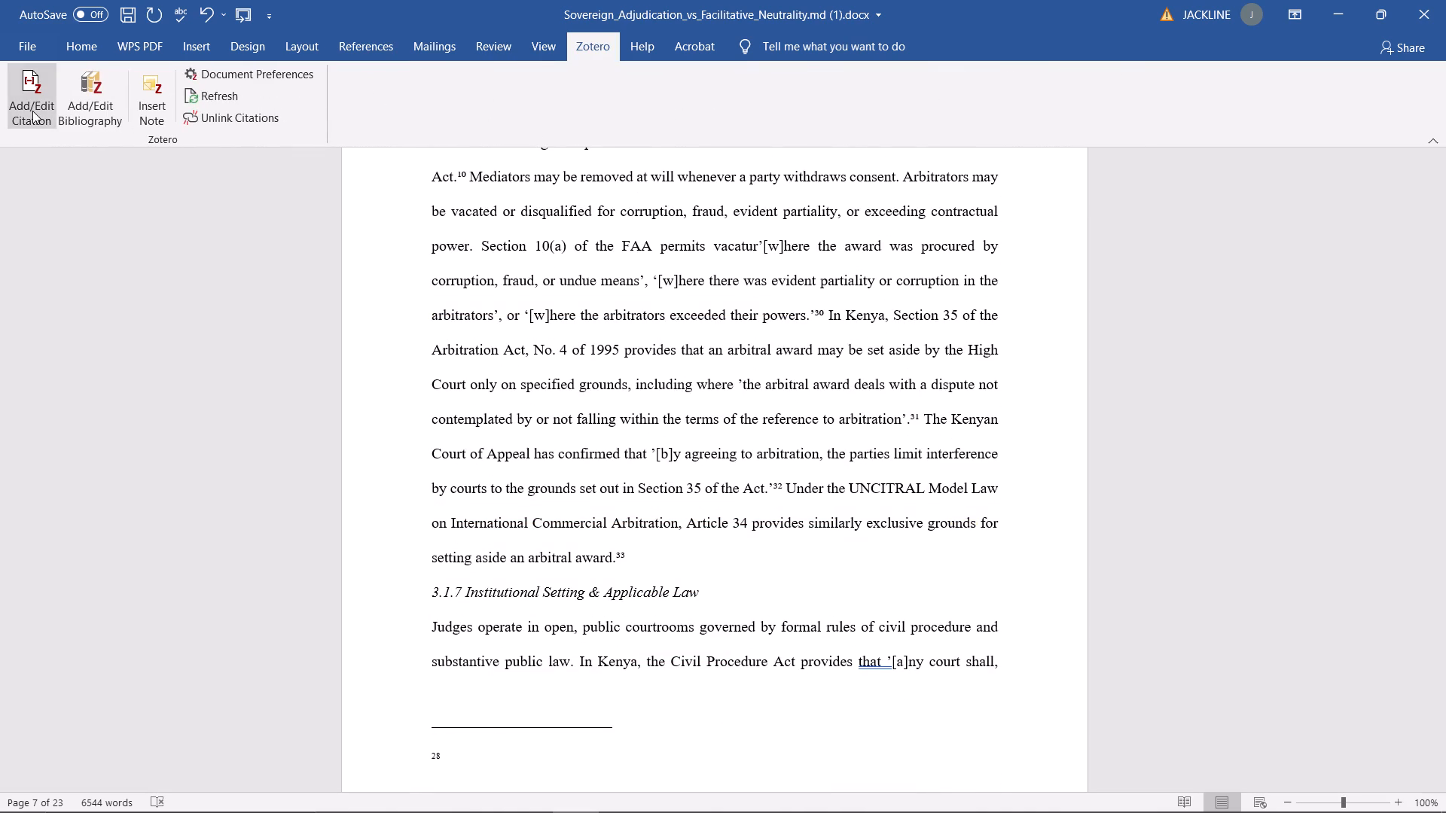
{"action": "left_click", "coordinate": [32, 111]}
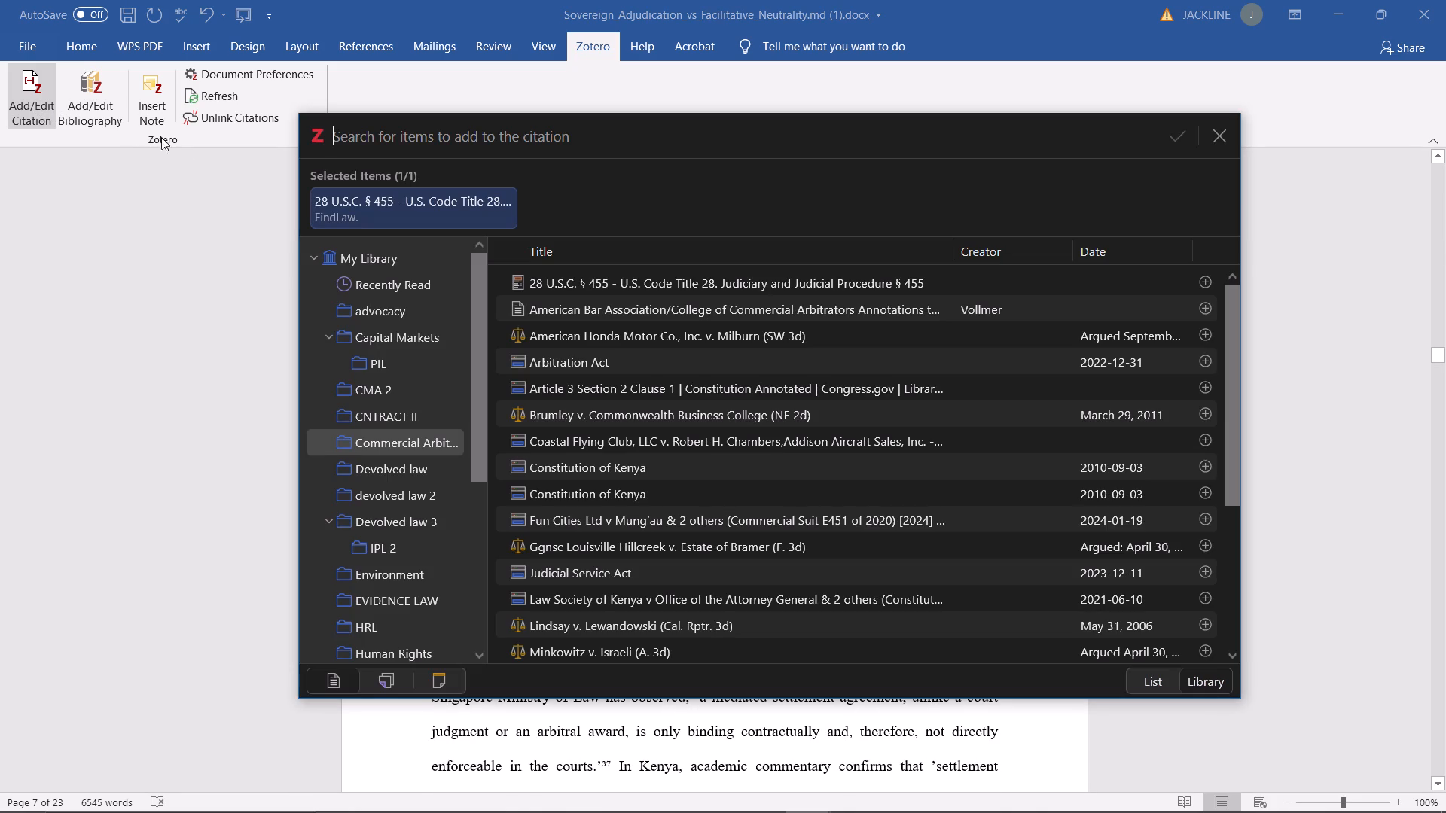
{"action": "left_click", "coordinate": [463, 203]}
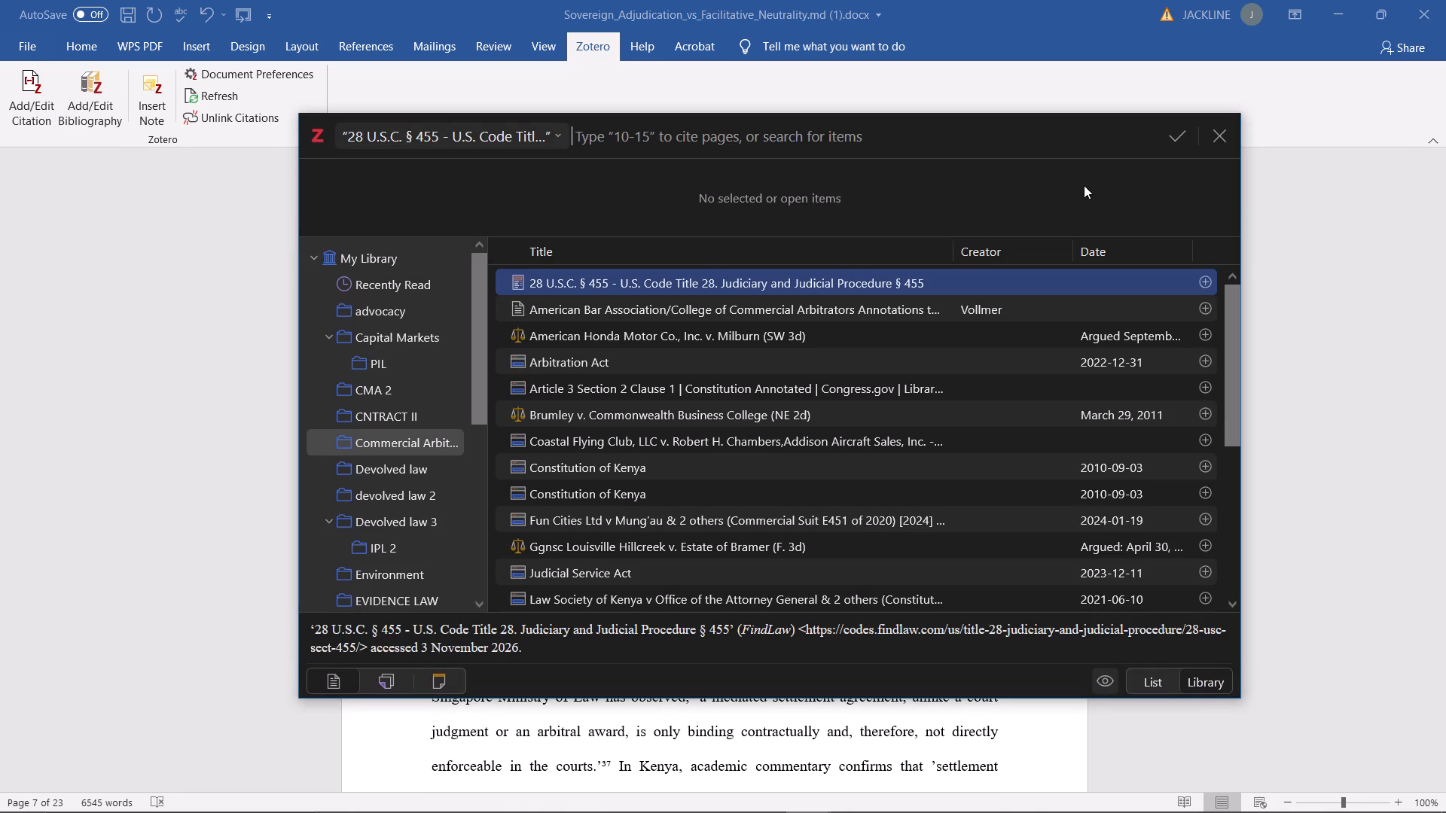
{"action": "left_click", "coordinate": [1176, 134]}
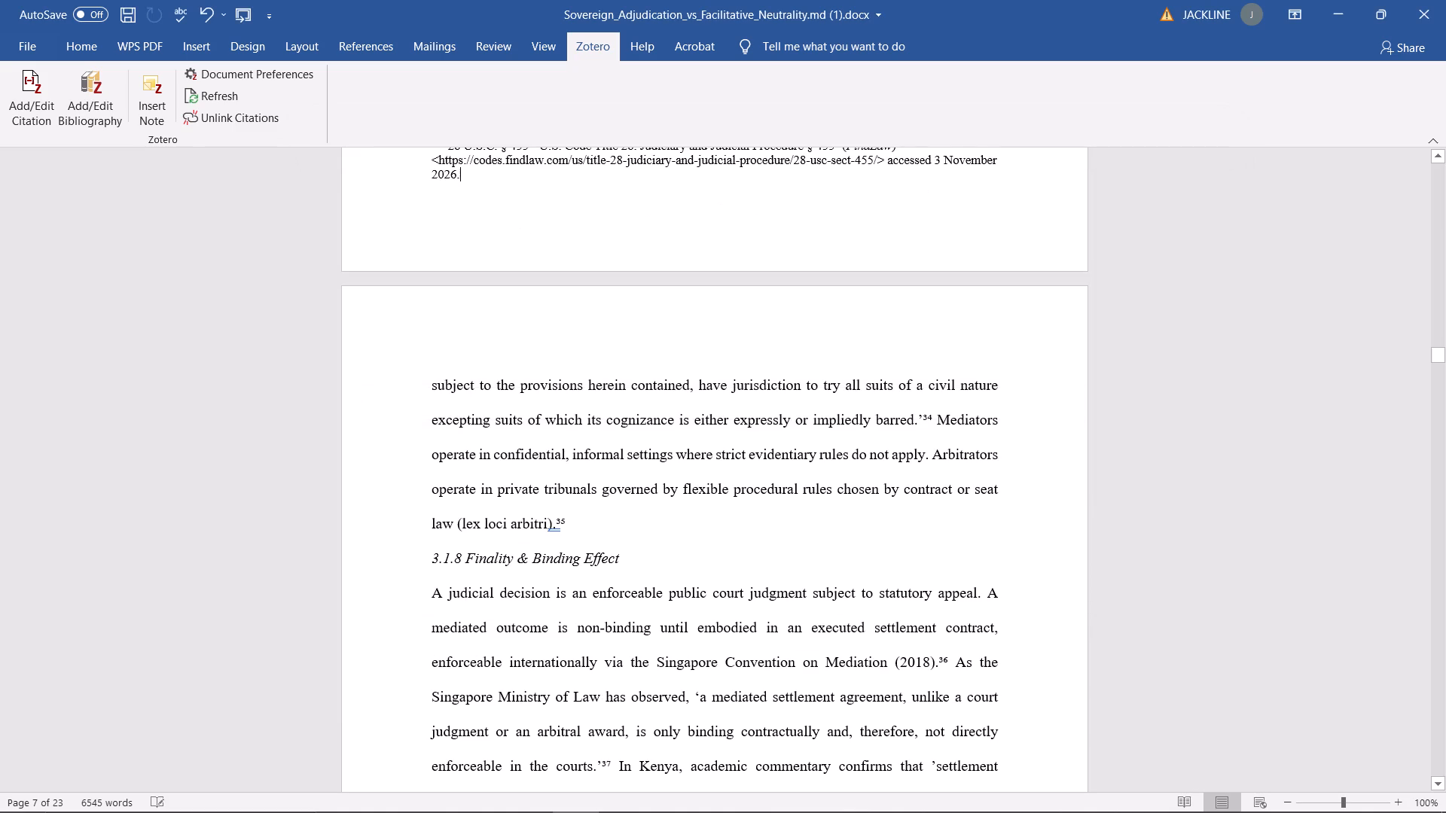
Delete the web address and access date from footnote 28, keeping the final full stop directly after "(FindLaw)".
{"action": "scroll", "coordinate": [520, 228], "scroll_direction": "up", "scroll_amount": 2}
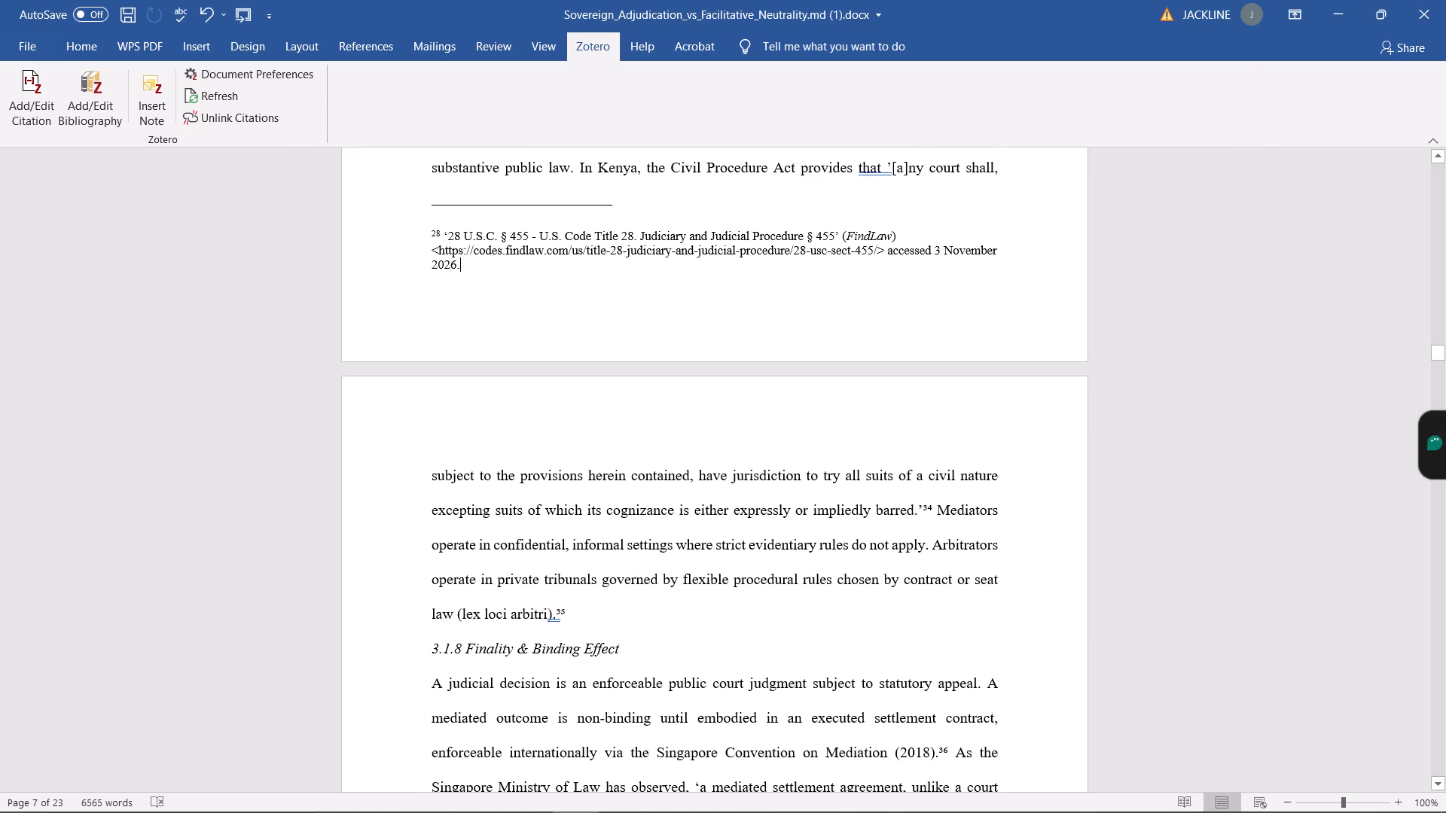
{"action": "key", "text": "Left"}
{"action": "key", "text": "BackSpace"}
{"action": "key", "text": "BackSpace"}
{"action": "key", "text": "BackSpace"}
{"action": "key", "text": "BackSpace"}
{"action": "key", "text": "BackSpace"}
{"action": "key", "text": "BackSpace"}
{"action": "key", "text": "BackSpace"}
{"action": "key", "text": "BackSpace"}
{"action": "key", "text": "BackSpace"}
{"action": "key", "text": "BackSpace"}
{"action": "key", "text": "BackSpace"}
{"action": "key", "text": "BackSpace"}
{"action": "key", "text": "BackSpace"}
{"action": "key", "text": "BackSpace"}
{"action": "key", "text": "BackSpace"}
{"action": "key", "text": "BackSpace"}
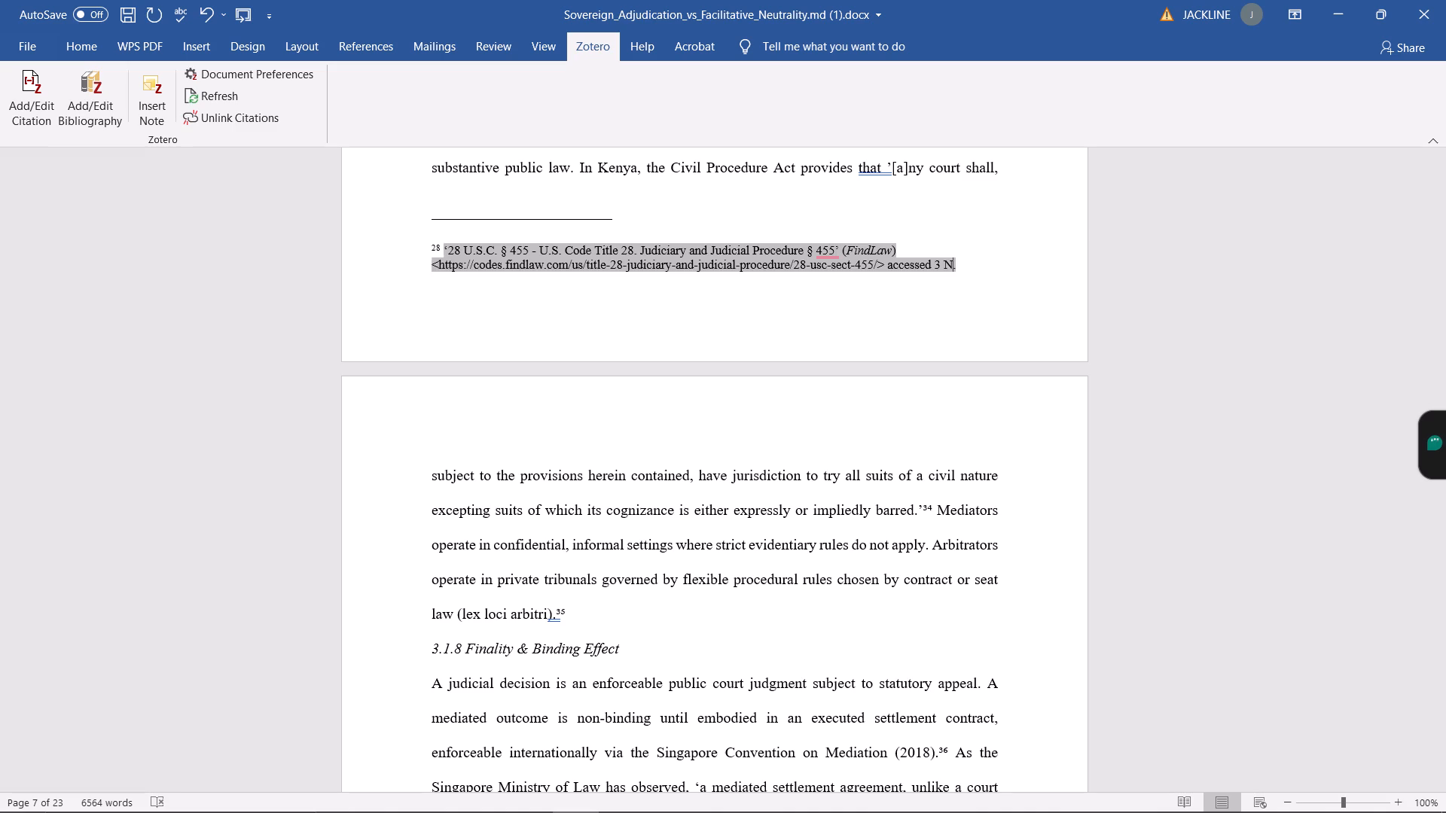
{"action": "key", "text": "BackSpace"}
{"action": "key", "text": "BackSpace"}
{"action": "key", "text": "BackSpace"}
{"action": "key", "text": "BackSpace"}
{"action": "key", "text": "BackSpace"}
{"action": "key", "text": "BackSpace"}
{"action": "key", "text": "BackSpace"}
{"action": "key", "text": "BackSpace"}
{"action": "key", "text": "BackSpace"}
{"action": "key", "text": "BackSpace"}
{"action": "key", "text": "BackSpace"}
{"action": "key", "text": "BackSpace"}
{"action": "key", "text": "BackSpace"}
{"action": "key", "text": "BackSpace"}
{"action": "key", "text": "BackSpace"}
{"action": "key", "text": "BackSpace"}
{"action": "key", "text": "BackSpace"}
{"action": "key", "text": "BackSpace"}
{"action": "key", "text": "BackSpace"}
{"action": "key", "text": "BackSpace"}
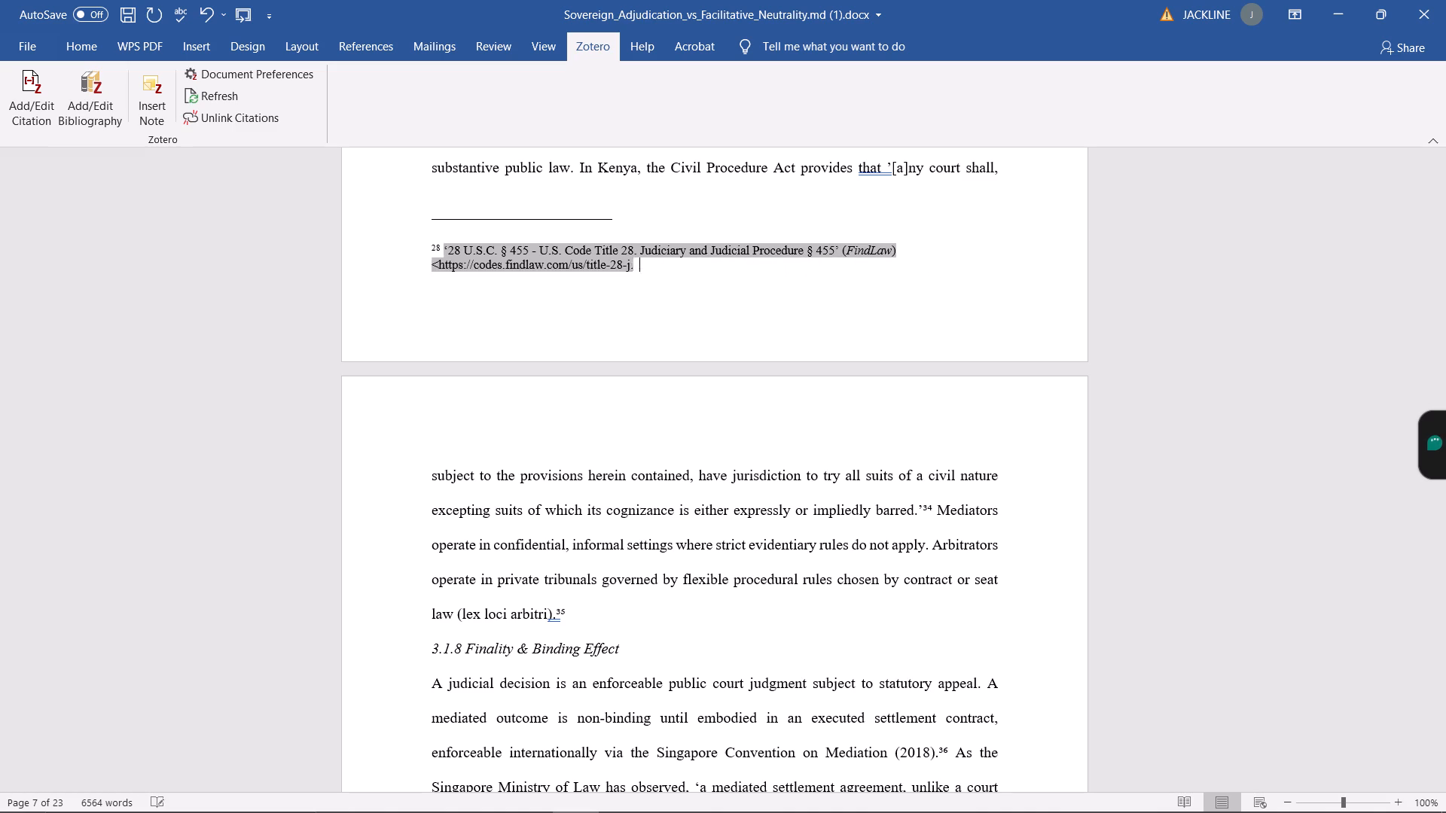
{"action": "key", "text": "BackSpace"}
{"action": "key", "text": "BackSpace"}
{"action": "key", "text": "BackSpace"}
{"action": "key", "text": "BackSpace"}
{"action": "key", "text": "BackSpace"}
{"action": "key", "text": "BackSpace"}
{"action": "key", "text": "BackSpace"}
{"action": "key", "text": "BackSpace"}
{"action": "key", "text": "BackSpace"}
{"action": "key", "text": "BackSpace"}
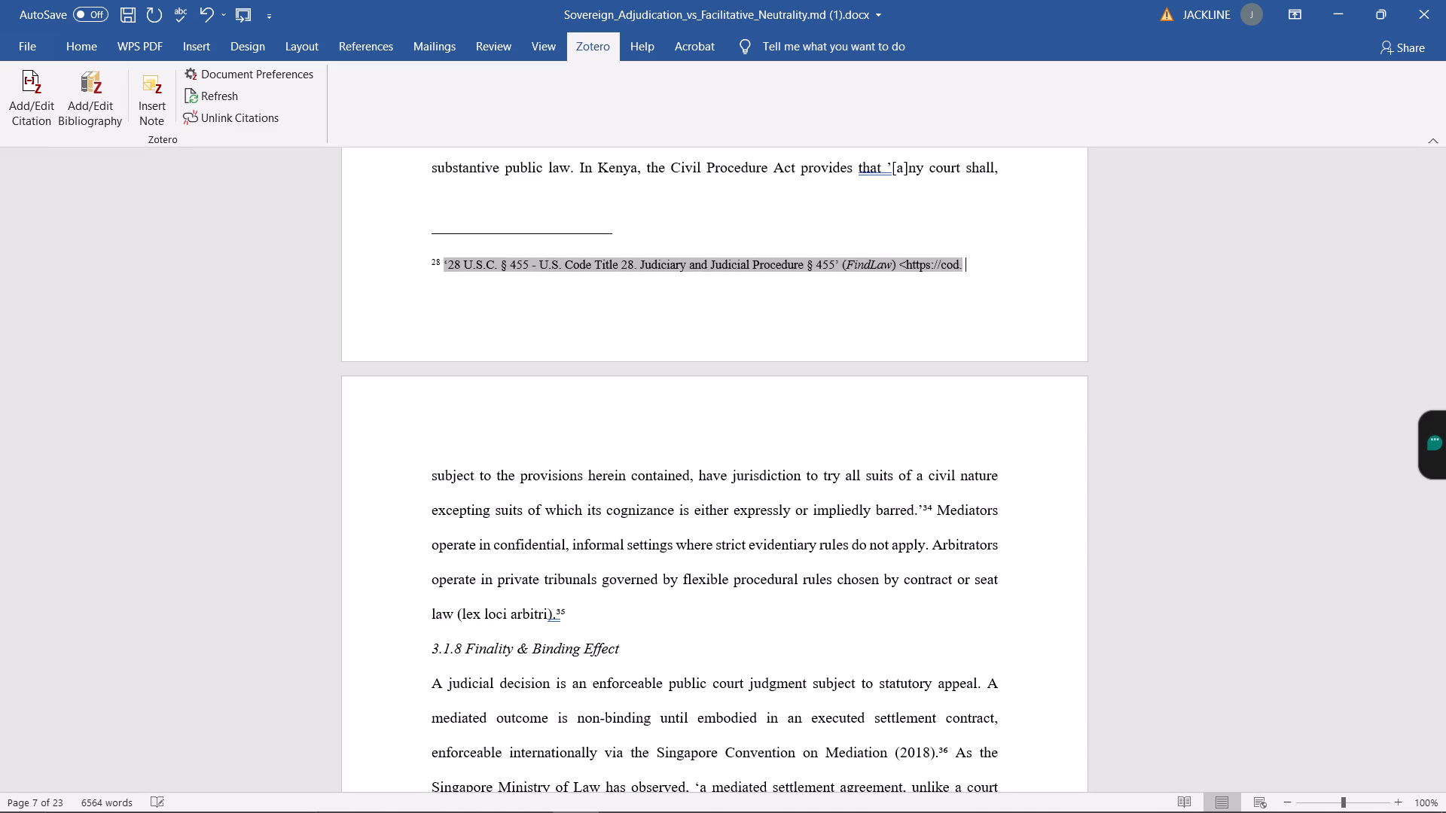
{"action": "key", "text": "BackSpace"}
{"action": "key", "text": "BackSpace"}
{"action": "key", "text": "BackSpace"}
{"action": "key", "text": "BackSpace"}
{"action": "key", "text": "BackSpace"}
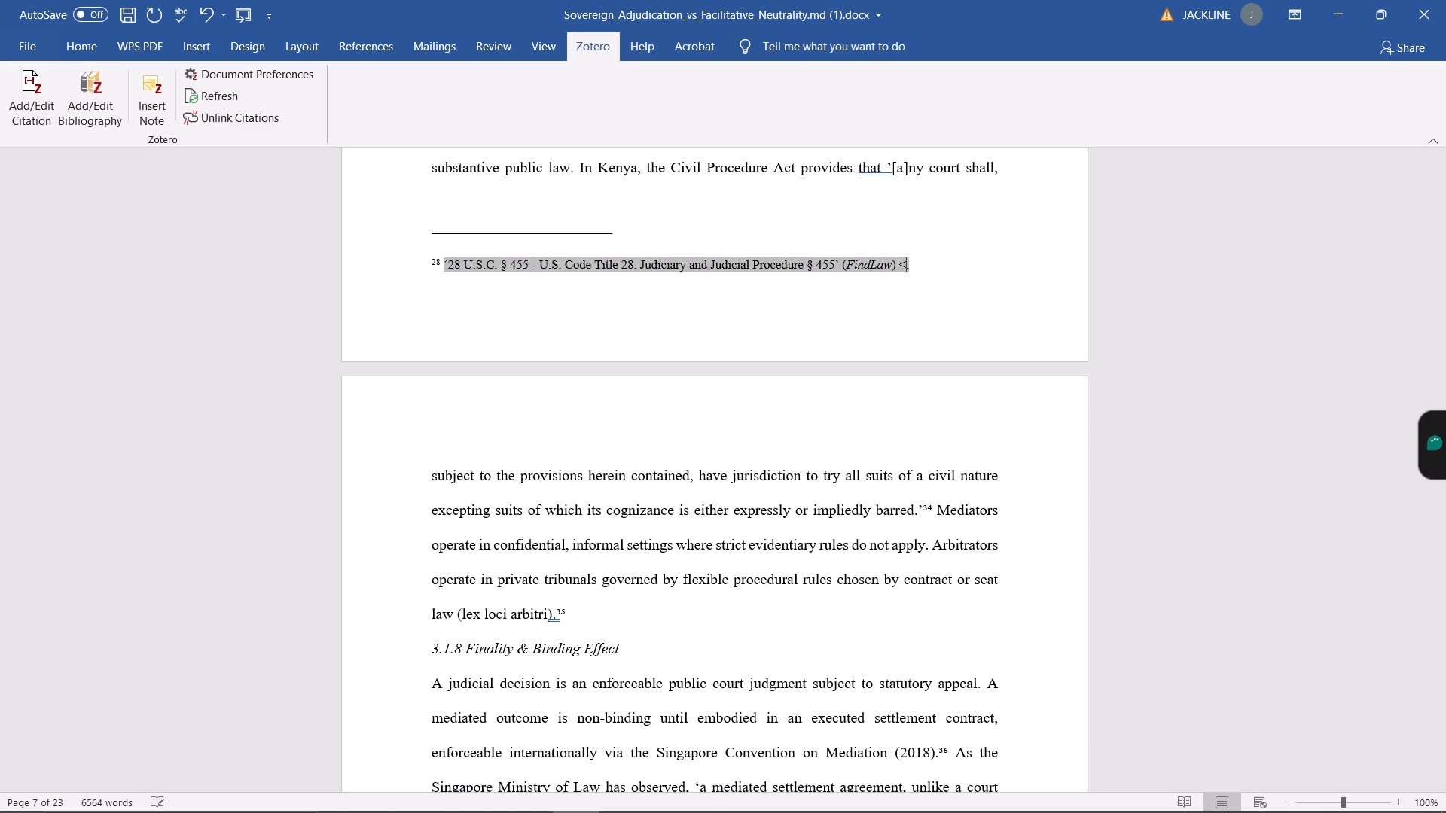
{"action": "key", "text": "BackSpace"}
{"action": "key", "text": "BackSpace"}
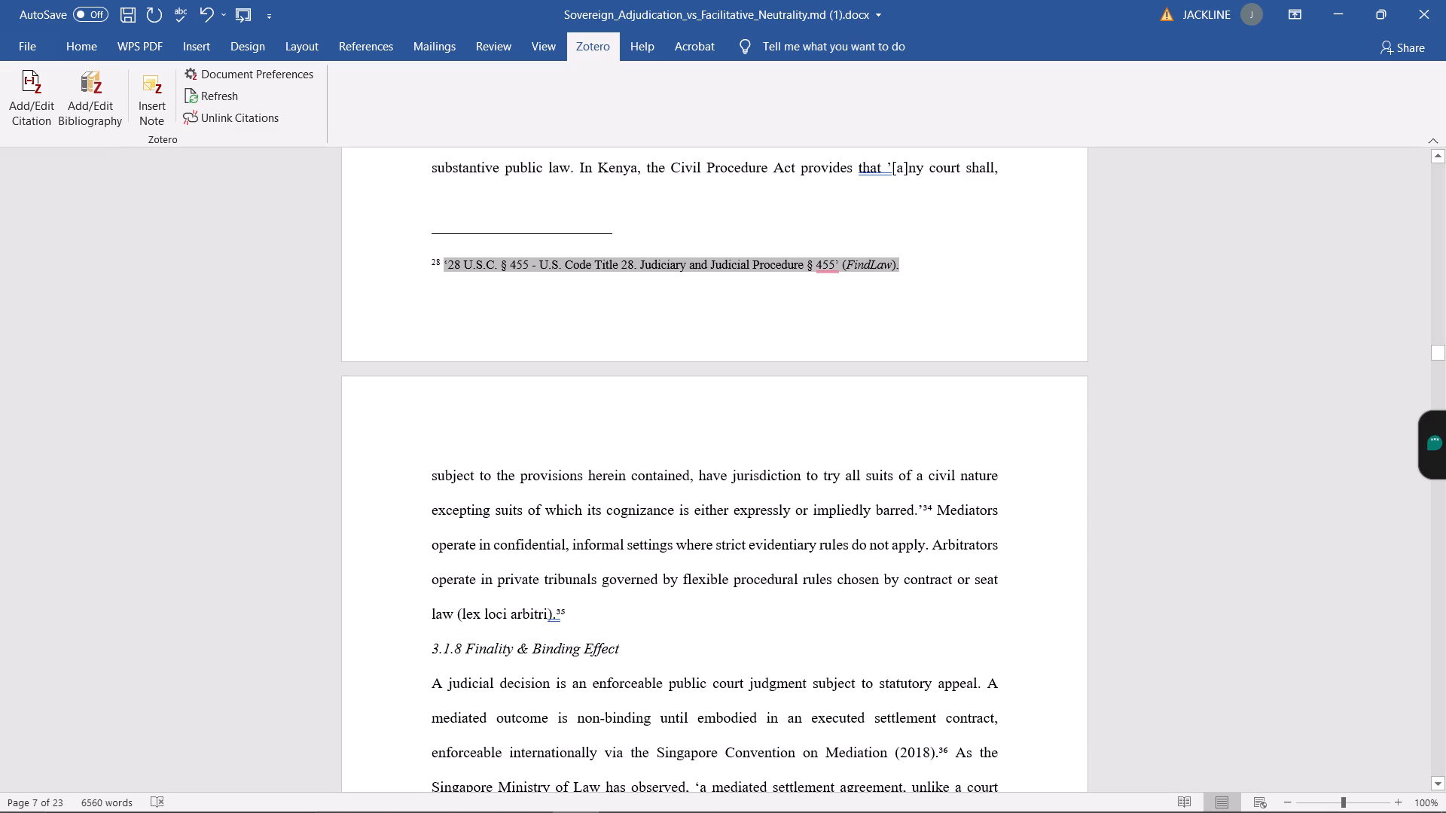
{"action": "left_click", "coordinate": [992, 254]}
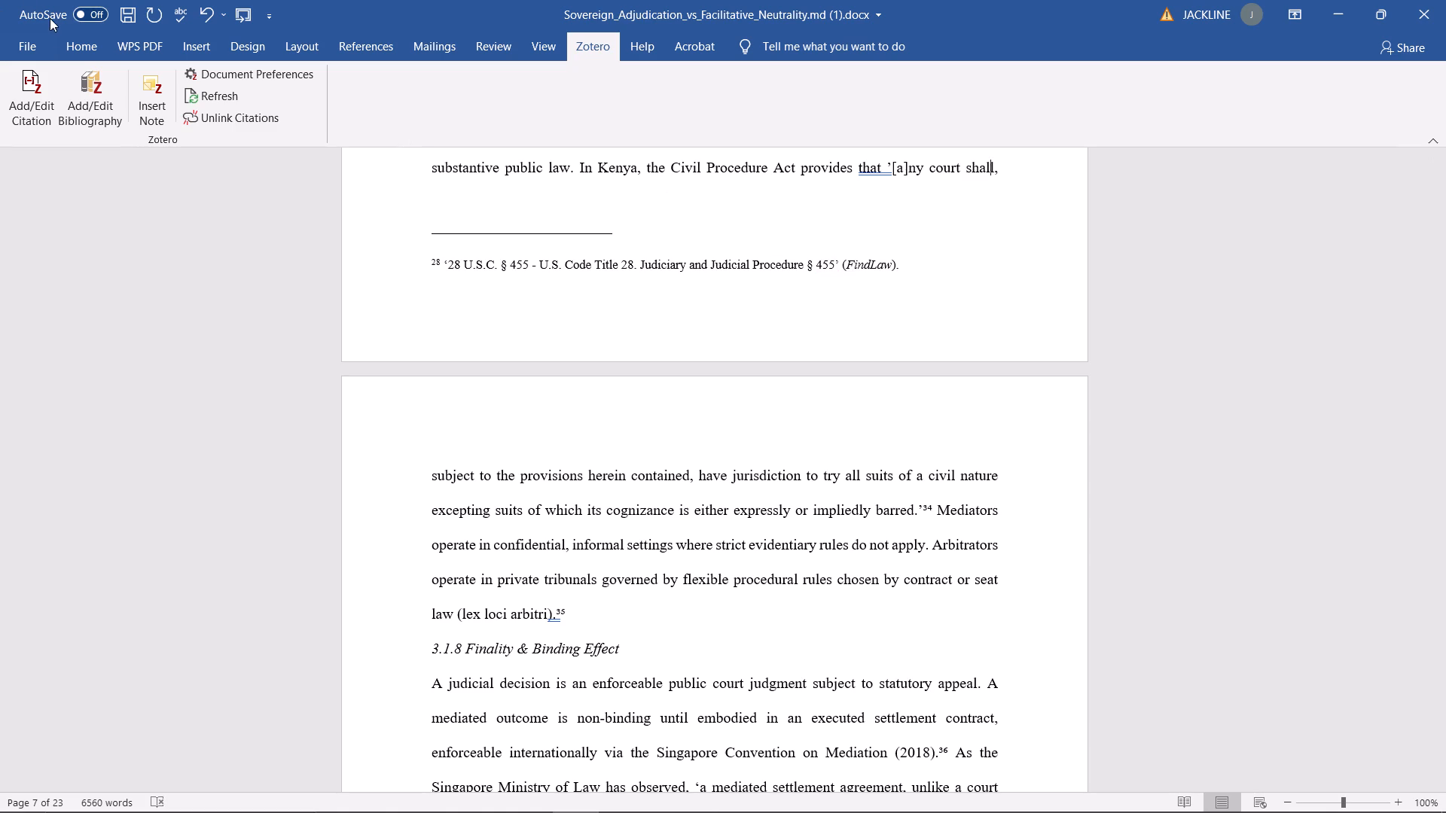
Save the document.
{"action": "left_click", "coordinate": [26, 38]}
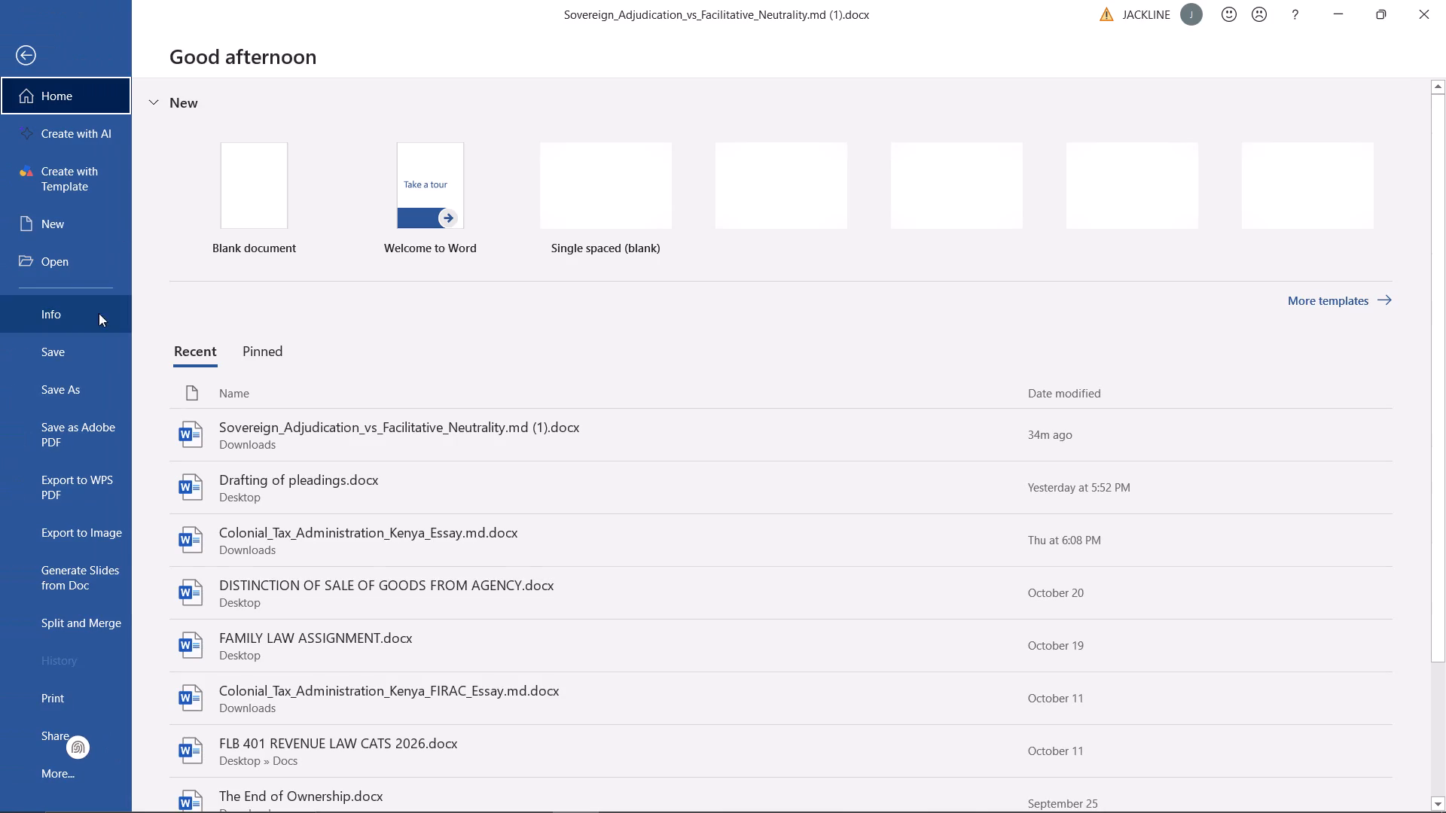
{"action": "left_click", "coordinate": [83, 354]}
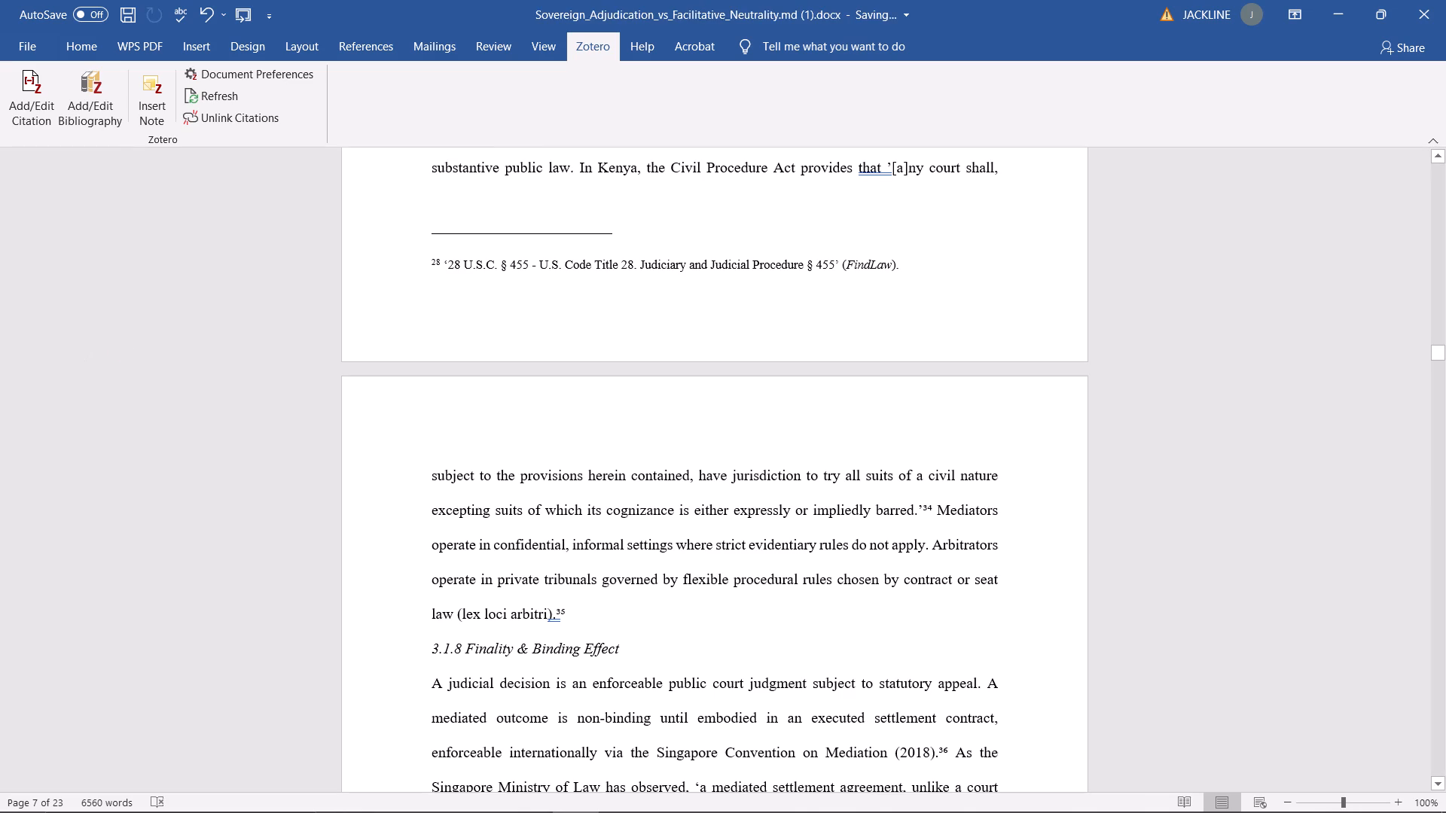
Reread section 3.1.6 Grounds for Removal and Disqualification, checking its quotations and the remaining typed citation marks.
{"action": "scroll", "coordinate": [730, 228], "scroll_direction": "up", "scroll_amount": 3}
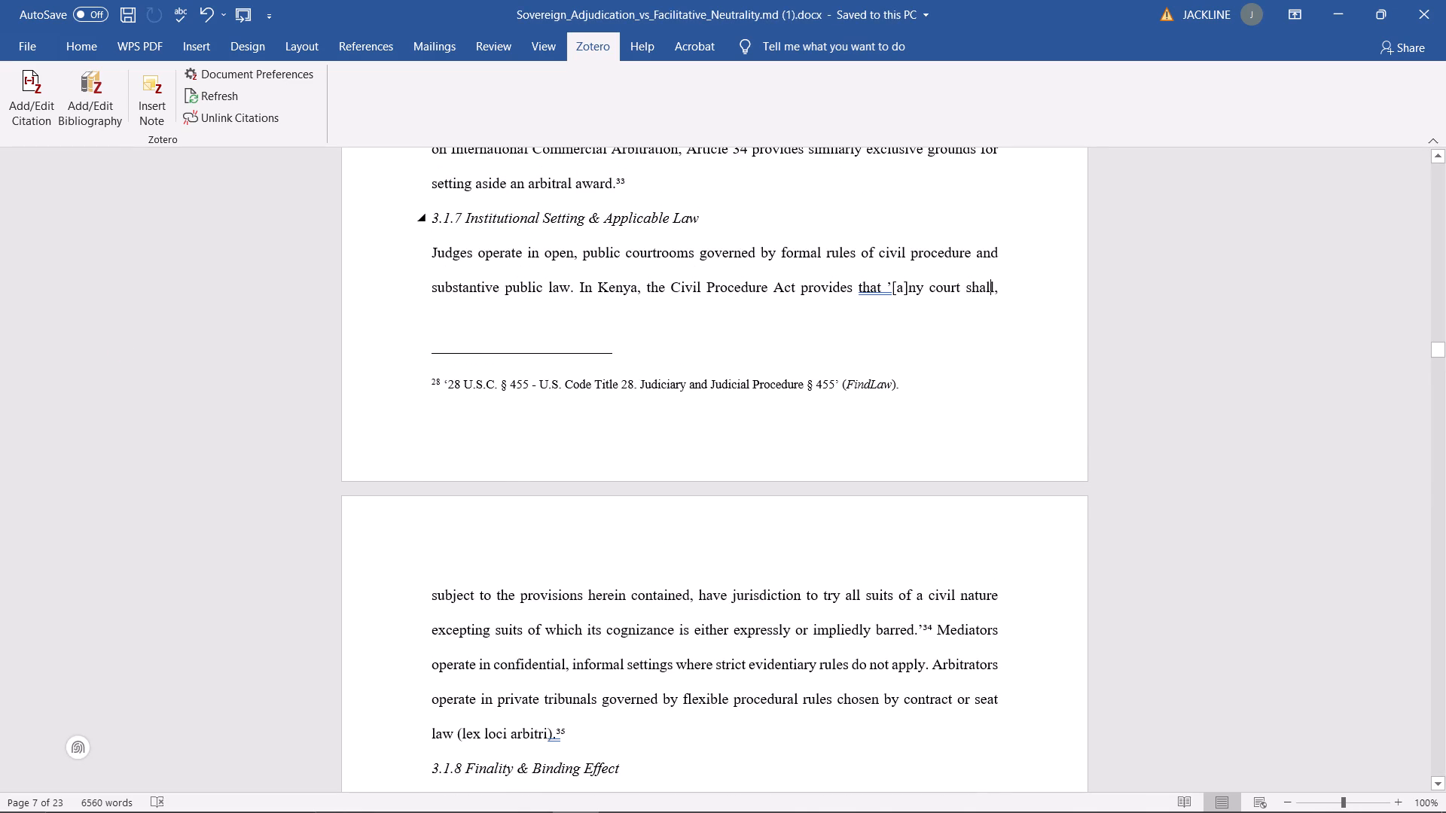
{"action": "scroll", "coordinate": [773, 243], "scroll_direction": "up", "scroll_amount": 2}
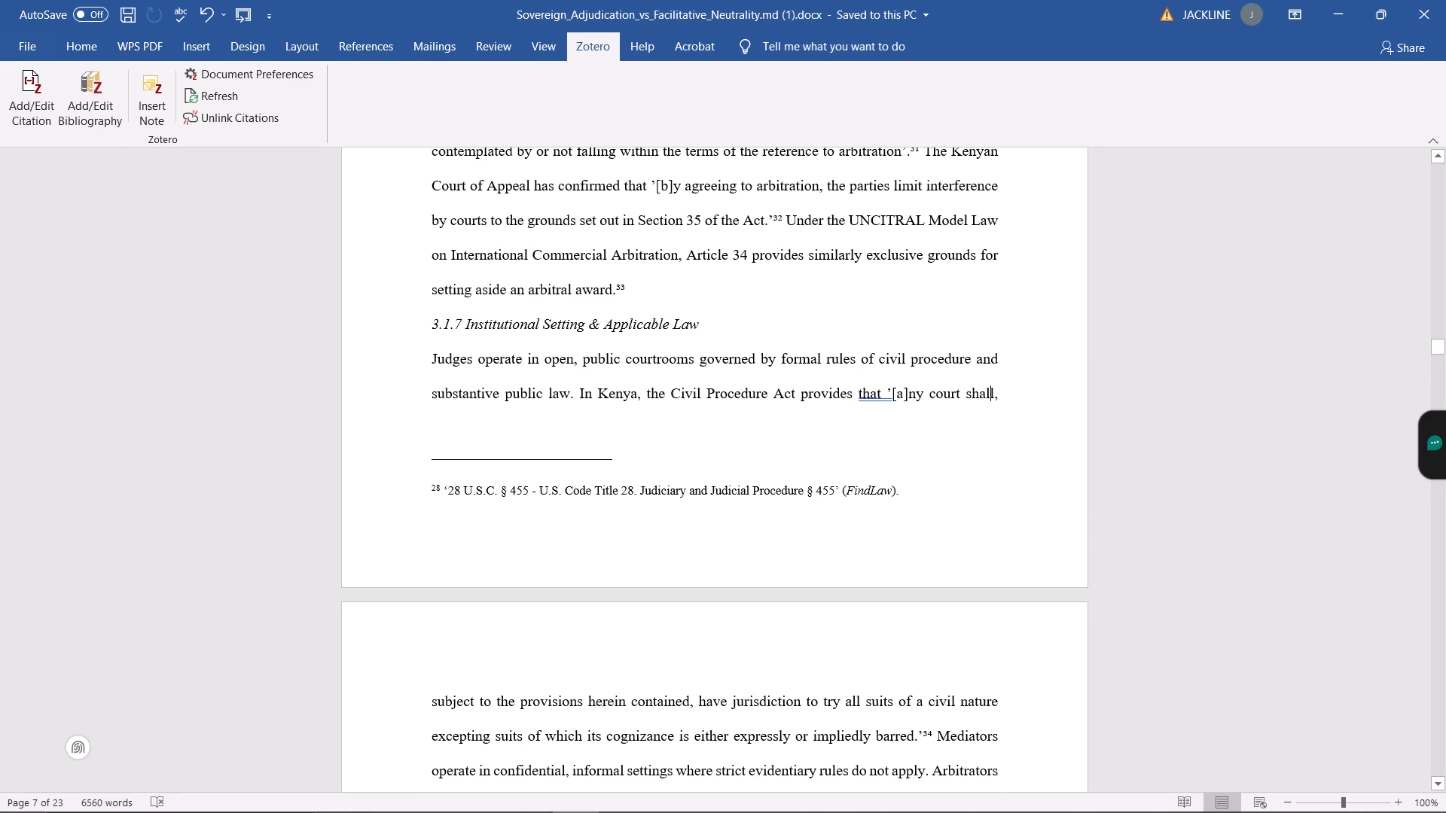
{"action": "scroll", "coordinate": [777, 243], "scroll_direction": "up", "scroll_amount": 2}
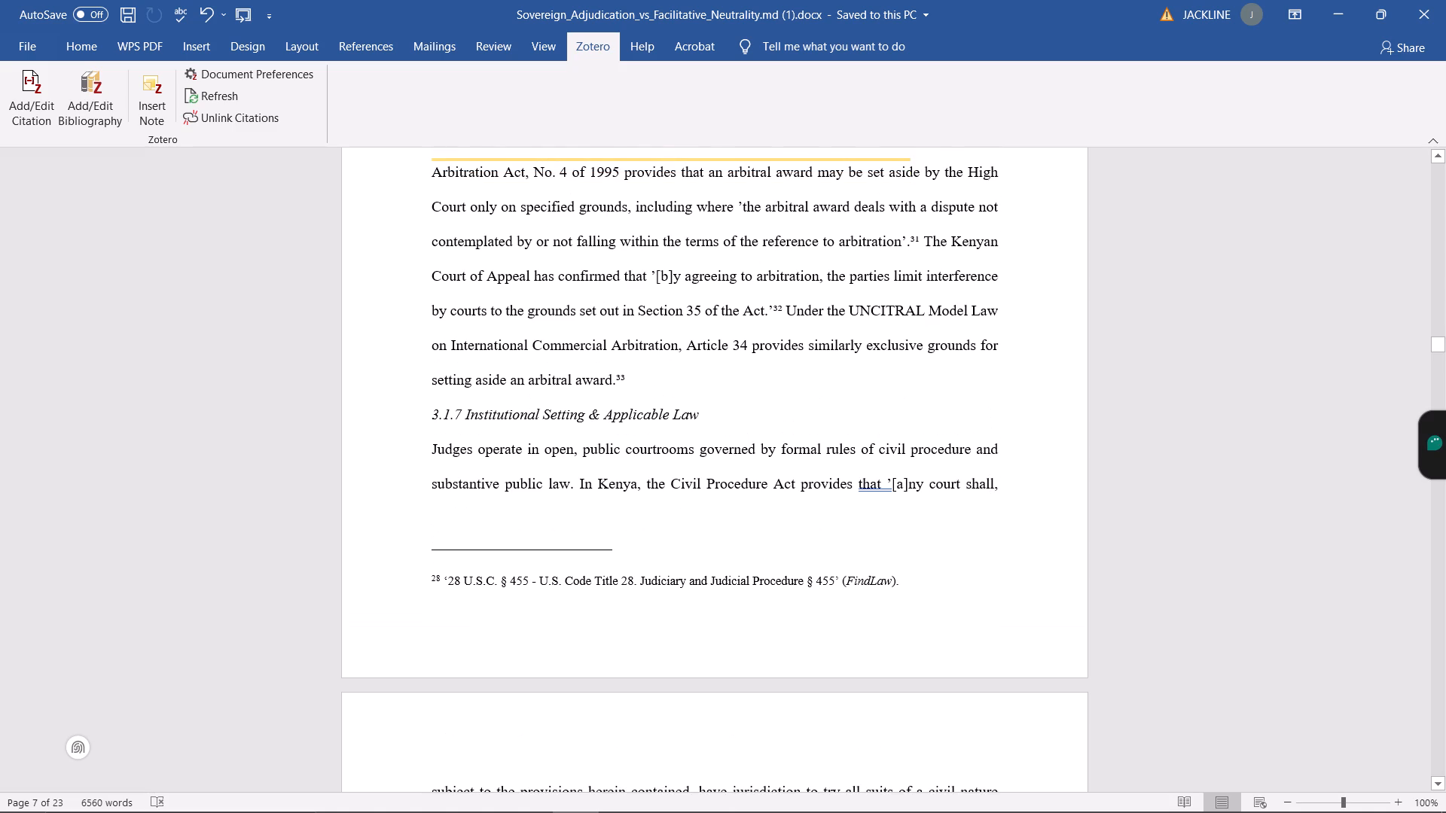
{"action": "scroll", "coordinate": [777, 243], "scroll_direction": "up", "scroll_amount": 4}
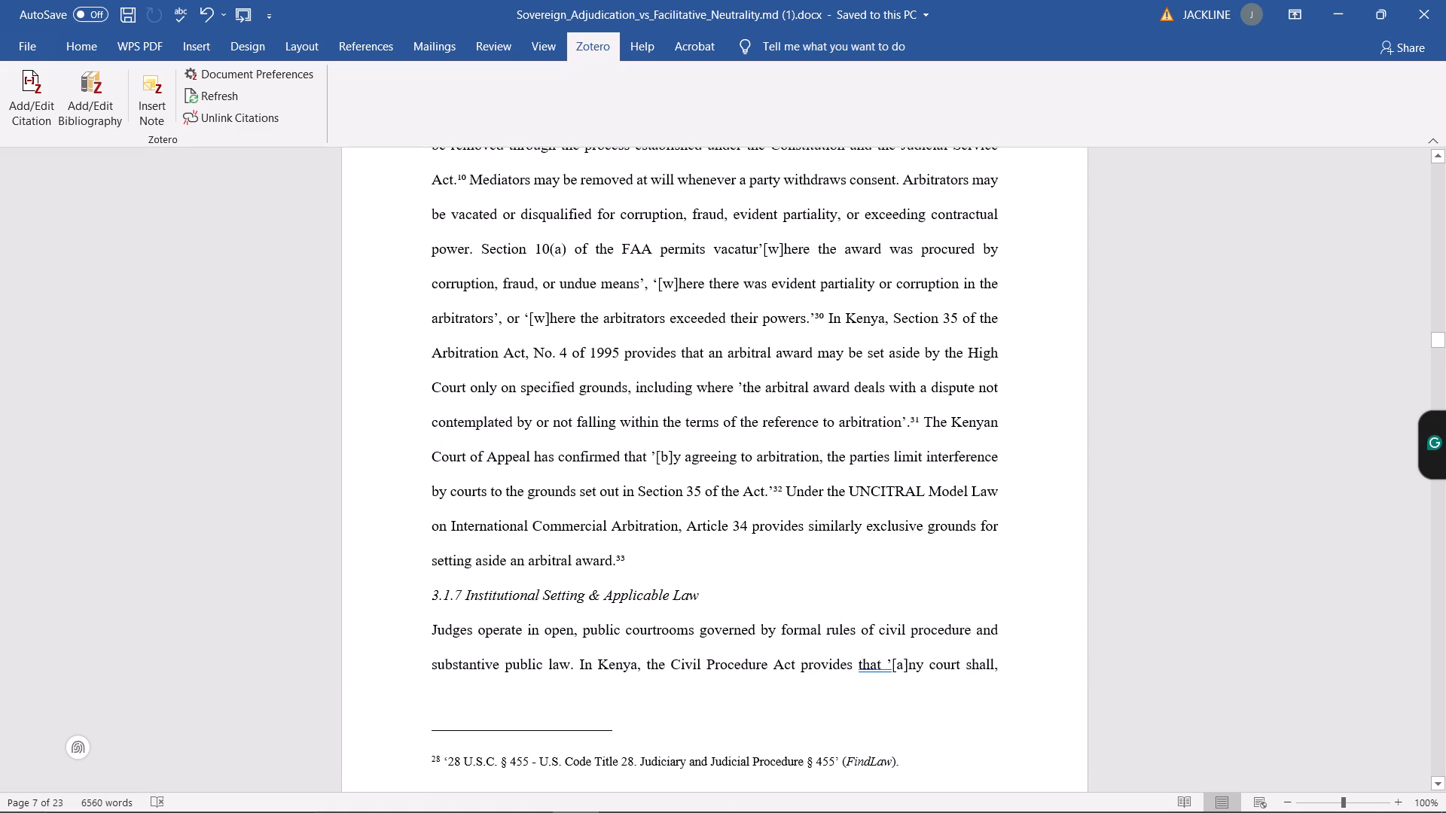
{"action": "scroll", "coordinate": [773, 243], "scroll_direction": "up", "scroll_amount": 2}
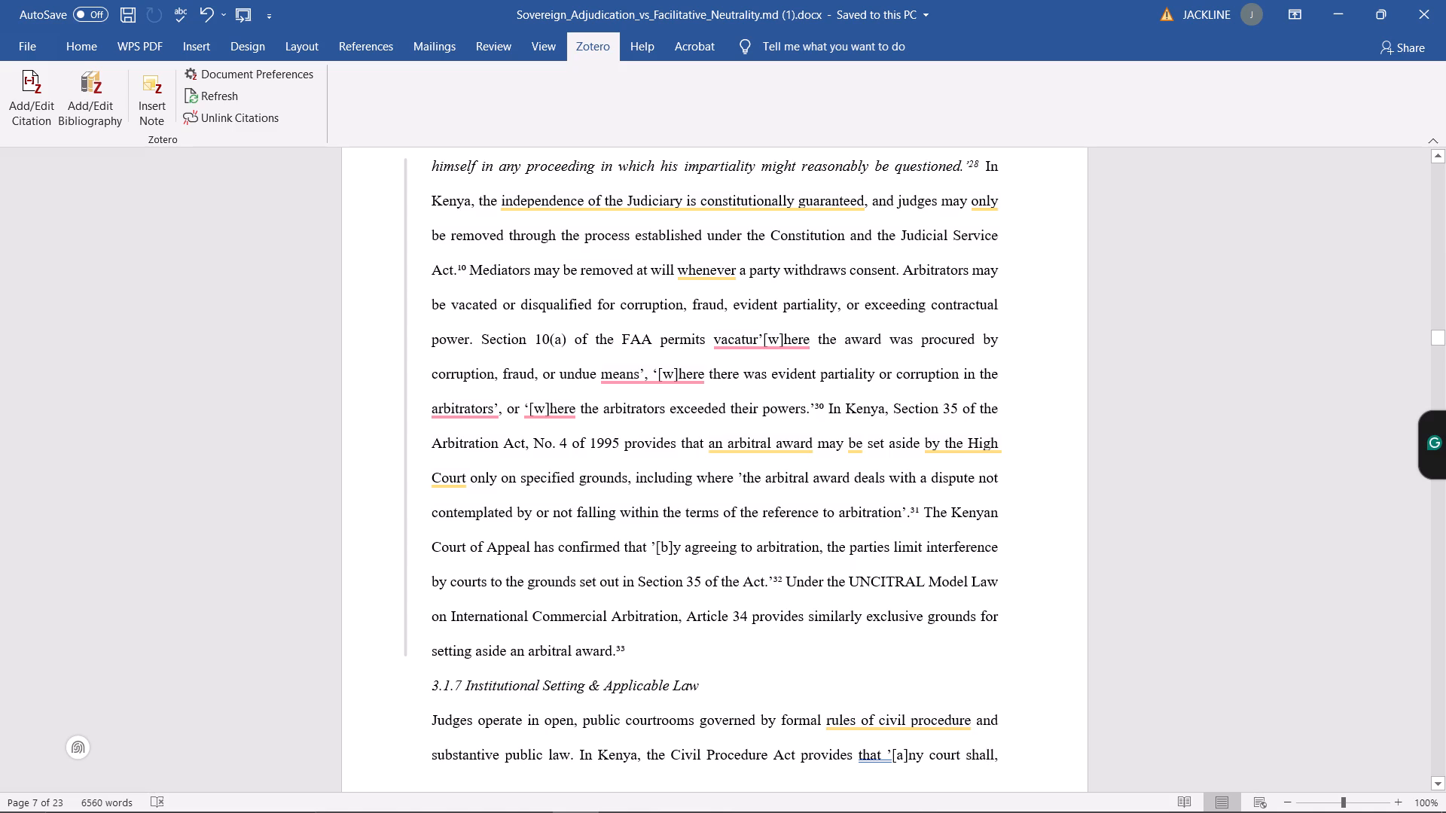
{"action": "scroll", "coordinate": [743, 262], "scroll_direction": "up", "scroll_amount": 5}
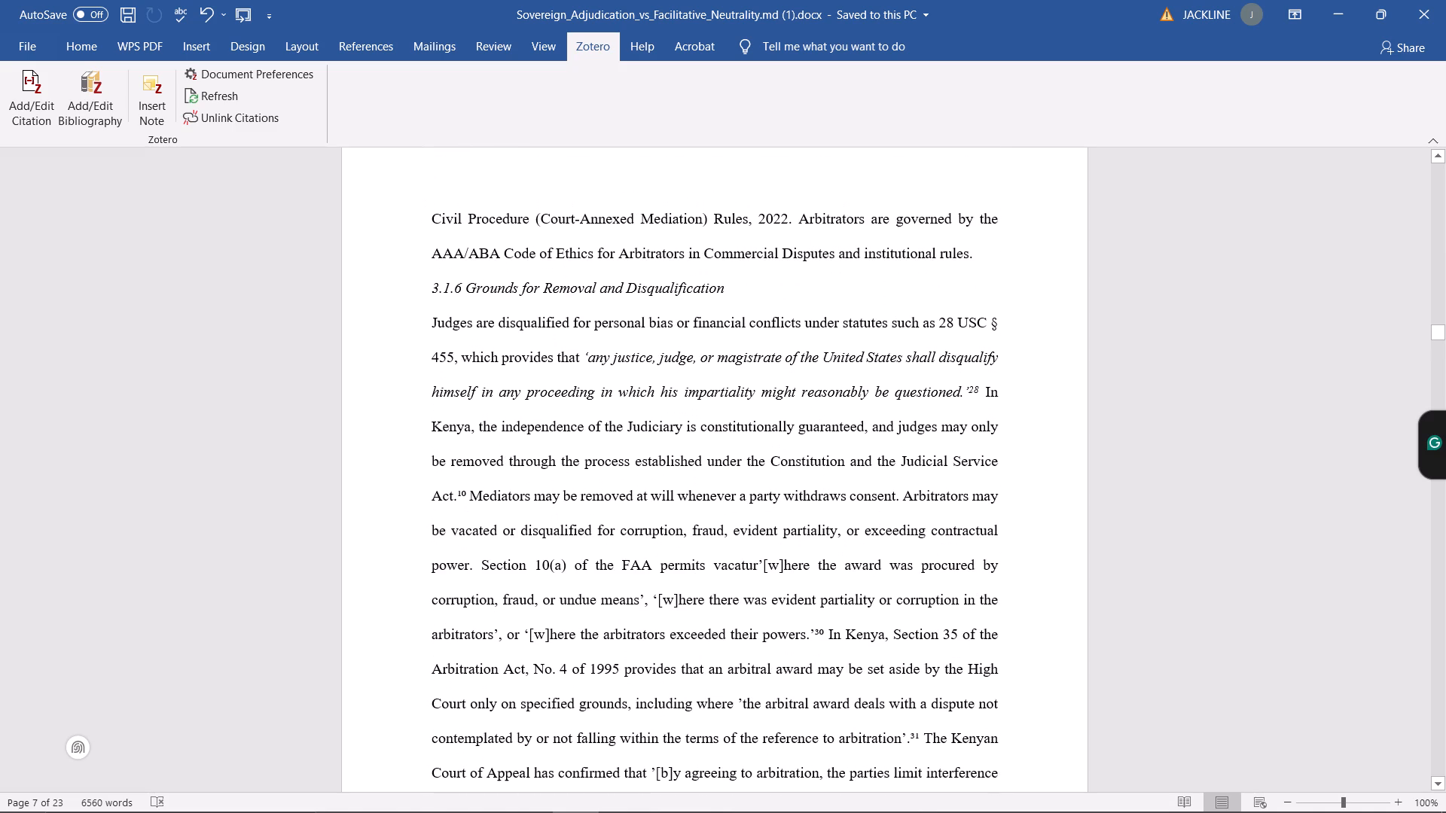
{"action": "scroll", "coordinate": [743, 262], "scroll_direction": "up", "scroll_amount": 1}
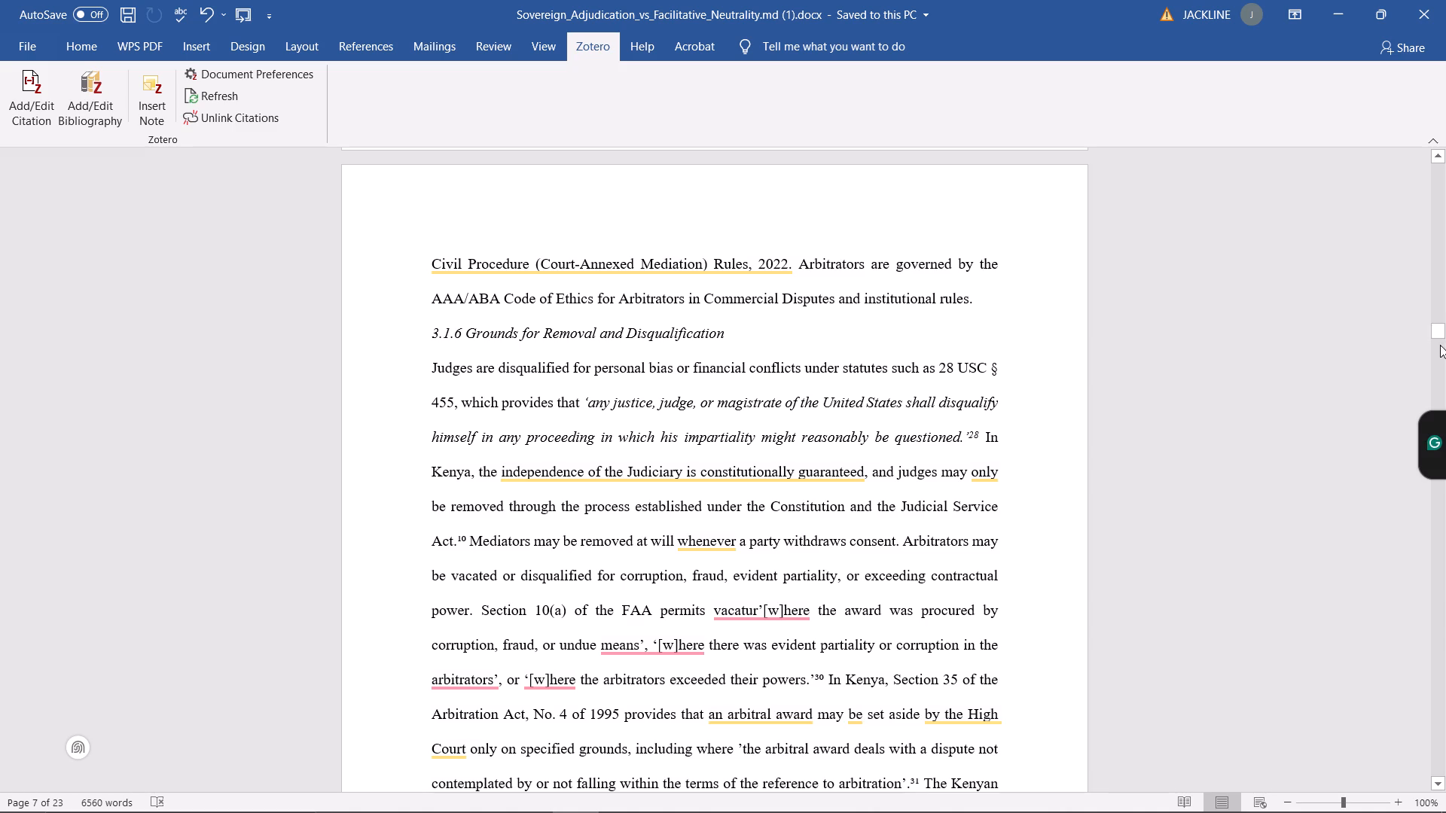
Review the typed FOOTNOTES list at the end of the document, including the entries matching section 3.1.6, through entry 76.
{"action": "left_click_drag", "start_coordinate": [1435, 330], "coordinate": [1440, 531]}
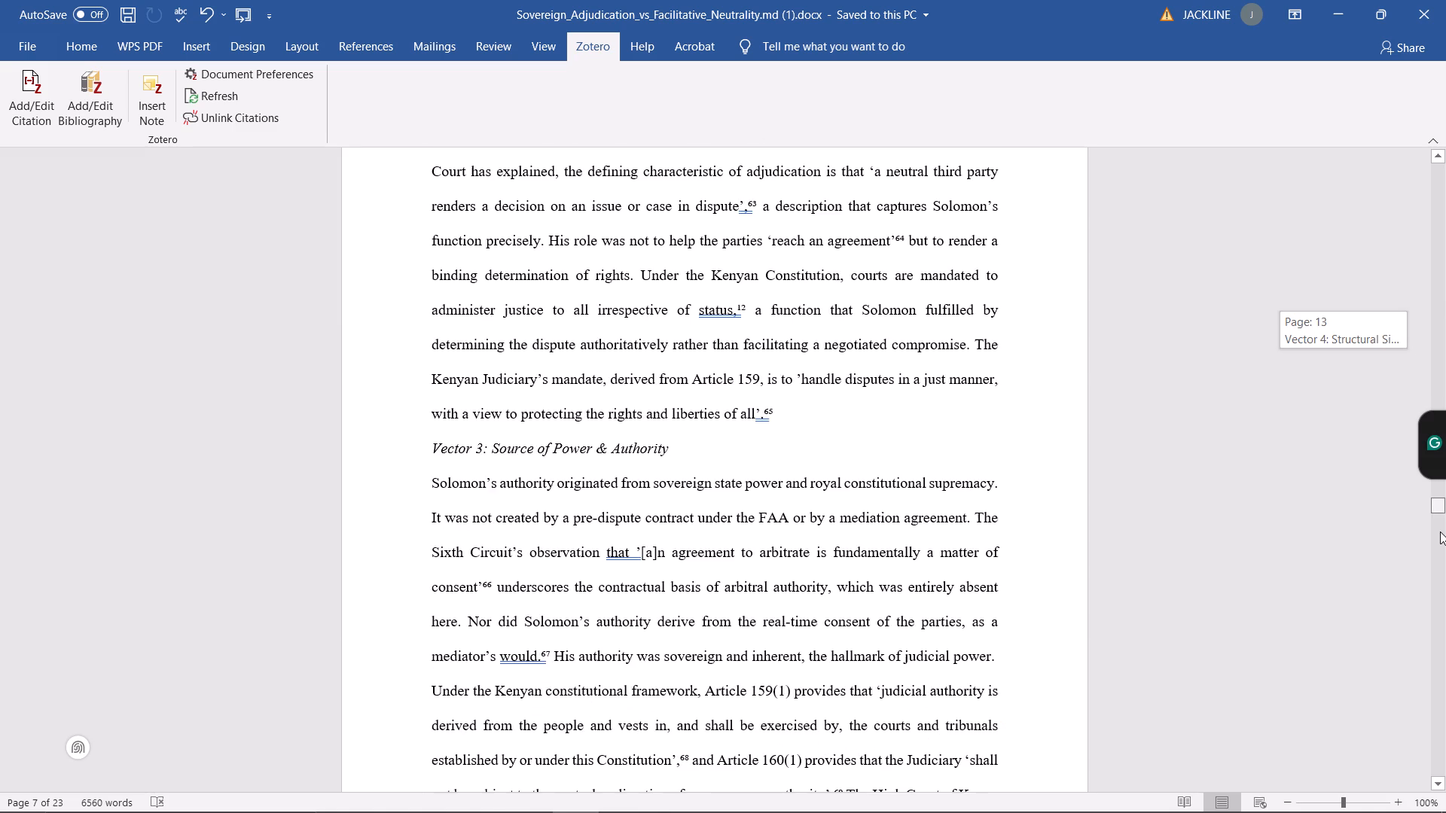
{"action": "left_click_drag", "start_coordinate": [1440, 531], "coordinate": [1438, 674]}
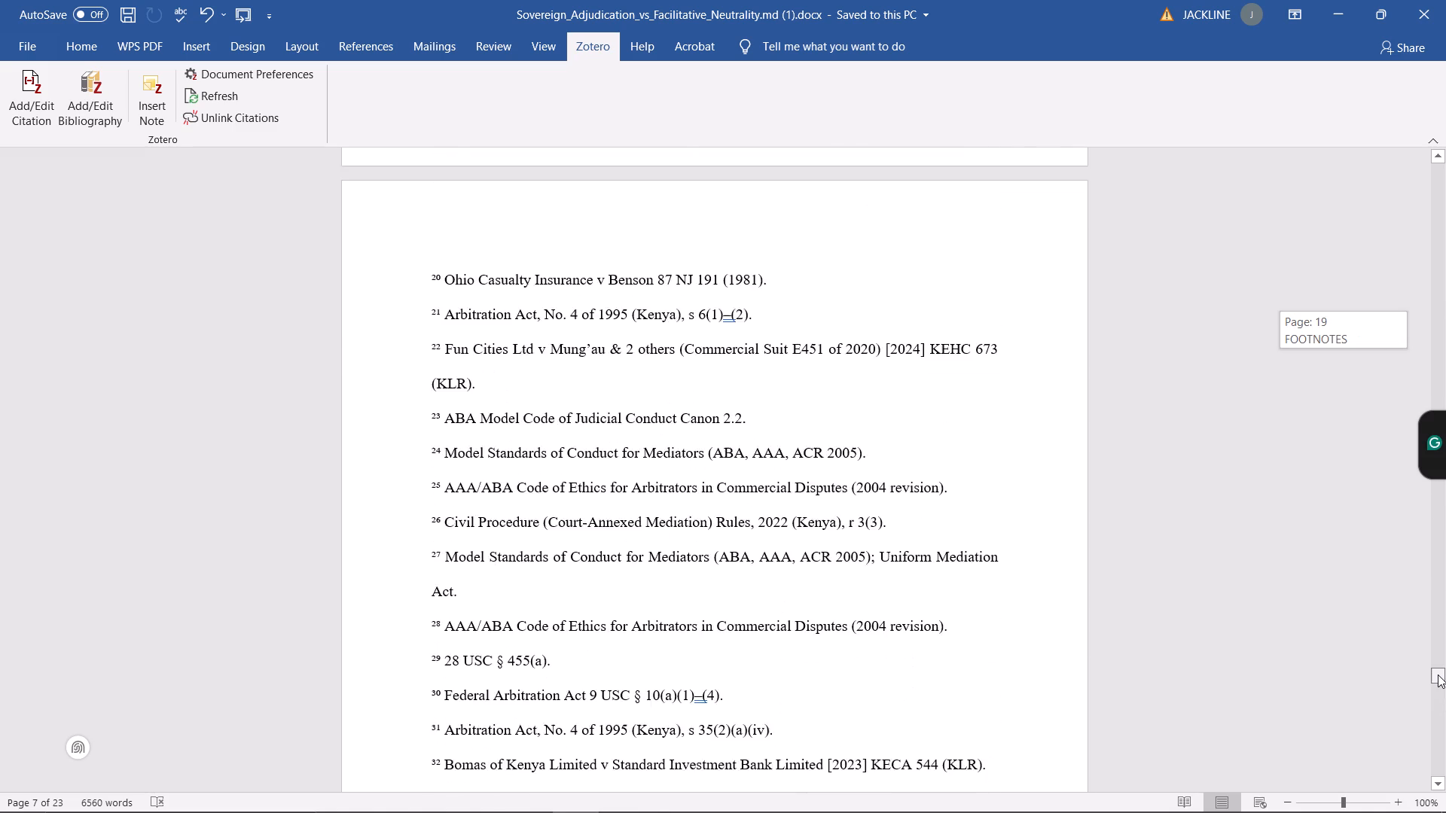
{"action": "left_click_drag", "start_coordinate": [1438, 674], "coordinate": [1438, 665]}
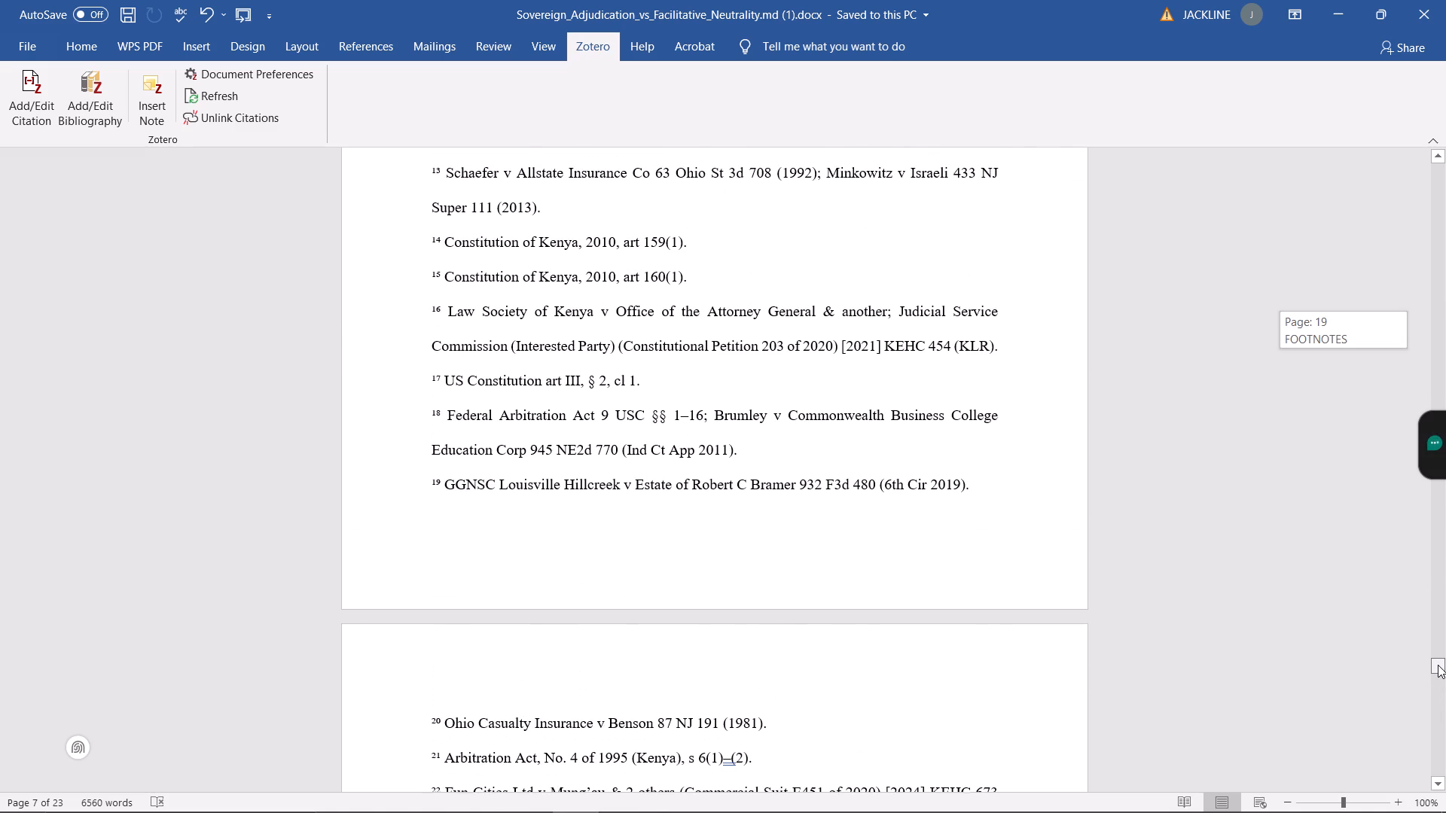
{"action": "left_click_drag", "start_coordinate": [1438, 665], "coordinate": [1438, 663]}
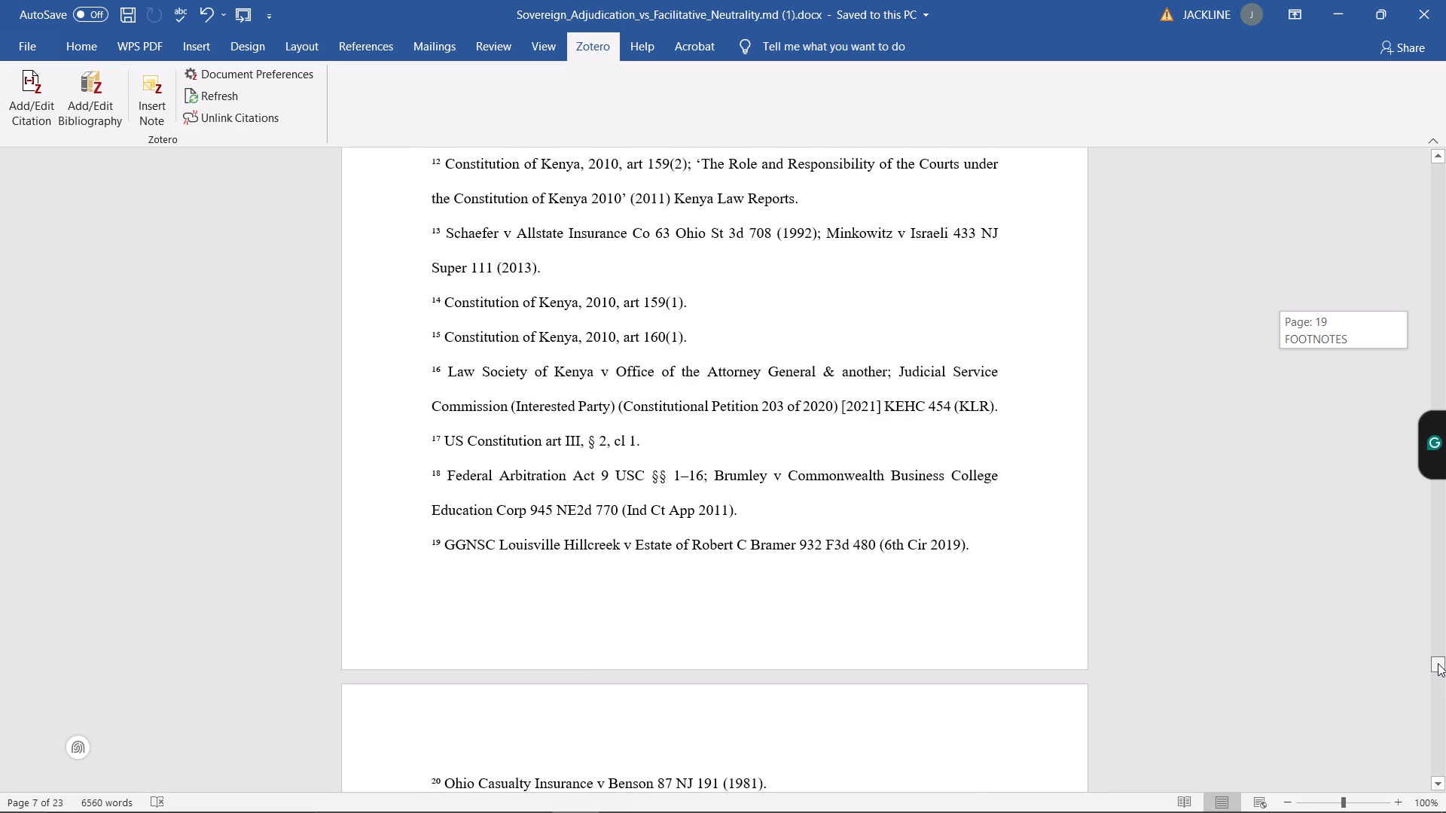
{"action": "left_click_drag", "start_coordinate": [1438, 663], "coordinate": [1435, 652]}
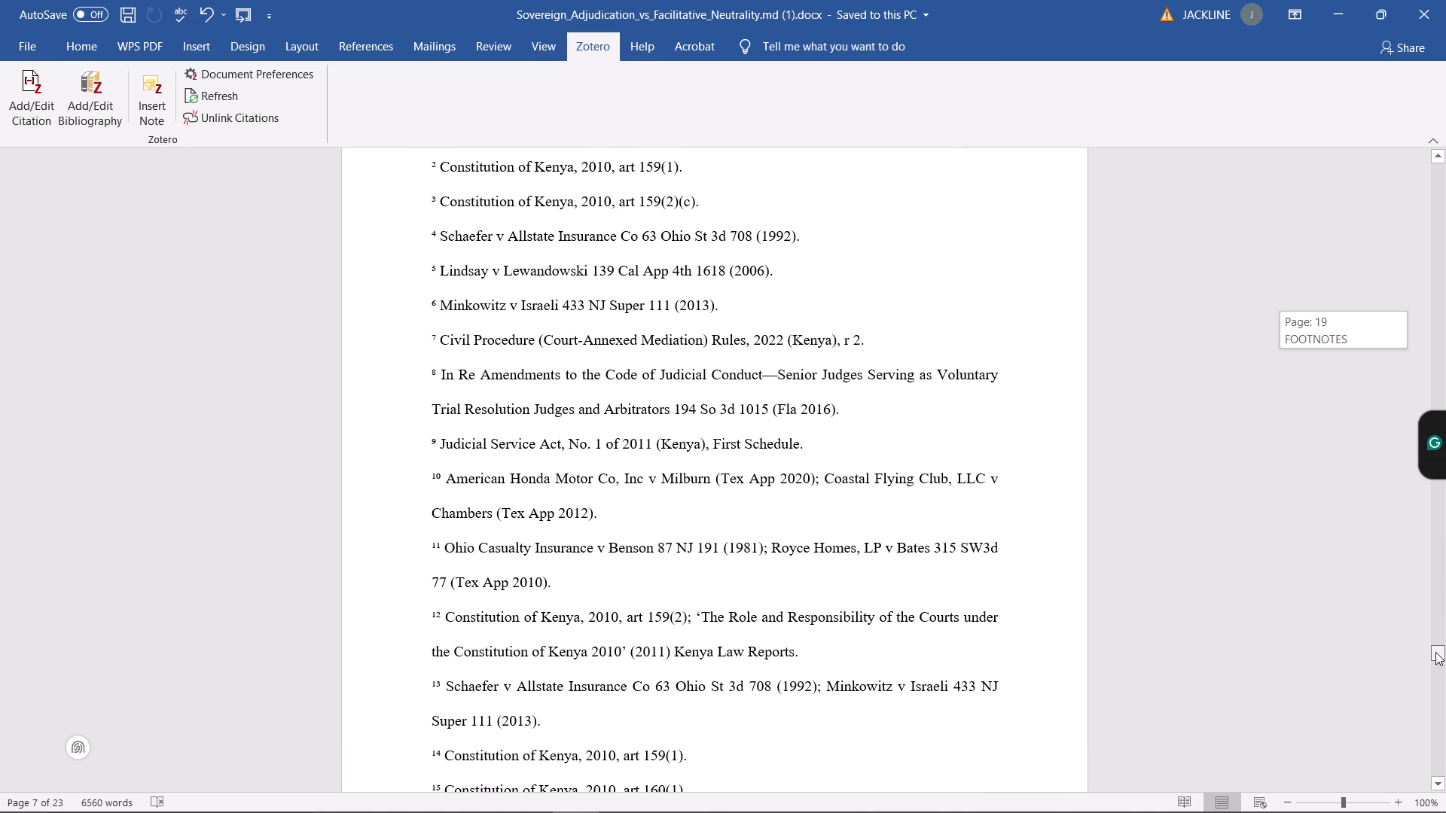
{"action": "left_click_drag", "start_coordinate": [1435, 652], "coordinate": [1435, 649]}
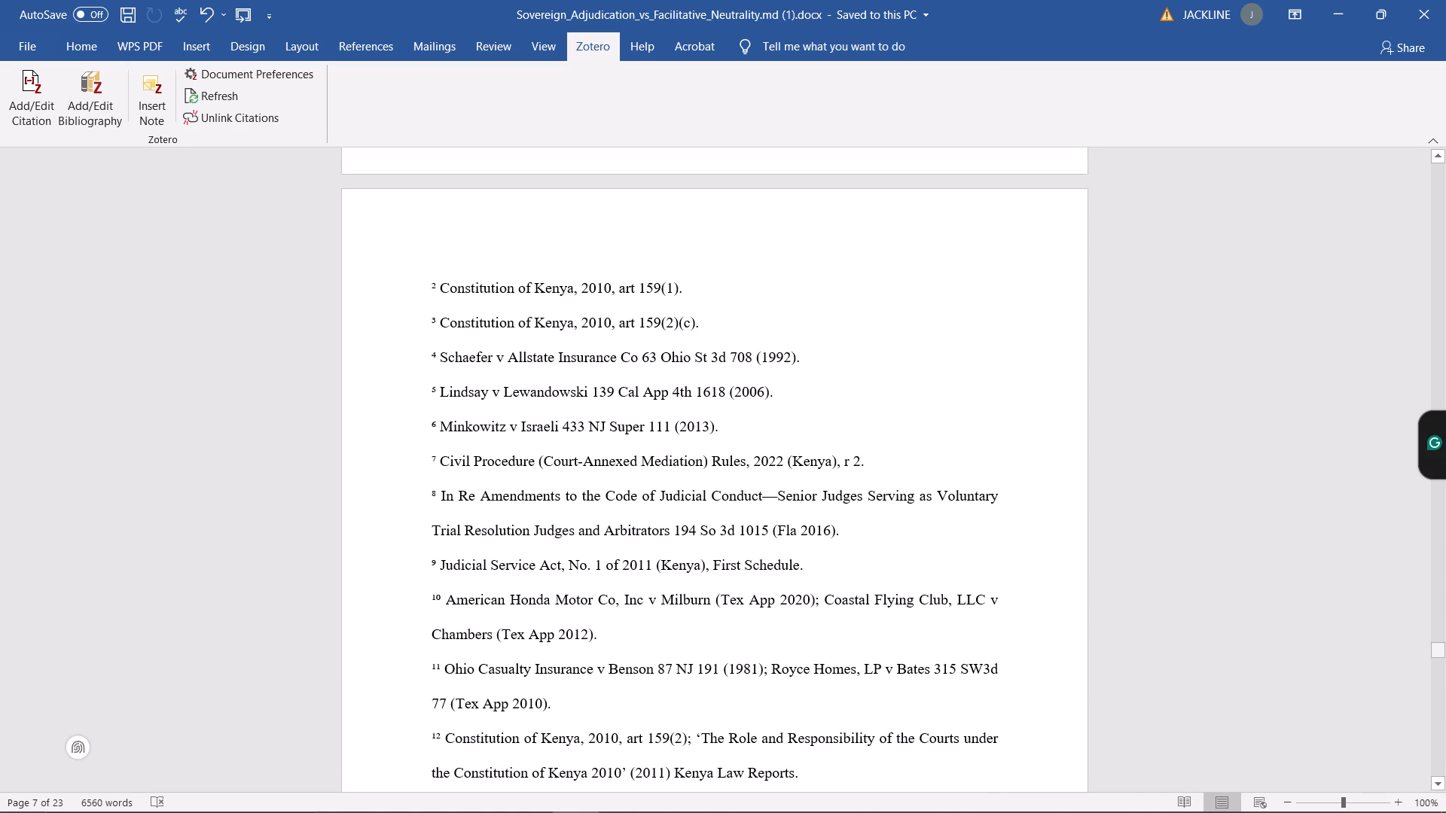
{"action": "scroll", "coordinate": [882, 586], "scroll_direction": "up", "scroll_amount": 2}
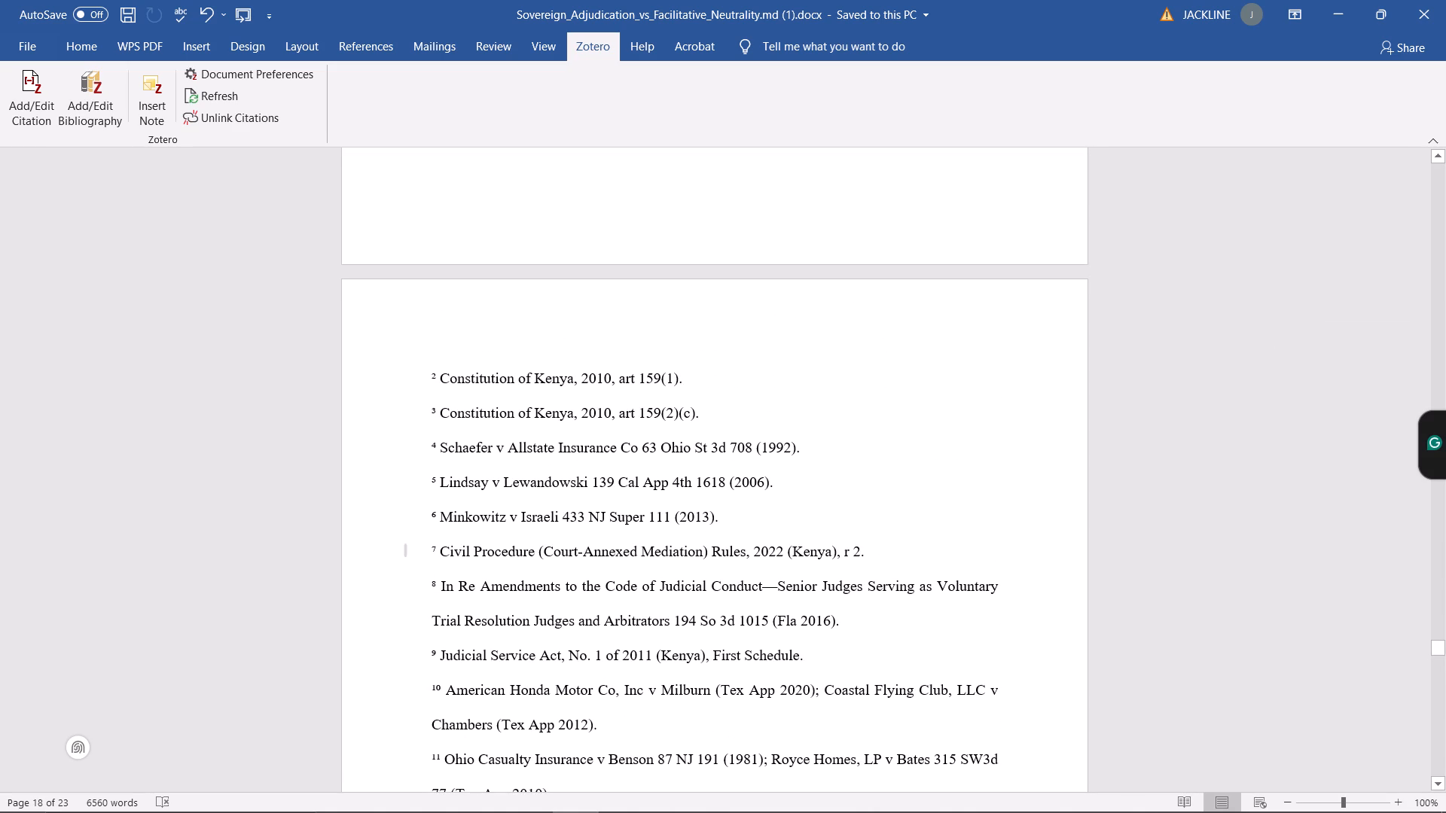
{"action": "scroll", "coordinate": [535, 639], "scroll_direction": "down", "scroll_amount": 1}
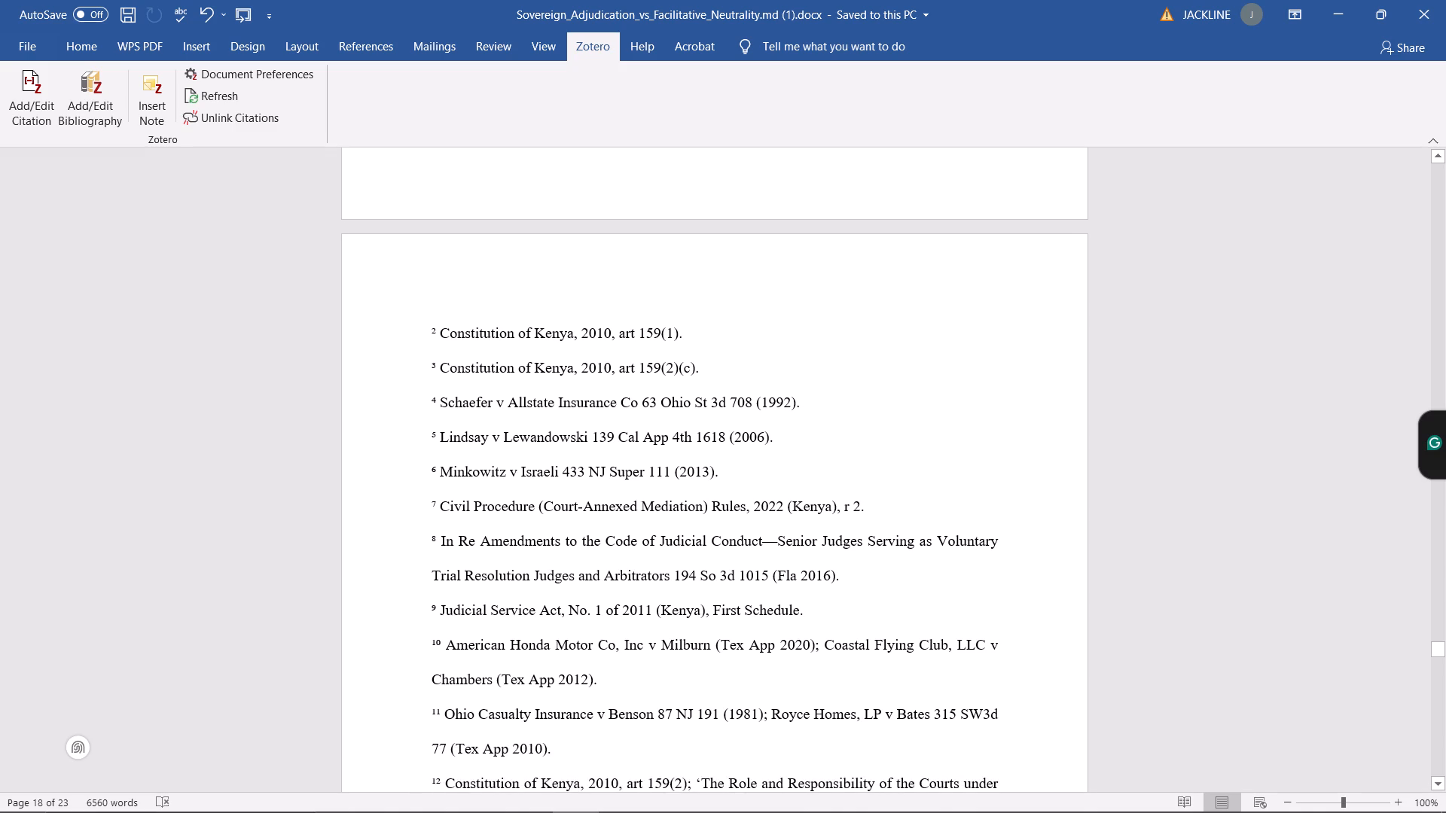
{"action": "scroll", "coordinate": [536, 625], "scroll_direction": "down", "scroll_amount": 1}
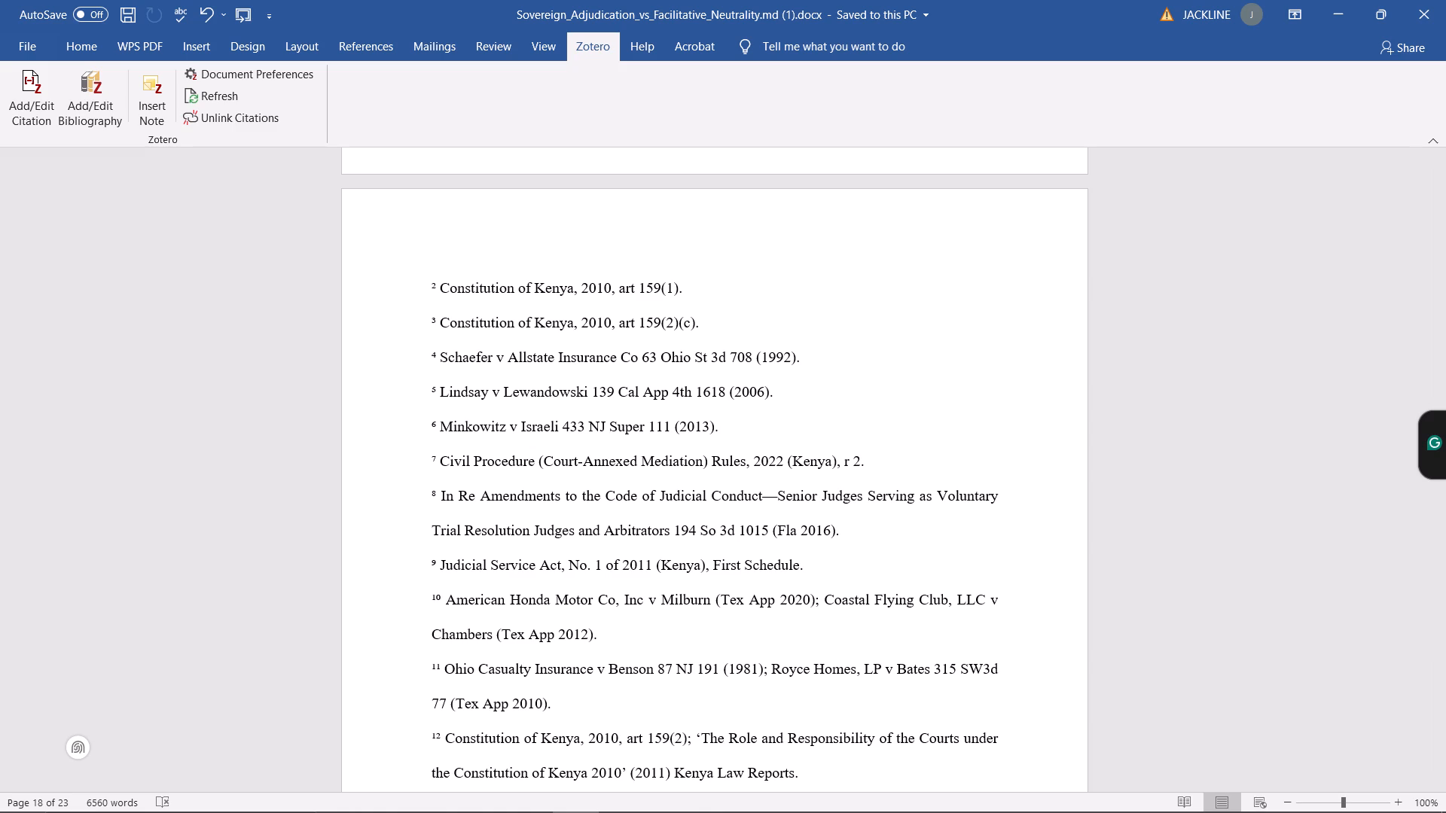
{"action": "scroll", "coordinate": [584, 549], "scroll_direction": "down", "scroll_amount": 13}
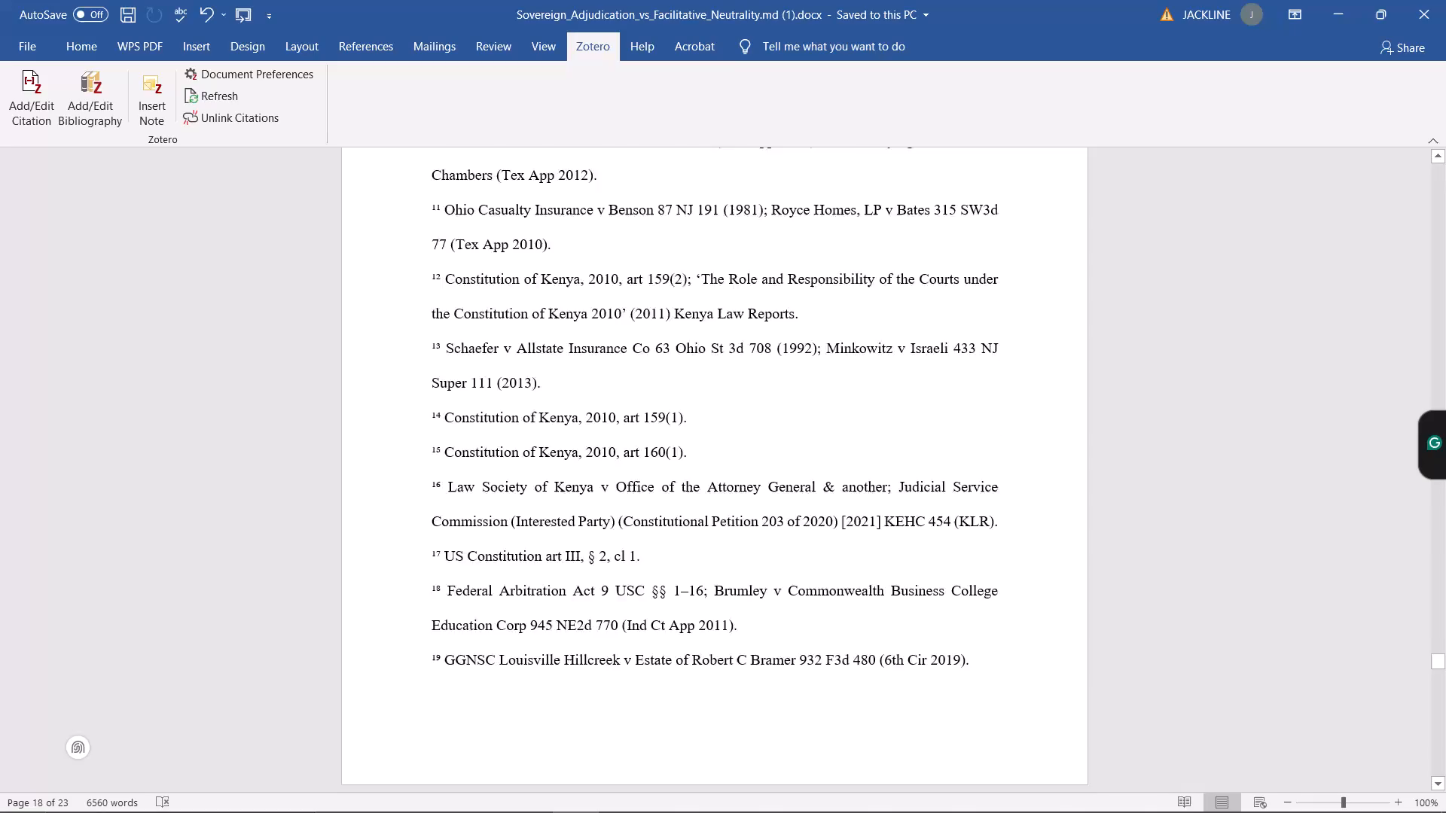
{"action": "scroll", "coordinate": [584, 549], "scroll_direction": "down", "scroll_amount": 19}
{"action": "scroll", "coordinate": [584, 550], "scroll_direction": "down", "scroll_amount": 9}
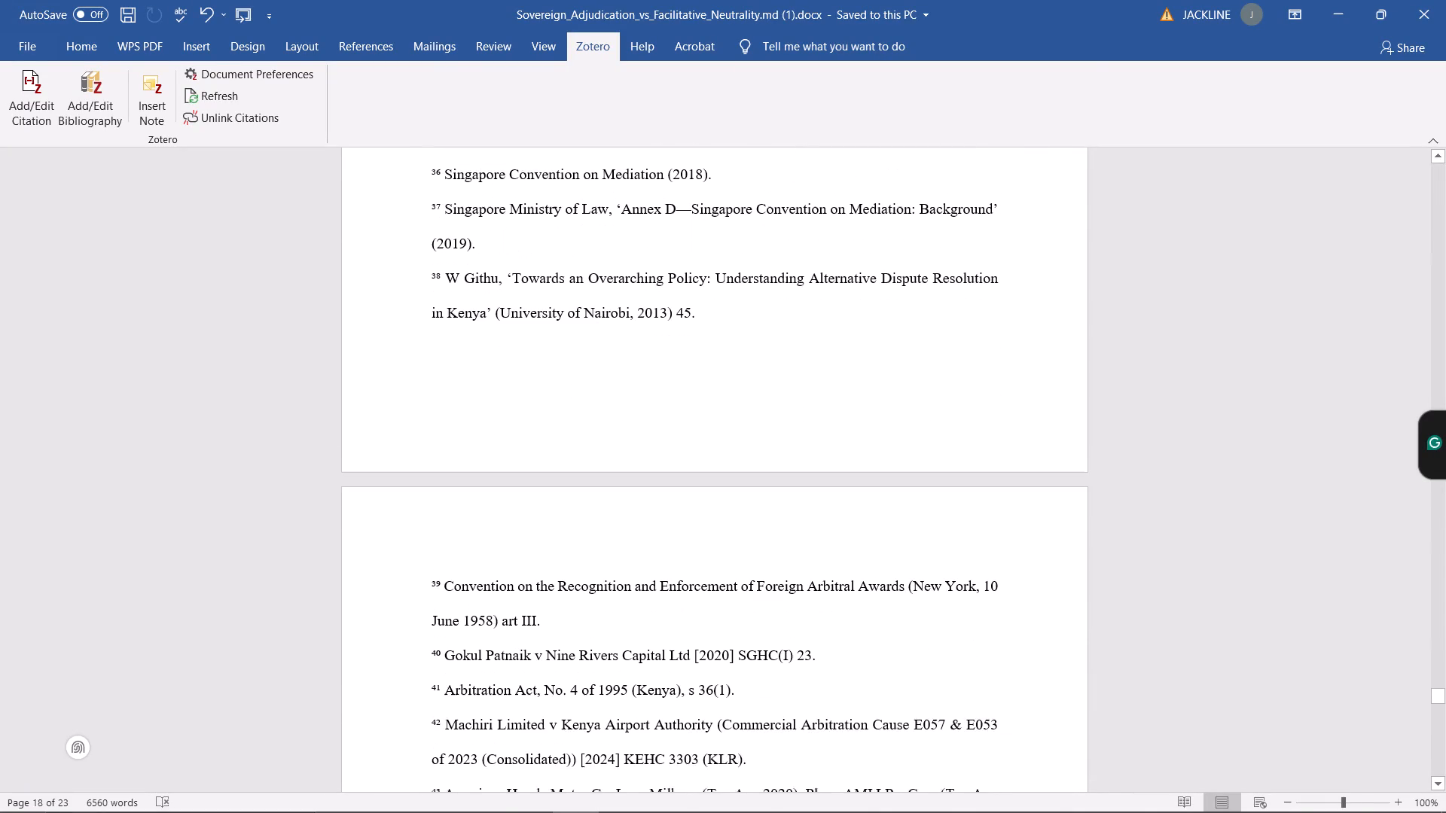
{"action": "scroll", "coordinate": [584, 550], "scroll_direction": "down", "scroll_amount": 8}
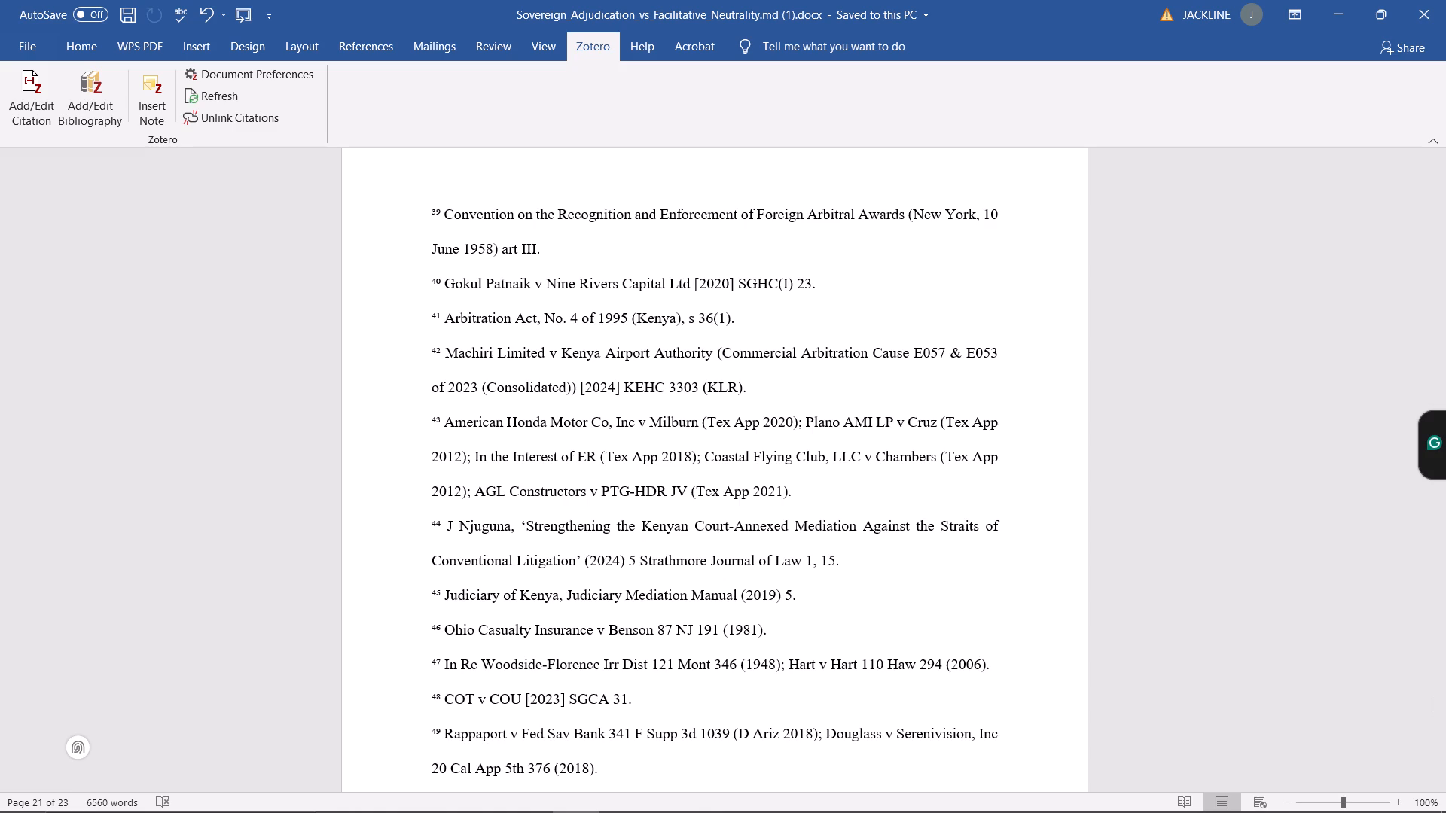
{"action": "scroll", "coordinate": [584, 550], "scroll_direction": "down", "scroll_amount": 6}
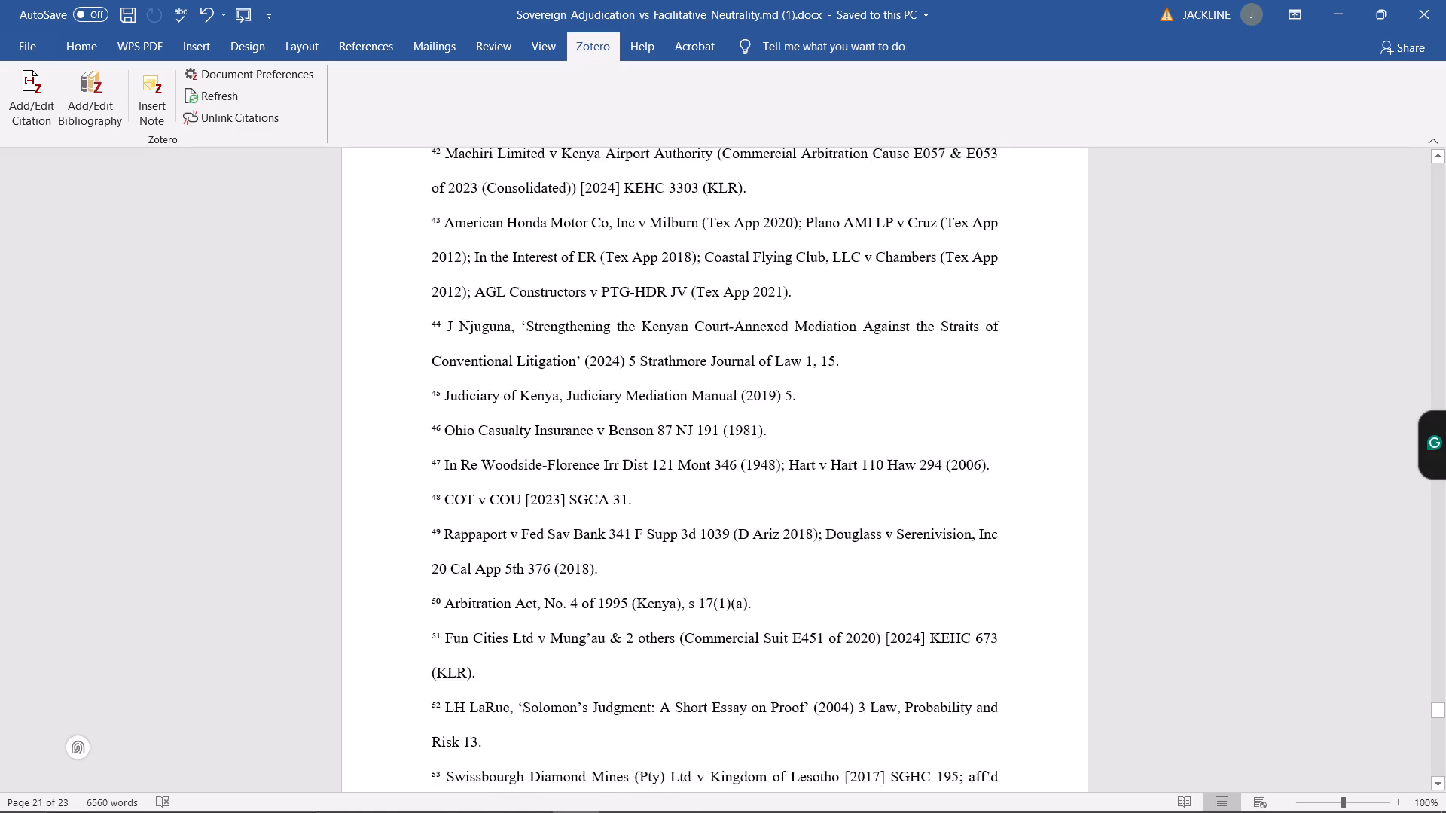
{"action": "scroll", "coordinate": [584, 550], "scroll_direction": "down", "scroll_amount": 14}
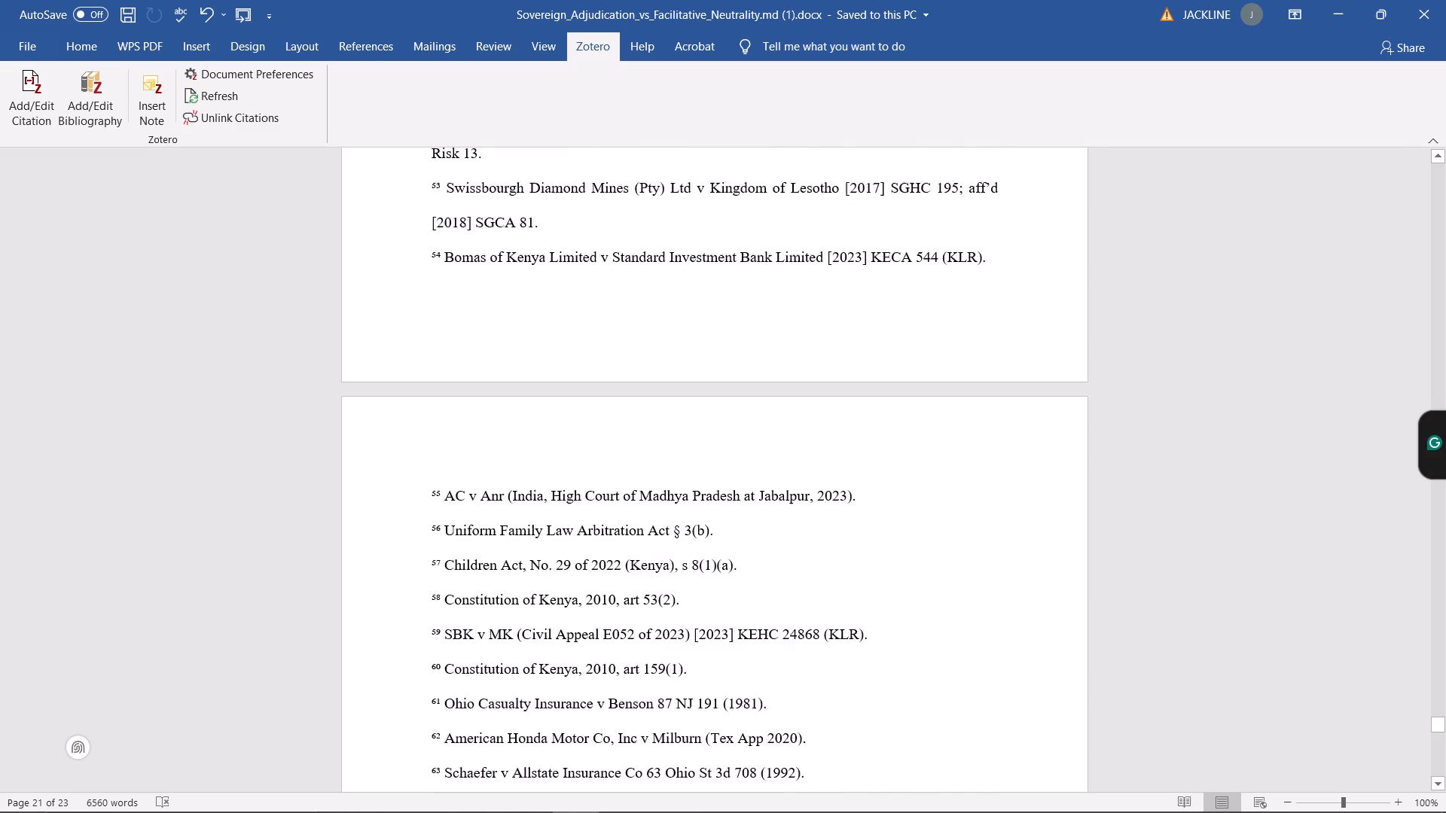
{"action": "scroll", "coordinate": [584, 550], "scroll_direction": "down", "scroll_amount": 15}
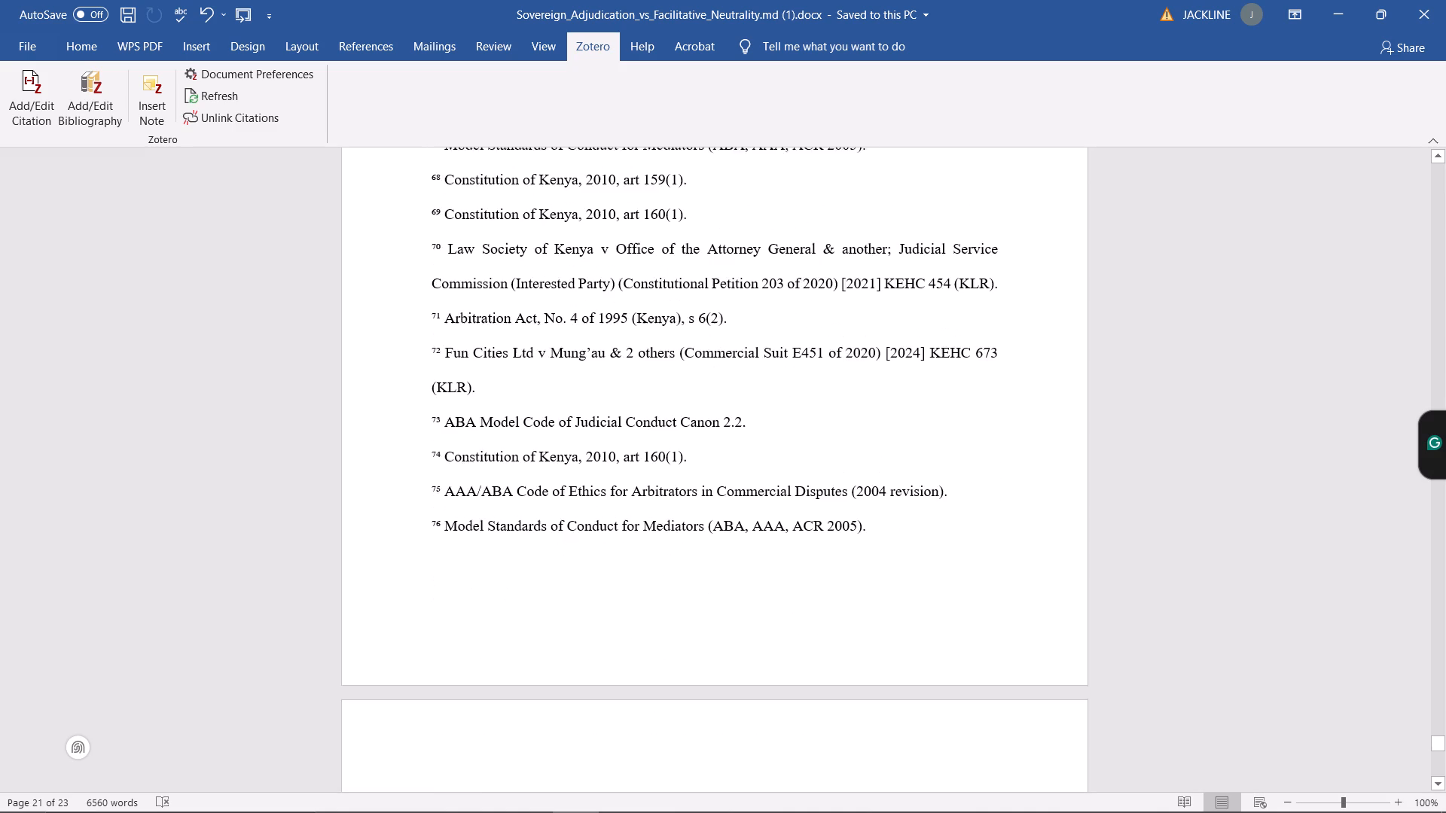
Check the final entries 77 and 78 of the typed FOOTNOTES list, and reread section 3.1.6 with its typed citation marks.
{"action": "scroll", "coordinate": [584, 550], "scroll_direction": "down", "scroll_amount": 10}
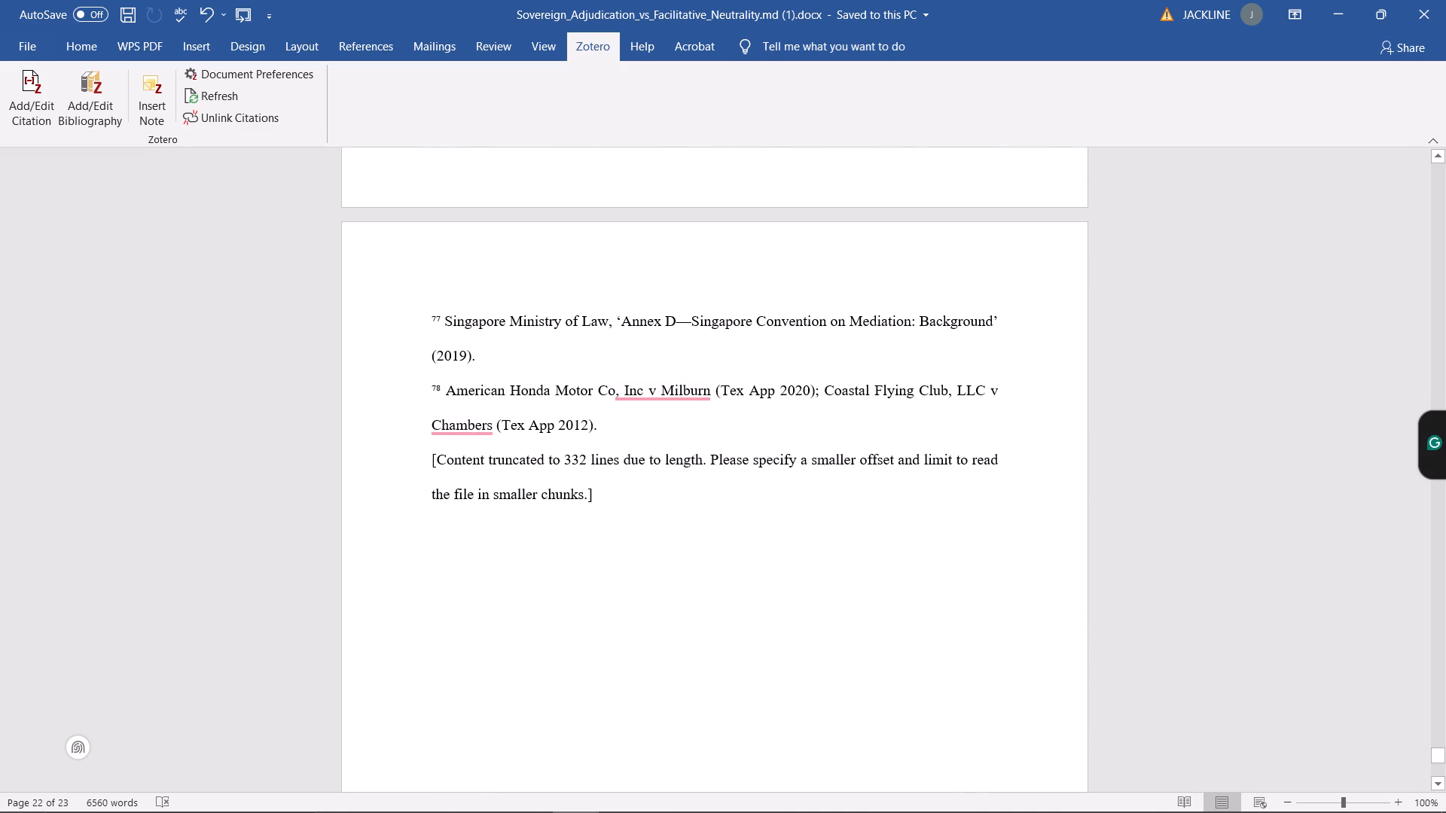
{"action": "left_click", "coordinate": [1444, 272]}
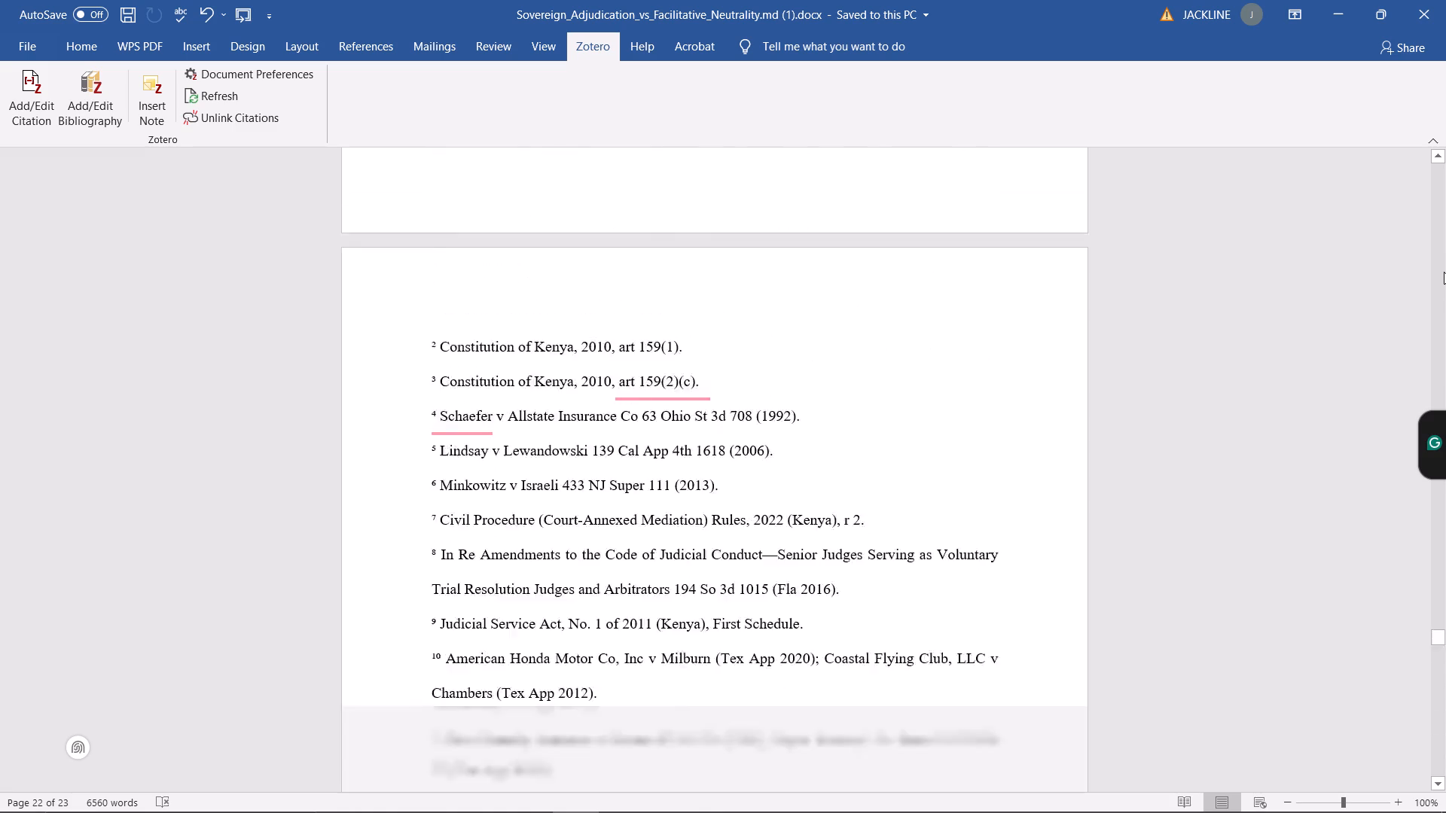
{"action": "left_click", "coordinate": [1444, 272]}
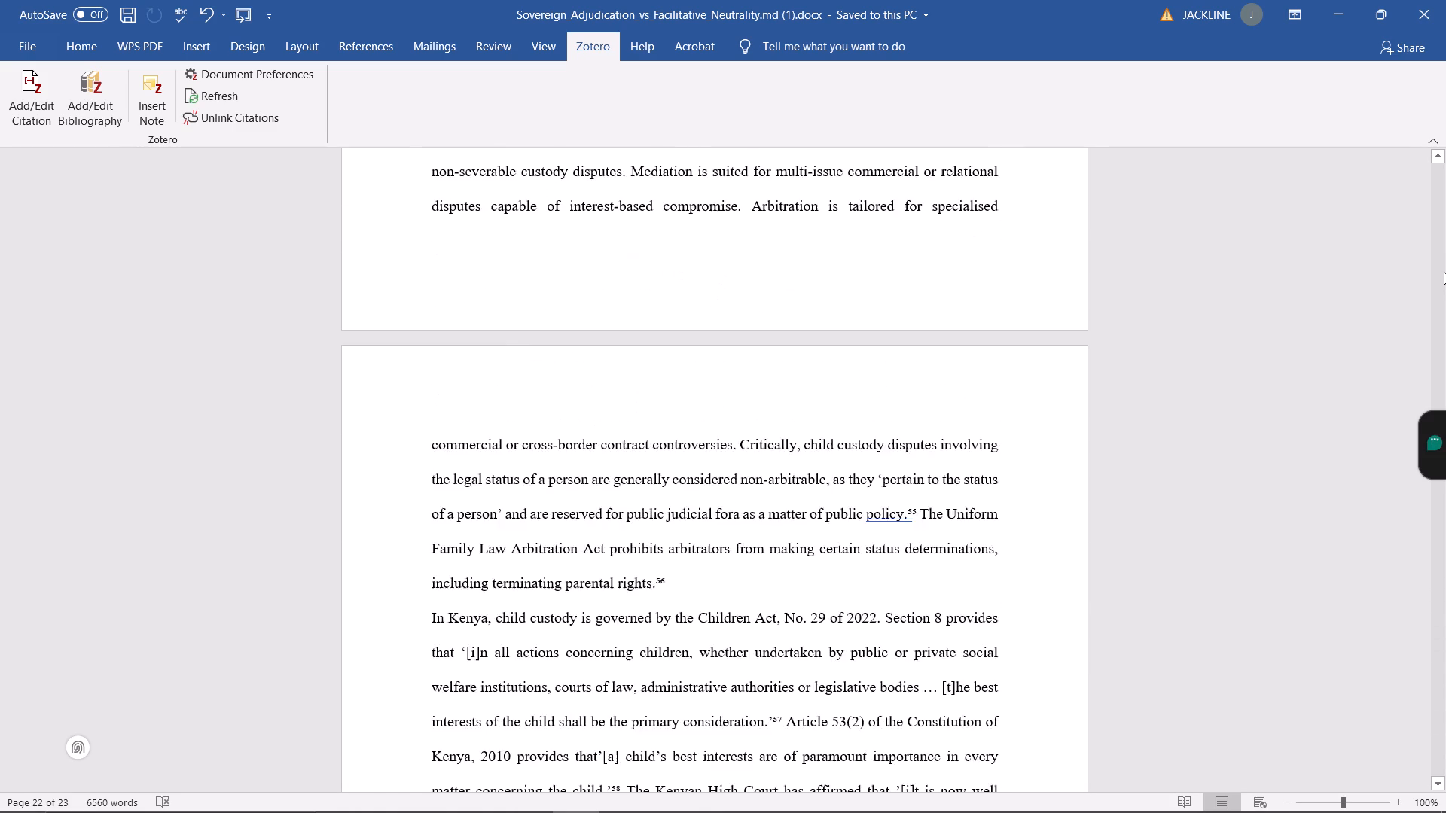
{"action": "left_click", "coordinate": [1444, 272]}
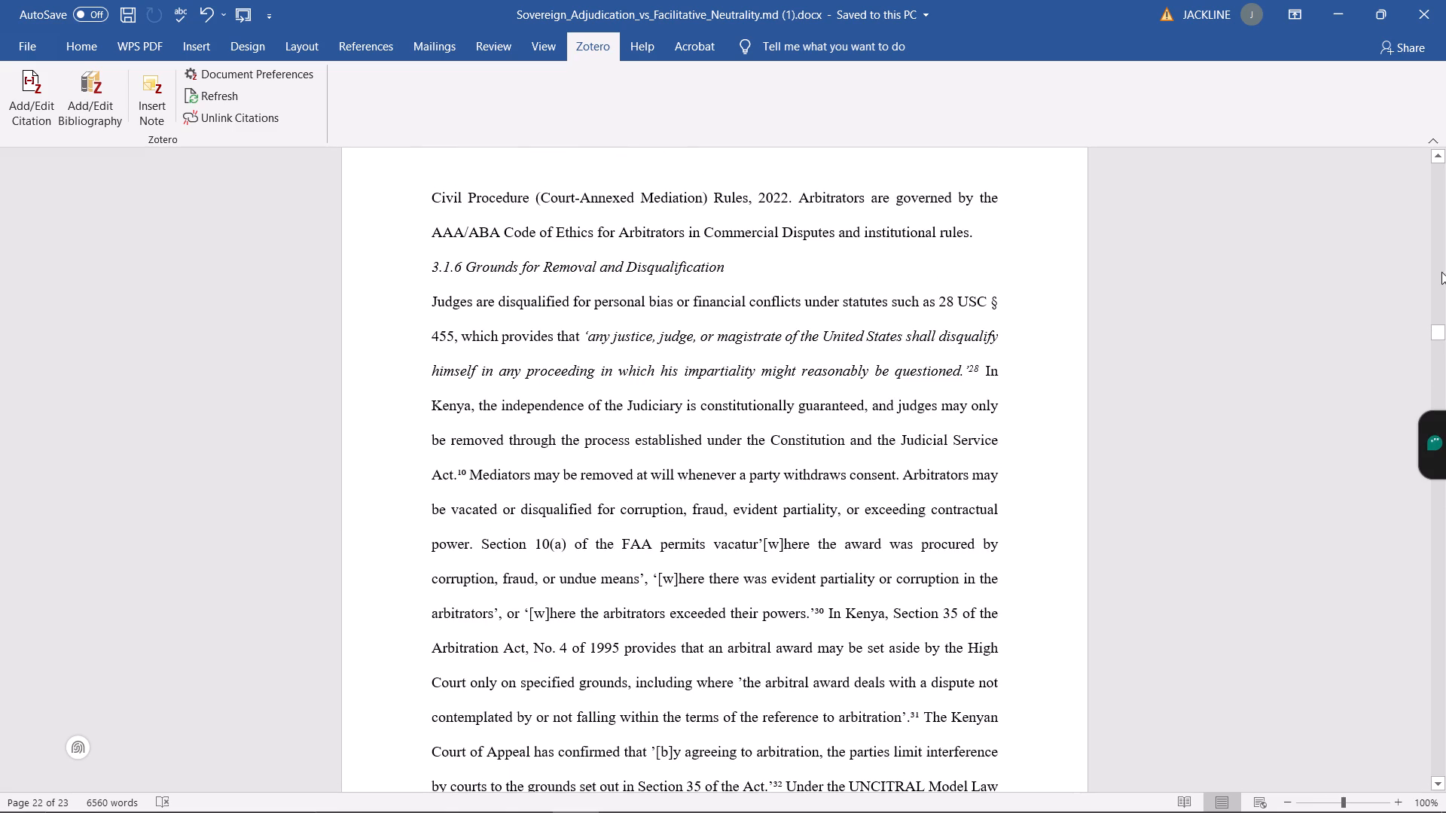
{"action": "scroll", "coordinate": [1099, 315], "scroll_direction": "up", "scroll_amount": 4}
{"action": "scroll", "coordinate": [831, 318], "scroll_direction": "up", "scroll_amount": 4}
{"action": "scroll", "coordinate": [824, 317], "scroll_direction": "down", "scroll_amount": 7}
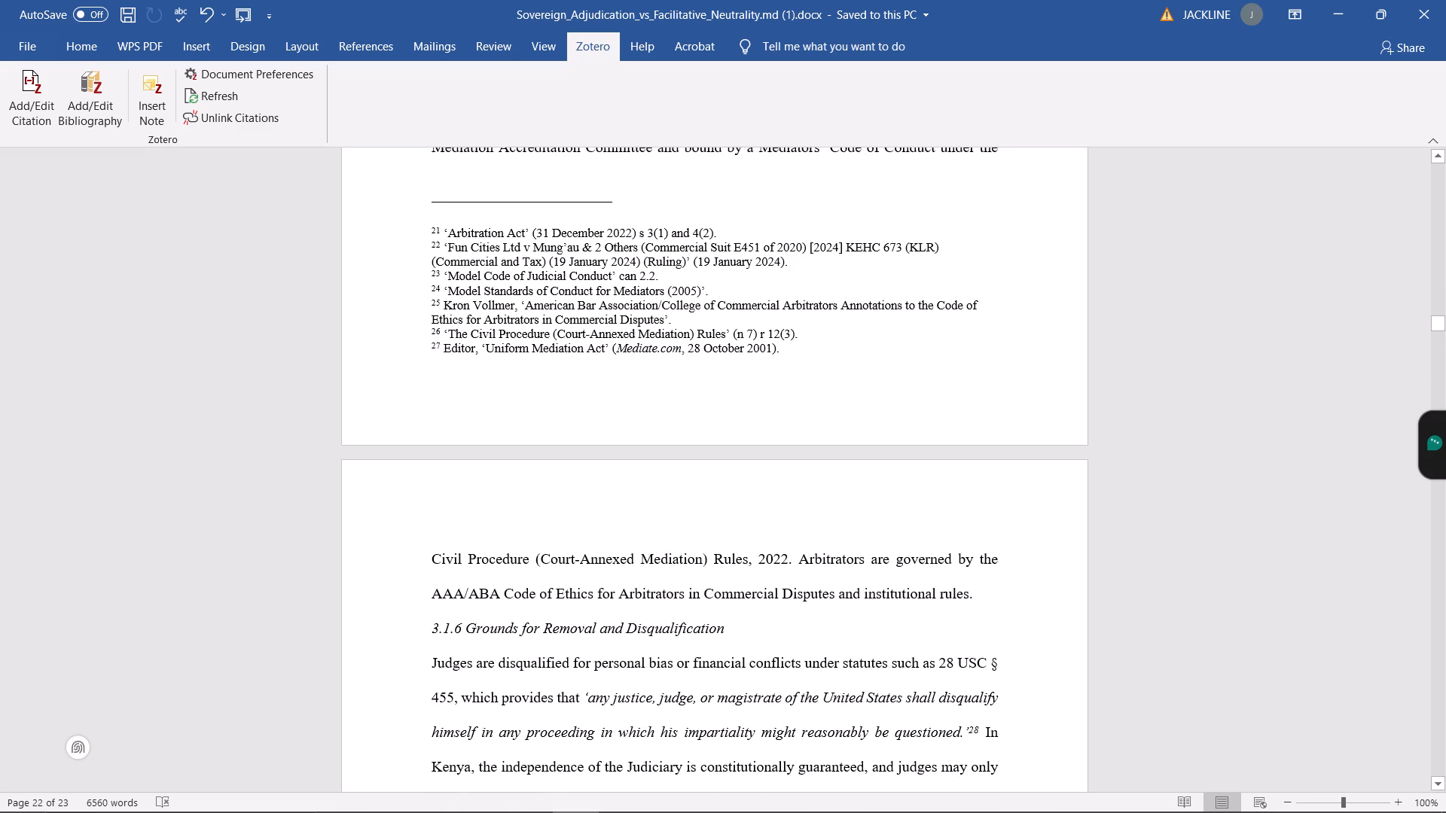
{"action": "scroll", "coordinate": [828, 315], "scroll_direction": "down", "scroll_amount": 15}
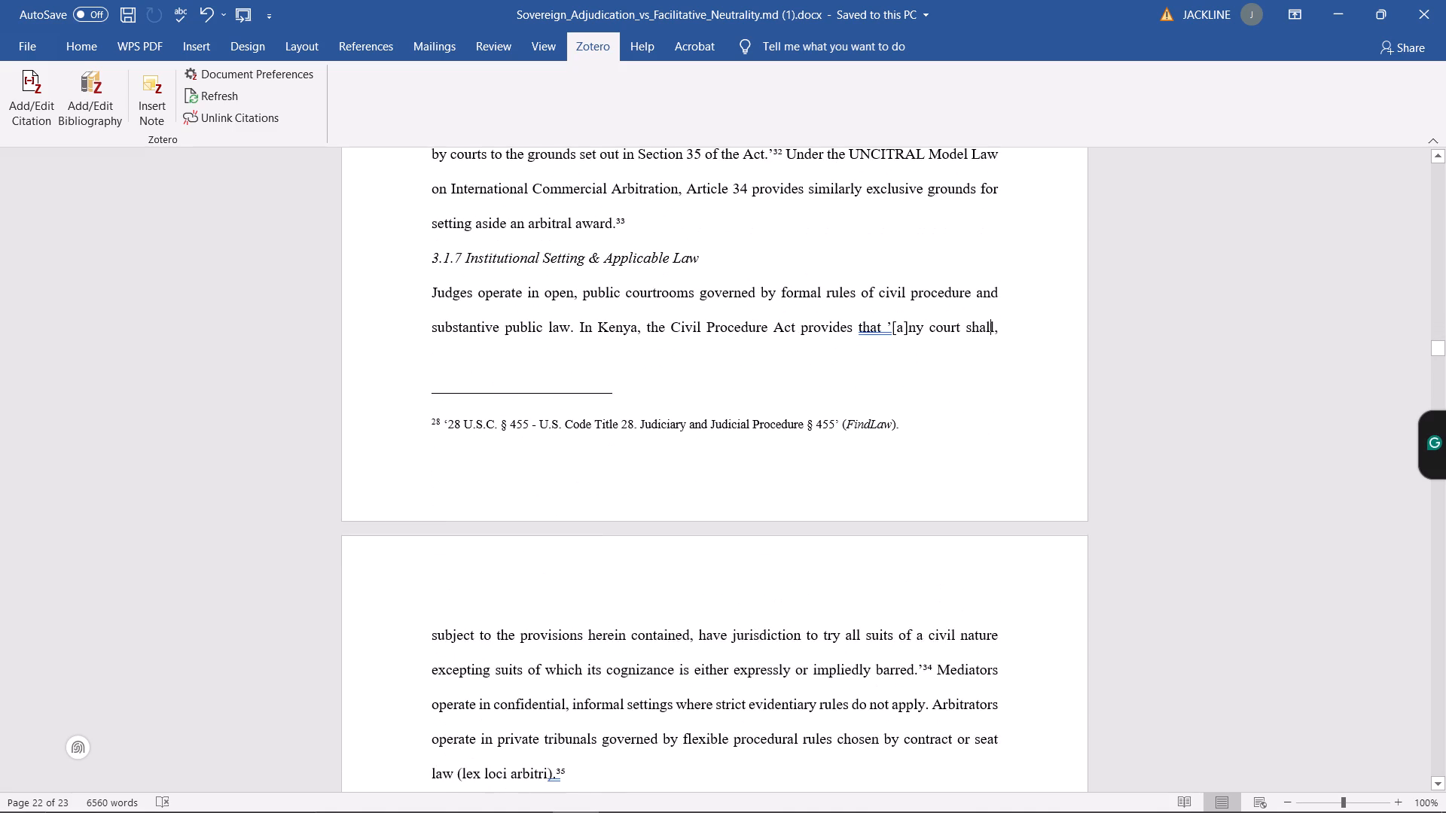
{"action": "scroll", "coordinate": [807, 327], "scroll_direction": "up", "scroll_amount": 7}
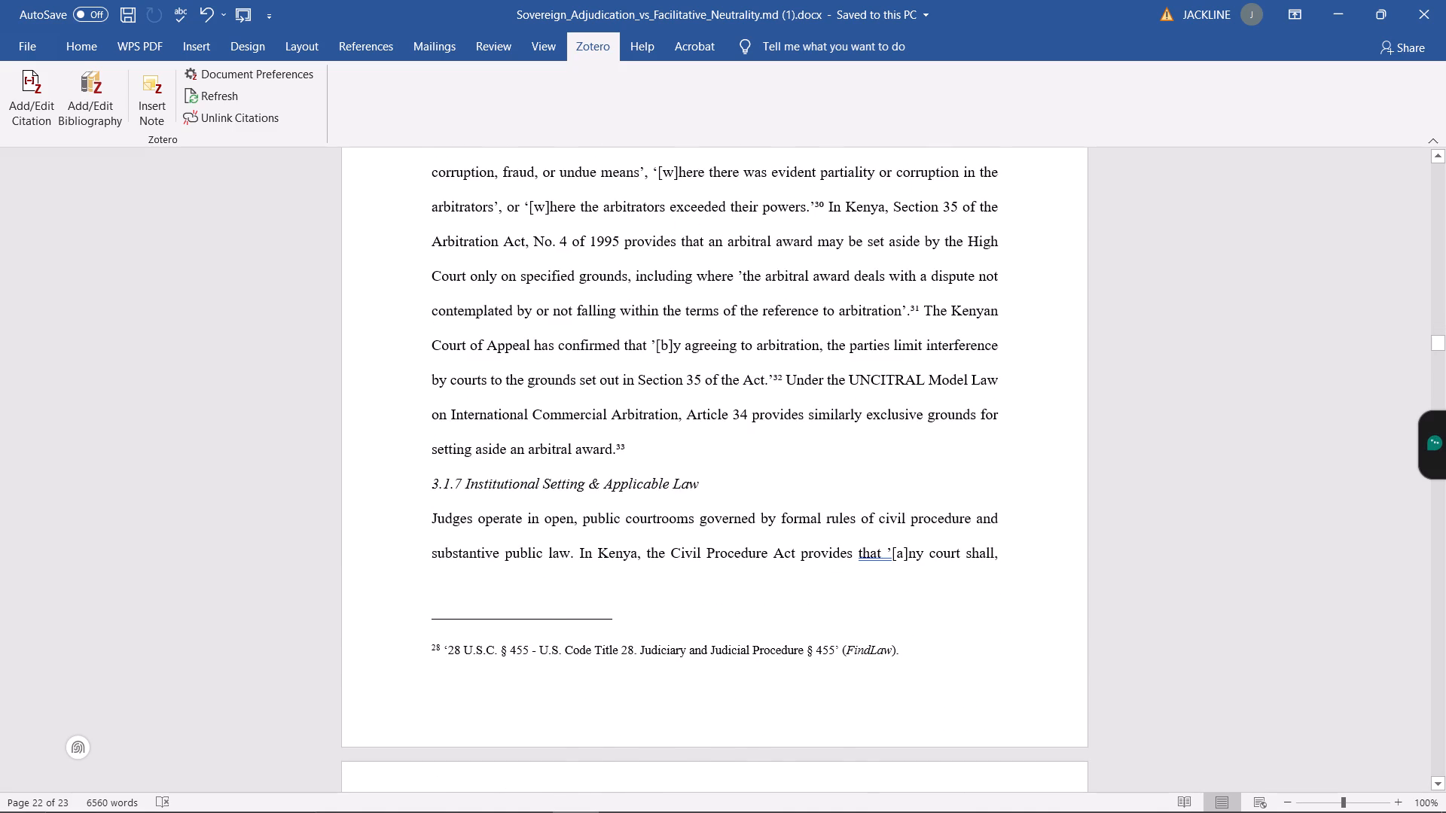
{"action": "scroll", "coordinate": [807, 327], "scroll_direction": "up", "scroll_amount": 5}
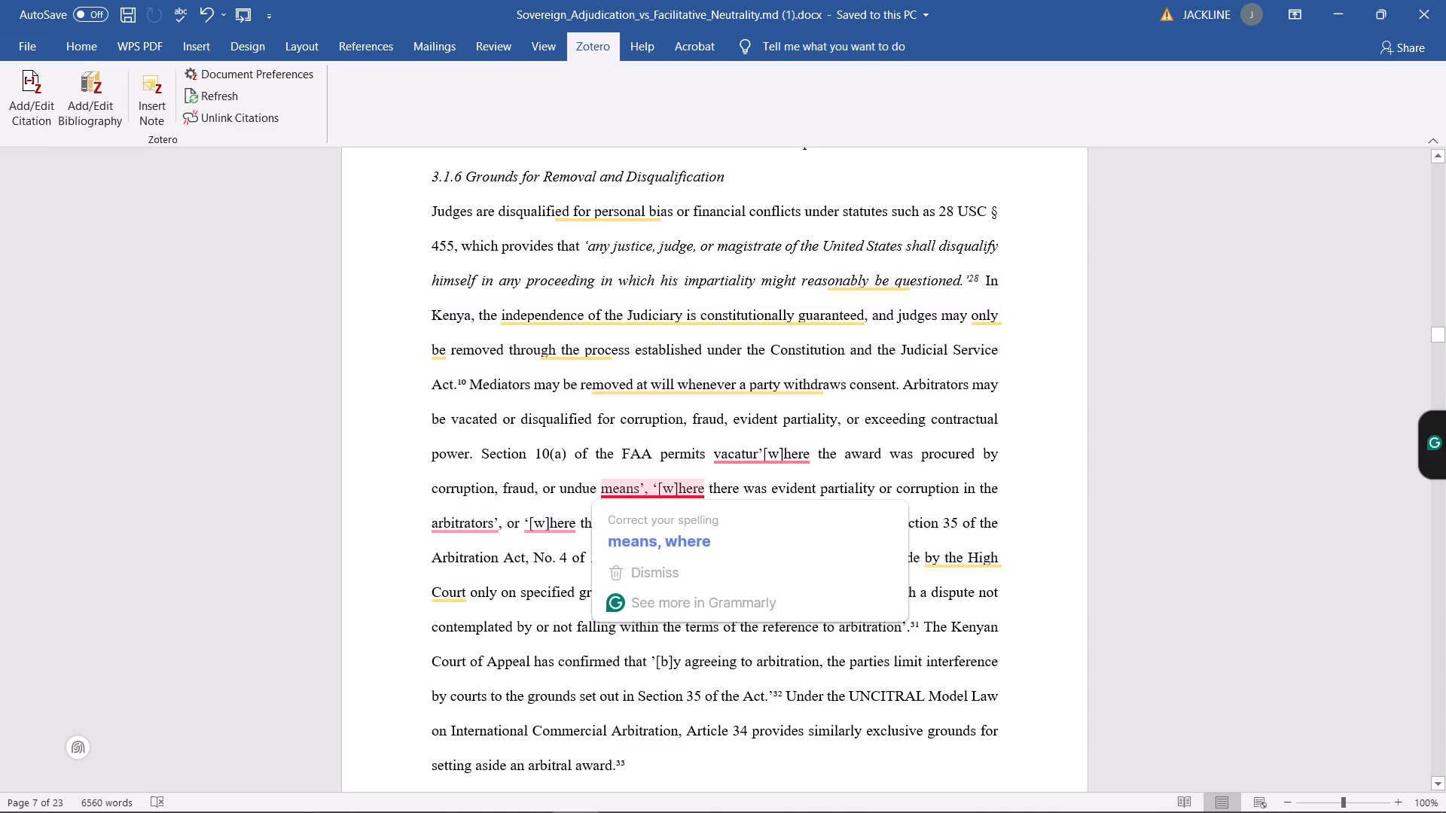
Delete the typed superscript 10 after "the Constitution and the Judicial Service Act." in section 3.1.6.
{"action": "left_click", "coordinate": [465, 394]}
{"action": "key", "text": "BackSpace"}
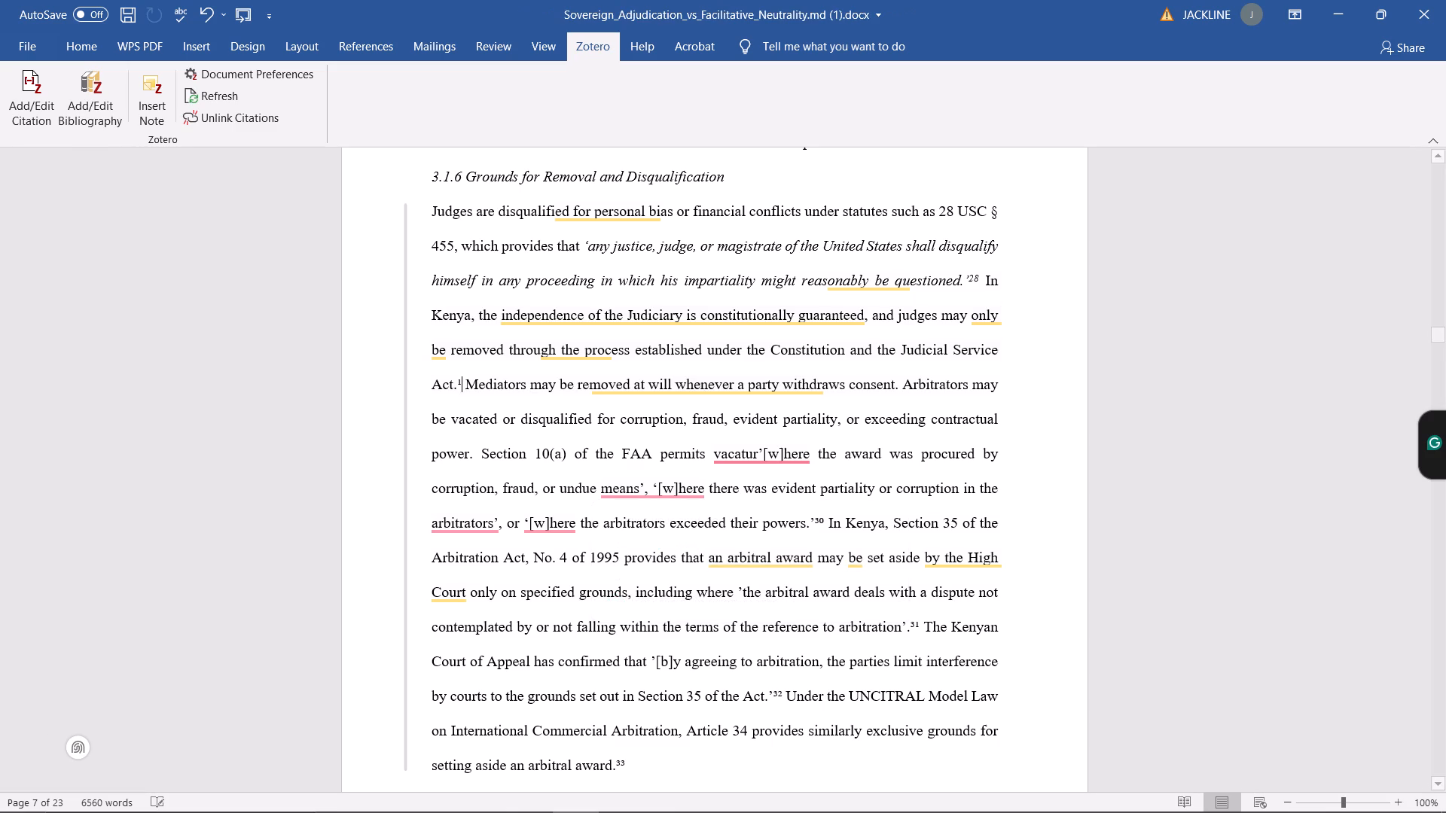
{"action": "key", "text": "BackSpace"}
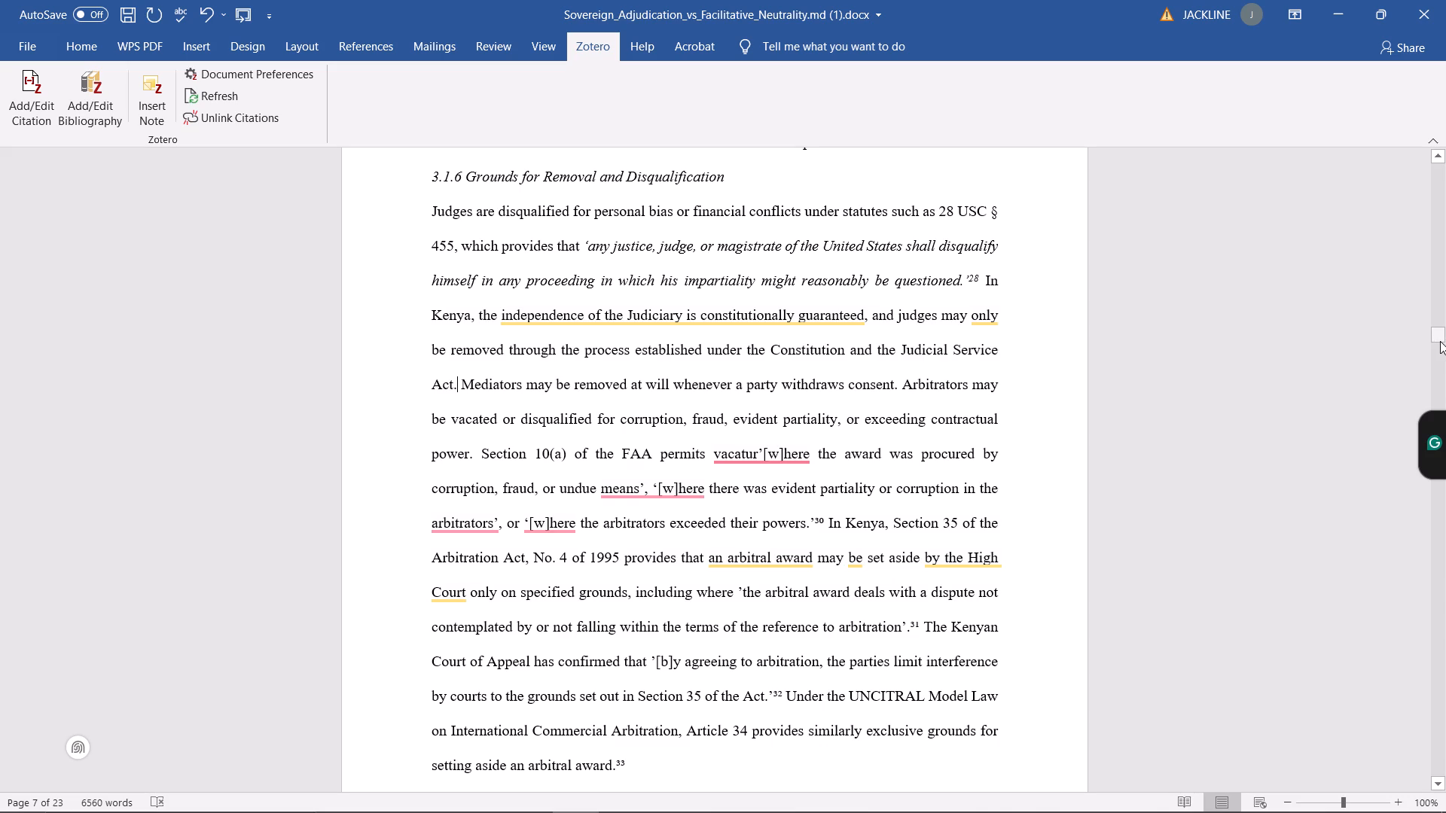
Look up the typed FOOTNOTES entries matching section 3.1.6, around entries 28 to 33, and compare them with that section's text.
{"action": "left_click_drag", "start_coordinate": [1438, 340], "coordinate": [1435, 579]}
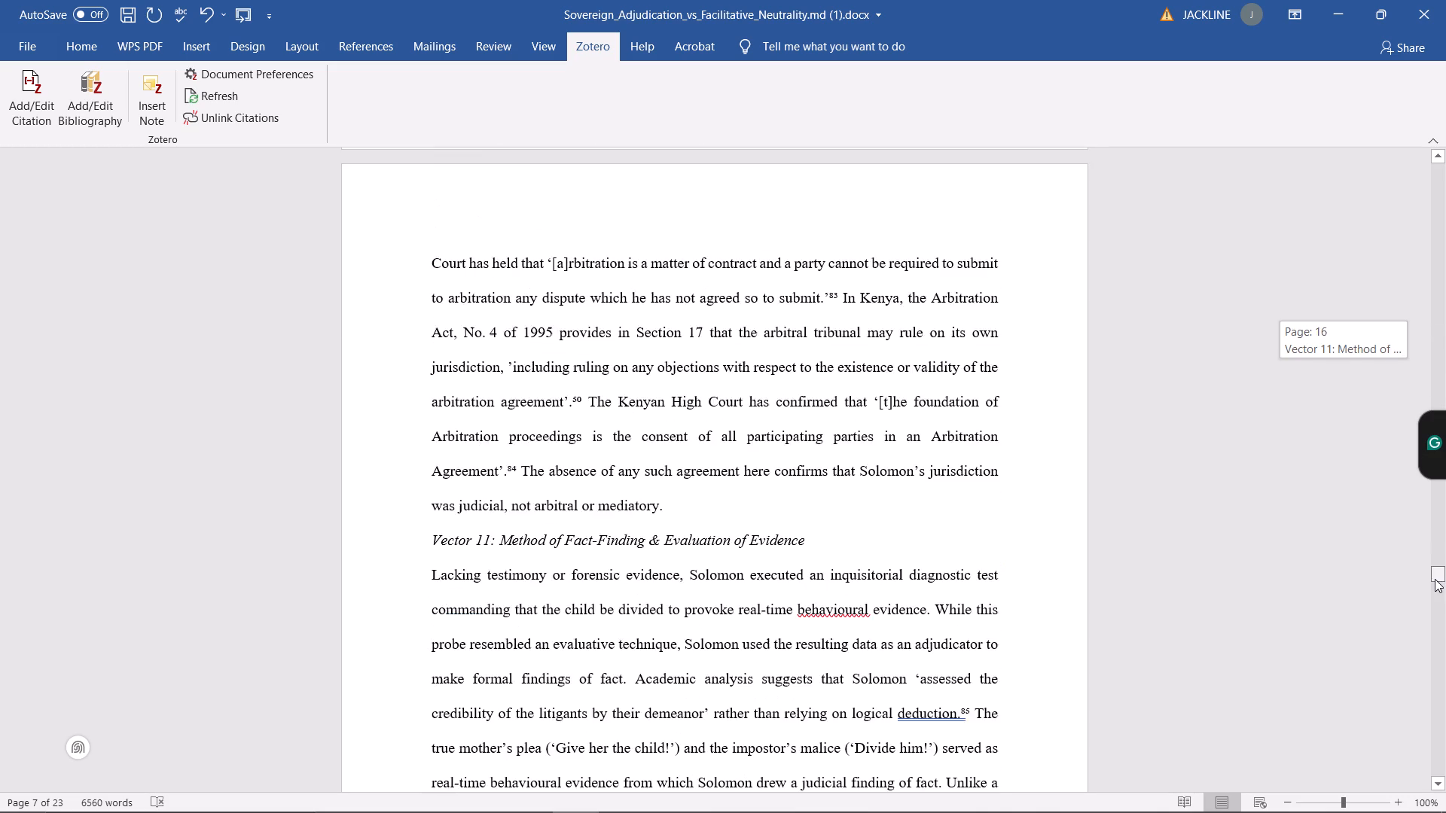
{"action": "left_click_drag", "start_coordinate": [1435, 579], "coordinate": [1445, 650]}
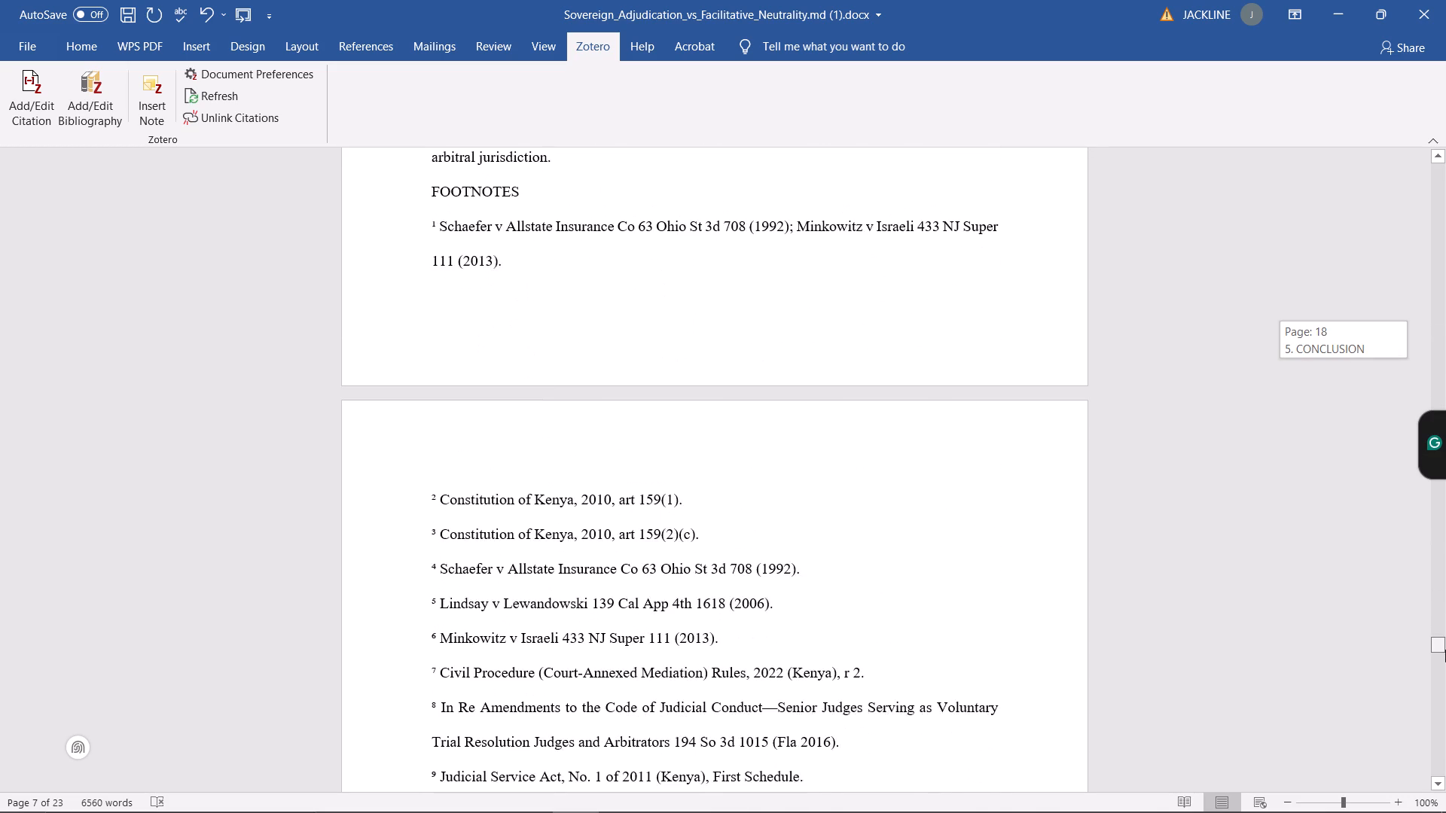
{"action": "left_click_drag", "start_coordinate": [1445, 650], "coordinate": [1445, 672]}
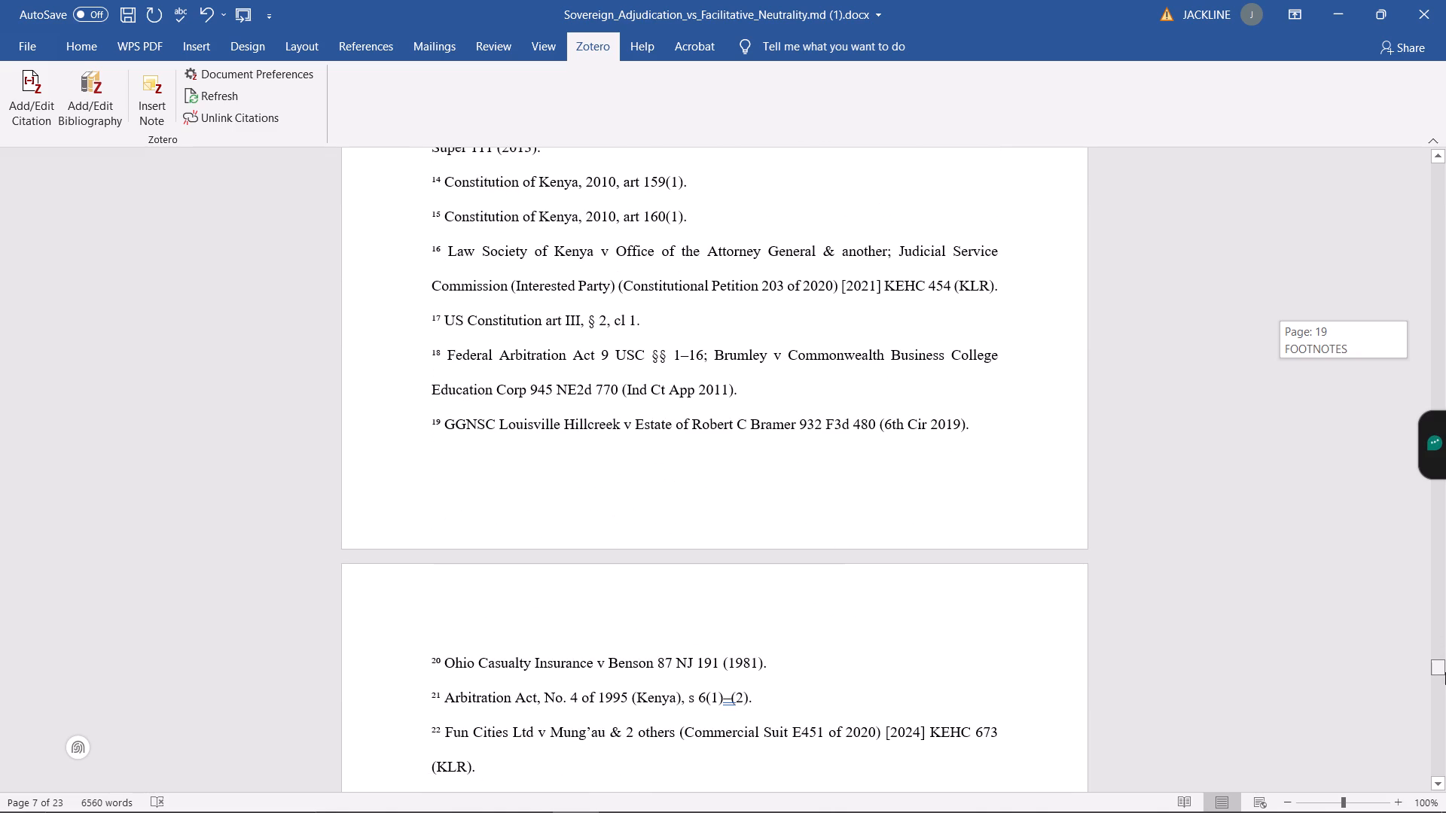
{"action": "left_click_drag", "start_coordinate": [1445, 672], "coordinate": [1445, 689]}
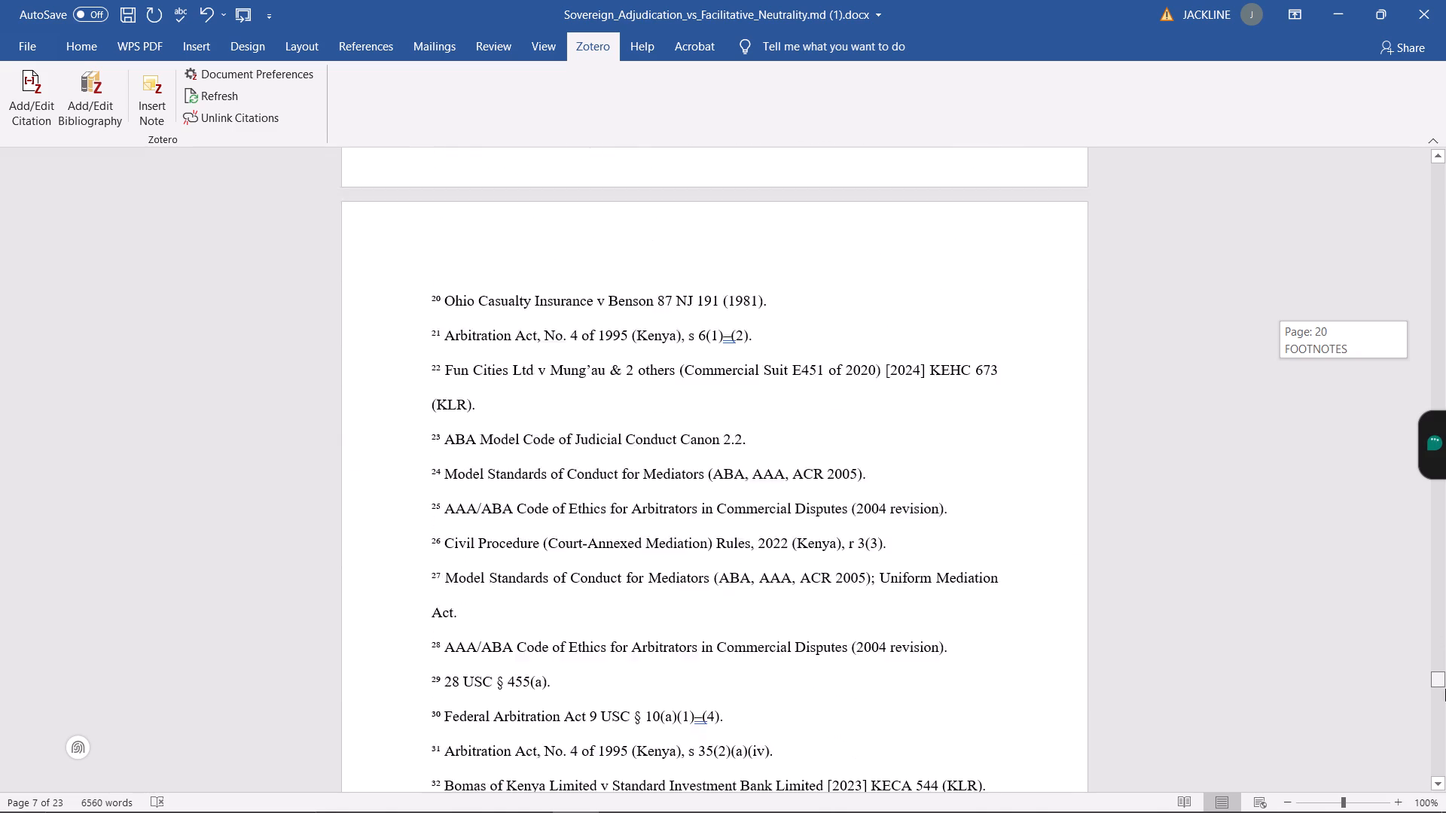
{"action": "left_click_drag", "start_coordinate": [1445, 689], "coordinate": [1445, 690]}
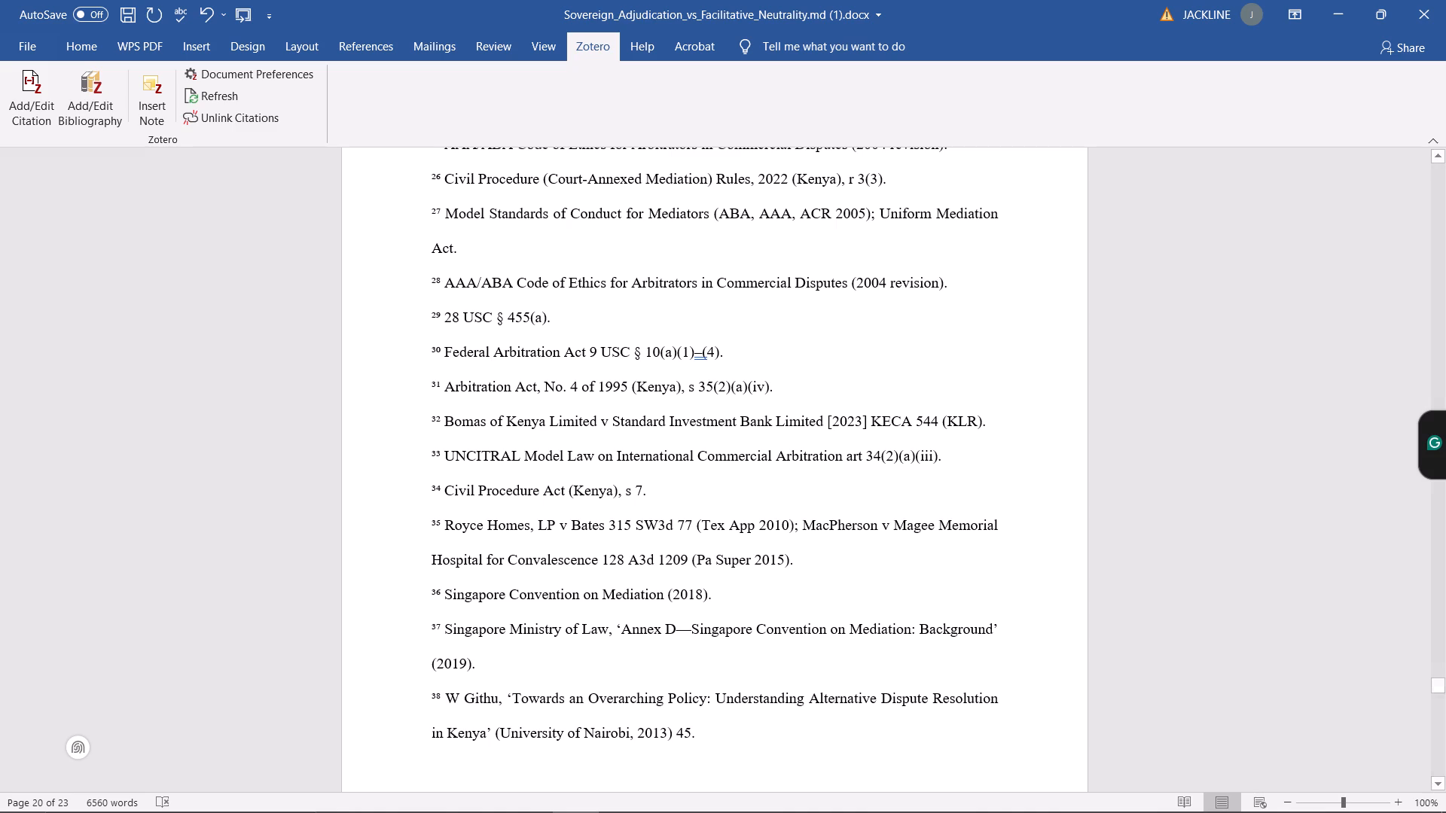
{"action": "left_click", "coordinate": [1443, 300]}
{"action": "left_click", "coordinate": [1443, 300]}
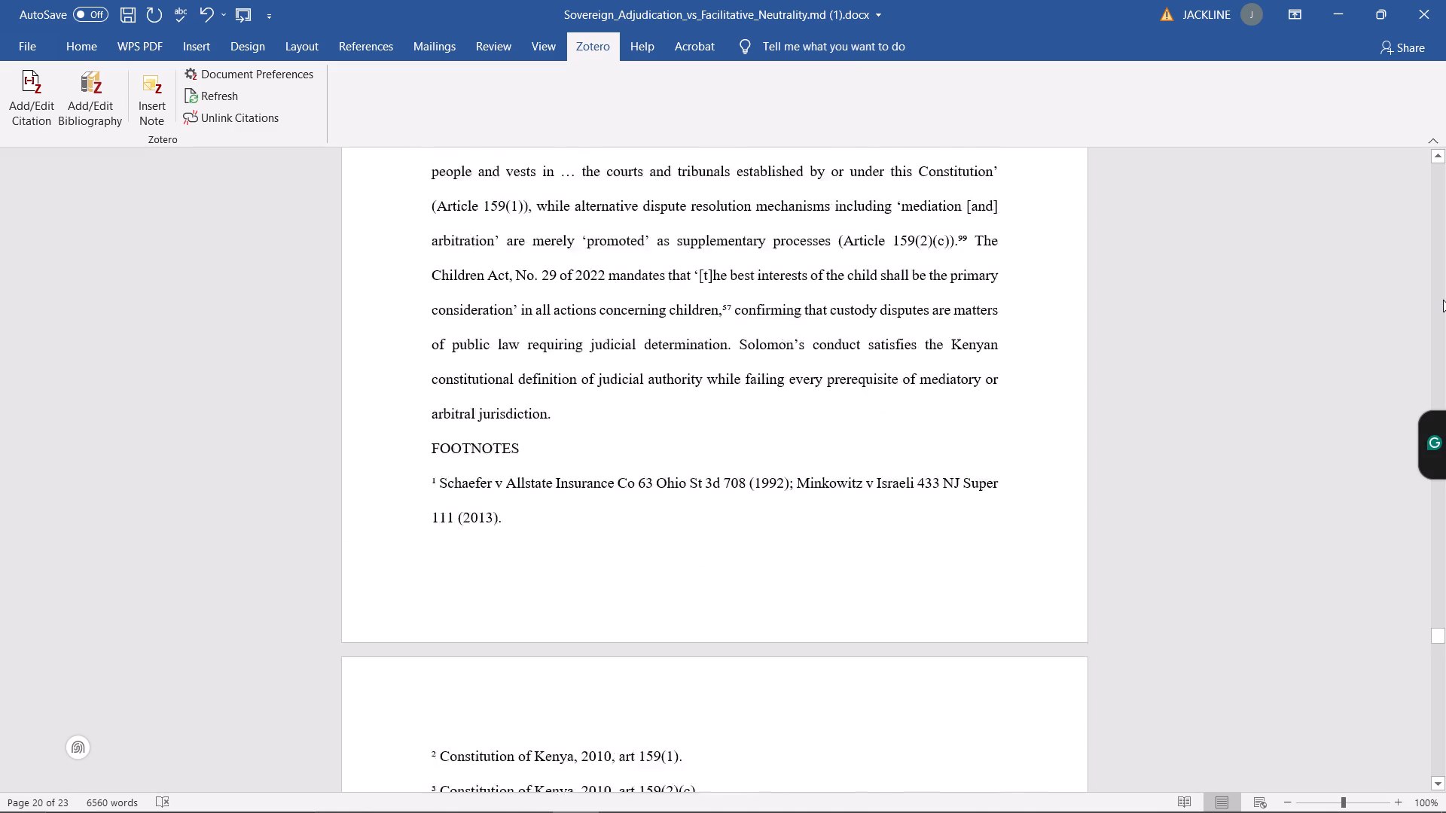
{"action": "left_click", "coordinate": [1443, 300]}
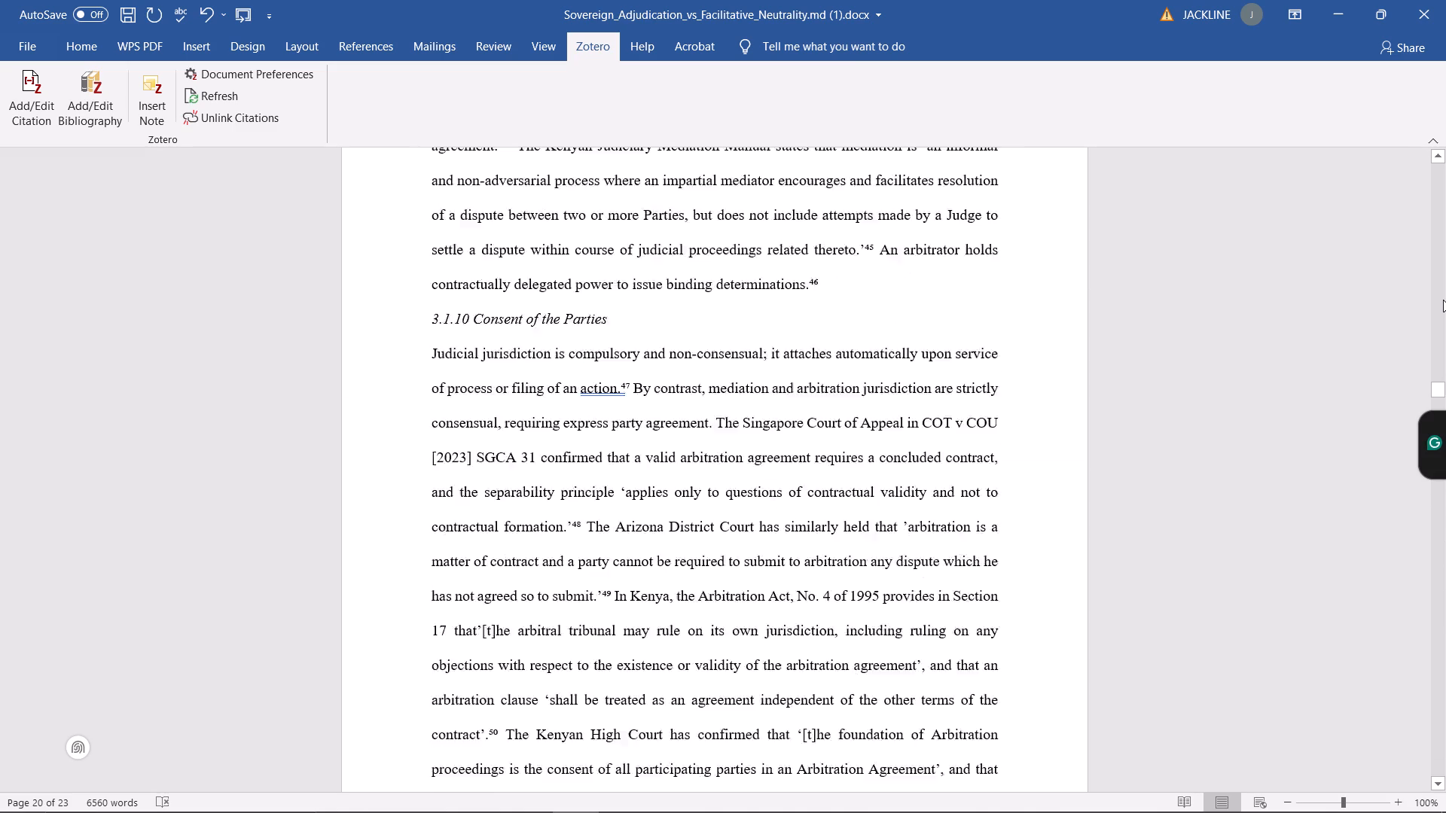
{"action": "left_click", "coordinate": [1443, 300]}
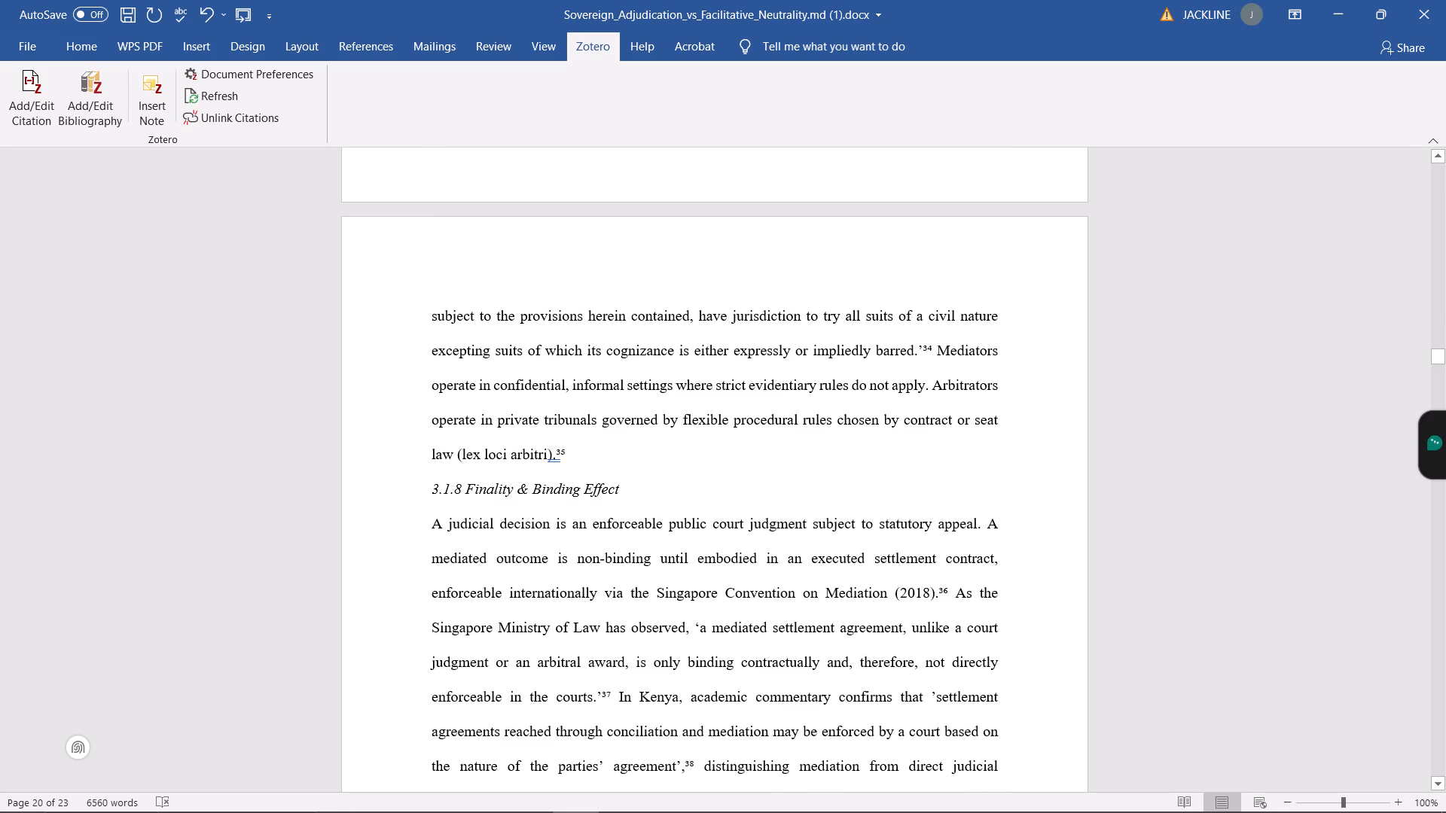
{"action": "scroll", "coordinate": [878, 393], "scroll_direction": "up", "scroll_amount": 10}
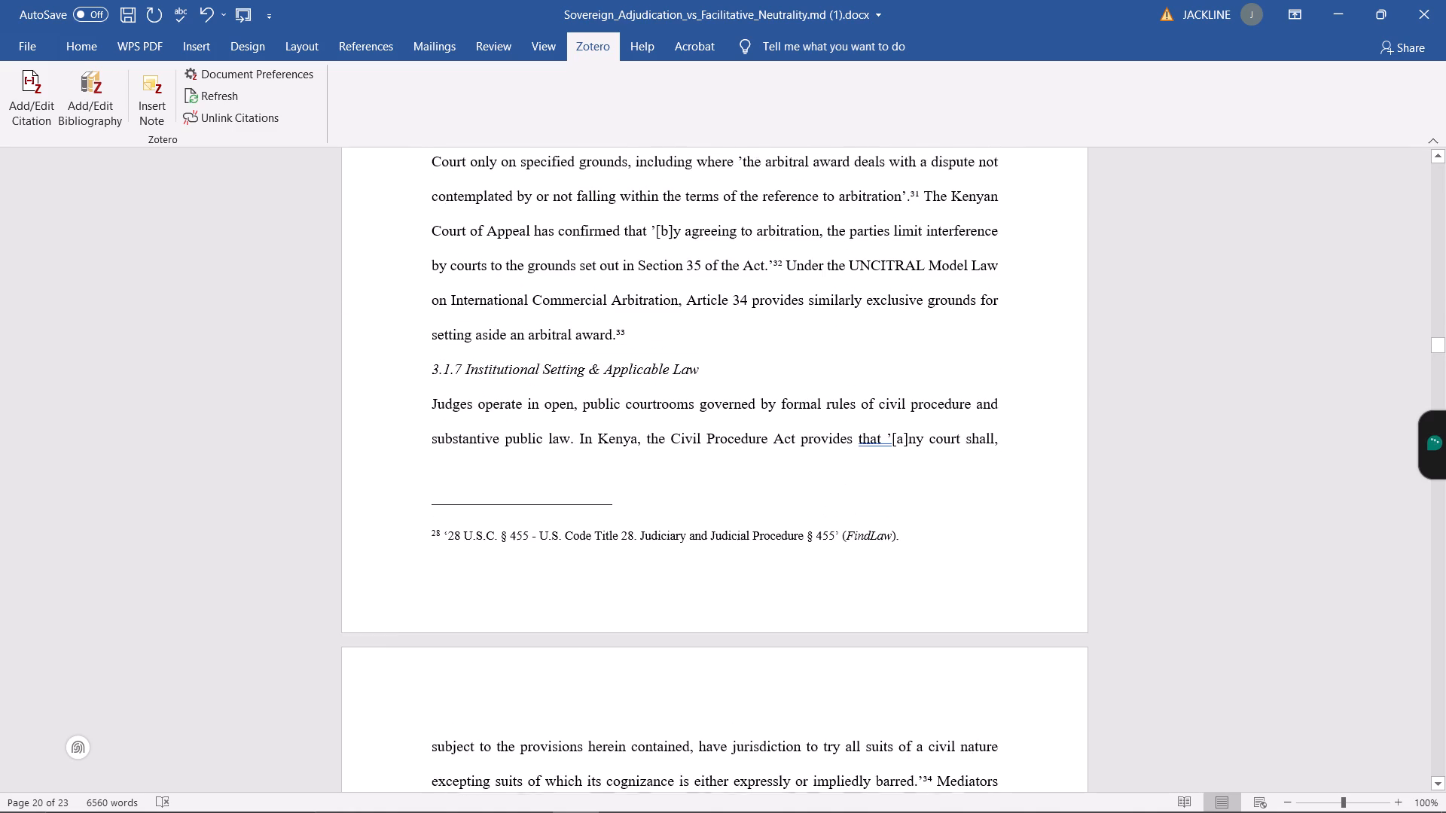
{"action": "scroll", "coordinate": [875, 376], "scroll_direction": "down", "scroll_amount": 4}
{"action": "scroll", "coordinate": [881, 369], "scroll_direction": "up", "scroll_amount": 4}
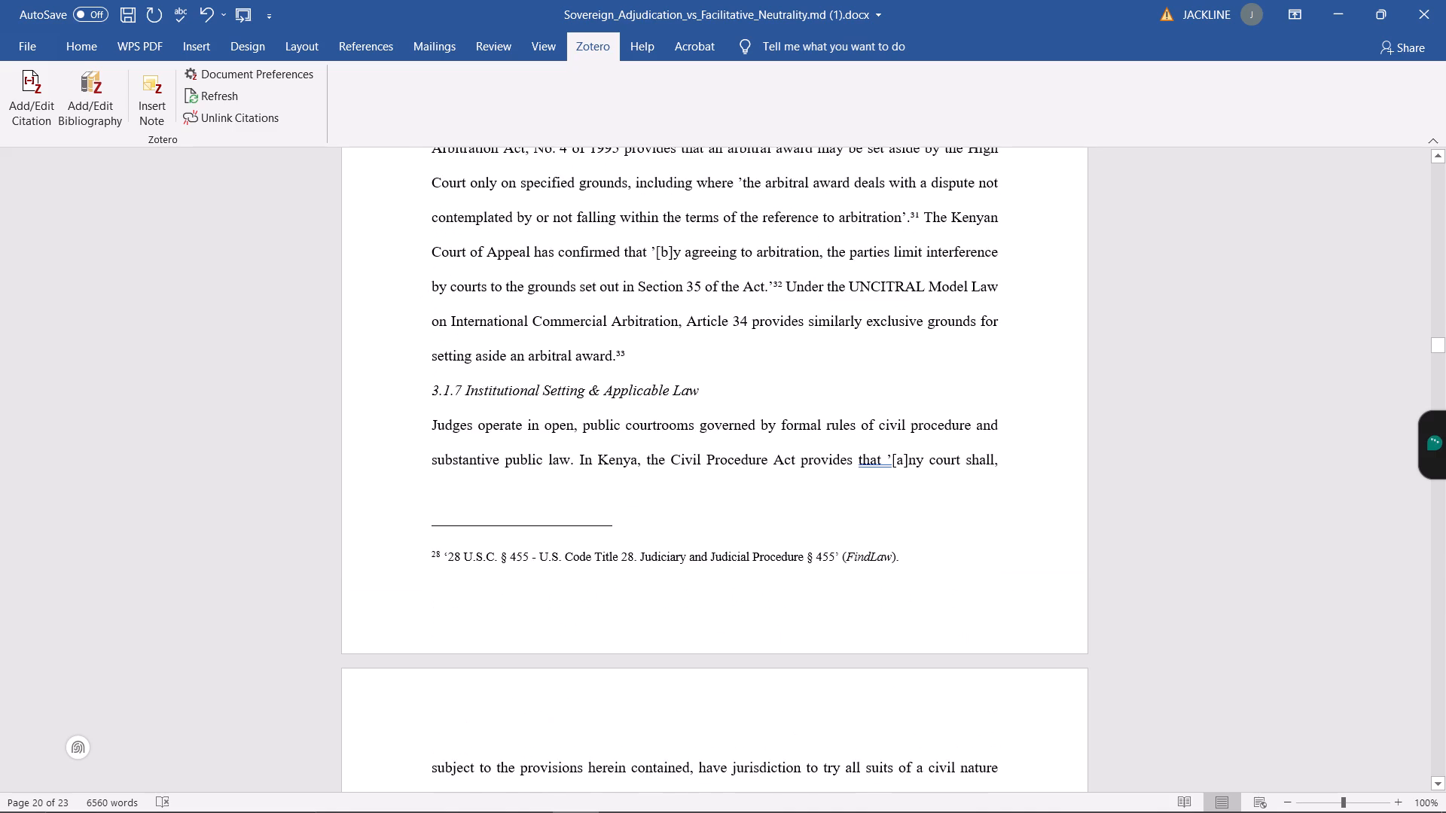
{"action": "scroll", "coordinate": [881, 368], "scroll_direction": "up", "scroll_amount": 1}
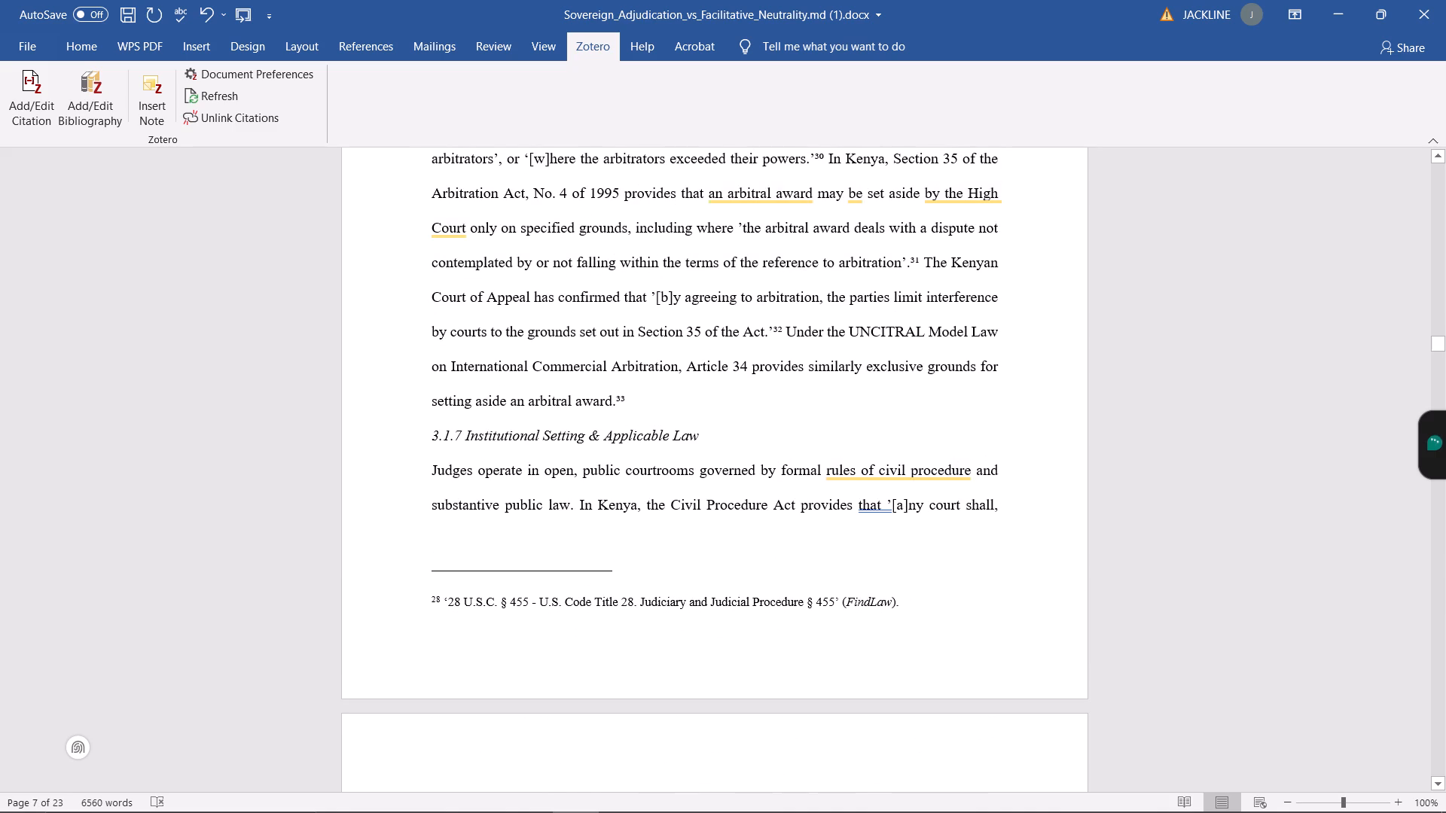
{"action": "scroll", "coordinate": [881, 368], "scroll_direction": "up", "scroll_amount": 3}
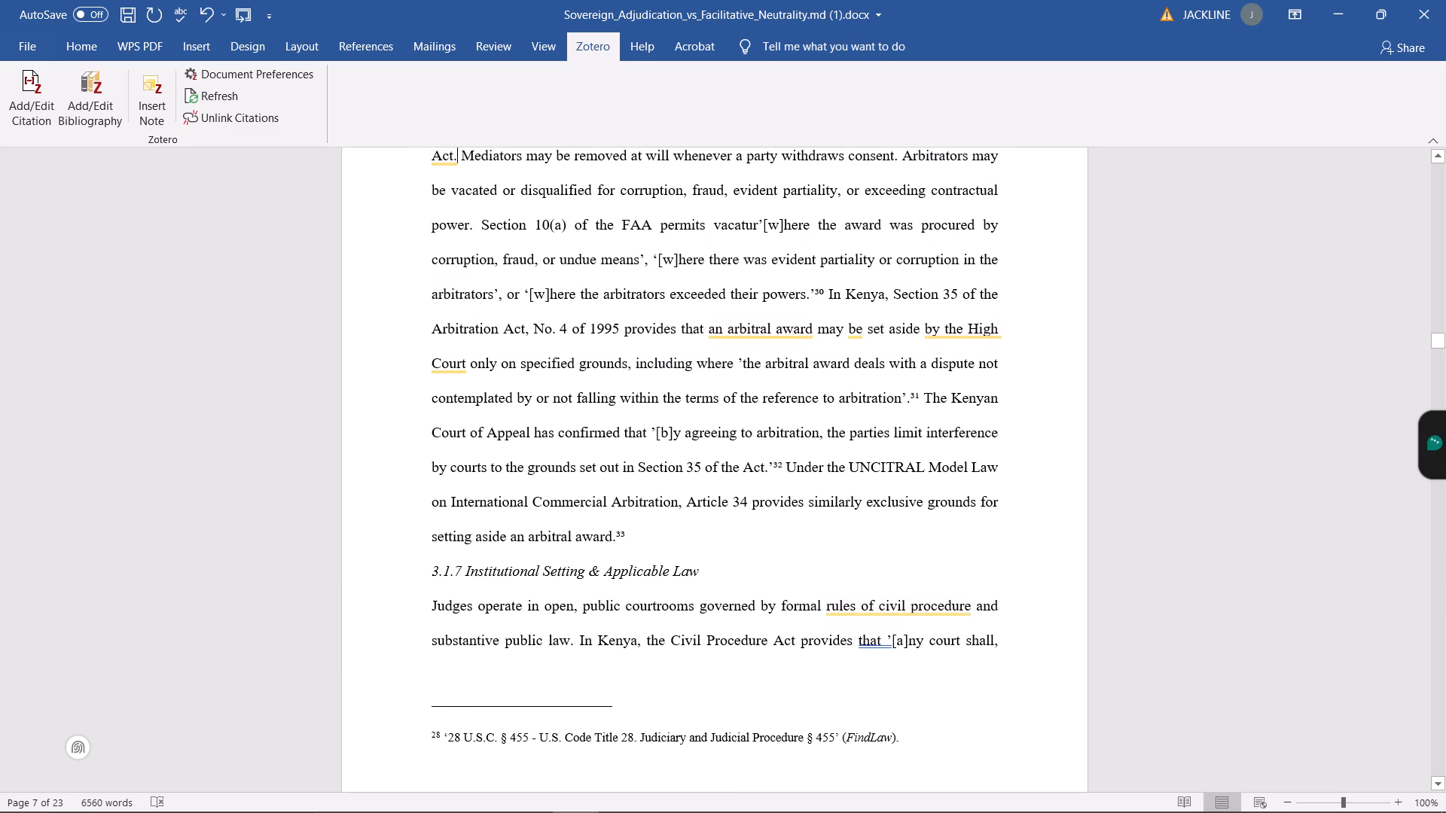
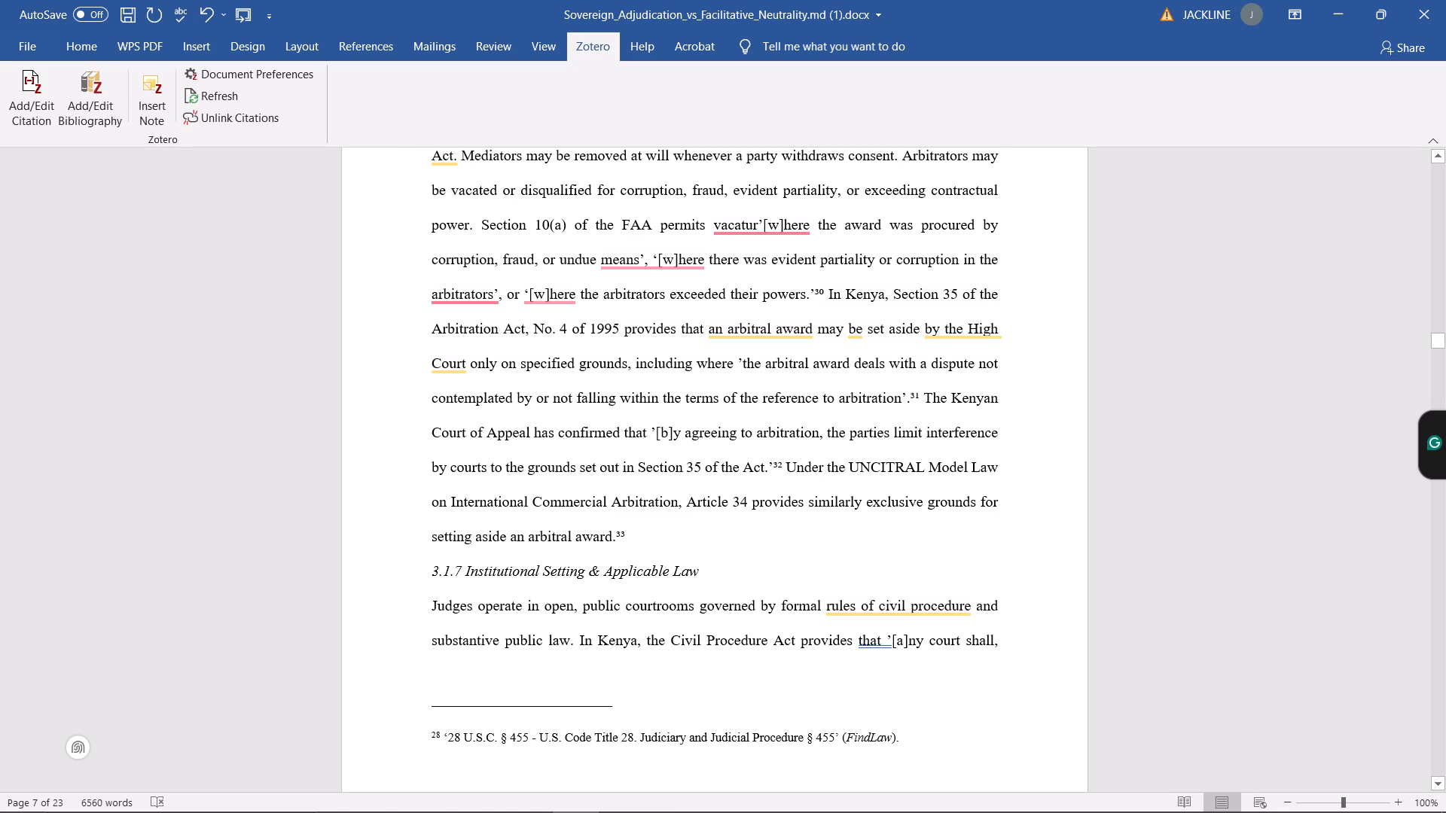
Switch to Chrome, return from the FindLaw page to the Google results, and clear the previous search query.
{"action": "left_click", "coordinate": [474, 791]}
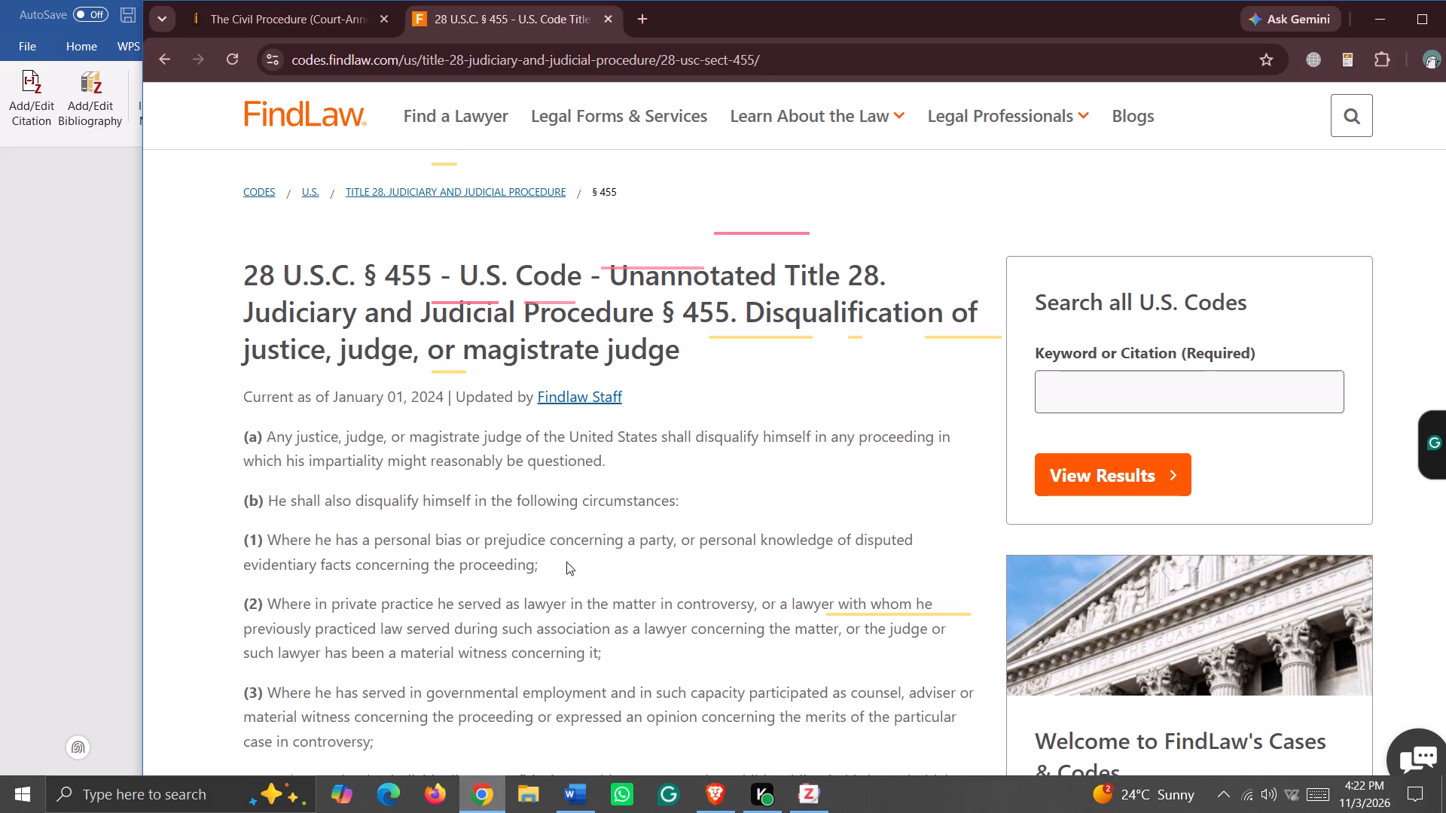
{"action": "left_click", "coordinate": [164, 60]}
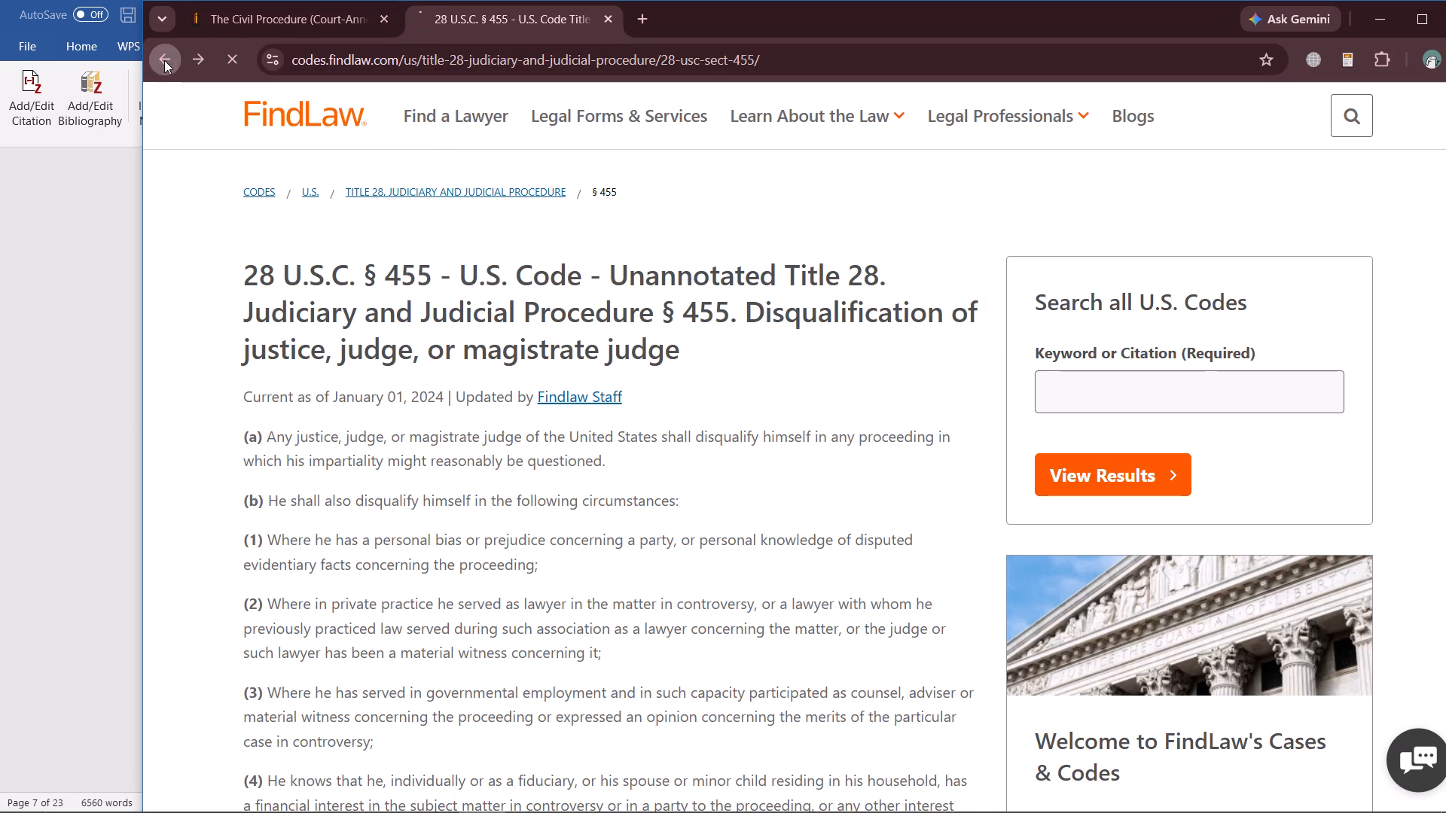
{"action": "scroll", "coordinate": [815, 180], "scroll_direction": "up", "scroll_amount": 1}
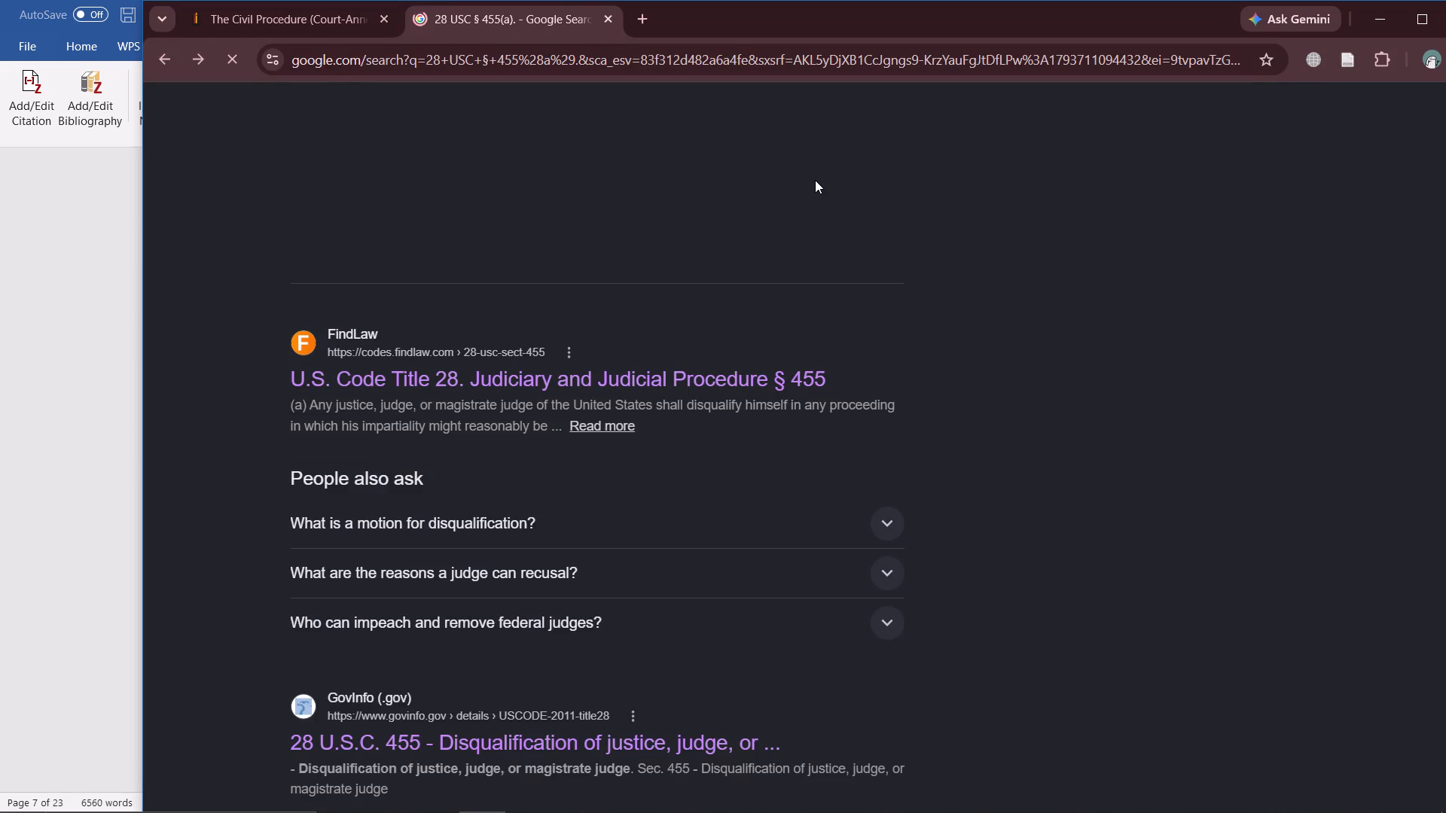
{"action": "scroll", "coordinate": [815, 180], "scroll_direction": "up", "scroll_amount": 8}
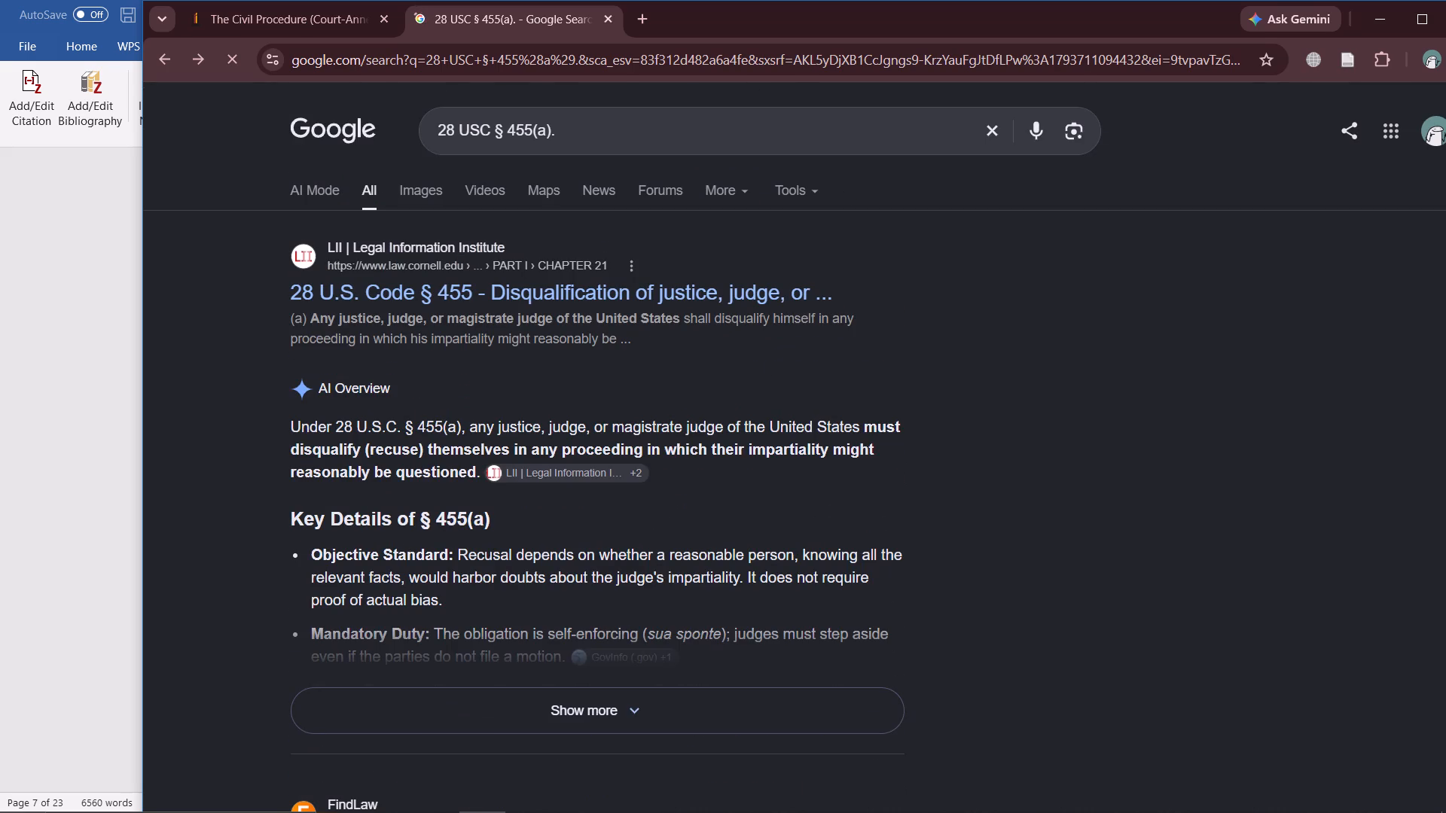
{"action": "left_click", "coordinate": [996, 142]}
{"action": "left_click", "coordinate": [993, 127]}
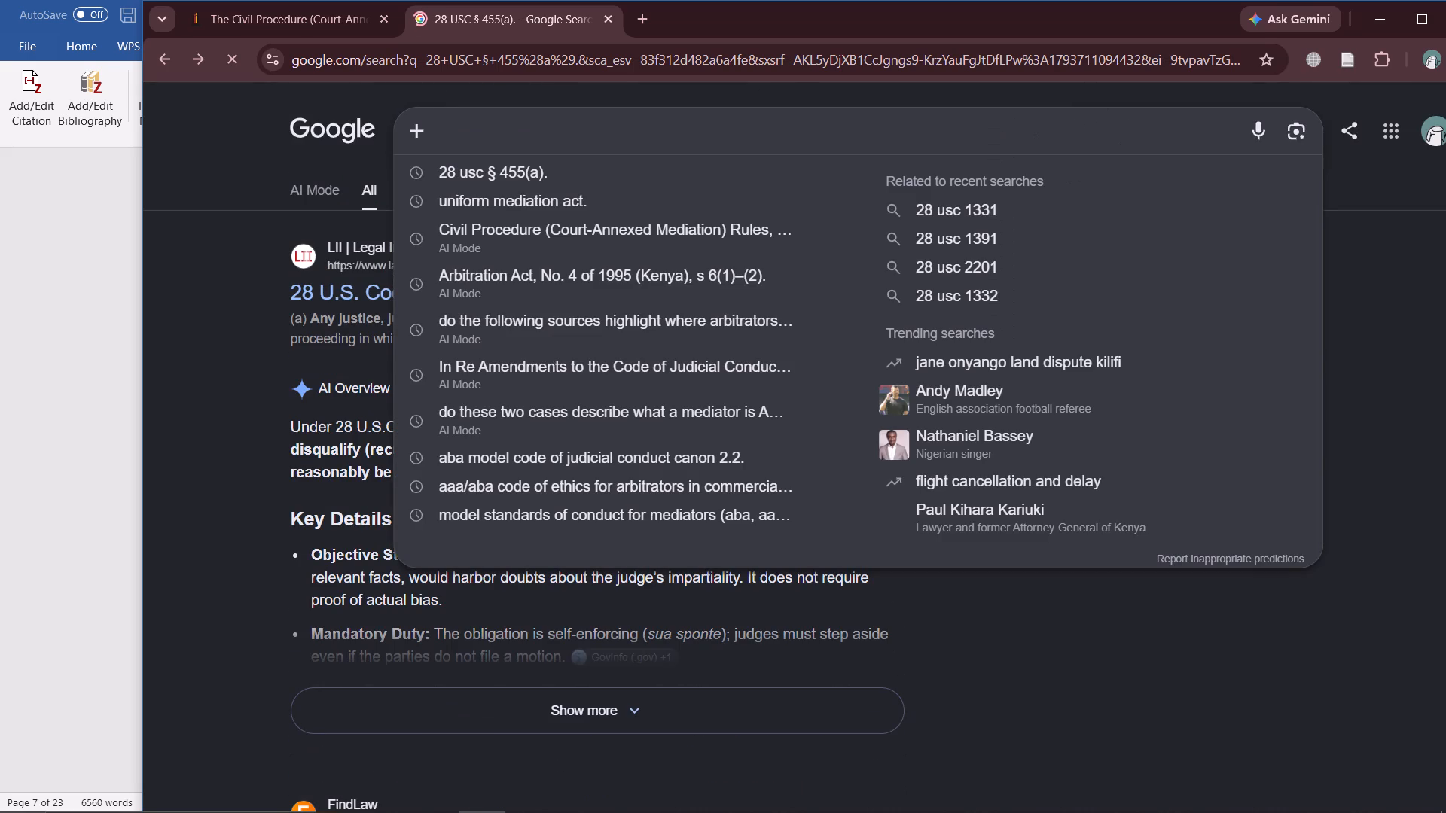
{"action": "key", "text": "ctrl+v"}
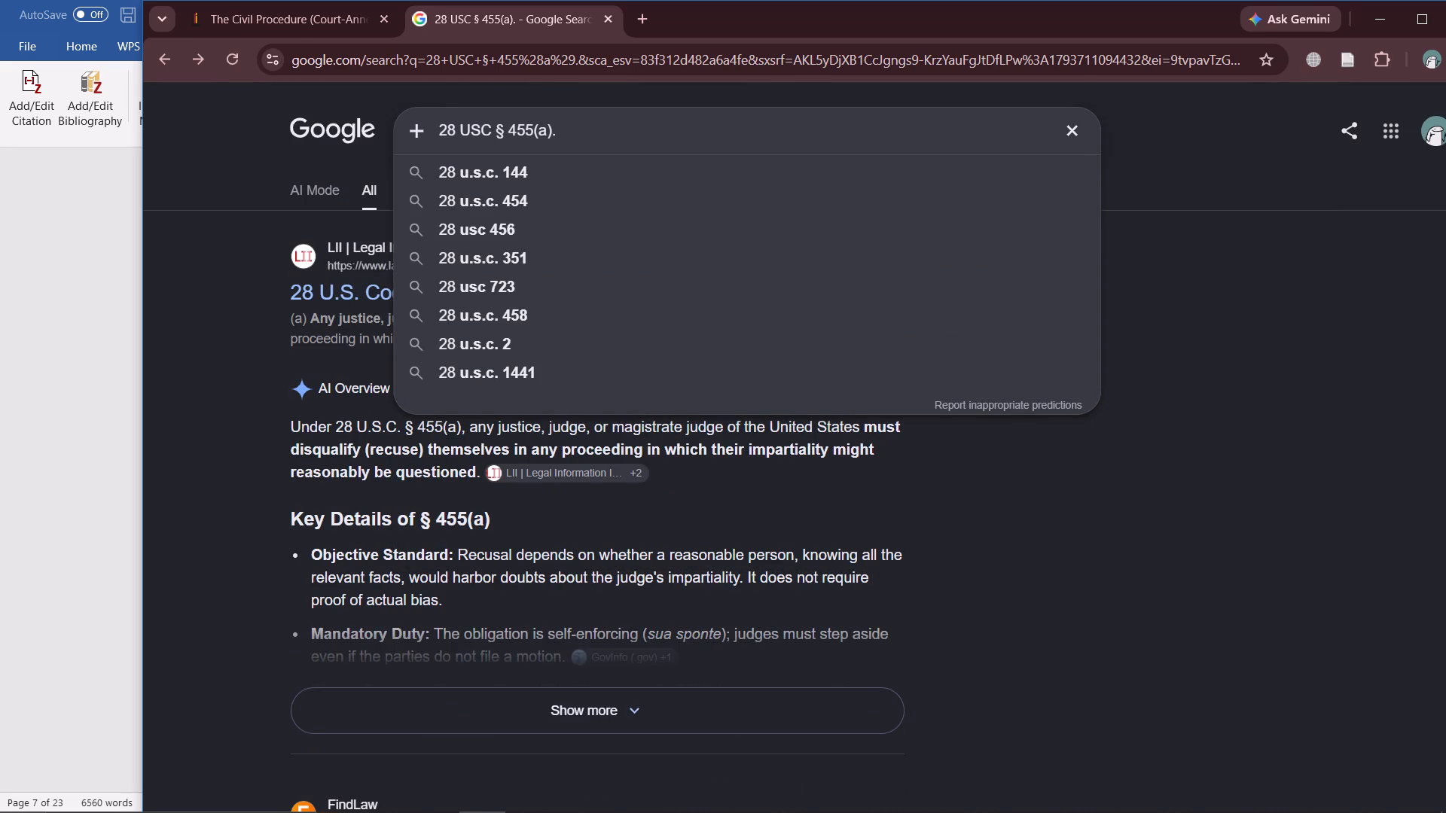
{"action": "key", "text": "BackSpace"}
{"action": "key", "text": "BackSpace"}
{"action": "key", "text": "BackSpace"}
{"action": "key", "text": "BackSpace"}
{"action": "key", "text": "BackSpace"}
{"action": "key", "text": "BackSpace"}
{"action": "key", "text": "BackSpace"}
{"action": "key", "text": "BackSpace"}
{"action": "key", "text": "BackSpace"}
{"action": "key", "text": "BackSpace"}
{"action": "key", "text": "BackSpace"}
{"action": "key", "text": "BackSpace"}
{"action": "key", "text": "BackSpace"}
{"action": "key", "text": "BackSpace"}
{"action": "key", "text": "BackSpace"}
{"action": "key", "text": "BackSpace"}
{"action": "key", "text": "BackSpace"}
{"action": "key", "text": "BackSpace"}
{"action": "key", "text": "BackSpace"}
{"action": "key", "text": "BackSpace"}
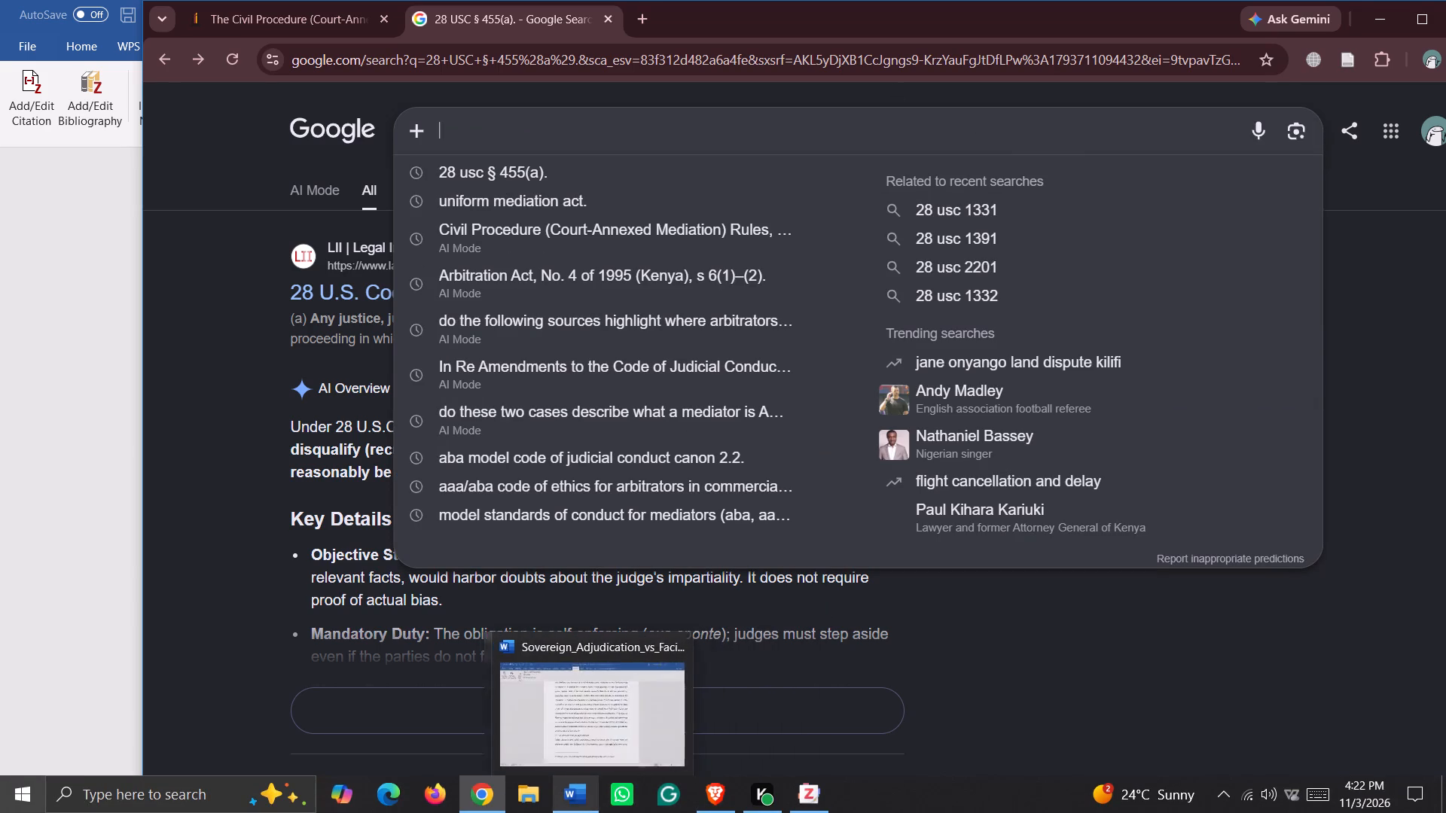
In the Word document, copy the citation text of entry 30, the Federal Arbitration Act, from the typed FOOTNOTES list.
{"action": "left_click", "coordinate": [571, 803]}
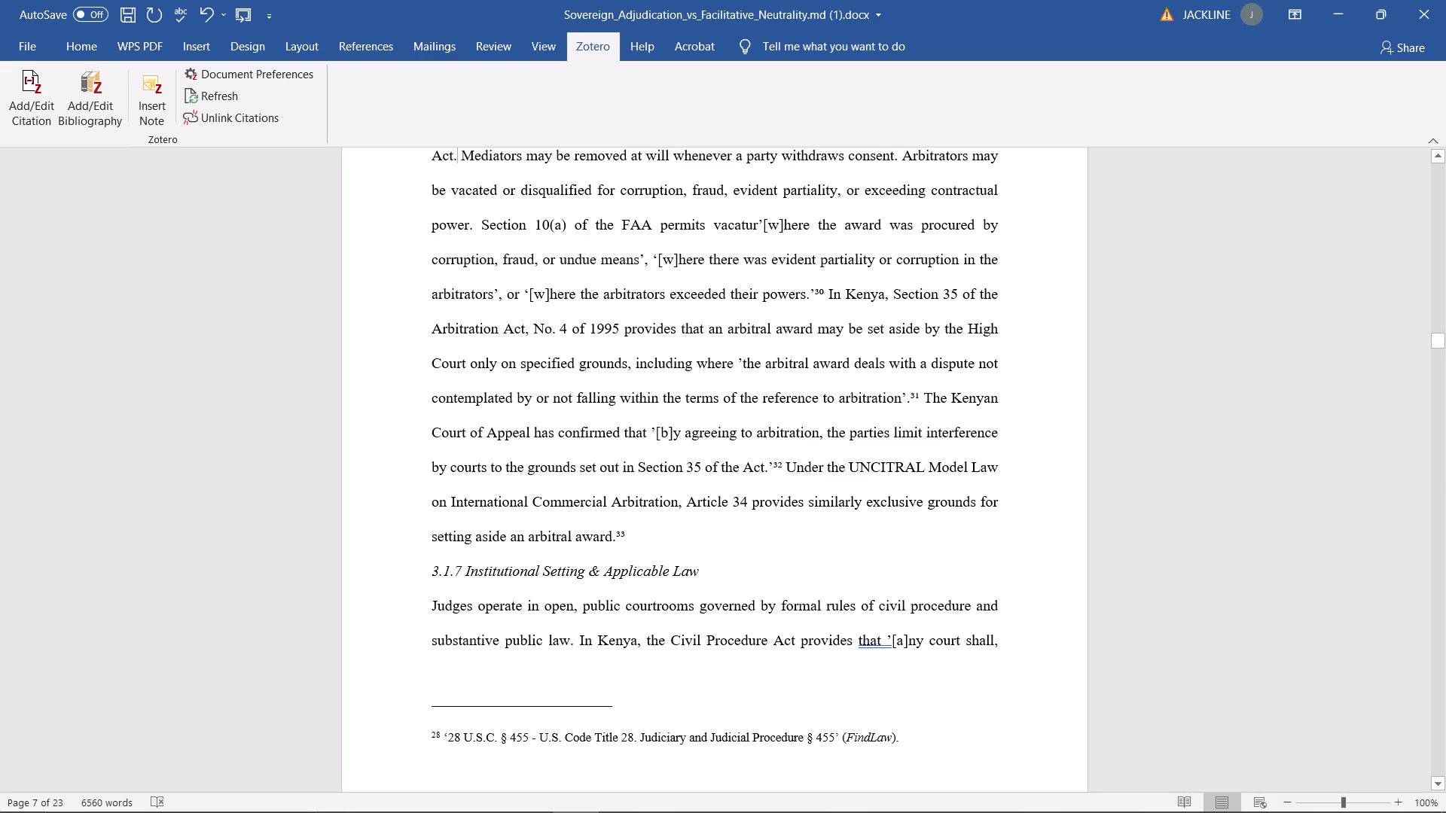
{"action": "left_click_drag", "start_coordinate": [1440, 336], "coordinate": [1445, 394]}
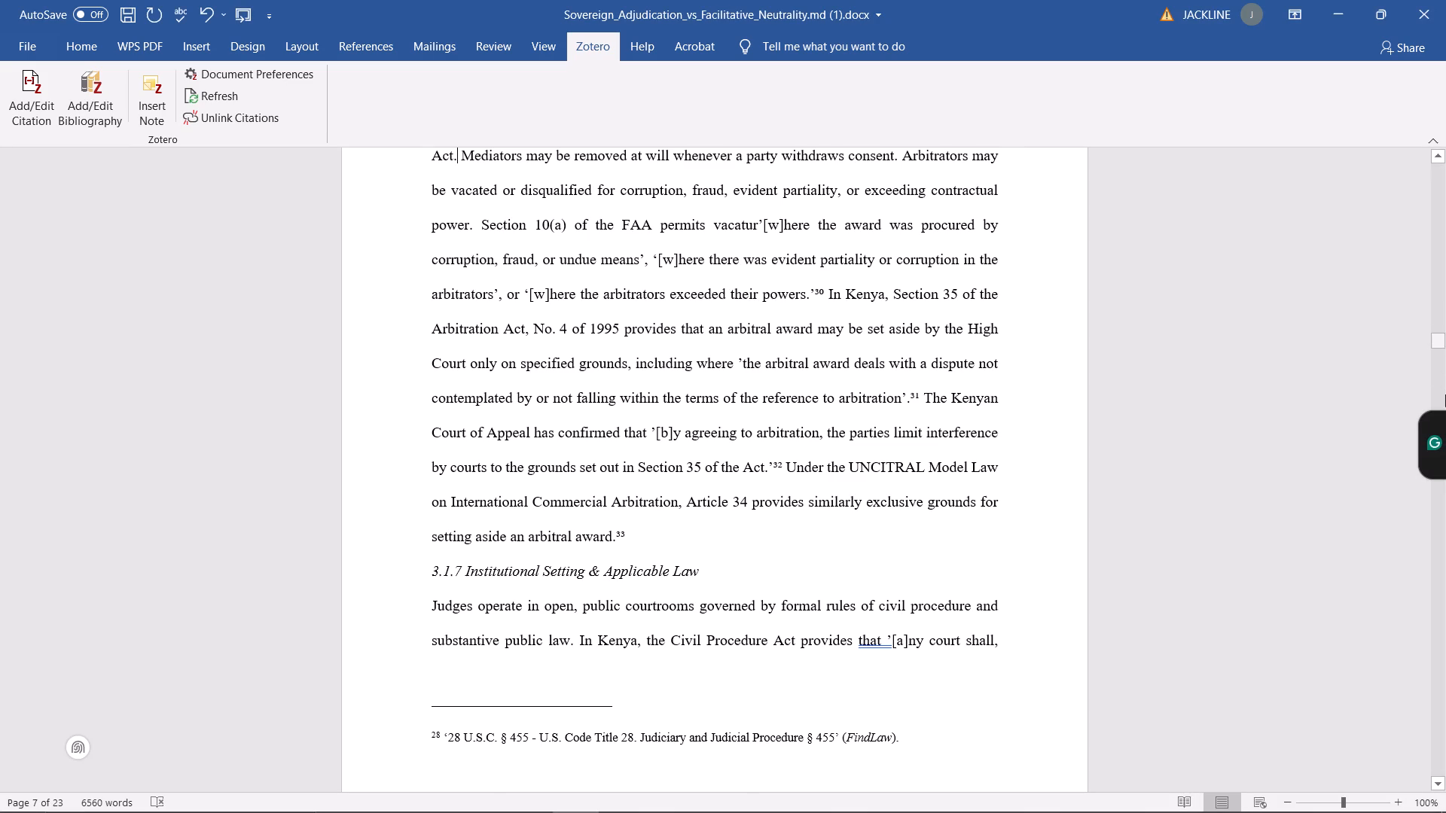
{"action": "left_click_drag", "start_coordinate": [1445, 394], "coordinate": [1445, 647]}
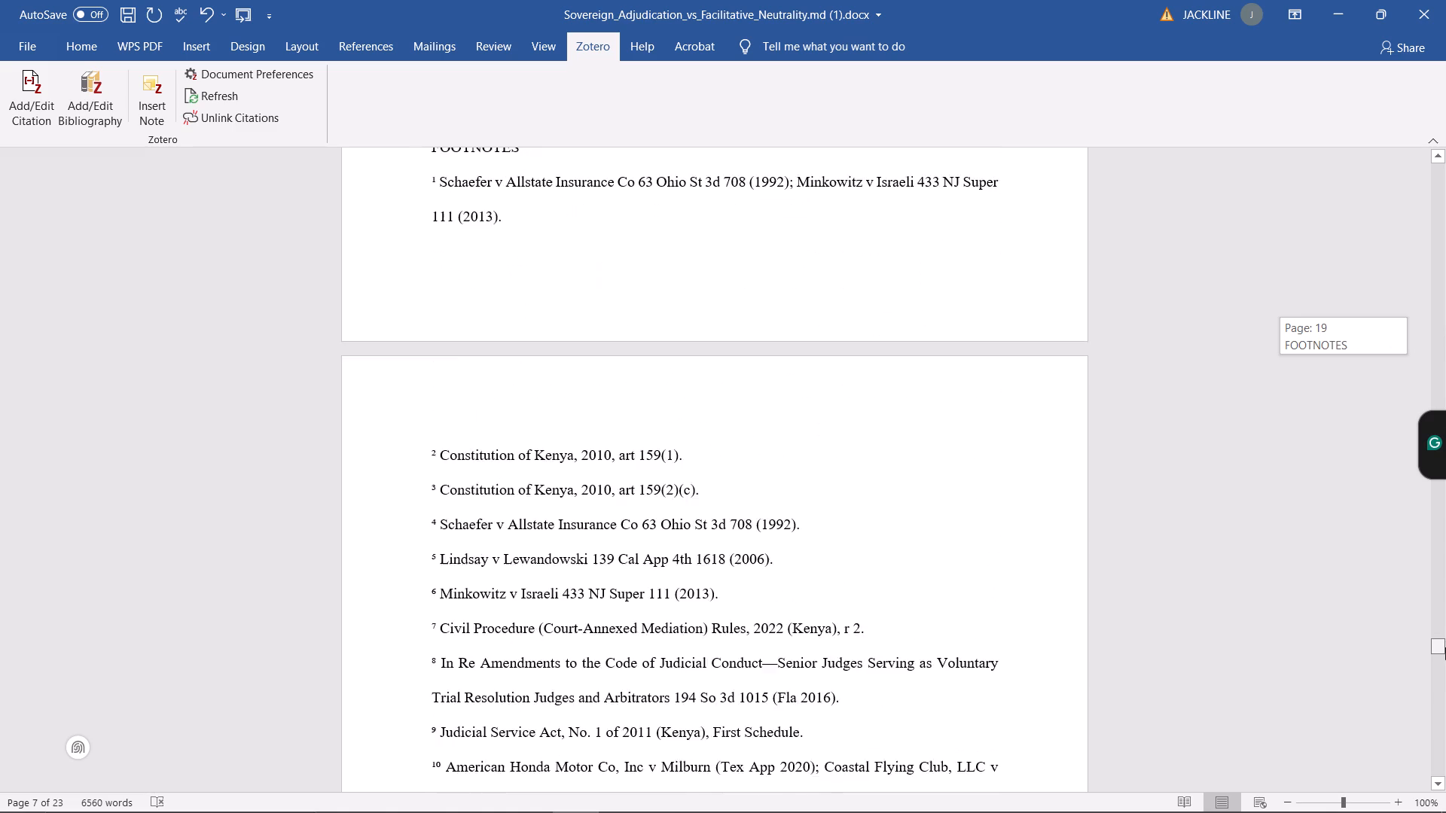
{"action": "left_click_drag", "start_coordinate": [1445, 647], "coordinate": [1445, 657]}
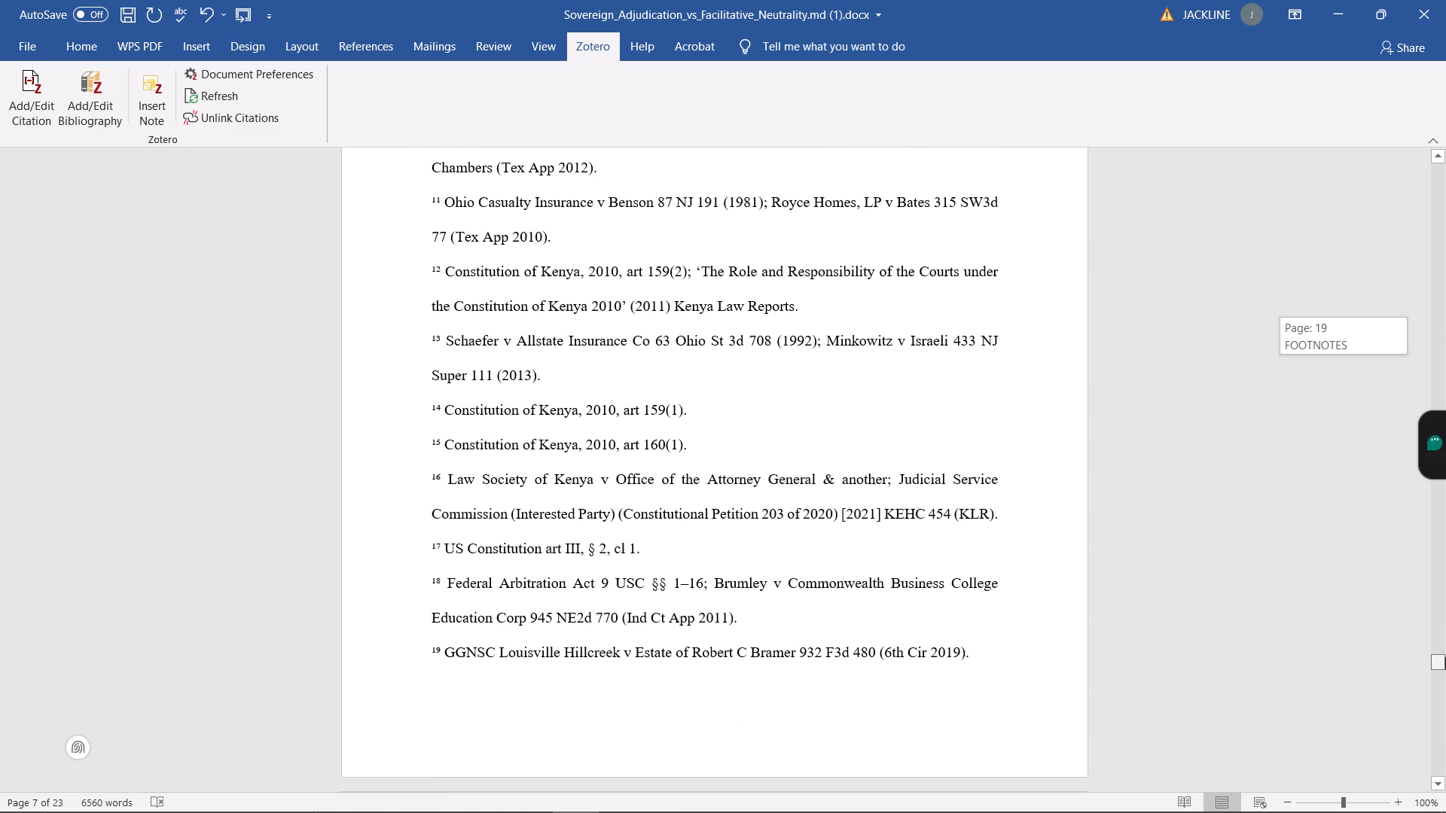
{"action": "left_click_drag", "start_coordinate": [1445, 657], "coordinate": [1445, 680]}
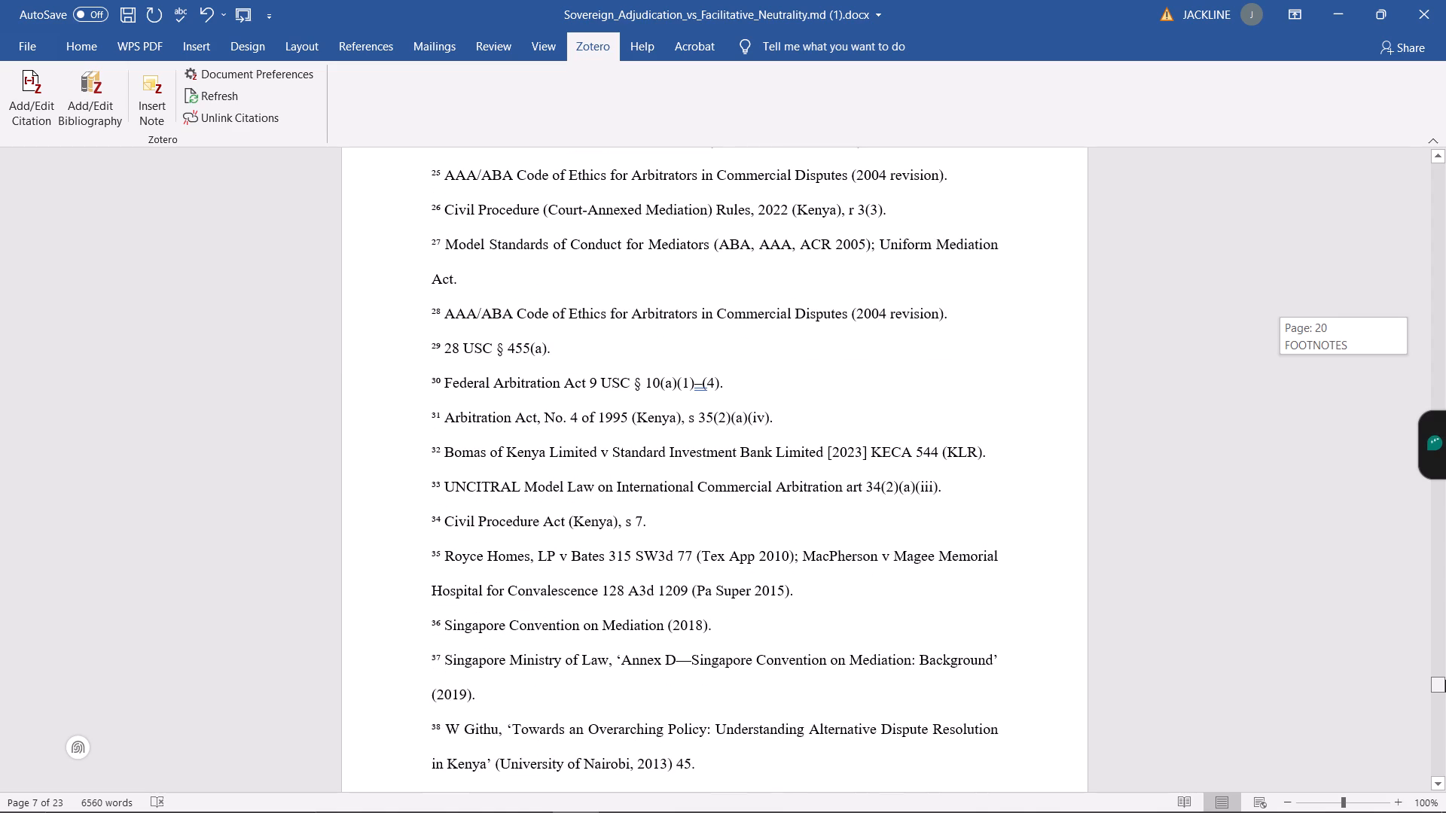
{"action": "left_click_drag", "start_coordinate": [1445, 680], "coordinate": [1445, 686]}
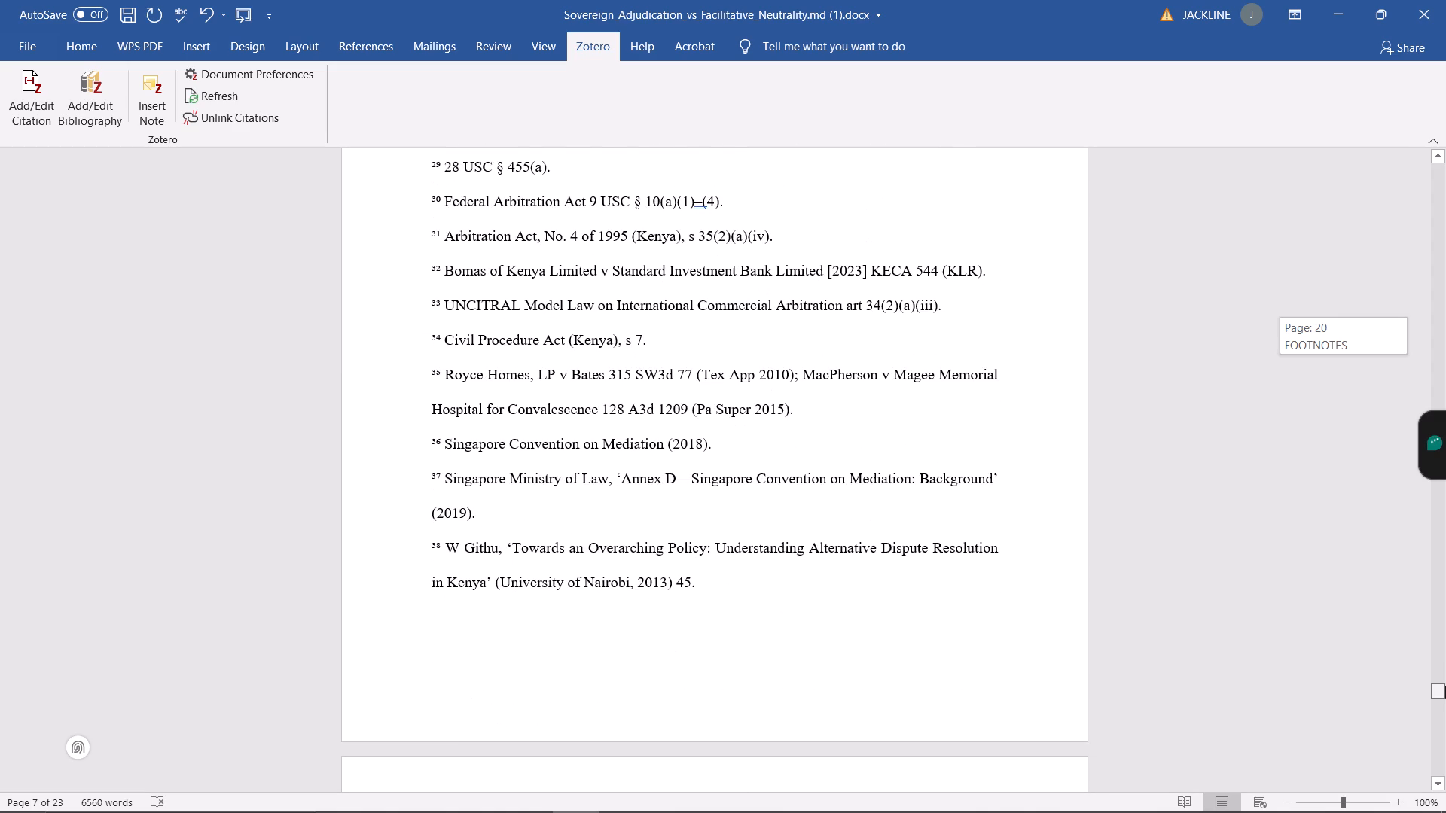
{"action": "left_click_drag", "start_coordinate": [1445, 686], "coordinate": [1445, 687]}
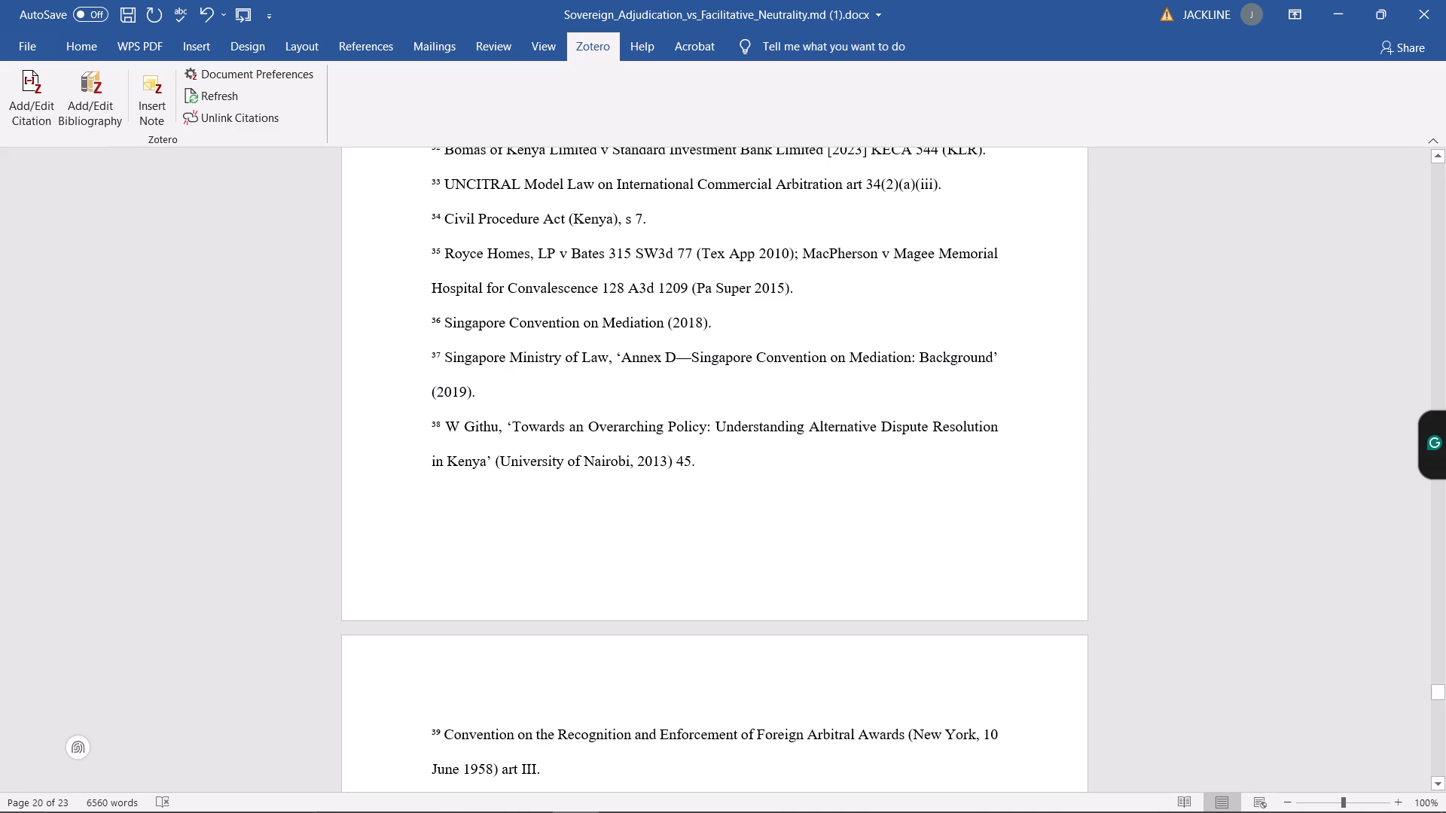
{"action": "scroll", "coordinate": [1169, 613], "scroll_direction": "up", "scroll_amount": 2}
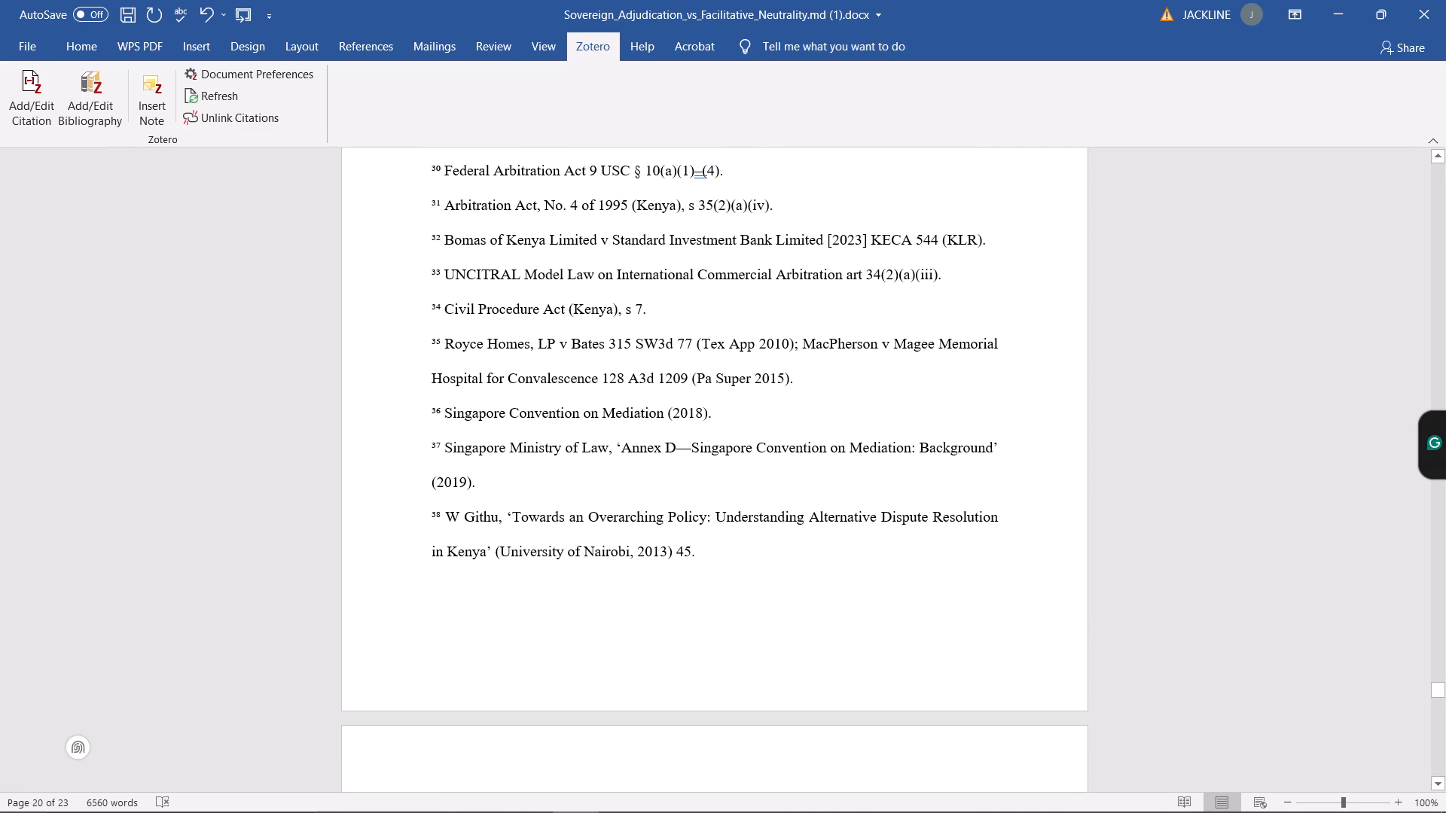
{"action": "scroll", "coordinate": [1032, 611], "scroll_direction": "up", "scroll_amount": 2}
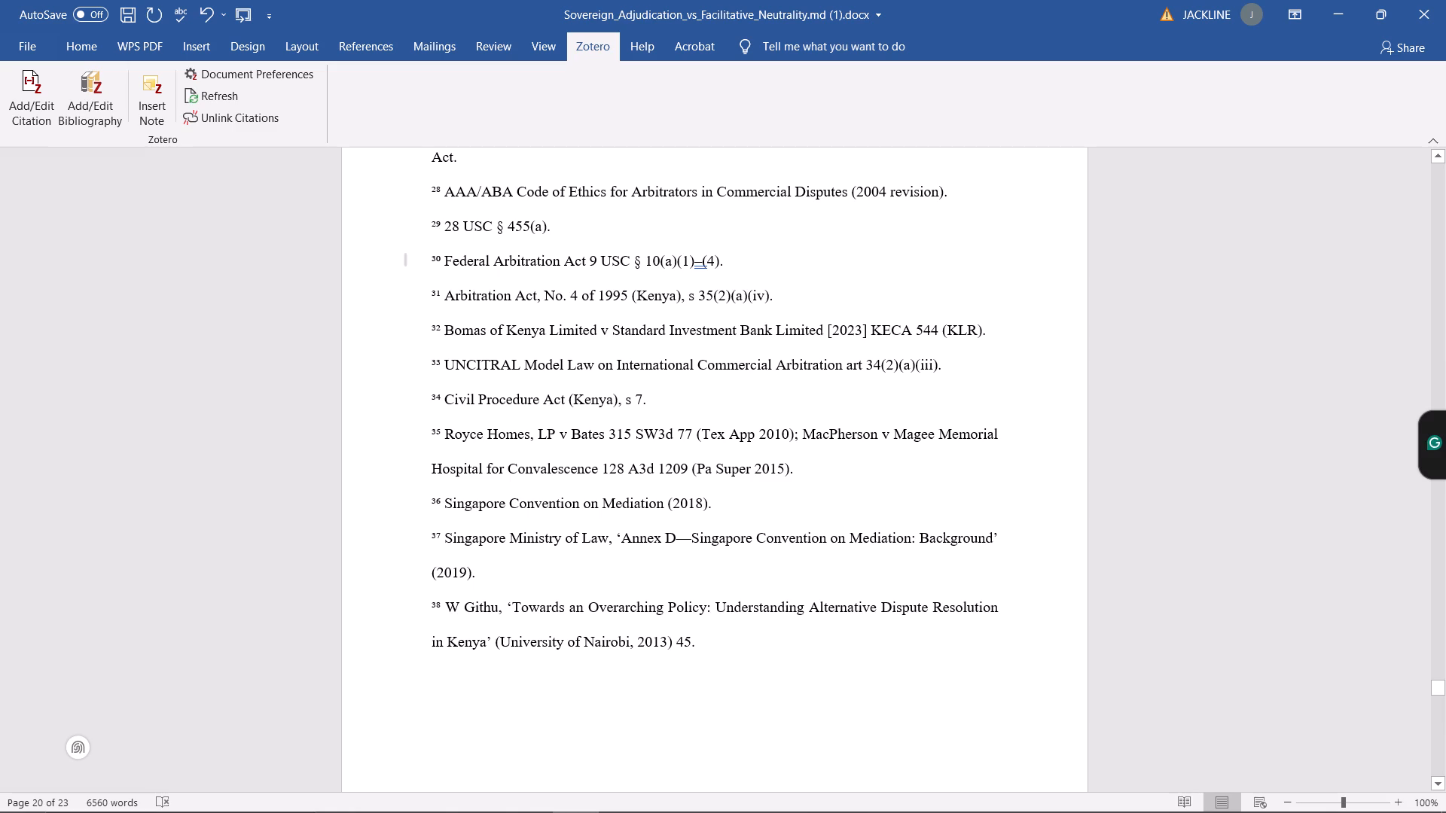
{"action": "left_click_drag", "start_coordinate": [738, 263], "coordinate": [544, 282]}
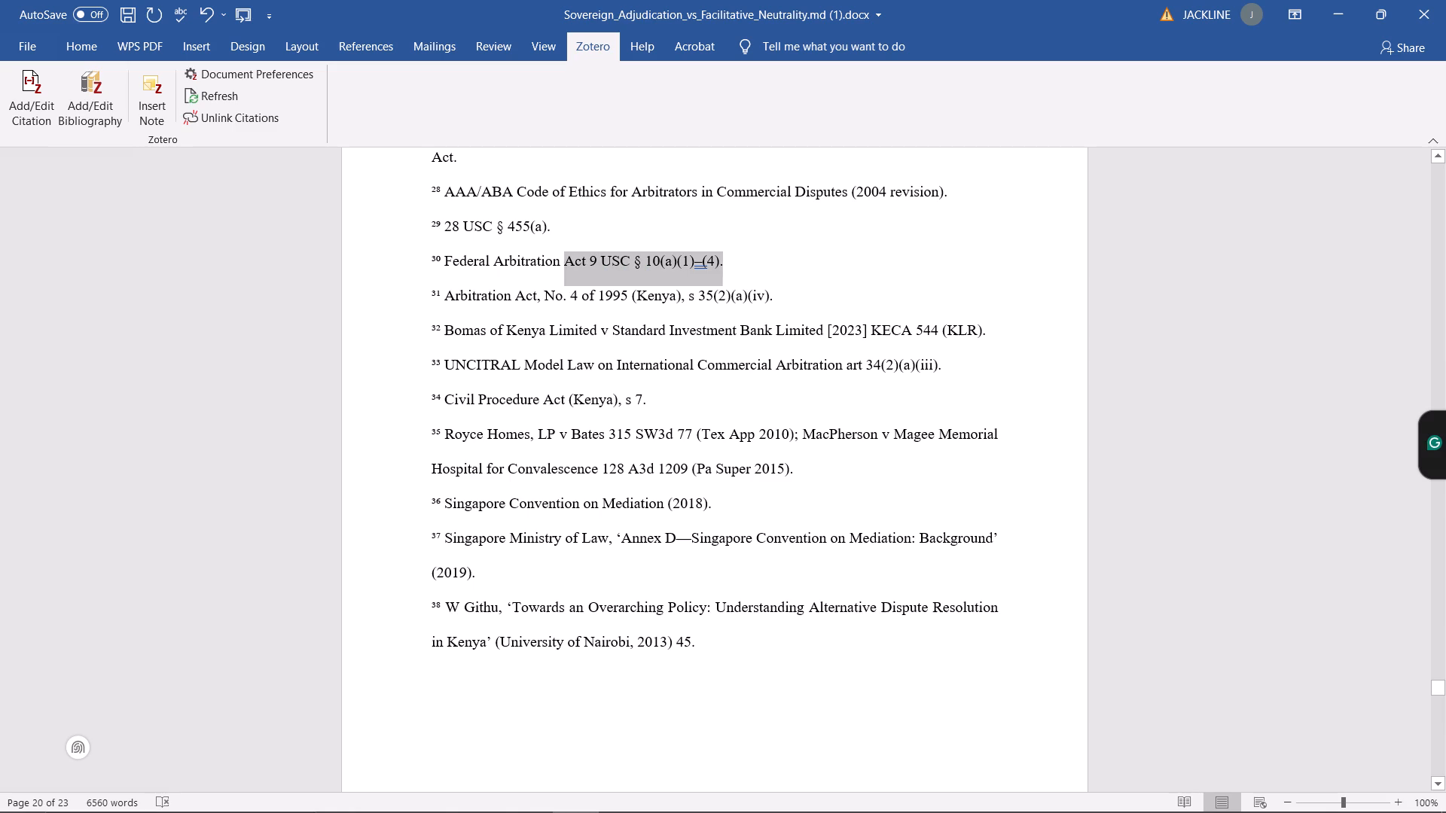
{"action": "left_click_drag", "start_coordinate": [544, 282], "coordinate": [471, 263]}
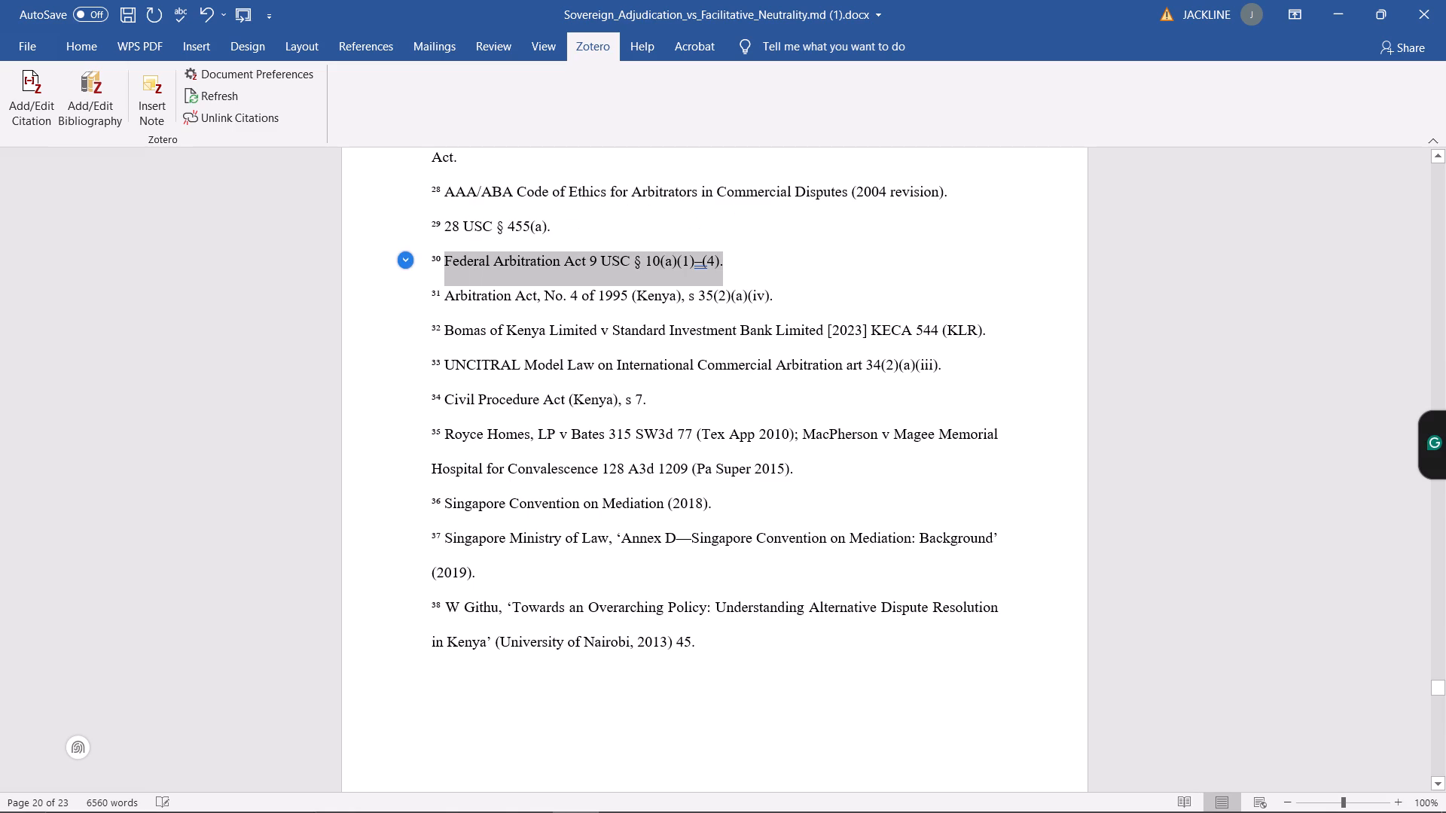
{"action": "key", "text": "ctrl+c"}
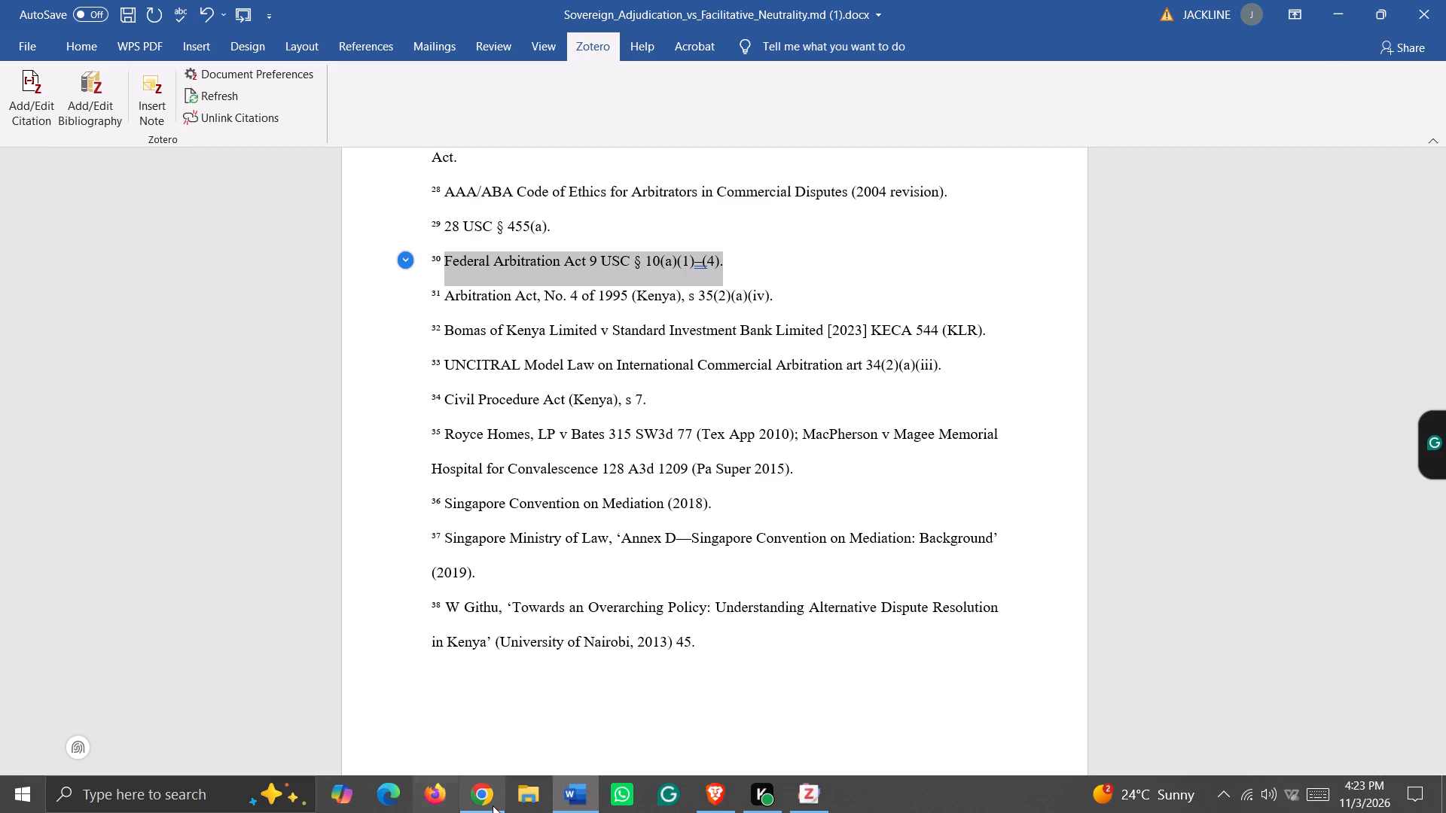
Switch to Chrome and search Google for "Federal Arbitration Act 9 USC § 10(a)(1)–(4).".
{"action": "left_click", "coordinate": [493, 805]}
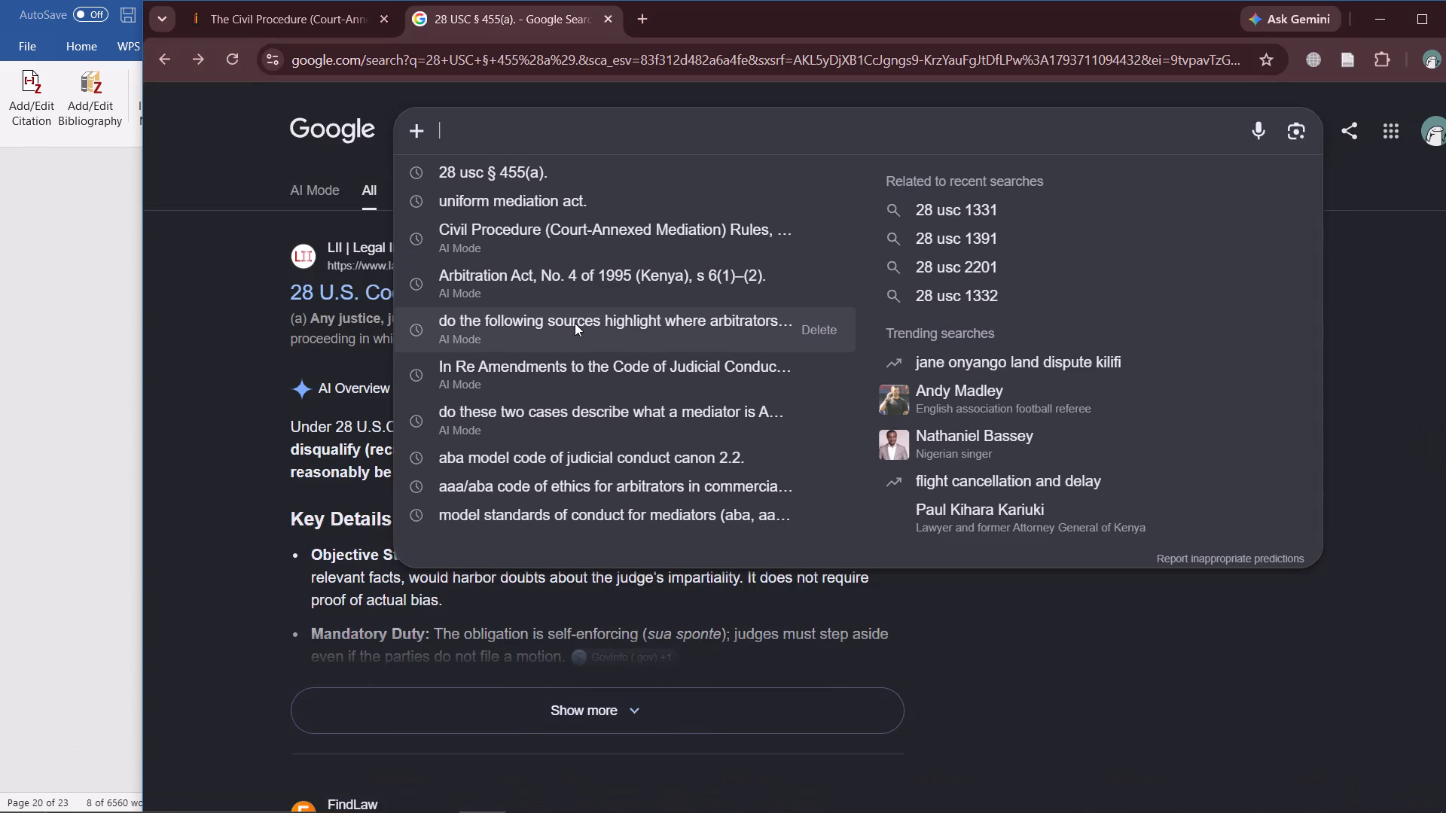
{"action": "key", "text": "ctrl+v"}
{"action": "key", "text": "Return"}
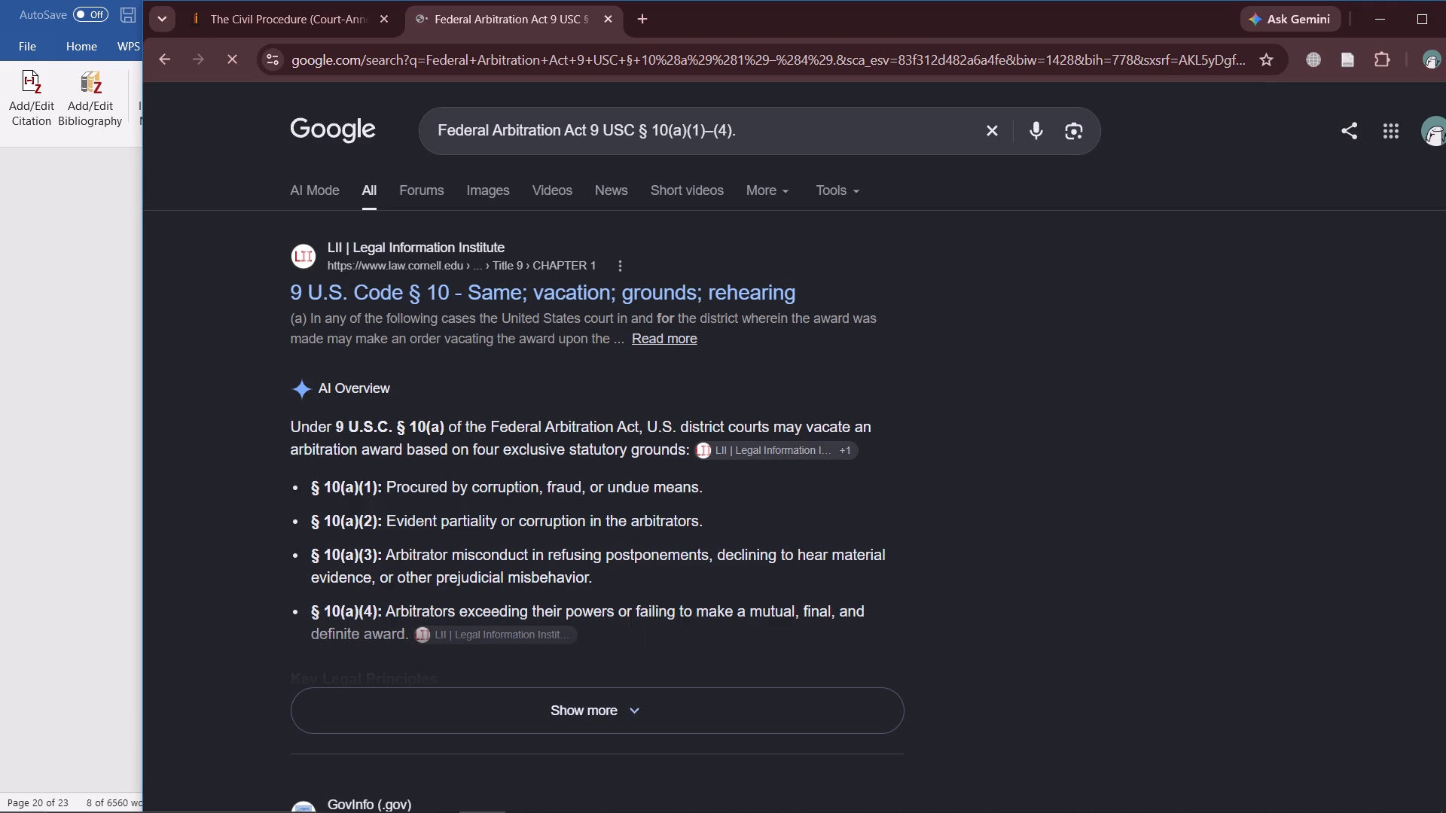
Open the Legal Information Institute result for 9 U.S. Code § 10 and read the vacatur grounds in subsection (a).
{"action": "scroll", "coordinate": [590, 325], "scroll_direction": "up", "scroll_amount": 1}
{"action": "scroll", "coordinate": [590, 327], "scroll_direction": "down", "scroll_amount": 2}
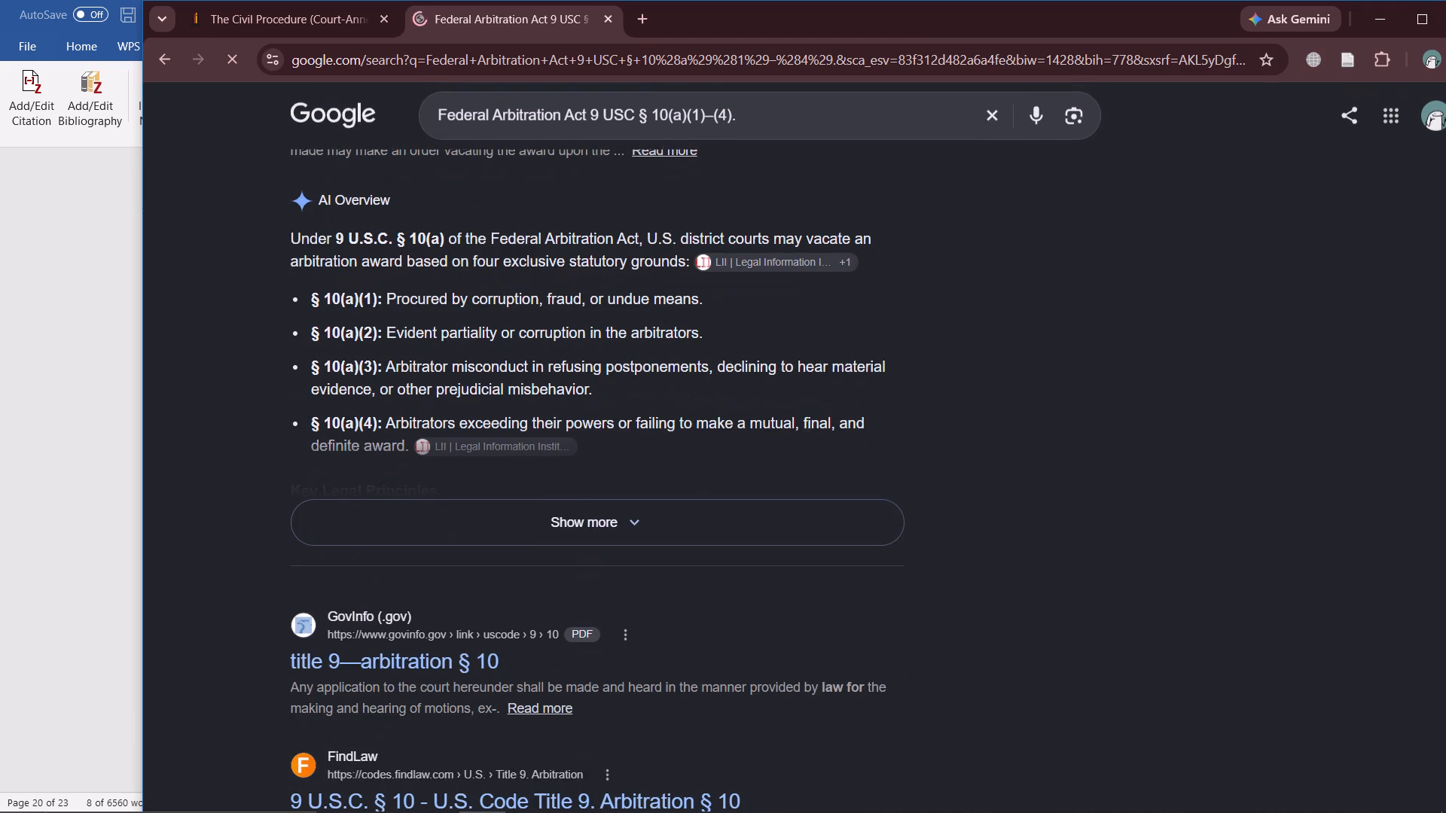
{"action": "scroll", "coordinate": [589, 343], "scroll_direction": "down", "scroll_amount": 2}
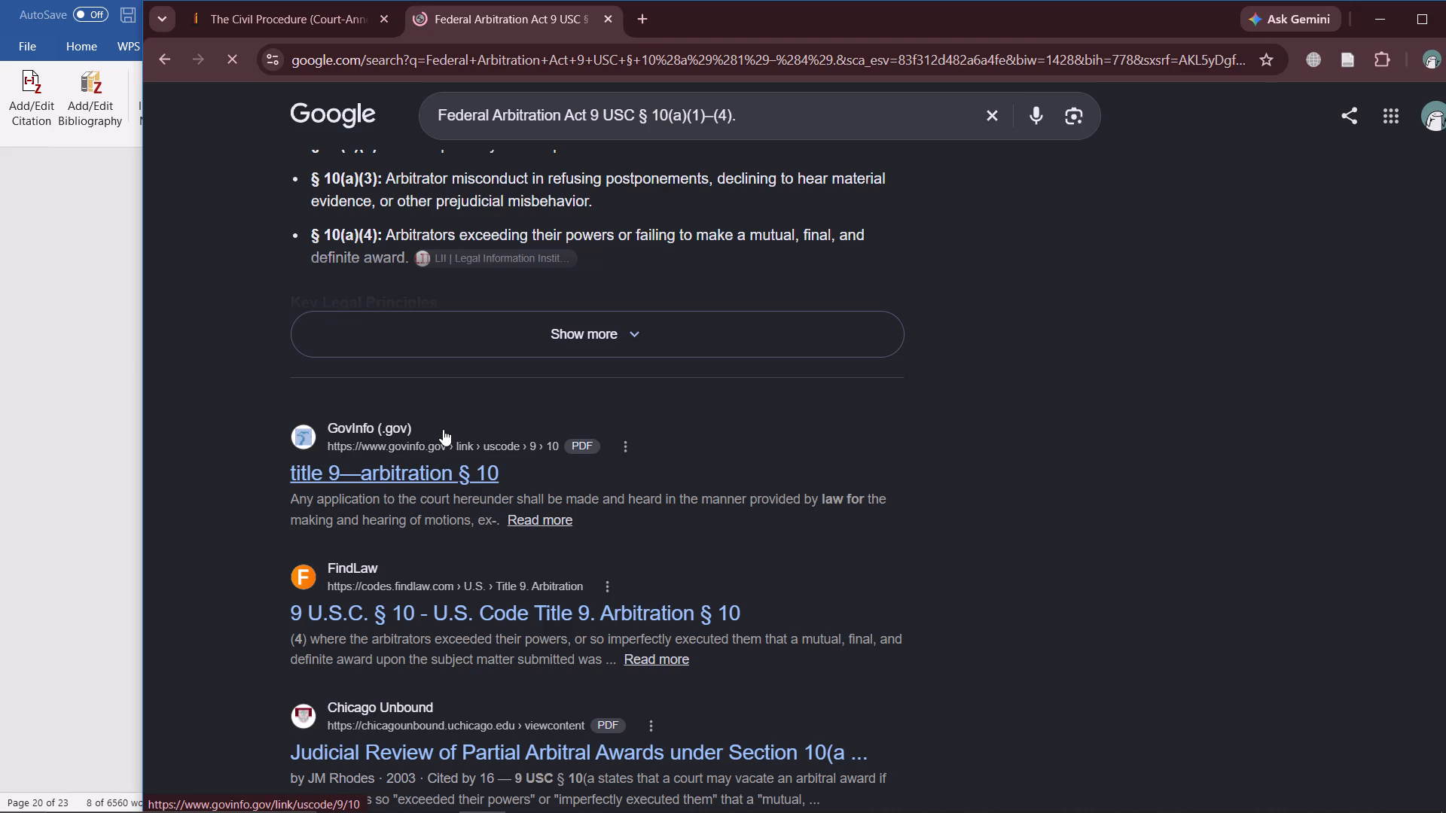
{"action": "scroll", "coordinate": [443, 429], "scroll_direction": "up", "scroll_amount": 5}
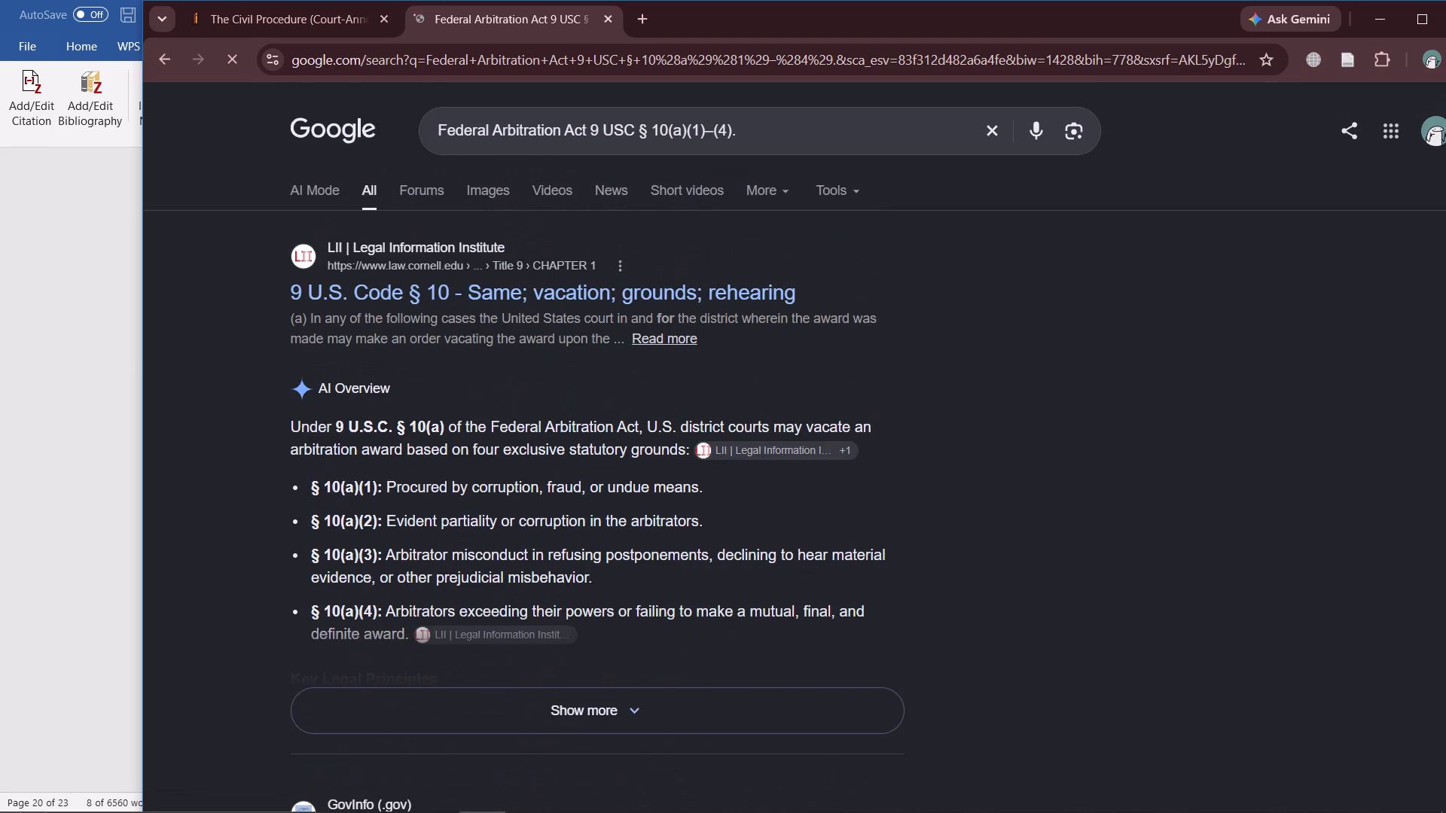
{"action": "left_click", "coordinate": [478, 285]}
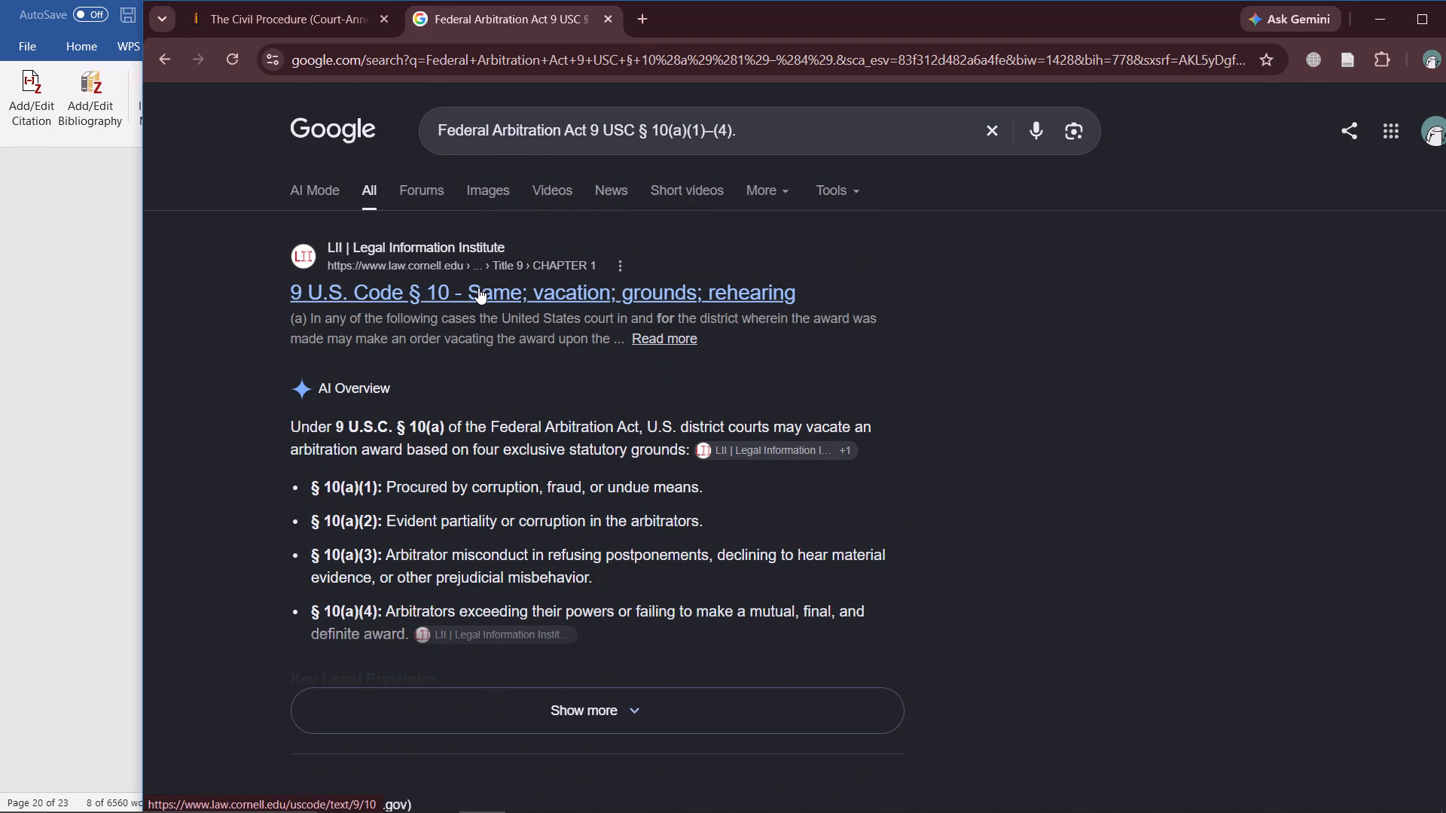
{"action": "left_click", "coordinate": [436, 294]}
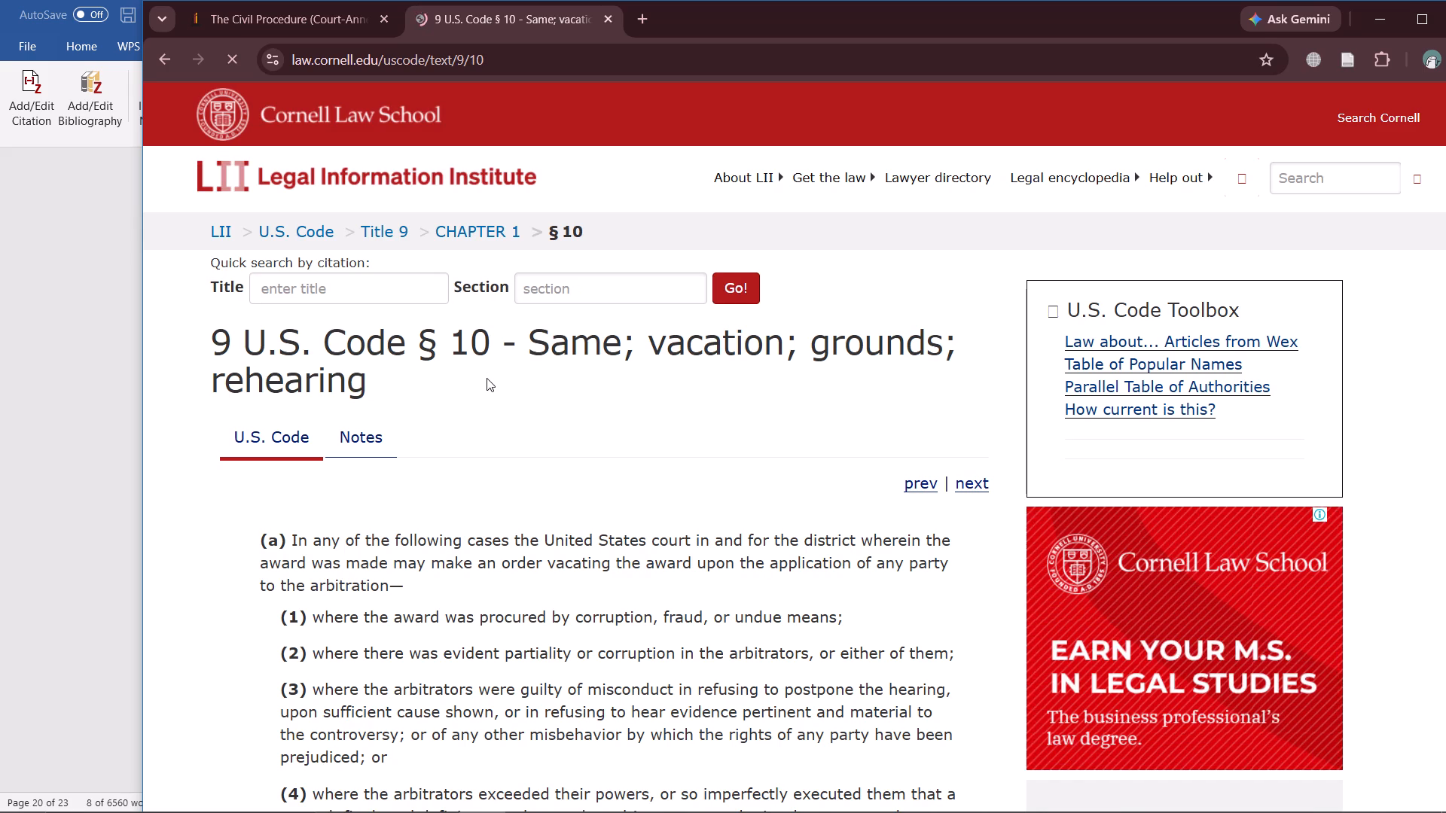
{"action": "scroll", "coordinate": [360, 477], "scroll_direction": "down", "scroll_amount": 2}
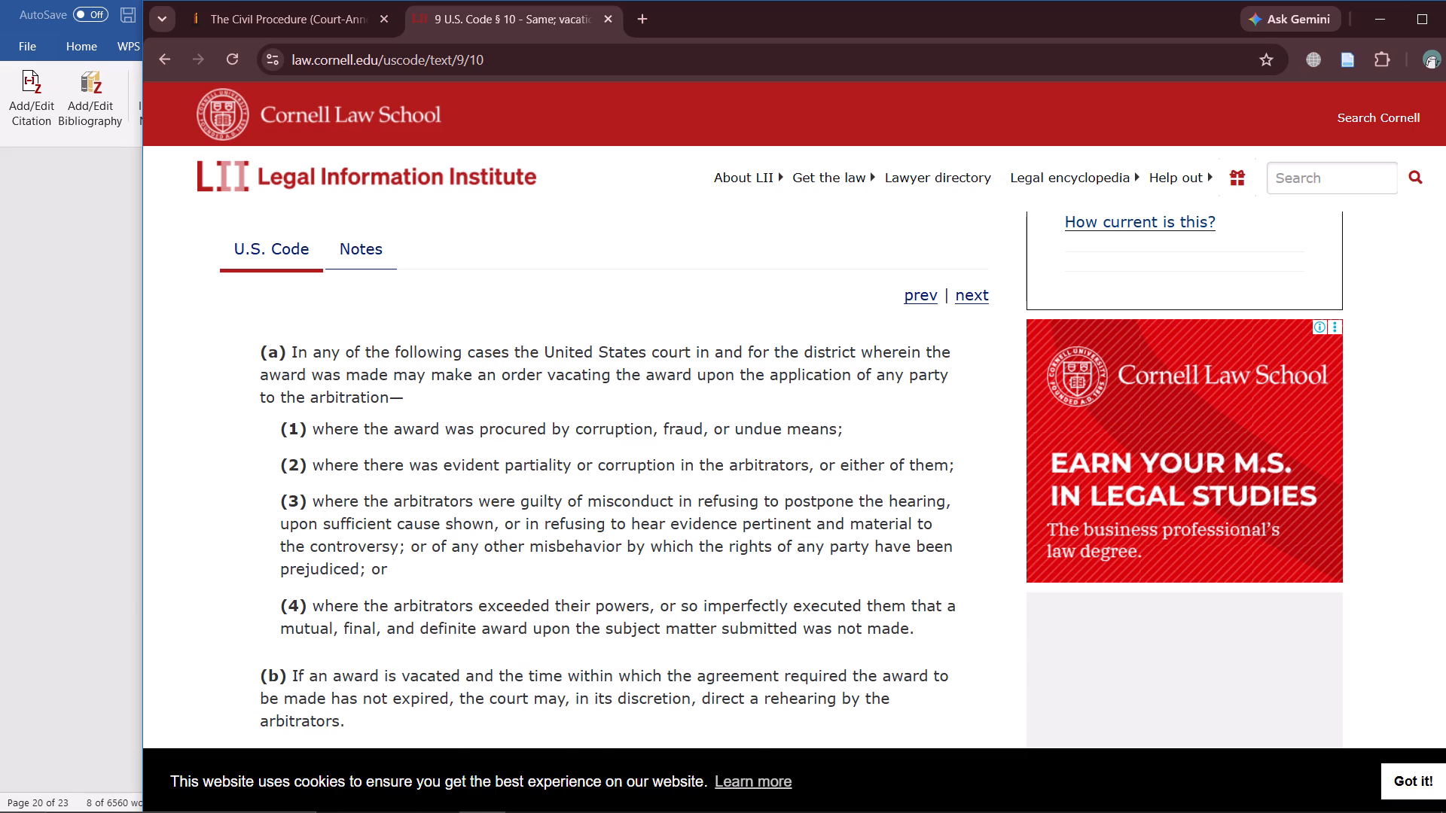
{"action": "scroll", "coordinate": [371, 467], "scroll_direction": "down", "scroll_amount": 1}
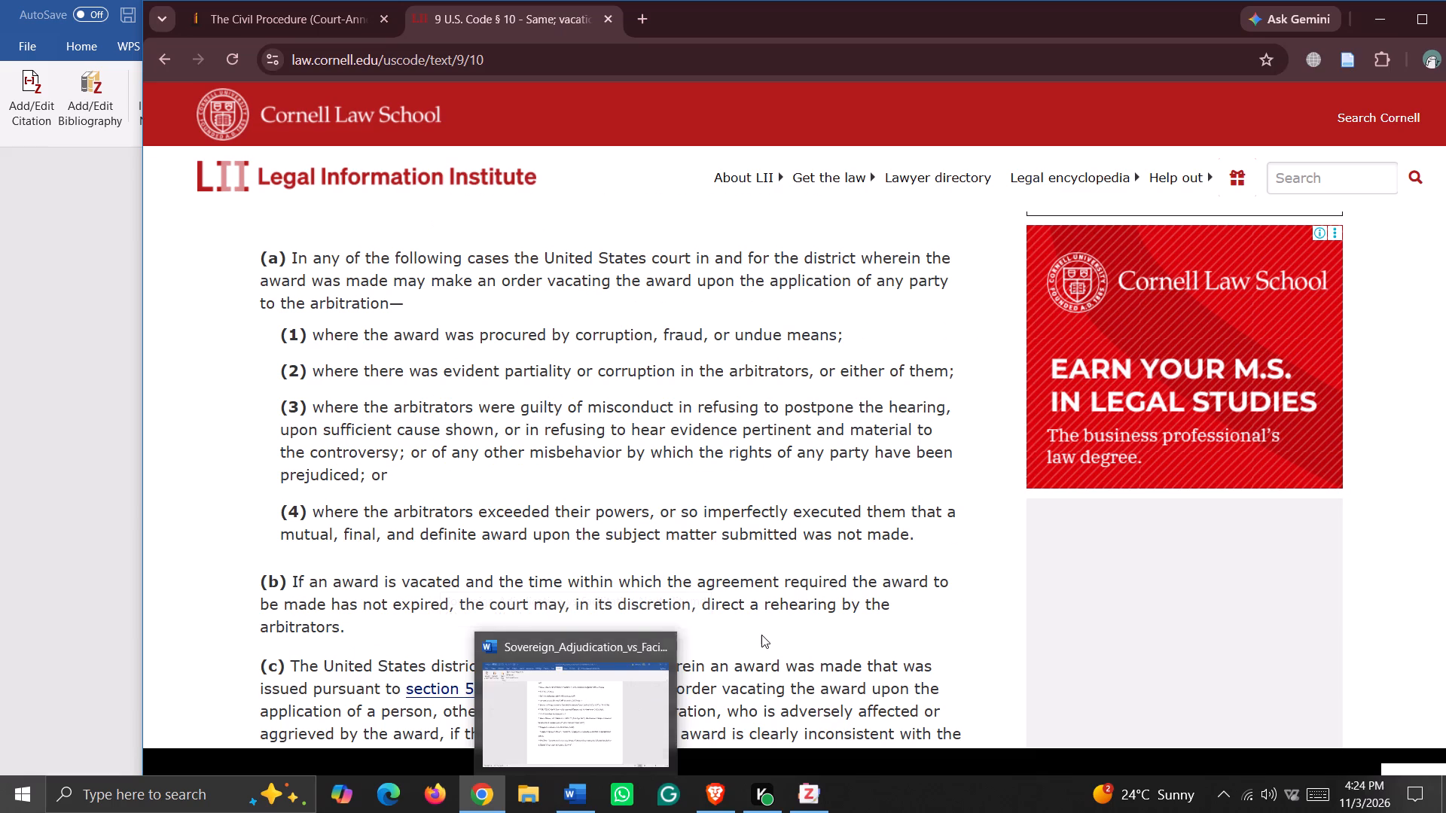
In section 3.1.6 of the Word document, reword the FAA sentence to read "permits the vacatur of the award" with an opening single quotation mark before "[w]here".
{"action": "left_click", "coordinate": [598, 735]}
{"action": "scroll", "coordinate": [1125, 458], "scroll_direction": "up", "scroll_amount": 4}
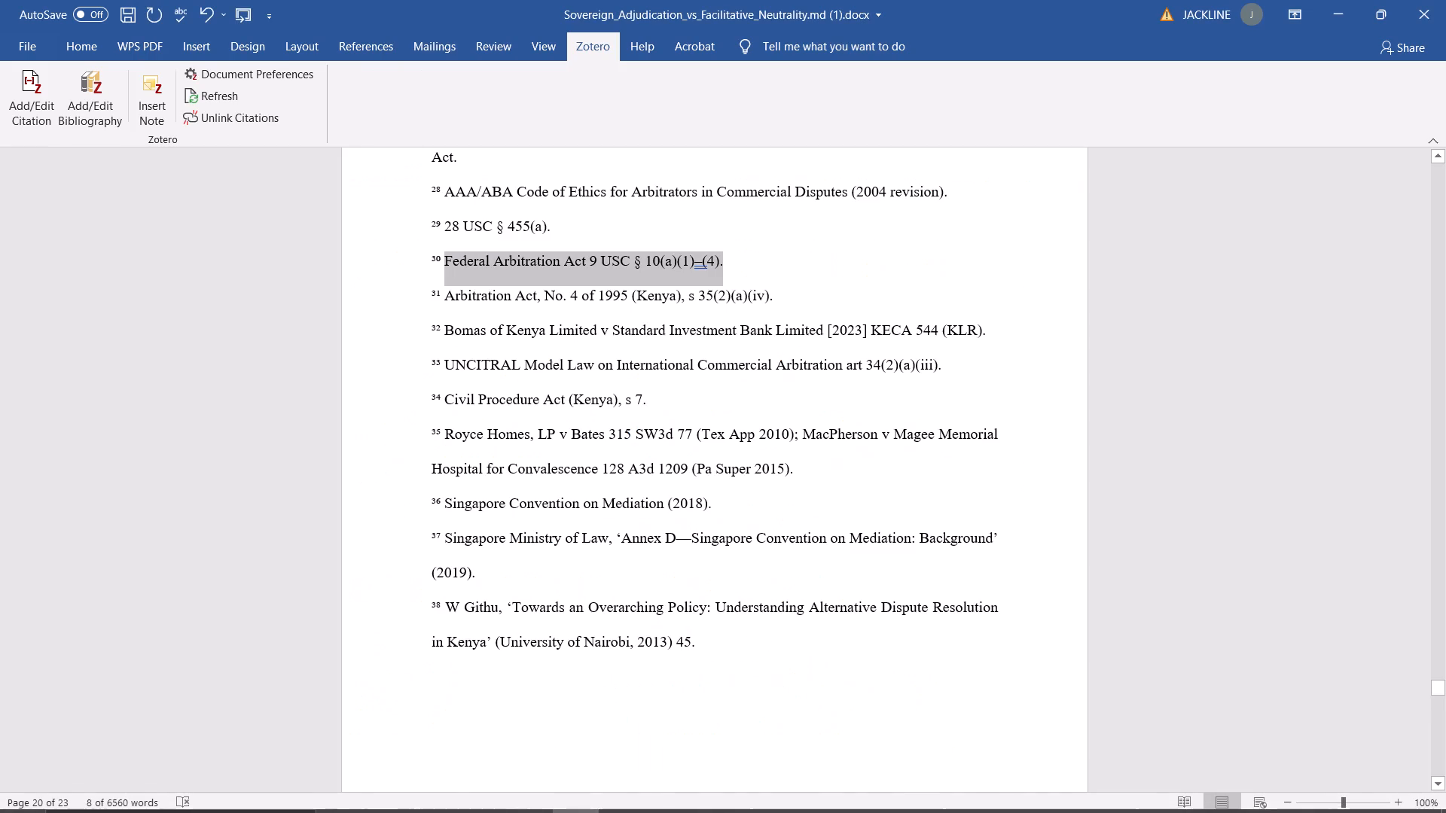
{"action": "scroll", "coordinate": [1212, 437], "scroll_direction": "up", "scroll_amount": 4}
{"action": "left_click", "coordinate": [1436, 336]}
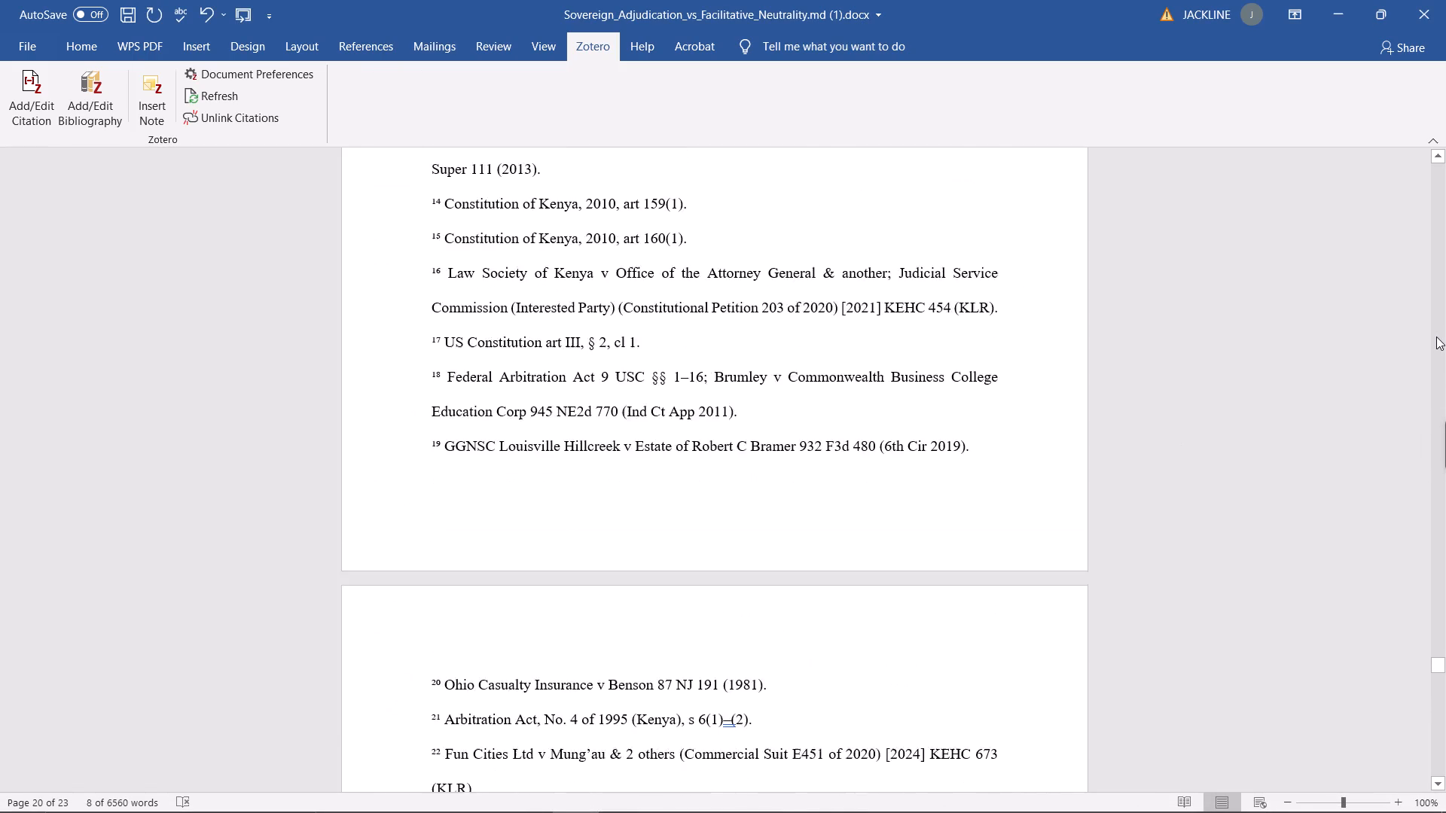
{"action": "left_click", "coordinate": [1436, 336]}
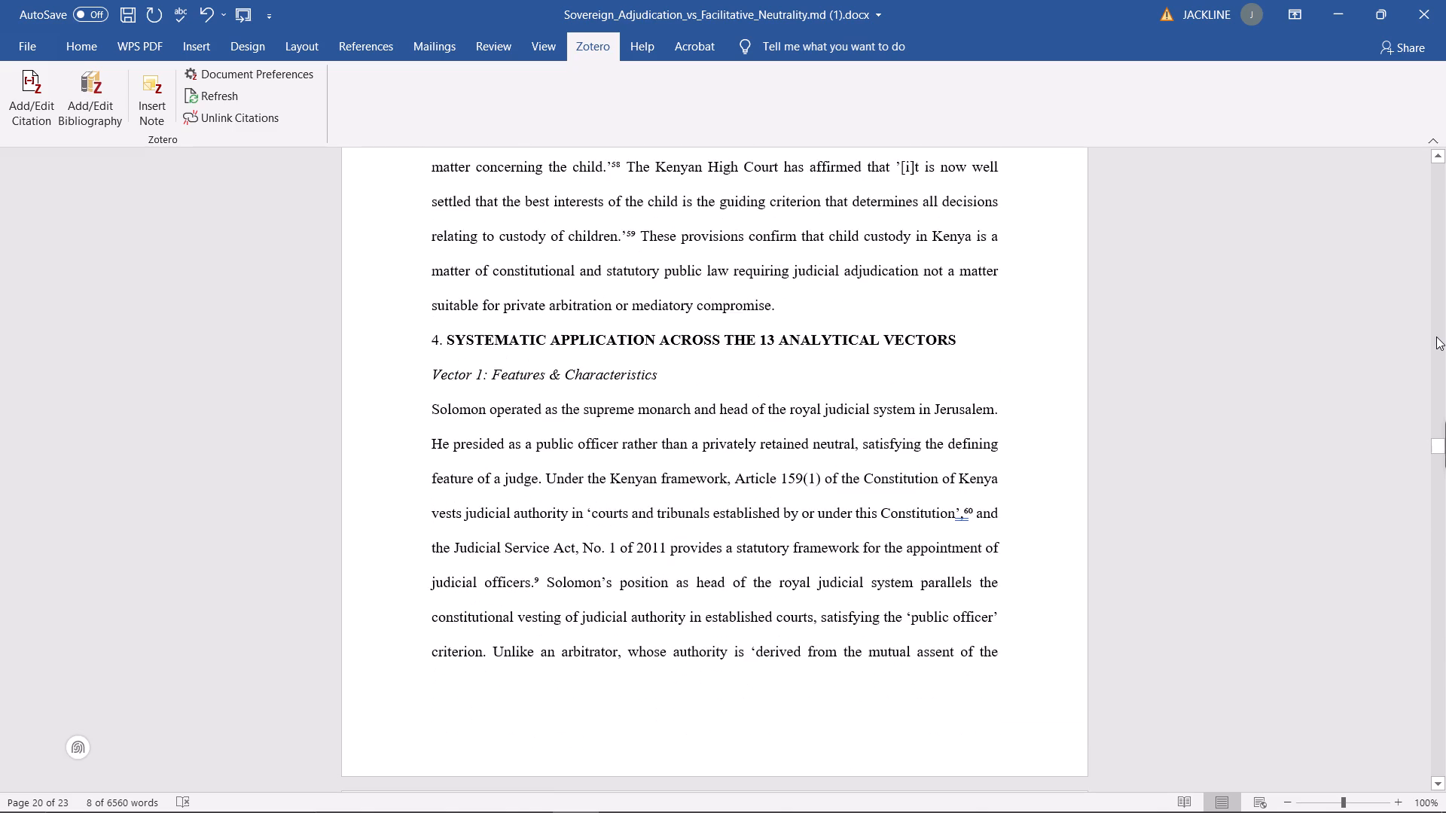
{"action": "left_click", "coordinate": [1436, 336]}
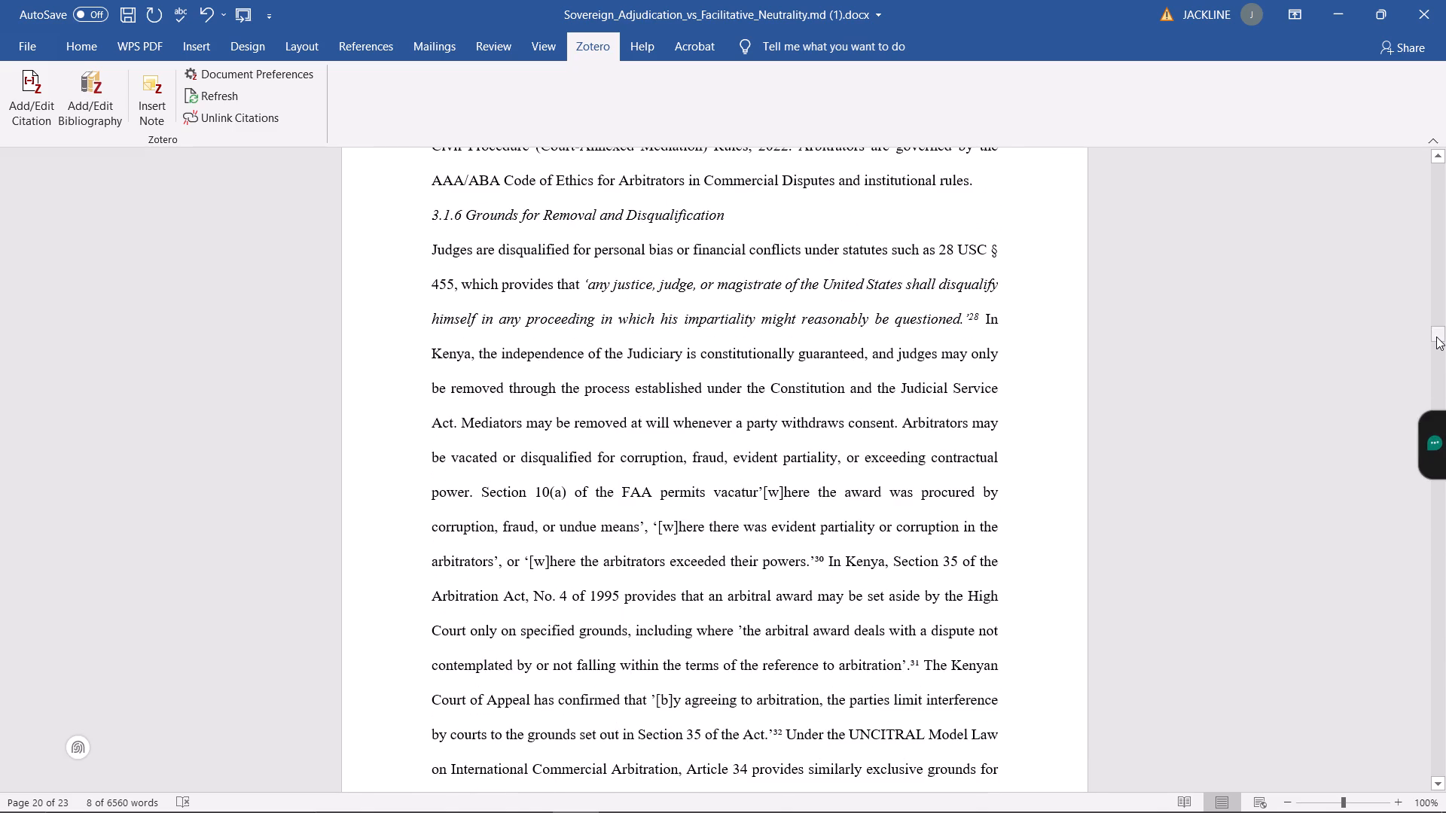
{"action": "left_click", "coordinate": [1436, 336]}
{"action": "left_click_drag", "start_coordinate": [1436, 336], "coordinate": [1436, 329]}
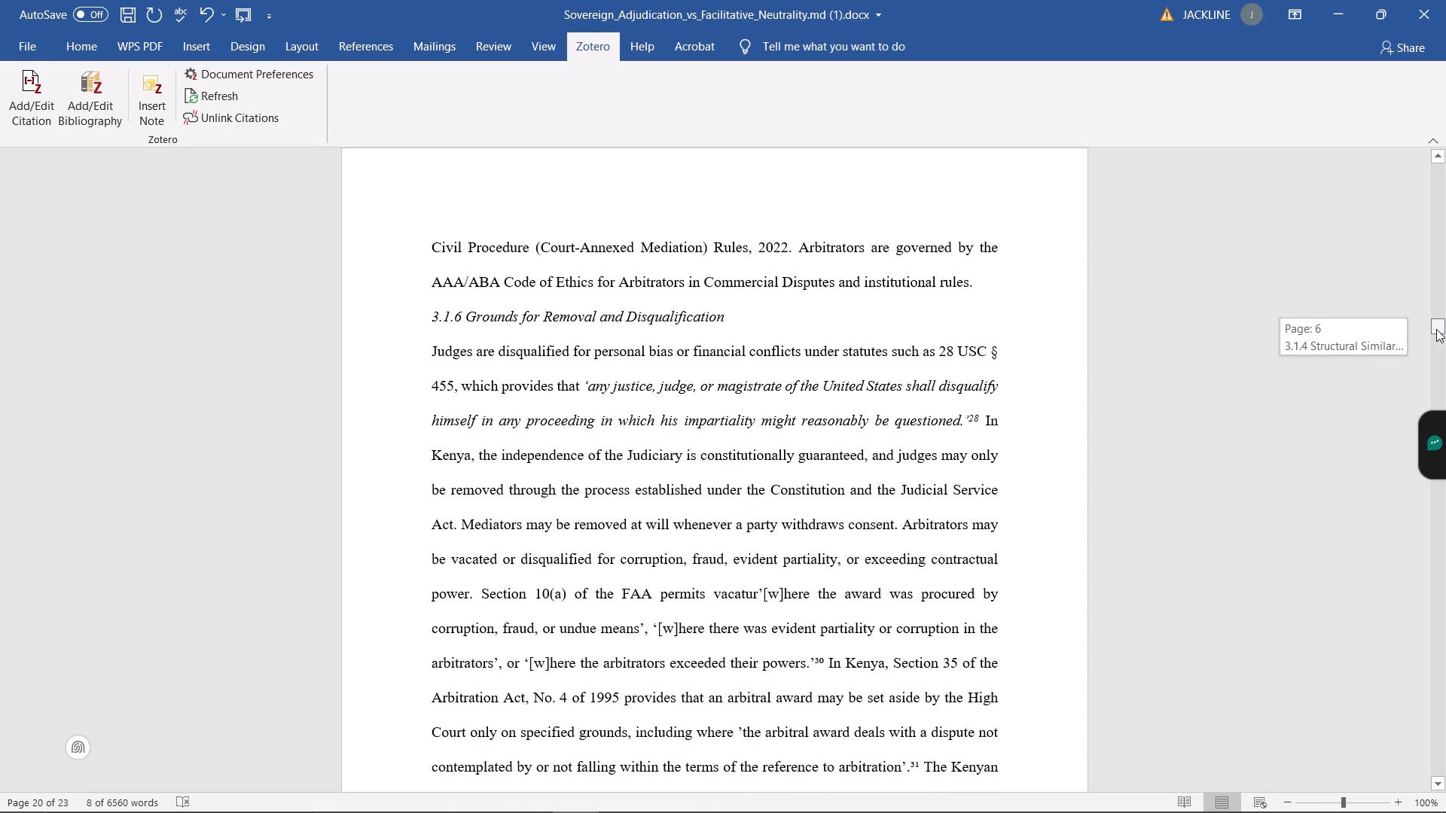
{"action": "left_click_drag", "start_coordinate": [1436, 329], "coordinate": [1442, 341]}
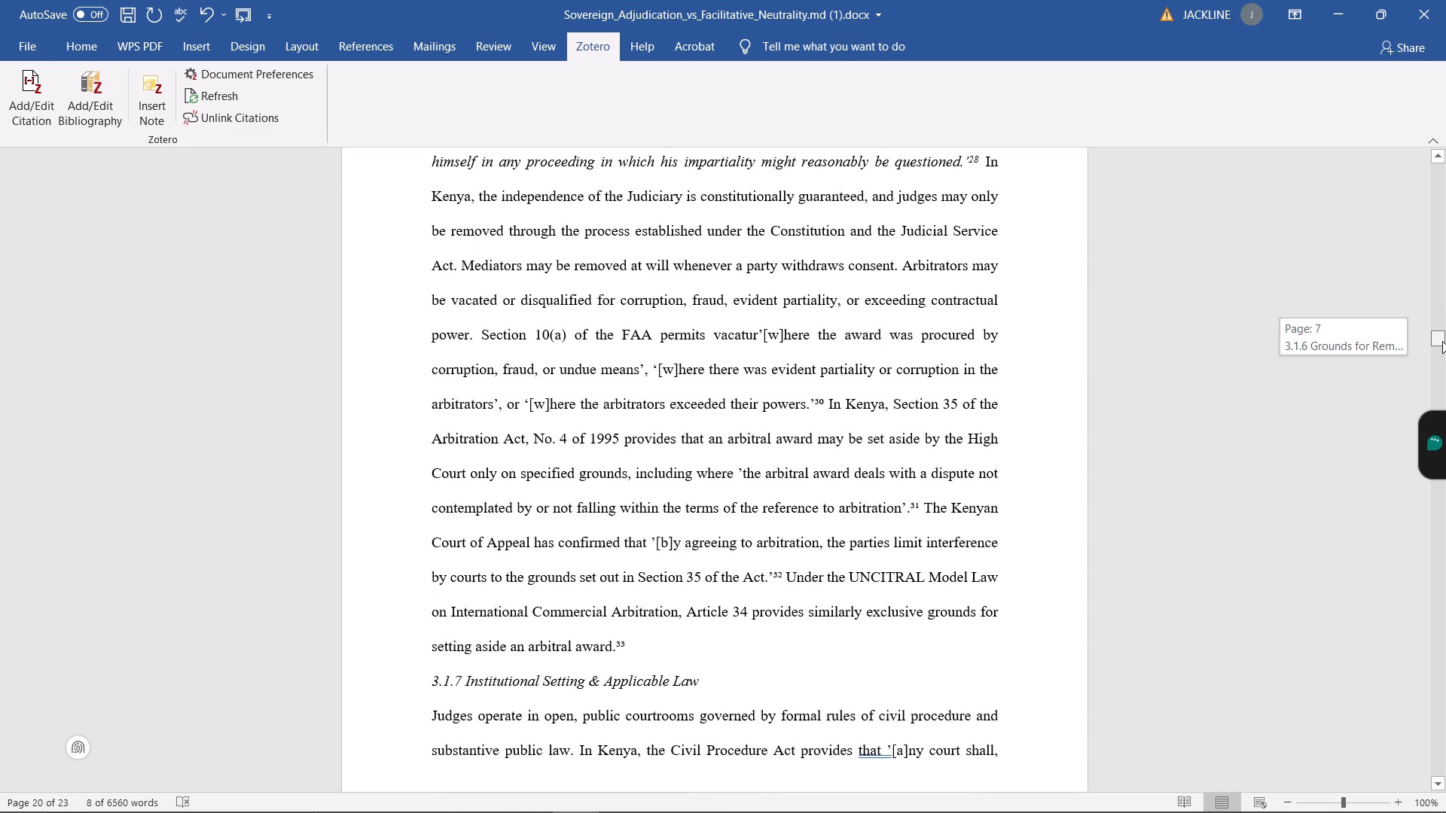
{"action": "left_click_drag", "start_coordinate": [1442, 341], "coordinate": [1441, 310]}
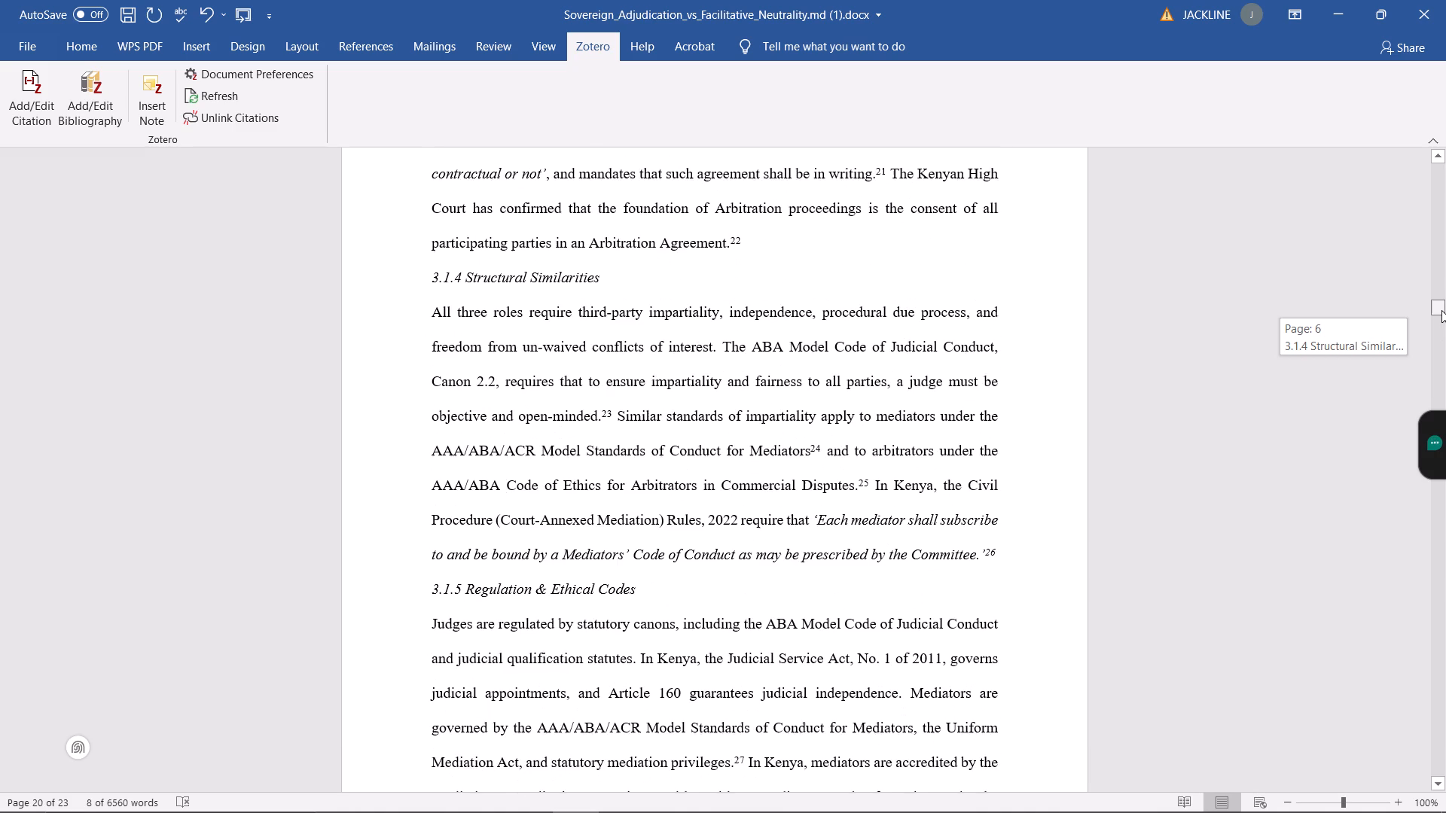
{"action": "left_click_drag", "start_coordinate": [1441, 310], "coordinate": [1445, 332]}
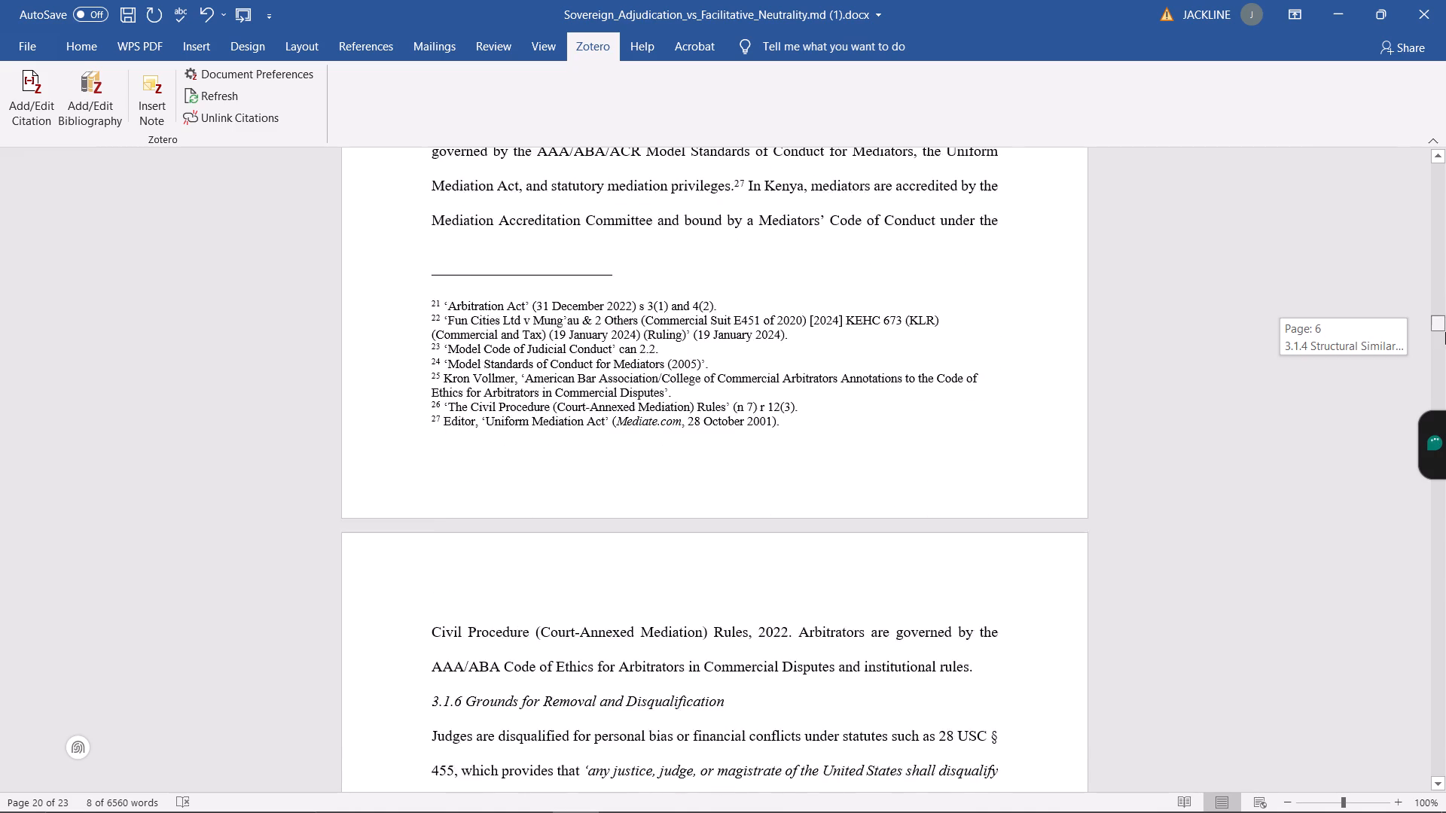
{"action": "left_click_drag", "start_coordinate": [1445, 332], "coordinate": [1445, 340]}
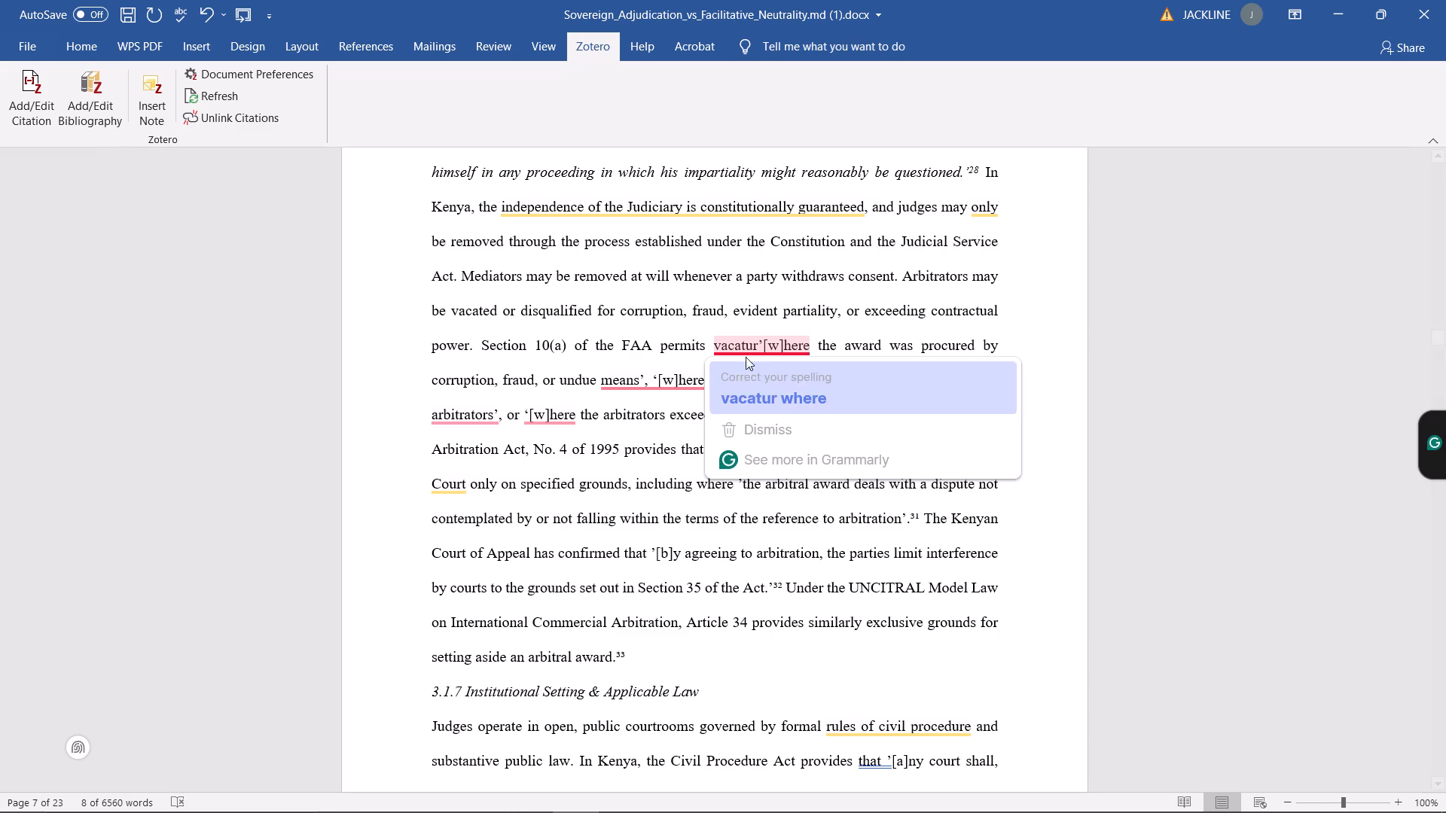
{"action": "left_click", "coordinate": [763, 343]}
{"action": "key", "text": "BackSpace"}
{"action": "key", "text": "BackSpace"}
{"action": "key", "text": "BackSpace"}
{"action": "key", "text": "BackSpace"}
{"action": "key", "text": "BackSpace"}
{"action": "key", "text": "BackSpace"}
{"action": "key", "text": "BackSpace"}
{"action": "key", "text": "BackSpace"}
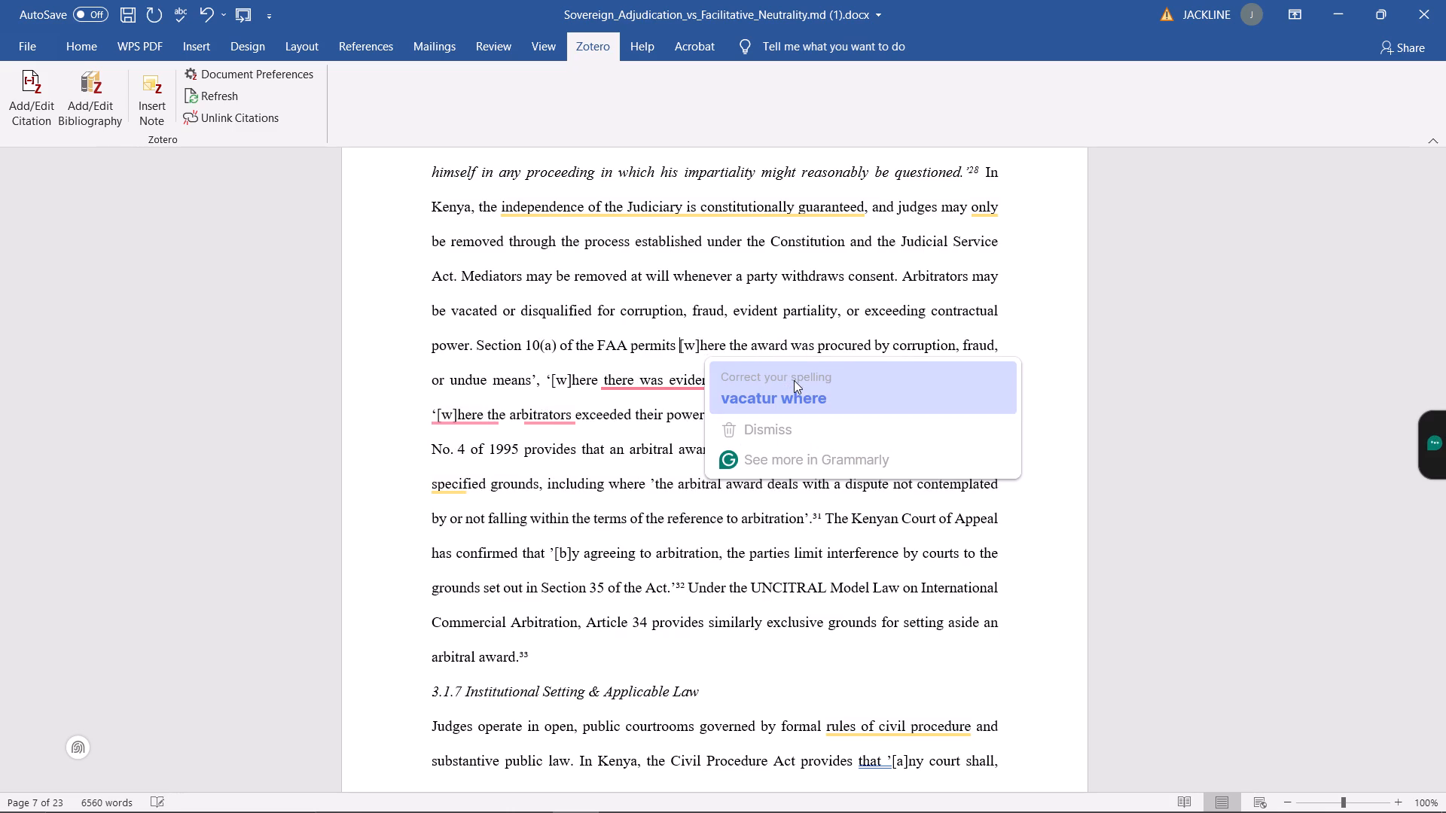
{"action": "type", "text": "the"}
{"action": "key", "text": "space"}
{"action": "type", "text": "vaca"}
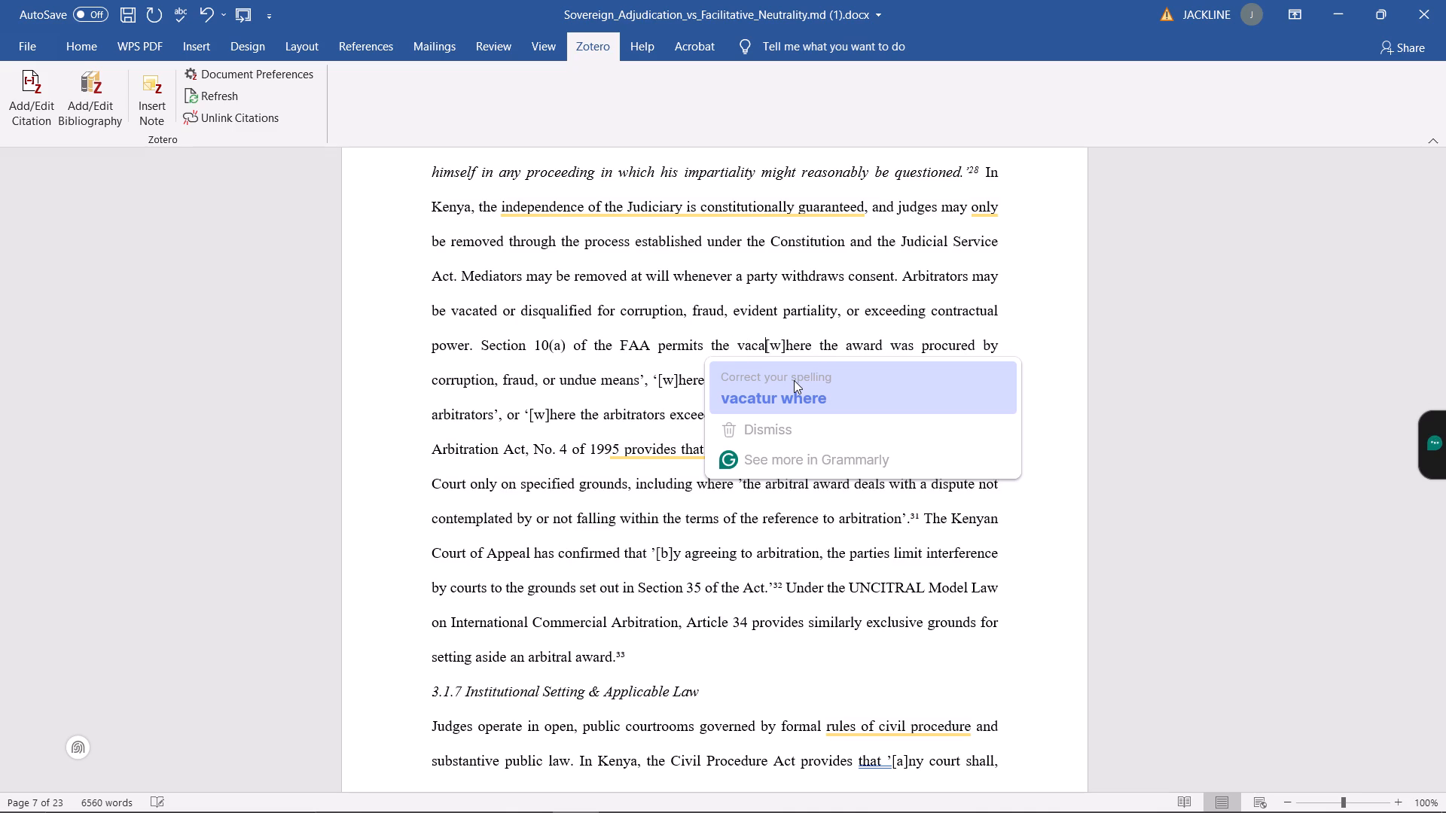
{"action": "key", "text": "t"}
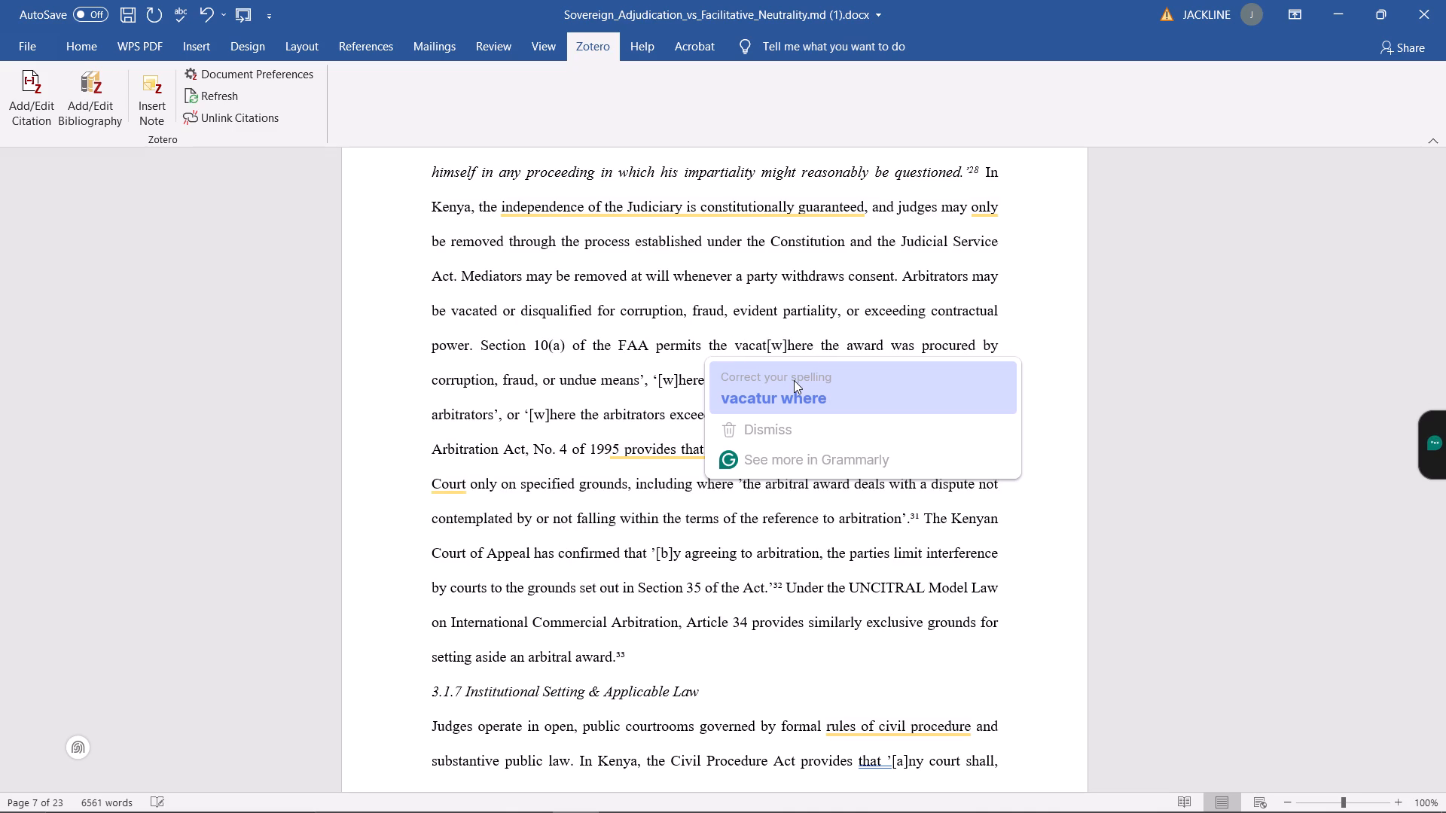
{"action": "type", "text": "or"}
{"action": "key", "text": "space"}
{"action": "type", "text": "of the"}
{"action": "key", "text": "space"}
{"action": "type", "text": "award"}
{"action": "key", "text": "space"}
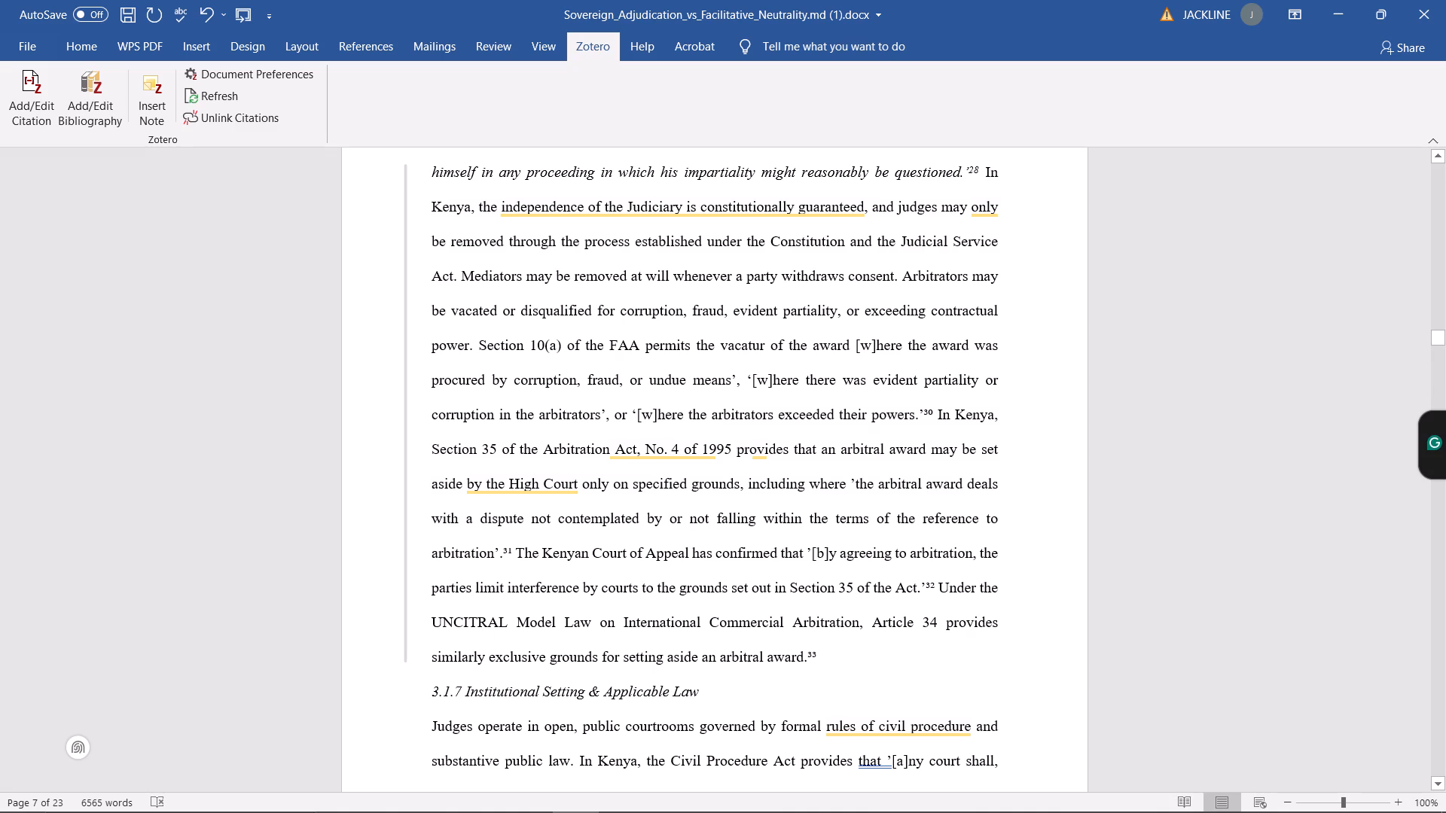
{"action": "key", "text": "apostrophe"}
Remove the square brackets around the "w" of "where" in all three quoted FAA vacatur grounds.
{"action": "left_click", "coordinate": [877, 343]}
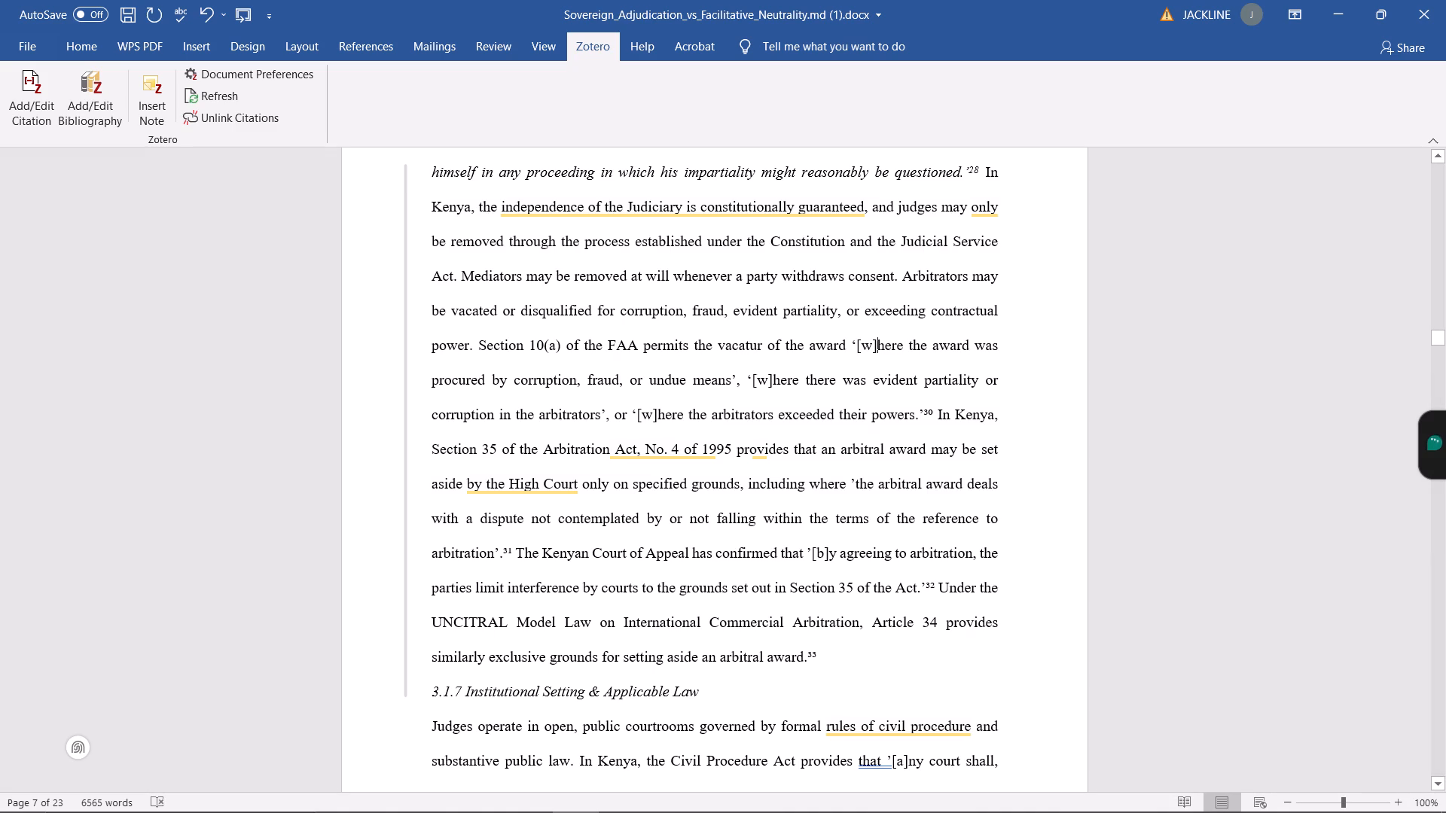
{"action": "key", "text": "BackSpace"}
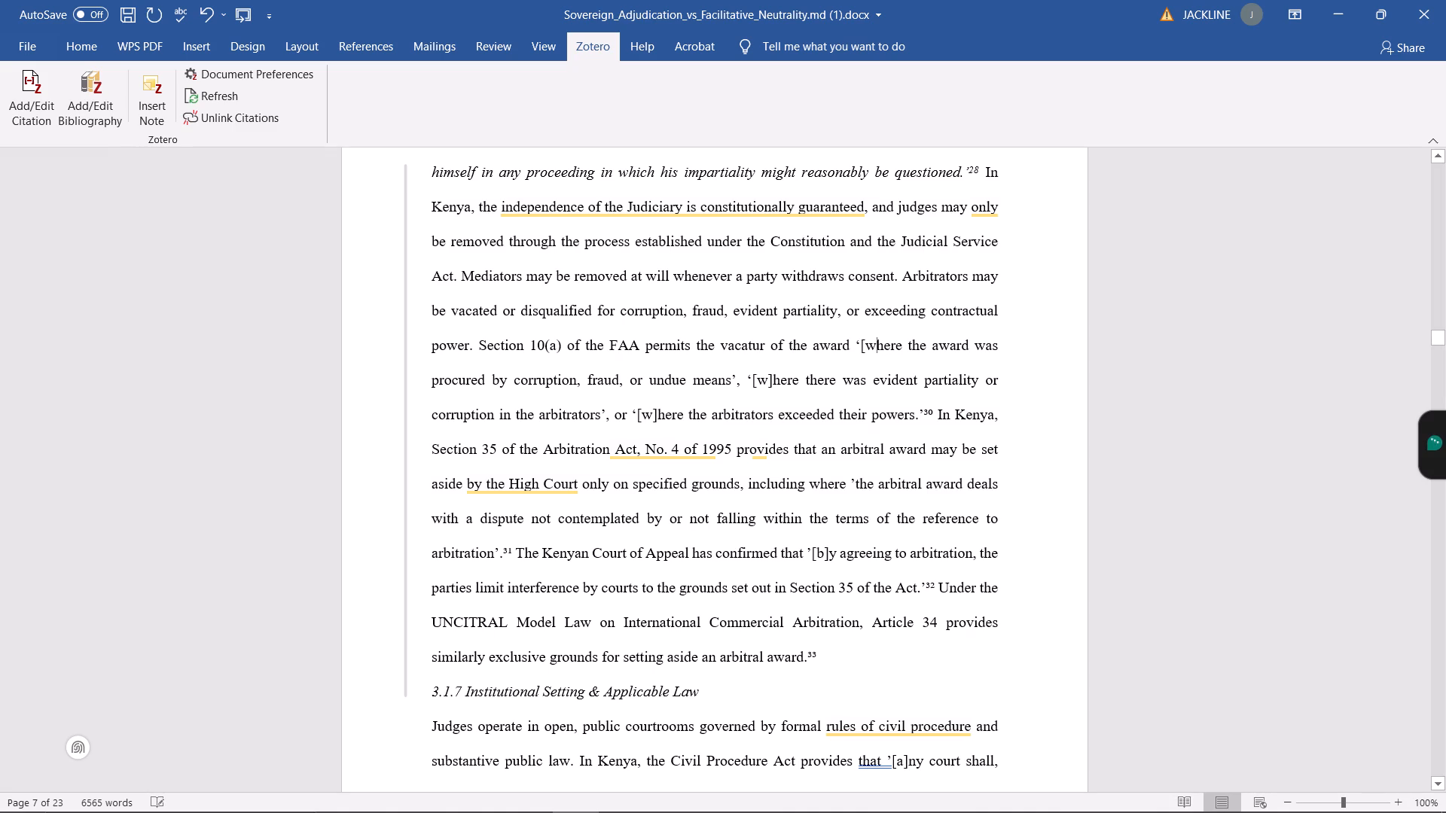
{"action": "left_click", "coordinate": [865, 344]}
{"action": "key", "text": "BackSpace"}
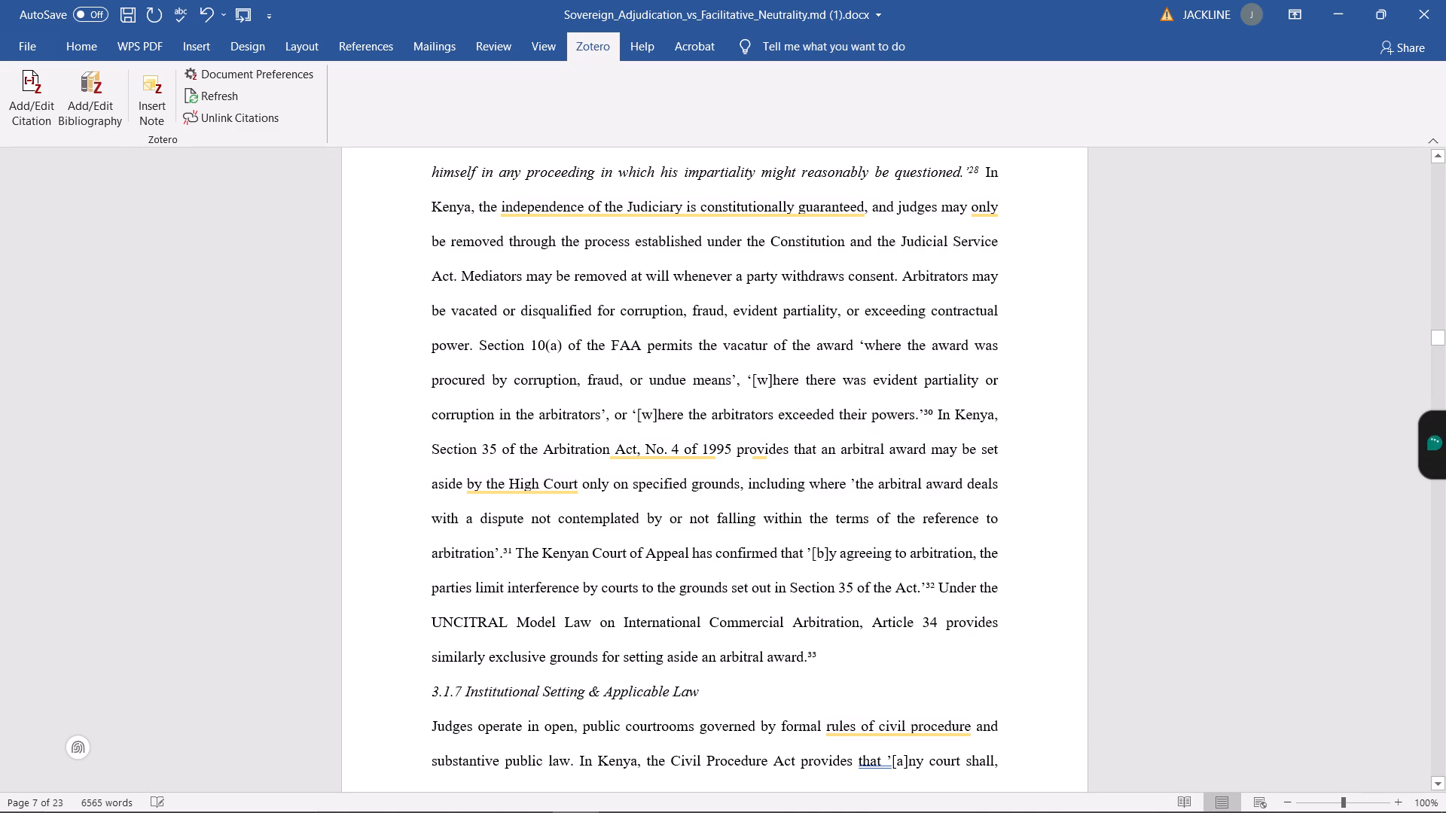
{"action": "left_click", "coordinate": [757, 378]}
{"action": "key", "text": "BackSpace"}
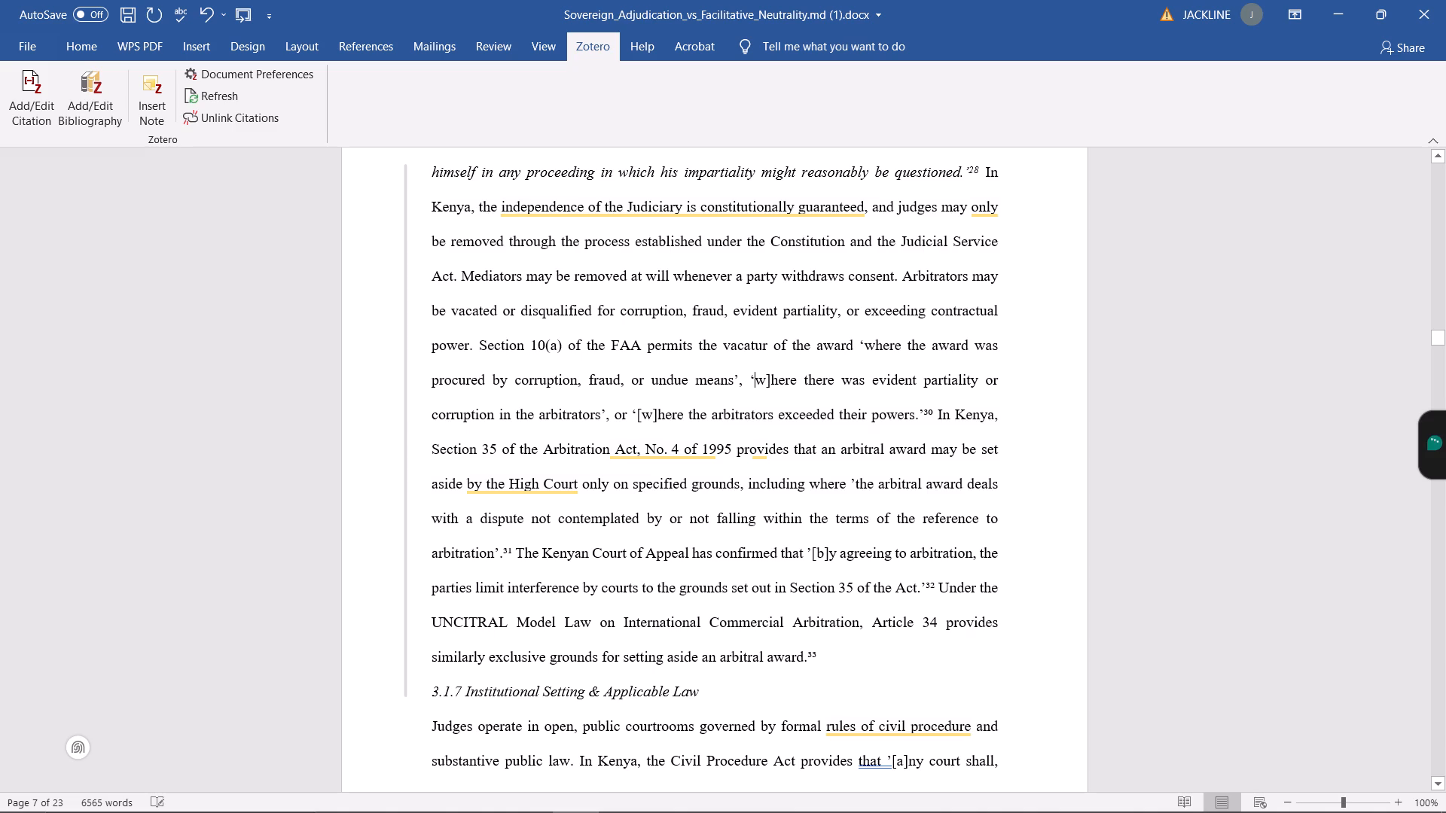
{"action": "left_click", "coordinate": [770, 379]}
{"action": "key", "text": "BackSpace"}
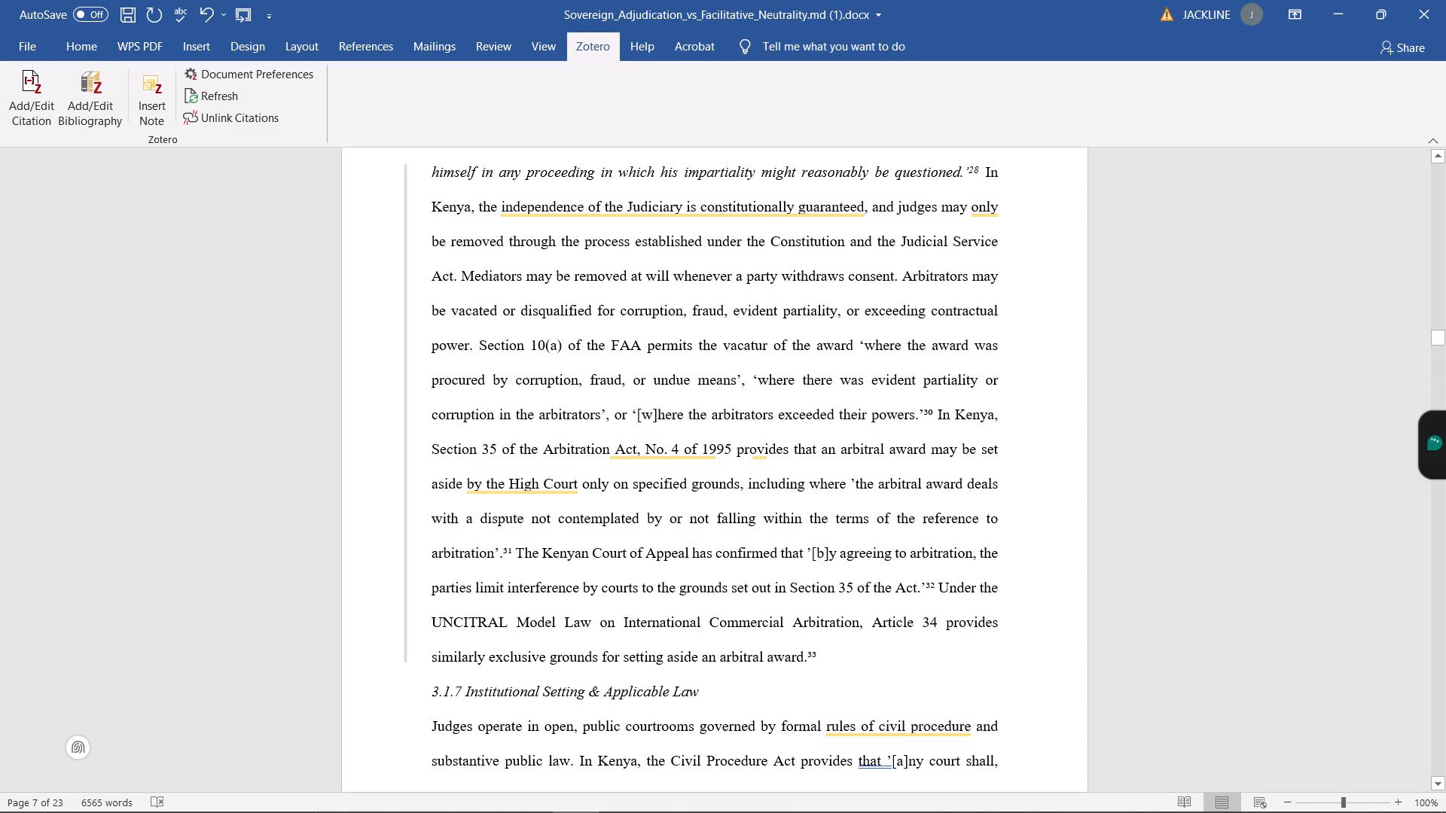
{"action": "left_click", "coordinate": [639, 421]}
{"action": "key", "text": "BackSpace"}
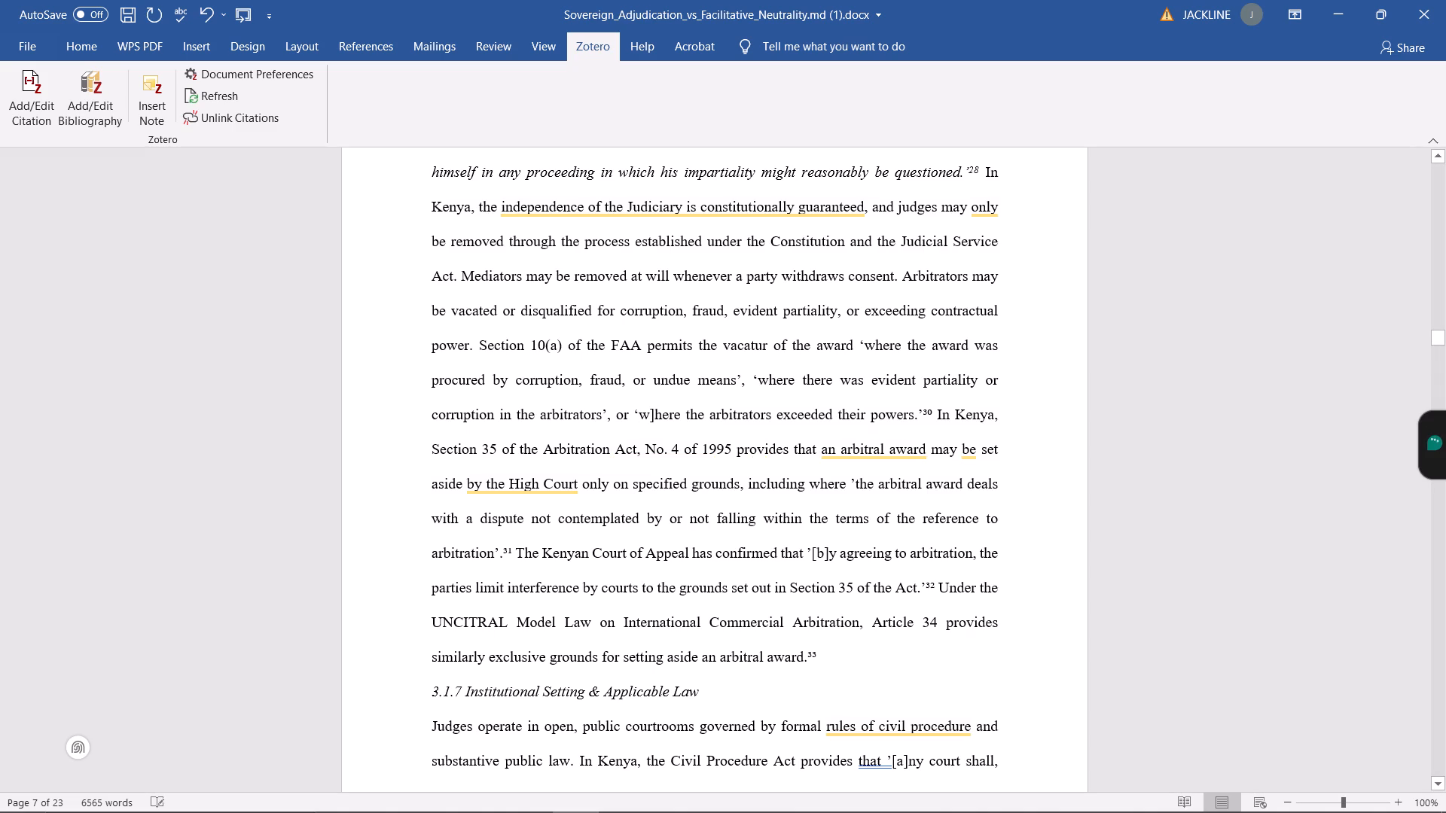
{"action": "left_click", "coordinate": [653, 418]}
{"action": "key", "text": "BackSpace"}
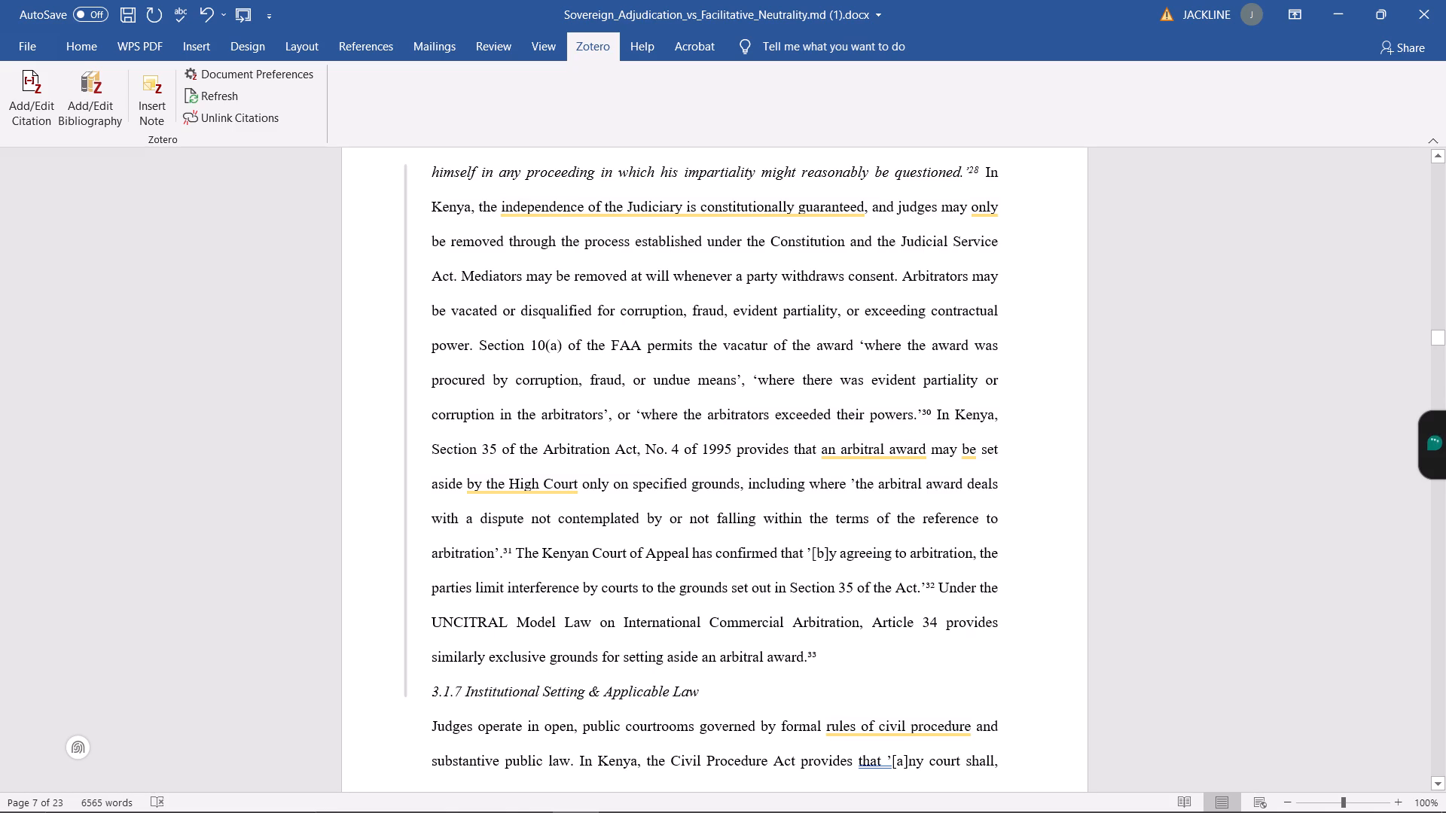
Enclose the whole quoted FAA passage, from "where the award was procured" to "exceeded their powers", in outer double quotation marks.
{"action": "left_click_drag", "start_coordinate": [920, 413], "coordinate": [908, 411]}
{"action": "left_click_drag", "start_coordinate": [908, 411], "coordinate": [709, 414]}
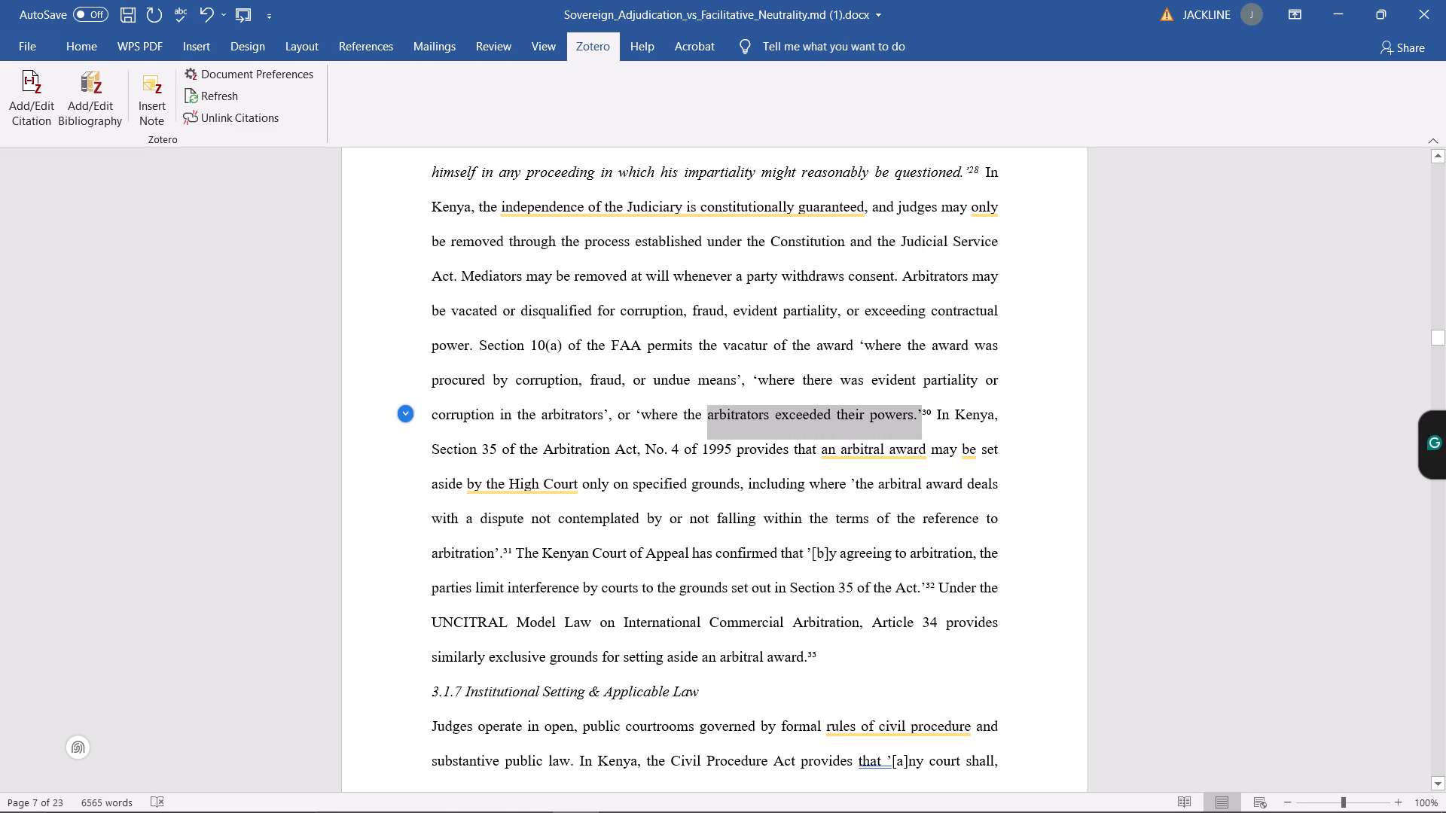
{"action": "left_click_drag", "start_coordinate": [709, 414], "coordinate": [648, 410]}
{"action": "left_click_drag", "start_coordinate": [648, 410], "coordinate": [634, 416]}
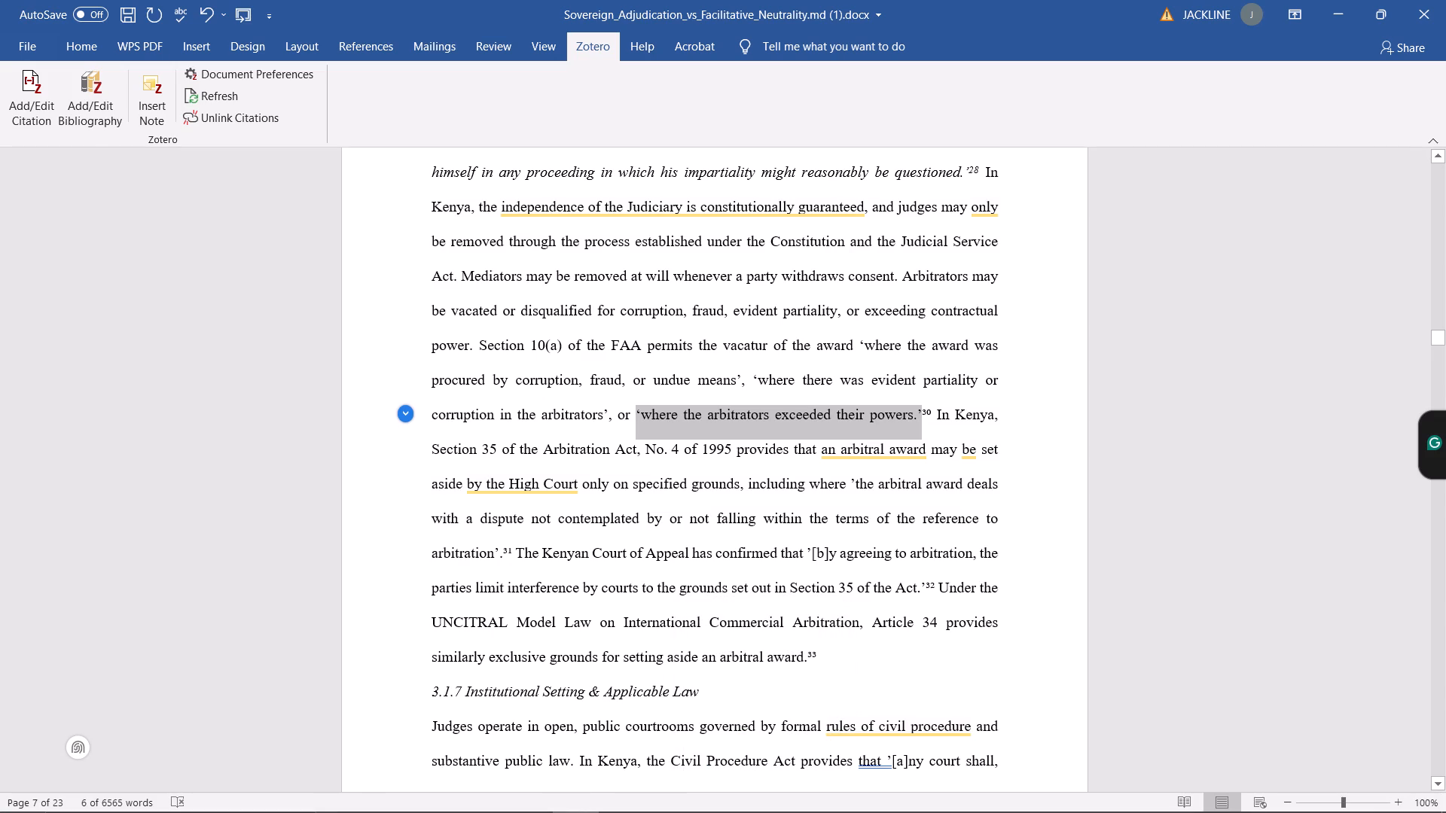
{"action": "left_click", "coordinate": [923, 418]}
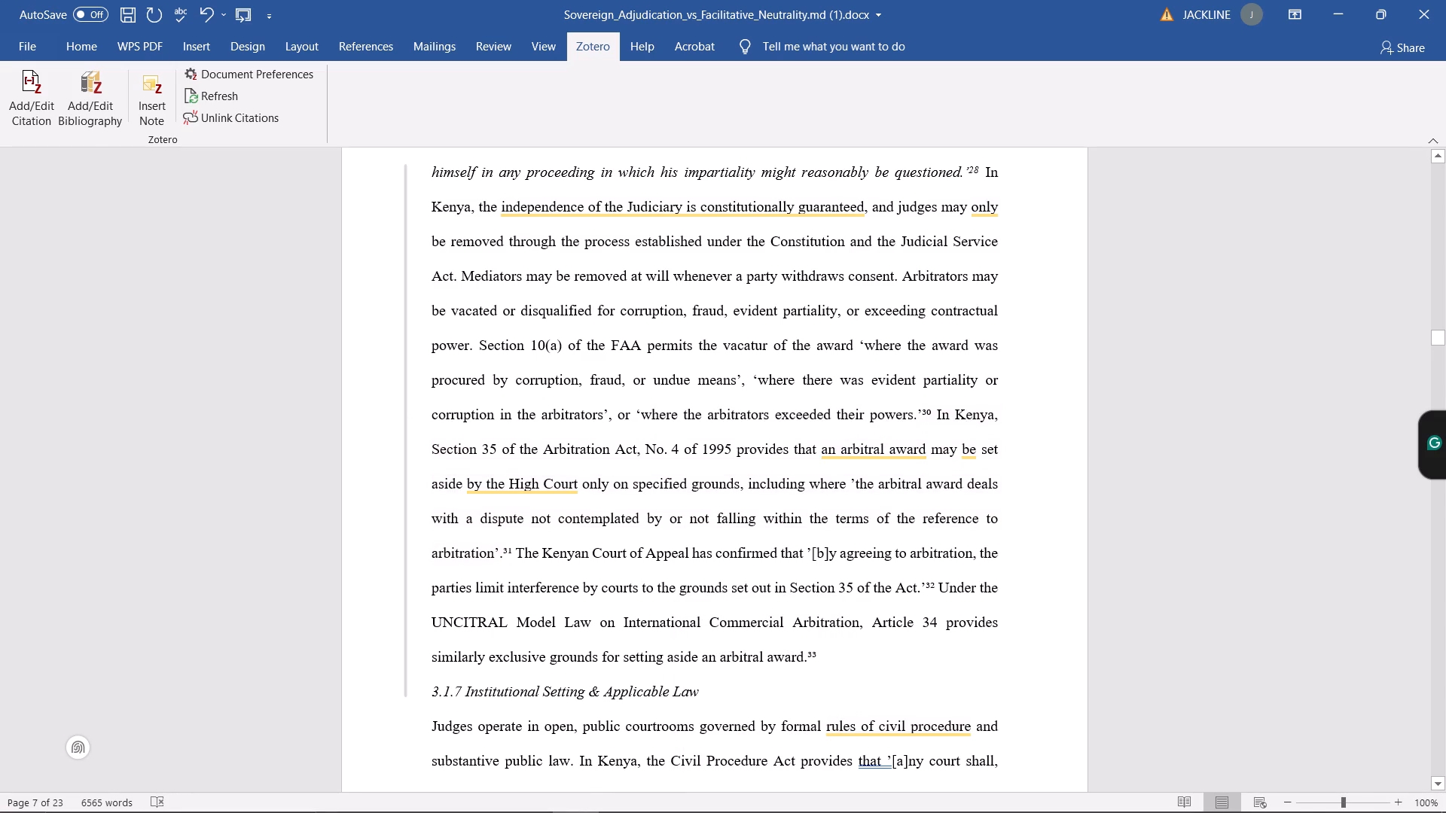
{"action": "key", "text": "apostrophe"}
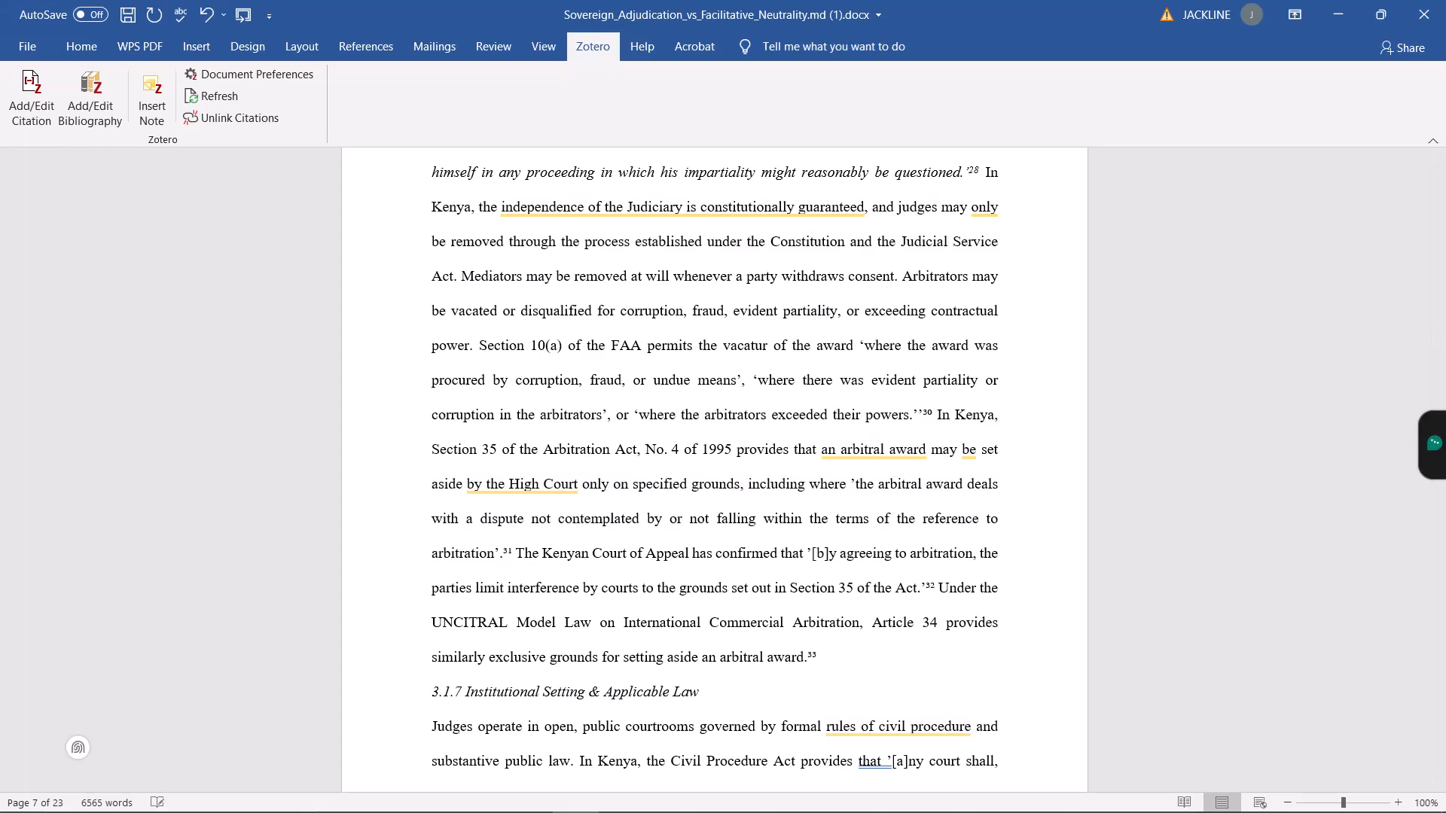
{"action": "key", "text": "BackSpace"}
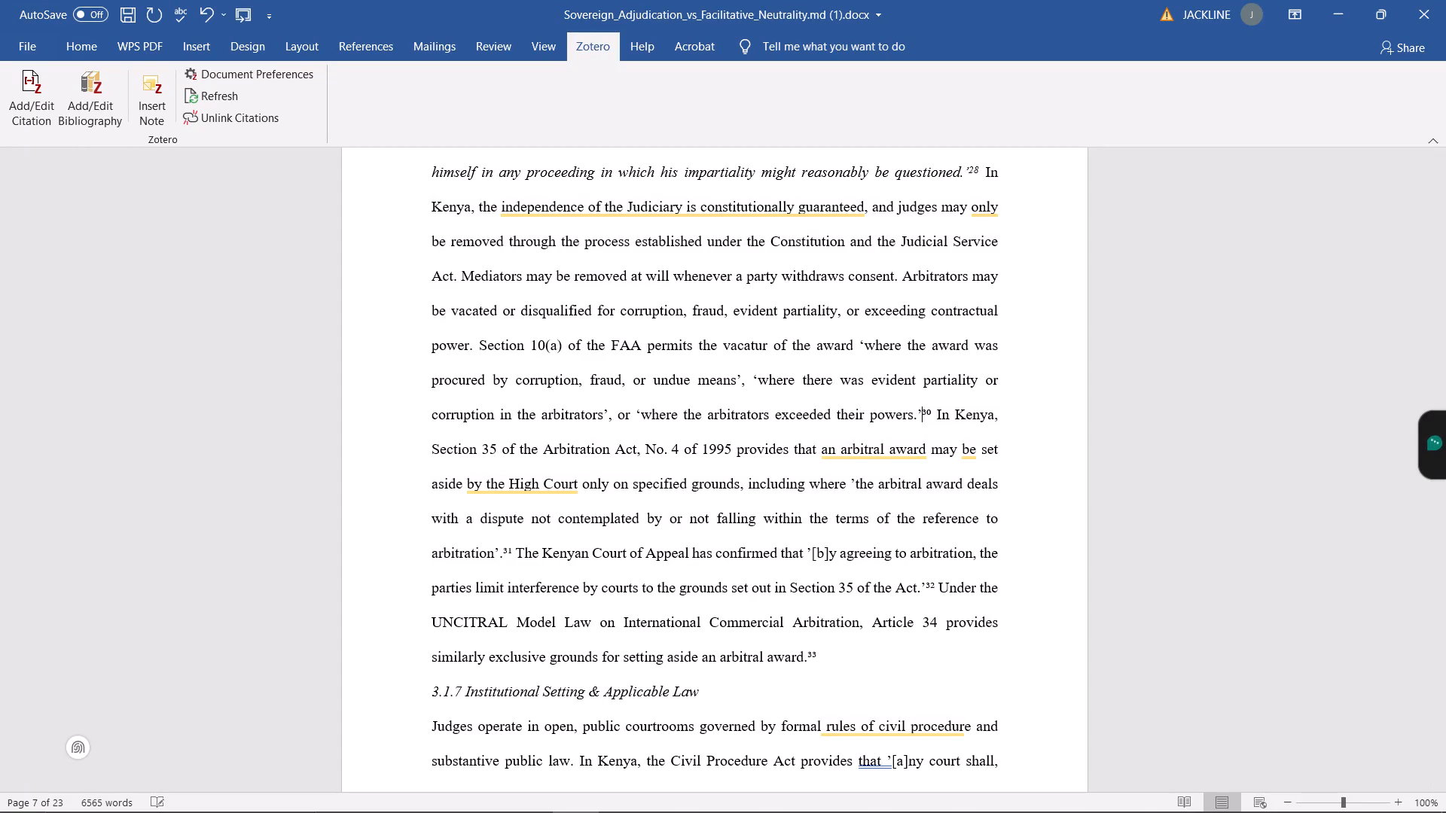
{"action": "key", "text": "shift+quotedbl"}
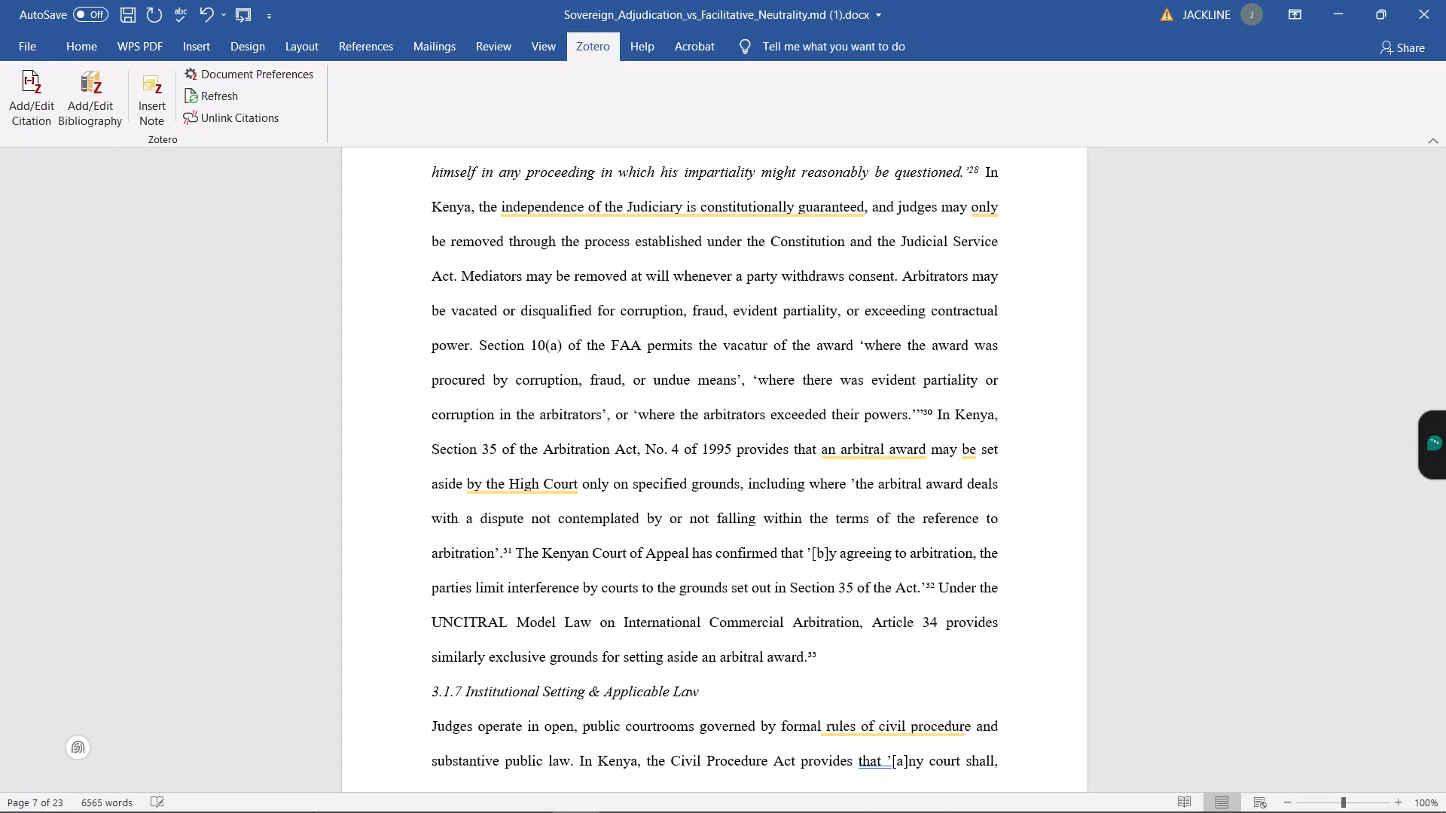
{"action": "left_click", "coordinate": [860, 341]}
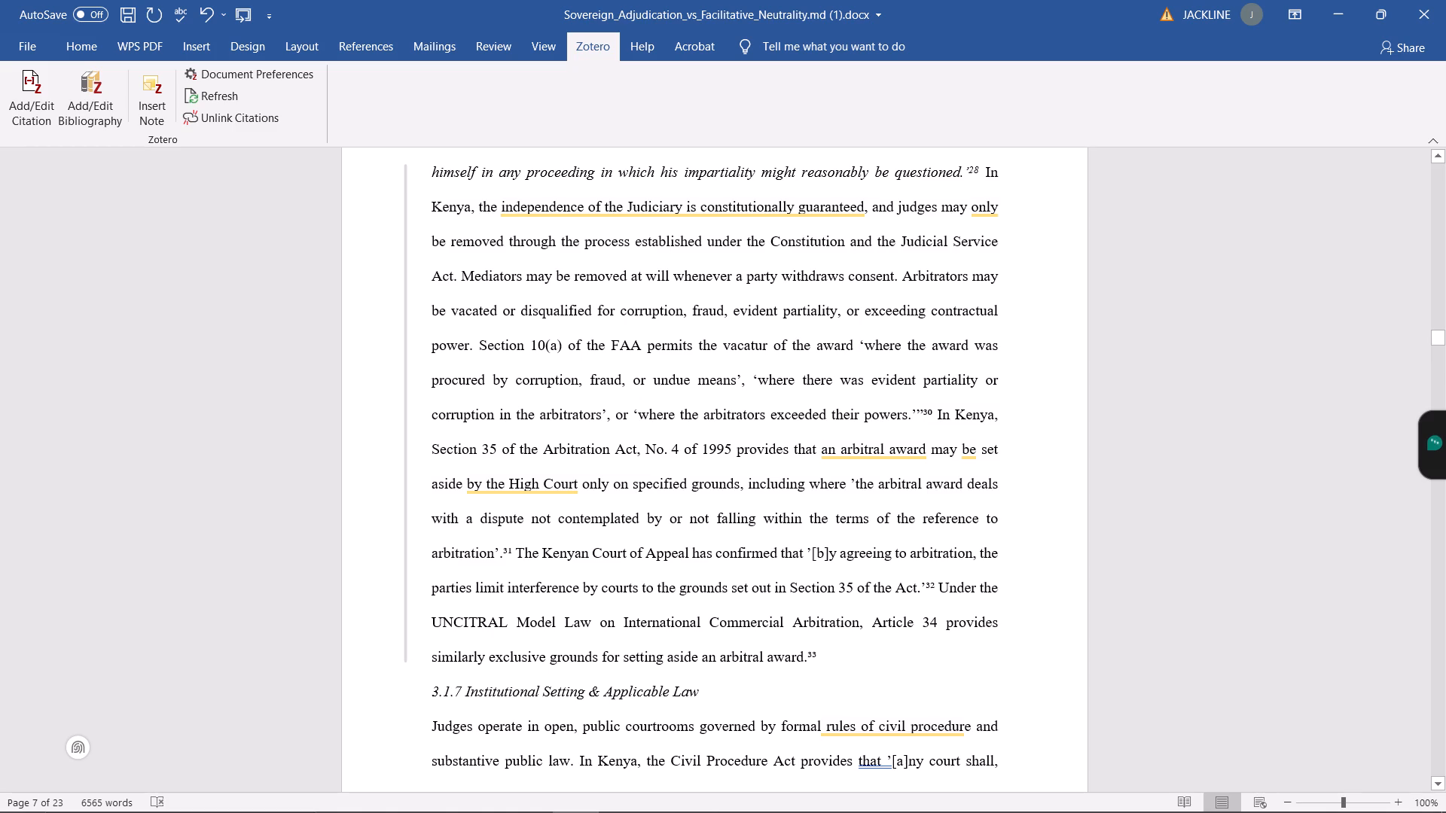
{"action": "key", "text": "shift+quotedbl"}
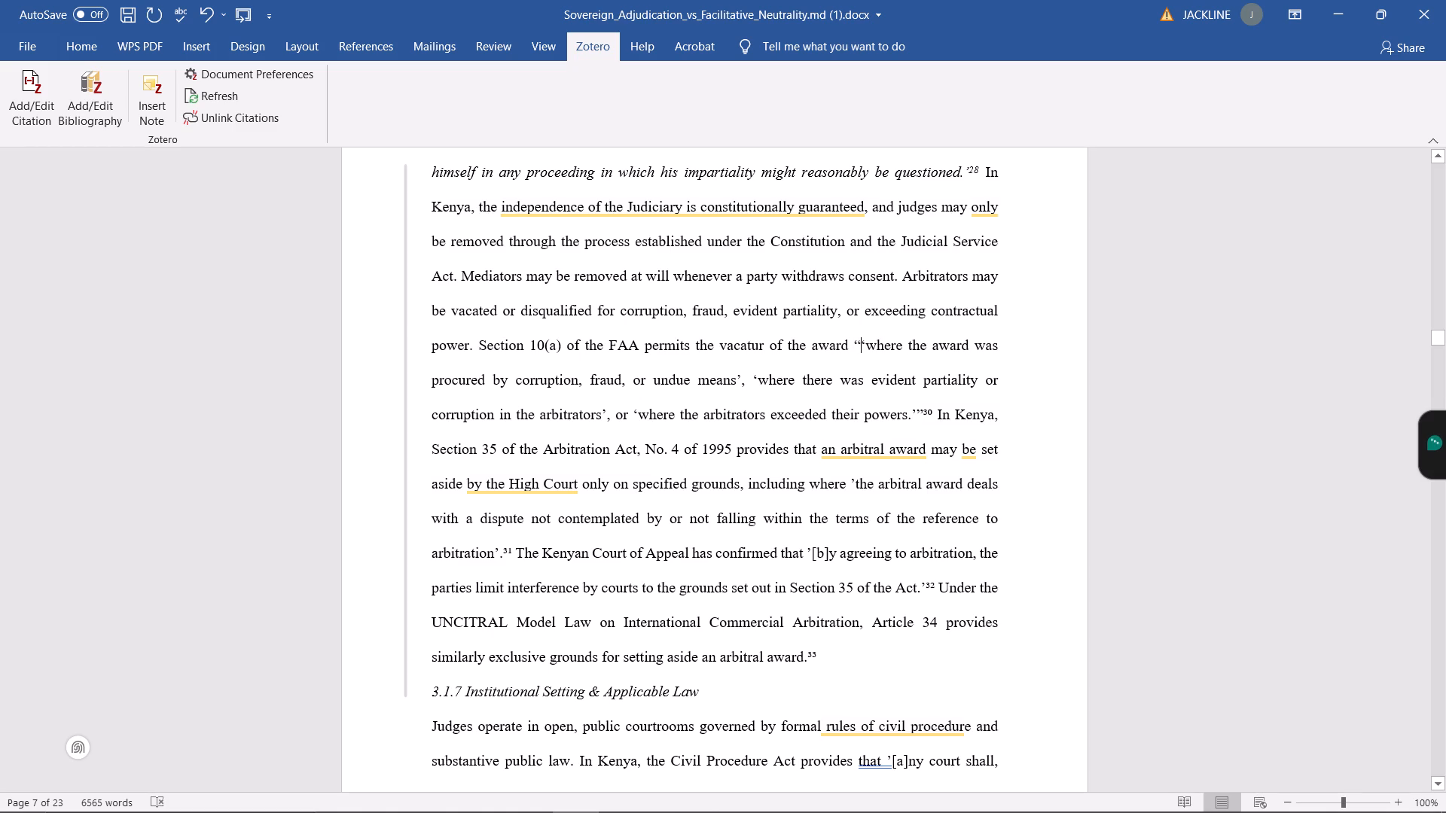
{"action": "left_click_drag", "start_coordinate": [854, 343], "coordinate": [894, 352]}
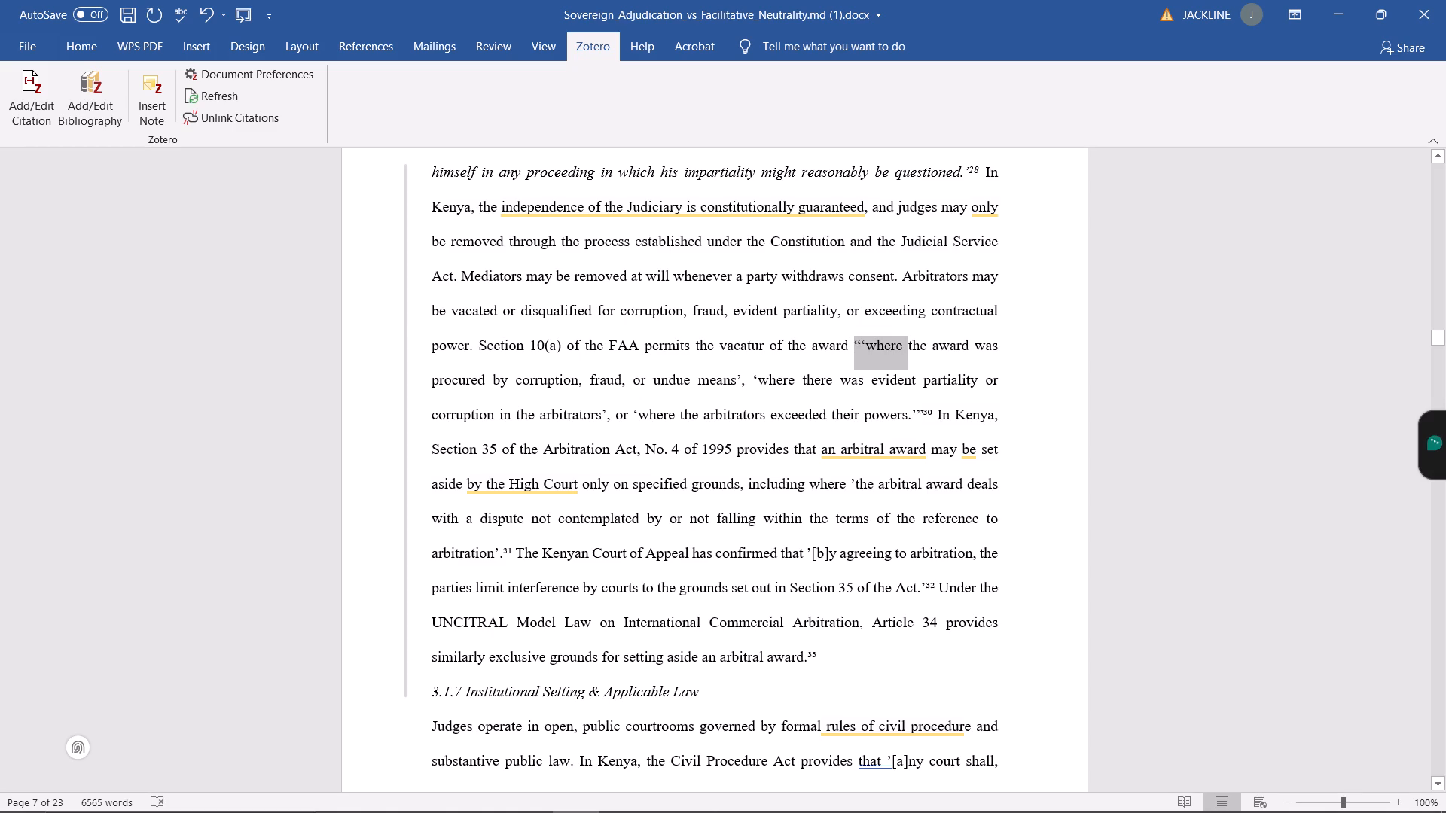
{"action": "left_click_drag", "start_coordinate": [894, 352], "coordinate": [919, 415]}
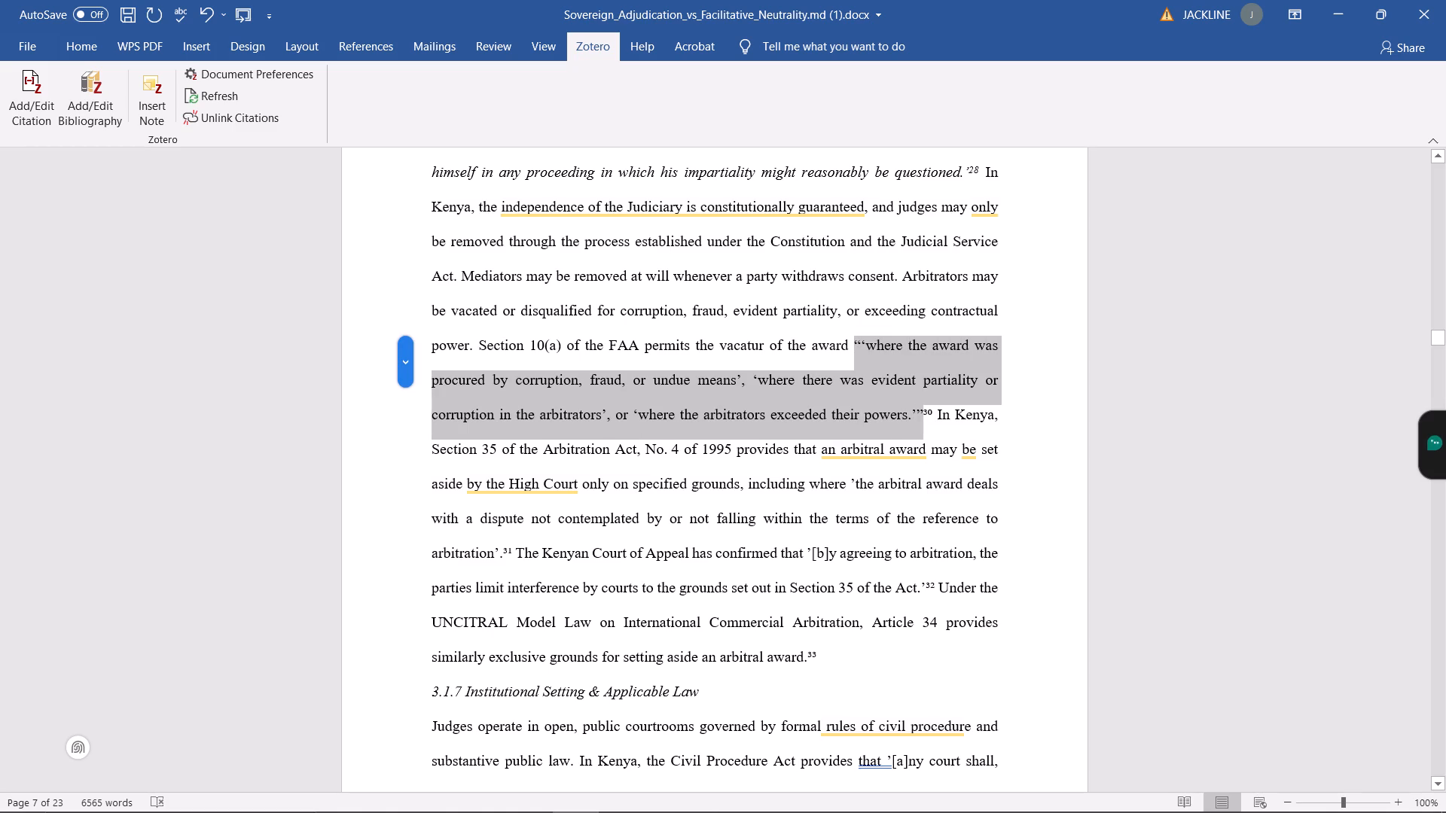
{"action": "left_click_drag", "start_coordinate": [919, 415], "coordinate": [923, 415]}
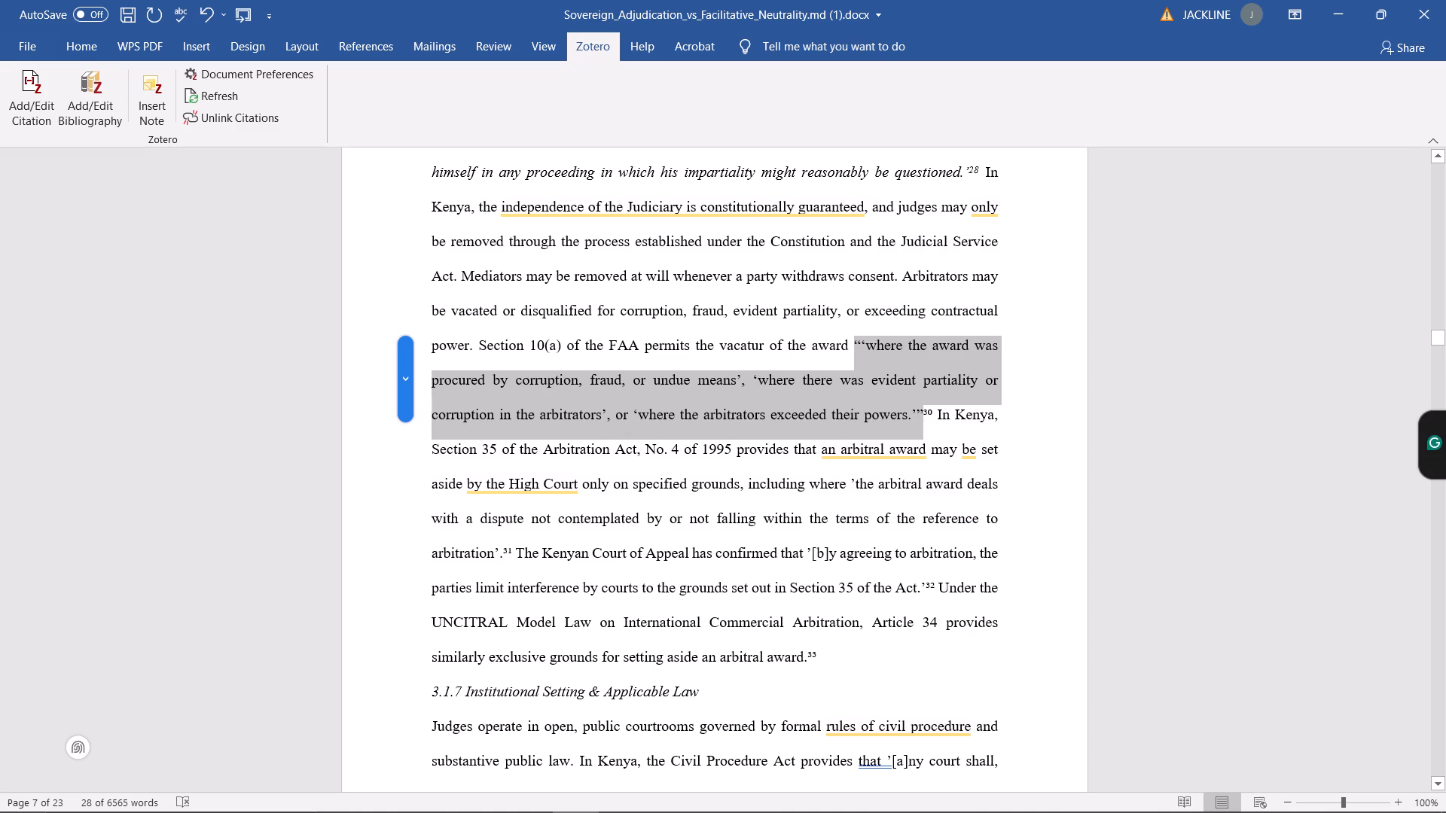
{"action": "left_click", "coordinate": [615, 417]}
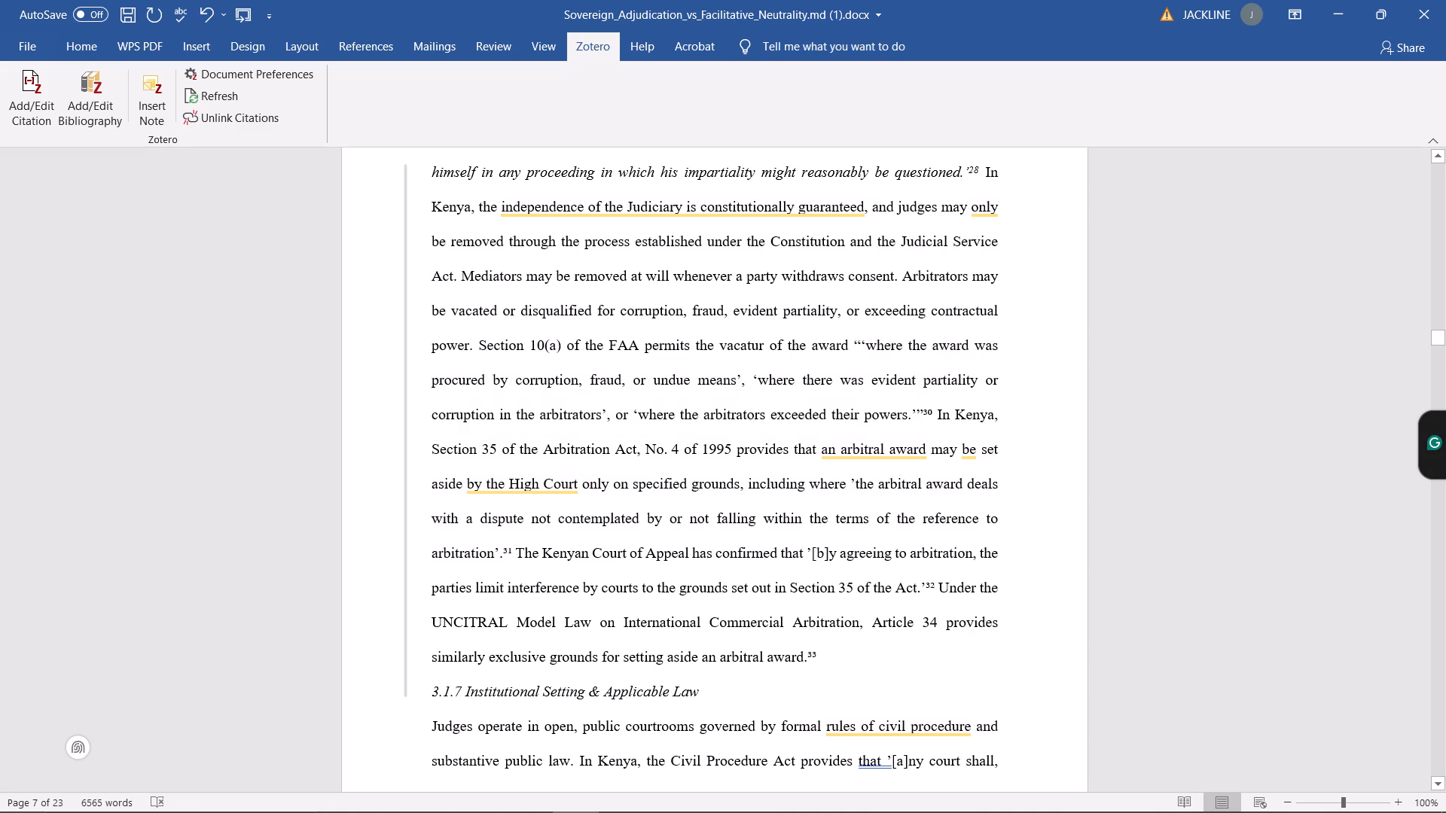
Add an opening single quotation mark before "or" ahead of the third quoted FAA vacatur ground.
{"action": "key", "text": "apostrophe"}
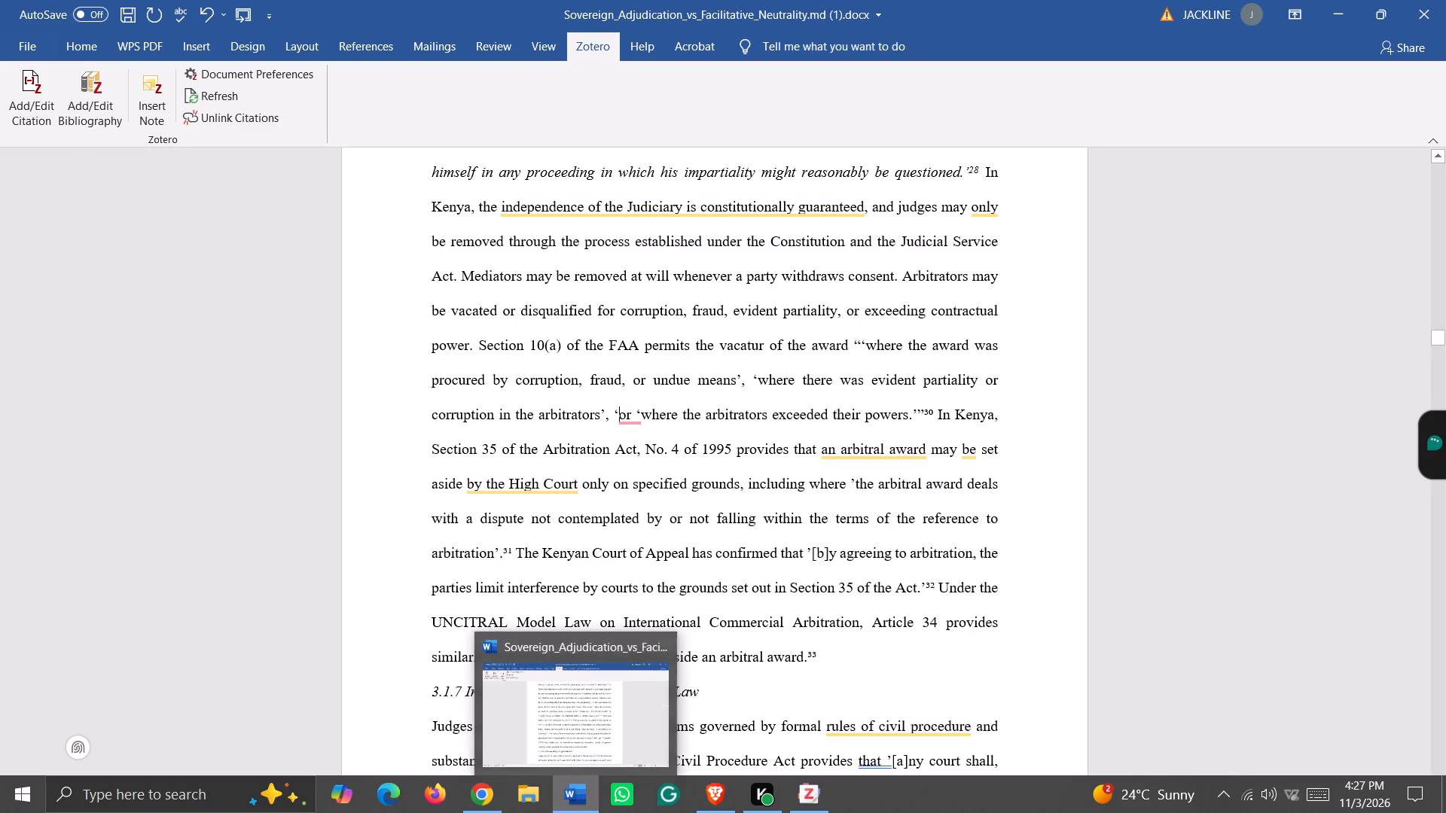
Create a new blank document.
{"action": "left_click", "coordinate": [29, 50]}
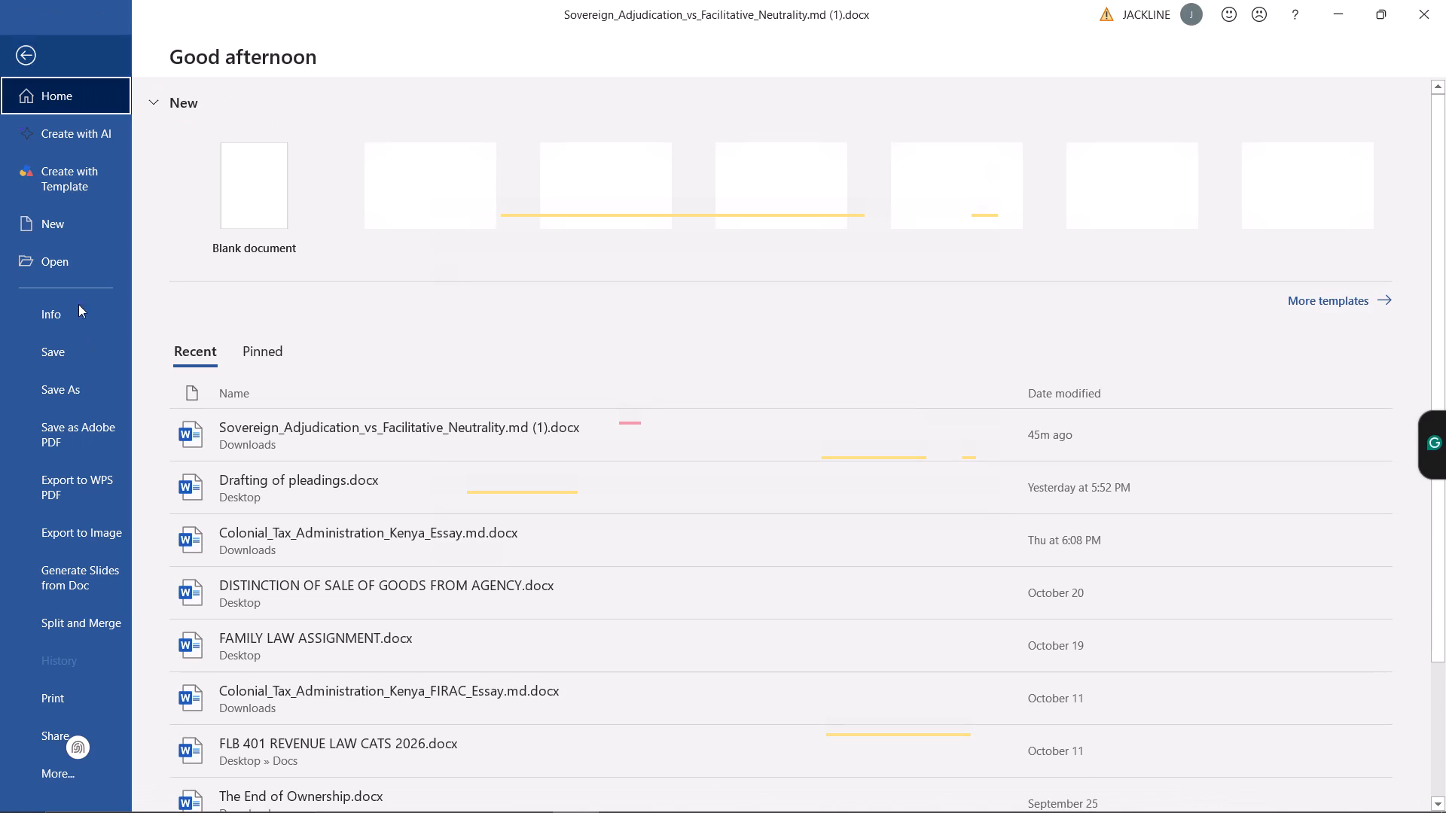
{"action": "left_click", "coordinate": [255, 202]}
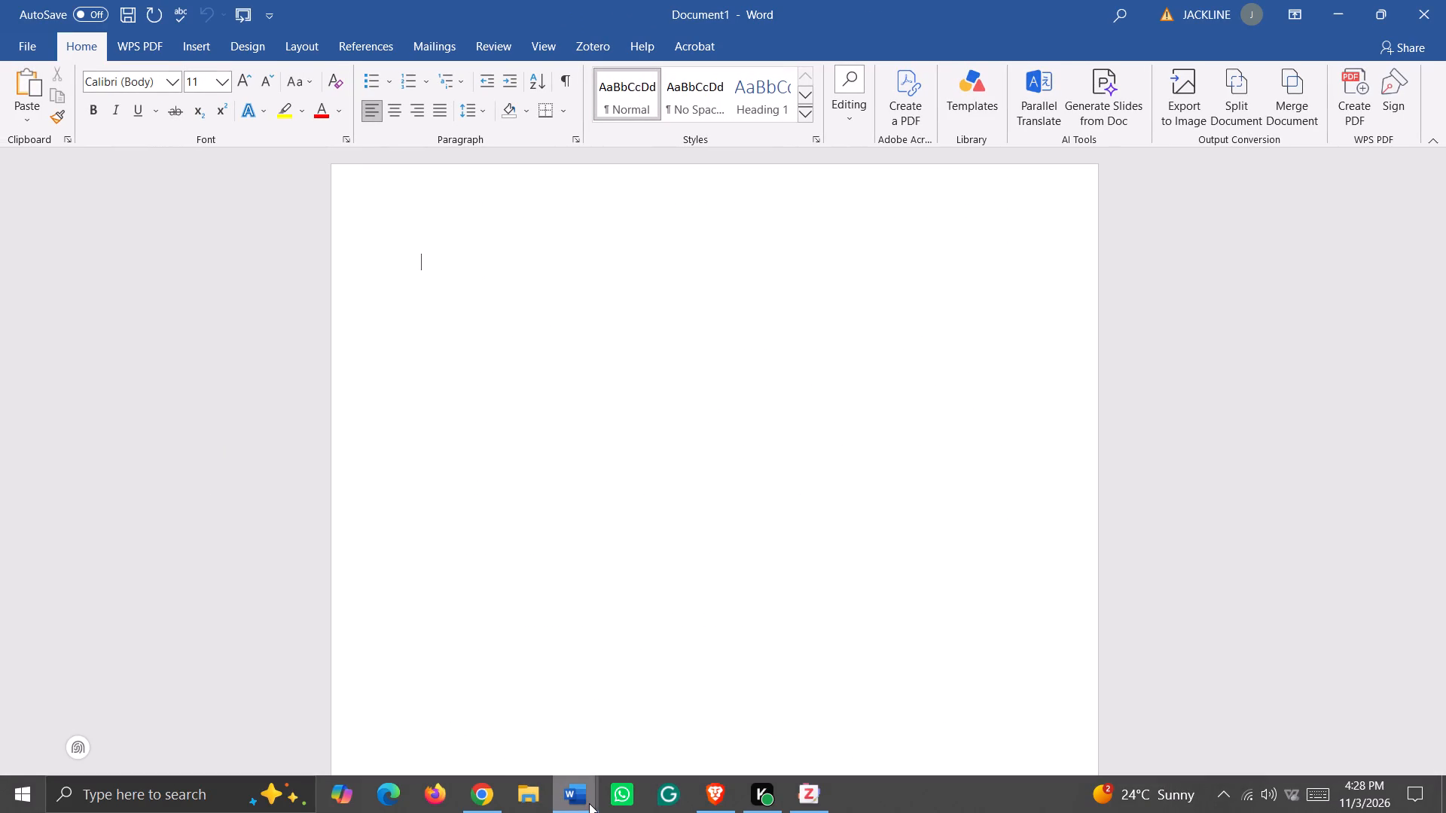
Recheck 9 U.S. Code § 10(a) in Chrome and, back in the essay's section 3.1.6, remove all quotation marks around the first two FAA vacatur grounds.
{"action": "left_click", "coordinate": [487, 802]}
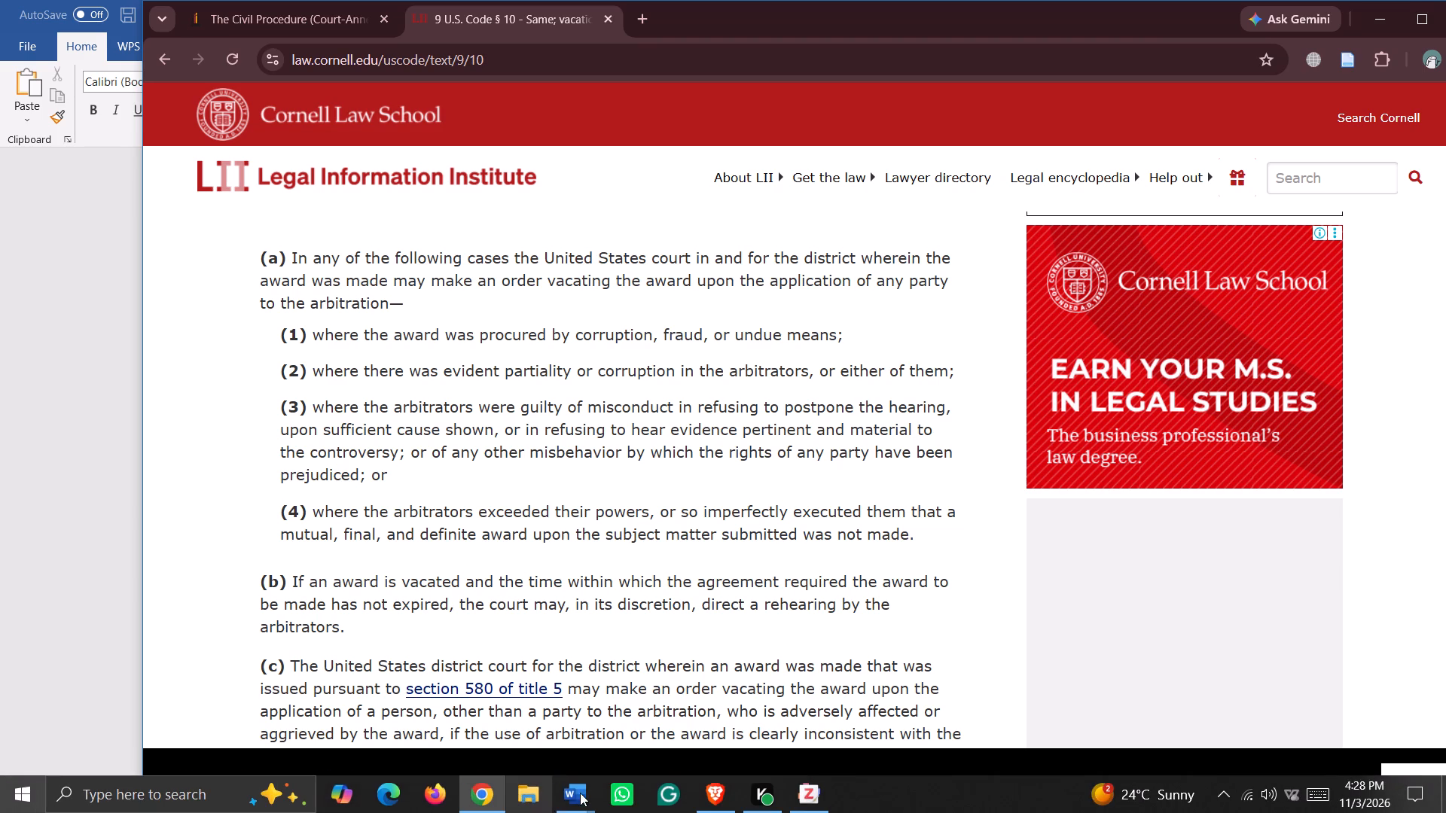
{"action": "left_click", "coordinate": [584, 793]}
{"action": "left_click", "coordinate": [512, 712]}
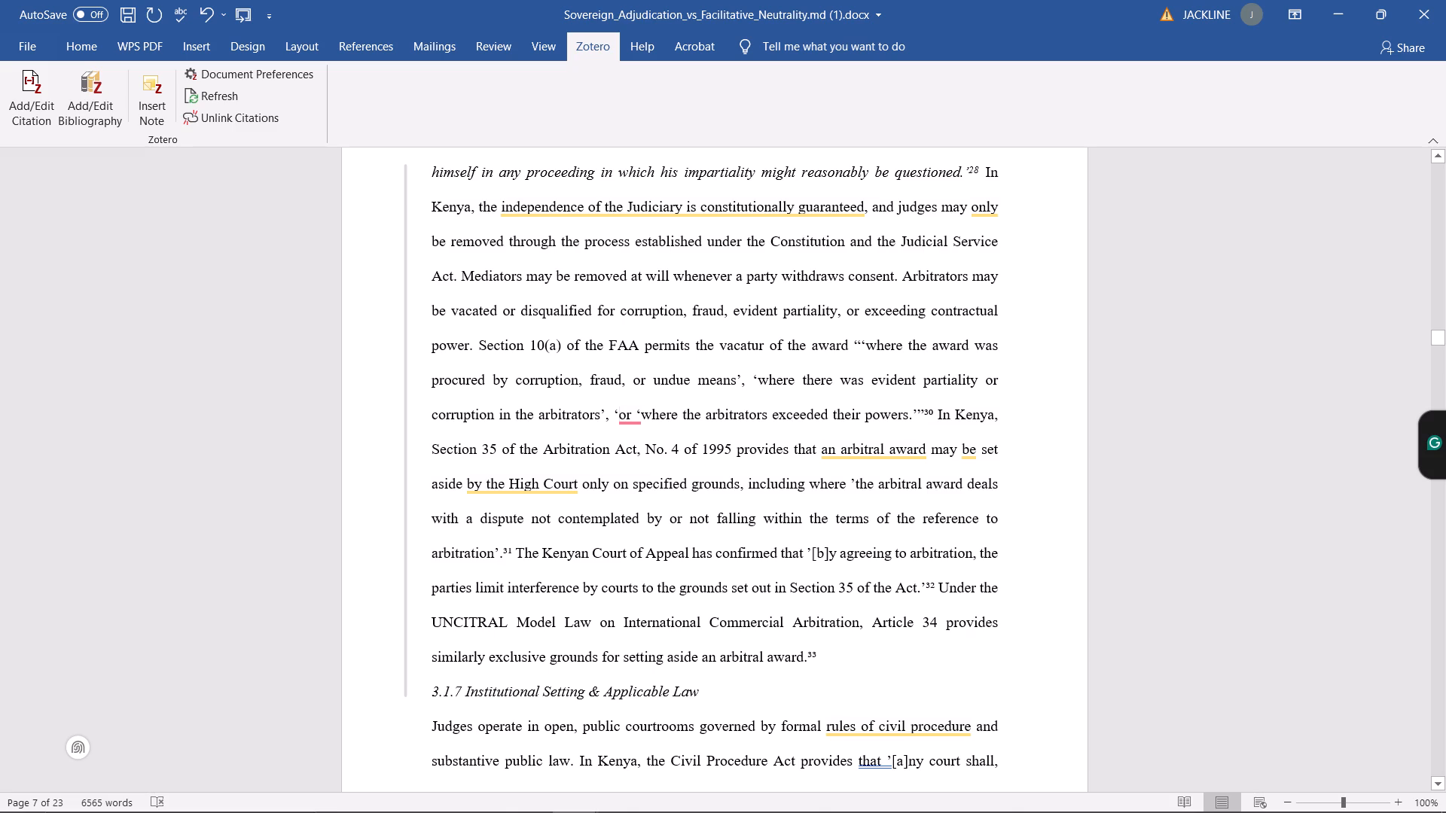
{"action": "left_click", "coordinate": [865, 348]}
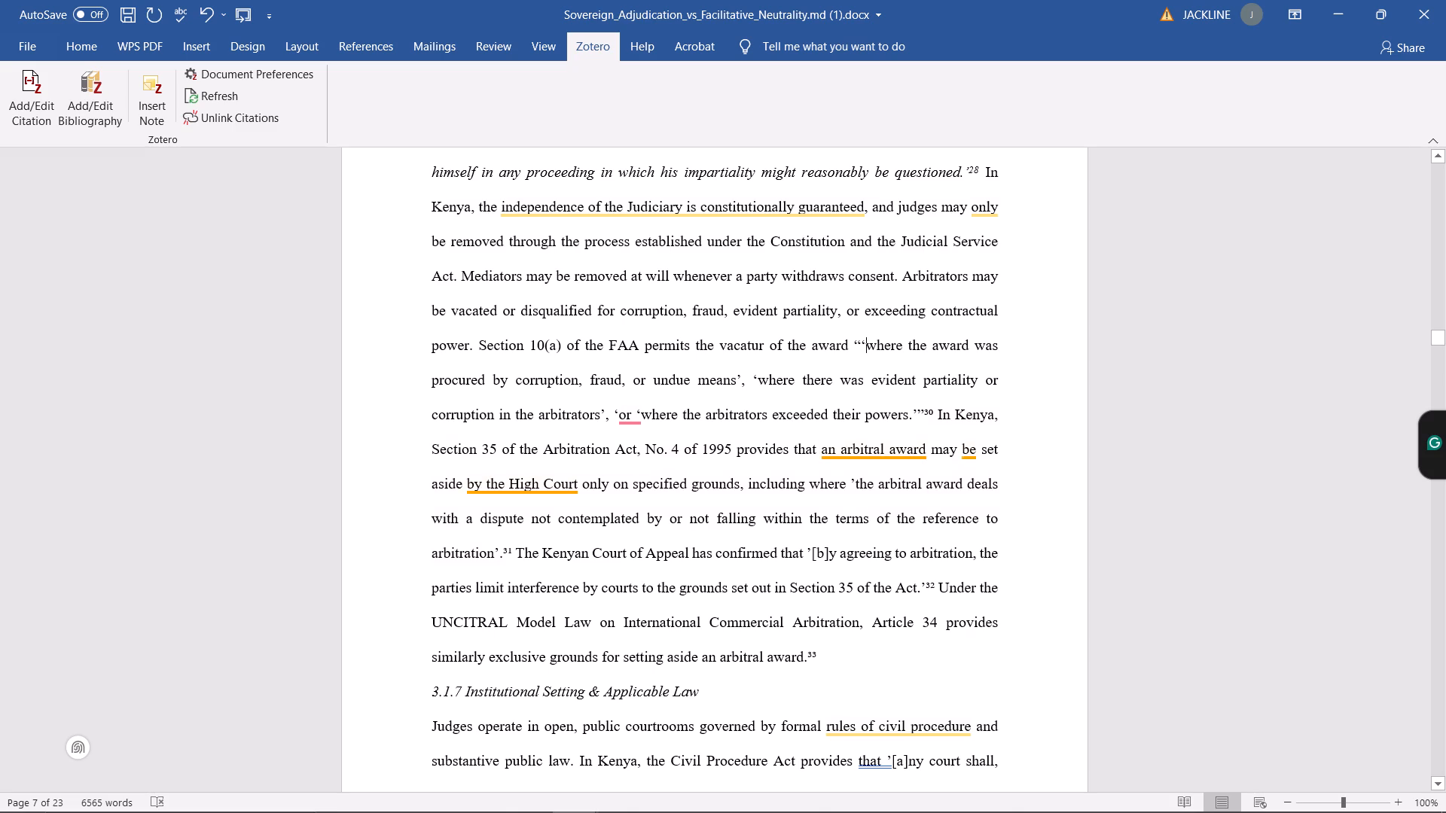
{"action": "key", "text": "BackSpace"}
{"action": "key", "text": "BackSpace"}
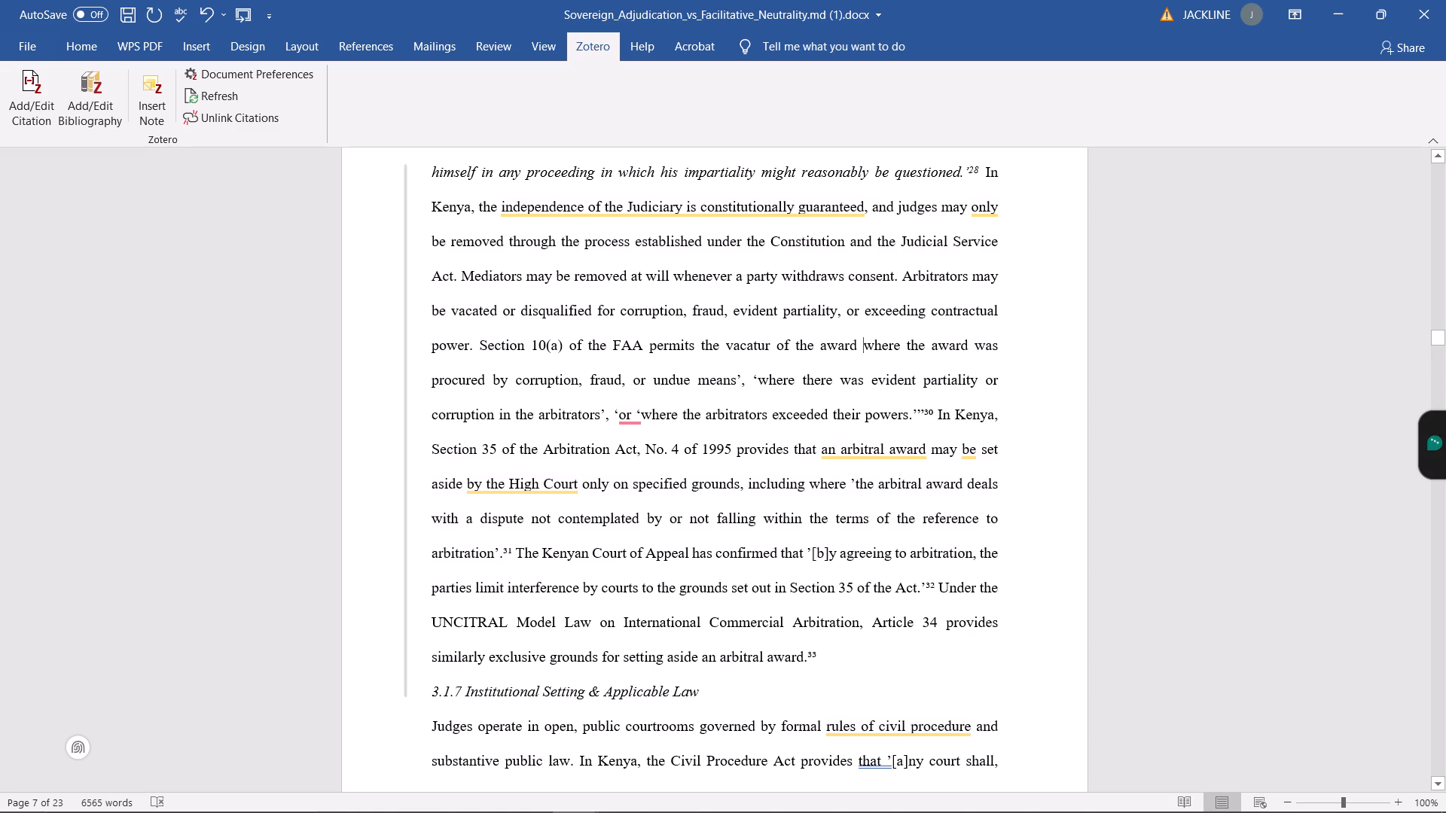
{"action": "left_click", "coordinate": [740, 371]}
{"action": "key", "text": "BackSpace"}
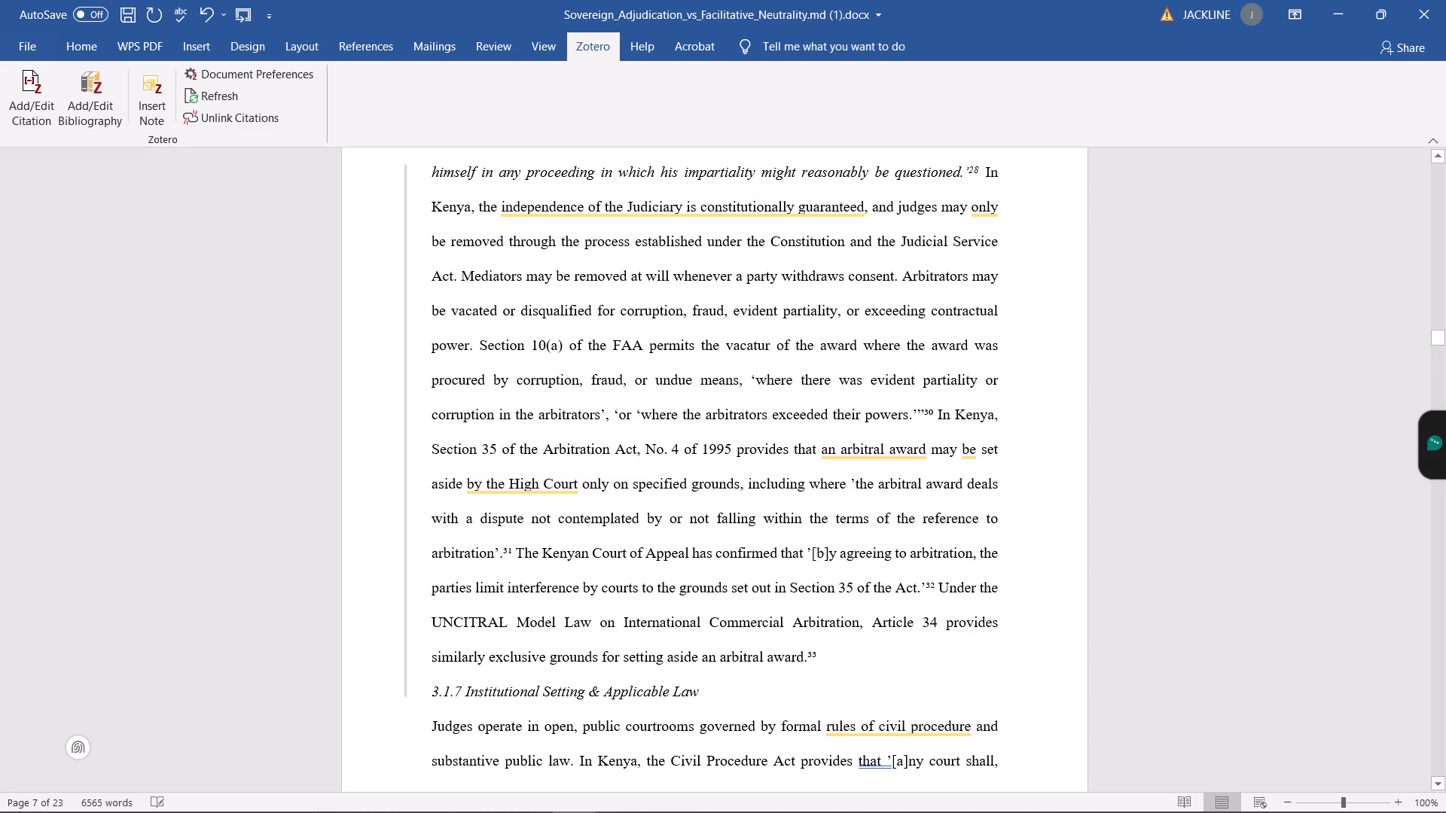
{"action": "left_click", "coordinate": [754, 383]}
{"action": "key", "text": "BackSpace"}
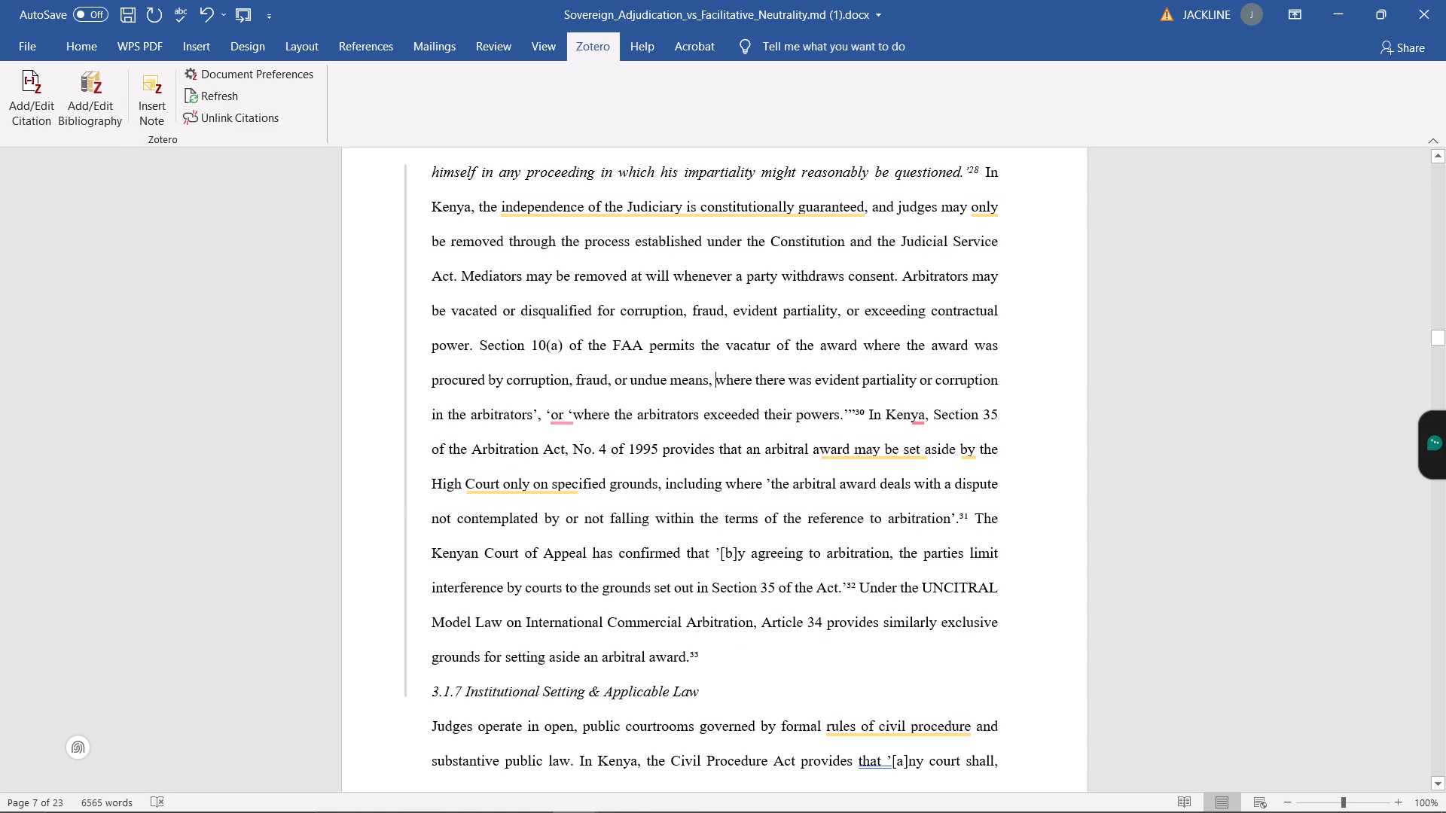
{"action": "left_click", "coordinate": [535, 414]}
{"action": "left_click", "coordinate": [536, 413]}
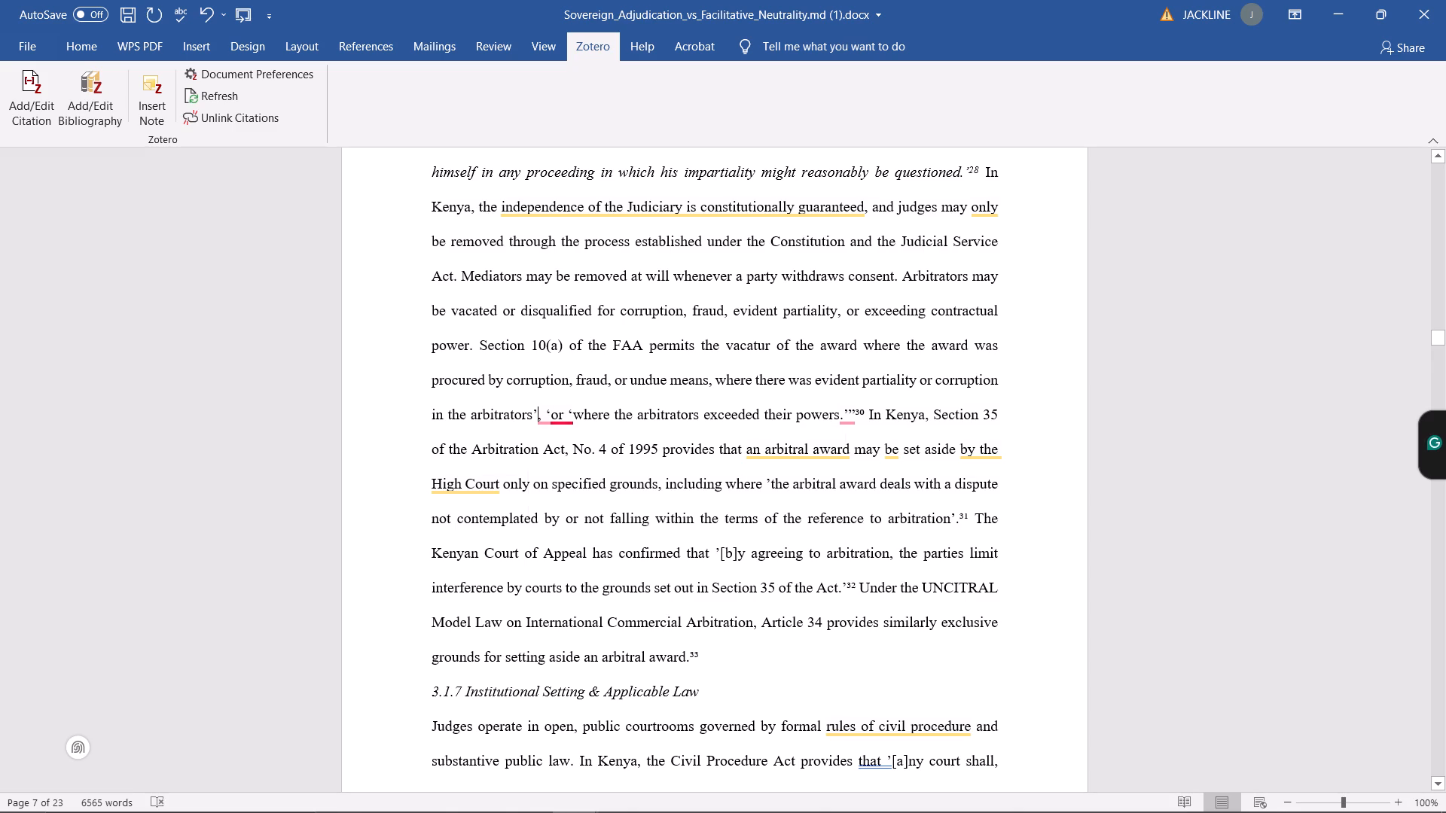
{"action": "key", "text": "BackSpace"}
Remove the opening quotation marks before "or" and "where the arbitrators exceeded", and both closing marks after "their powers.".
{"action": "left_click", "coordinate": [543, 410]}
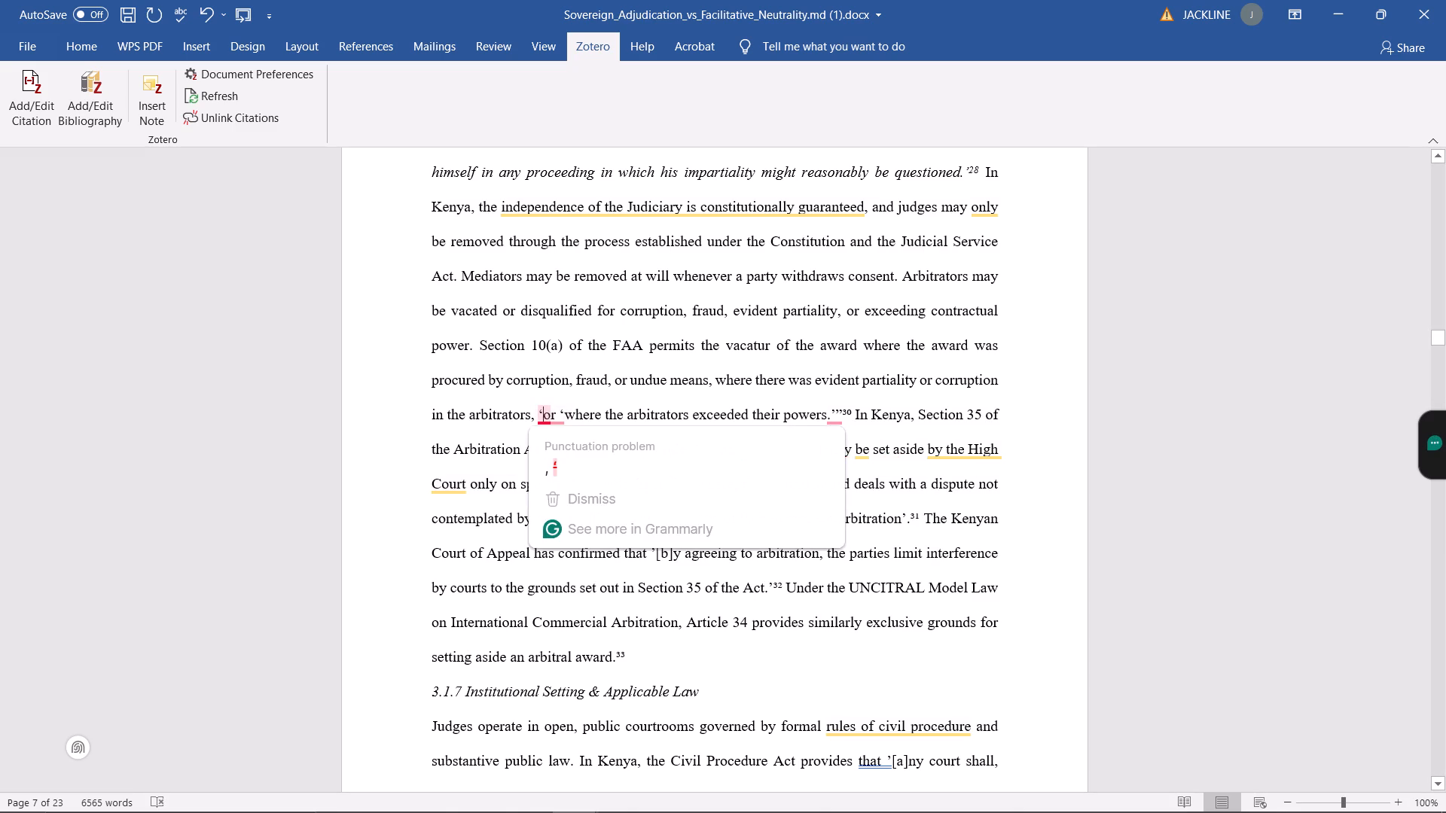
{"action": "key", "text": "BackSpace"}
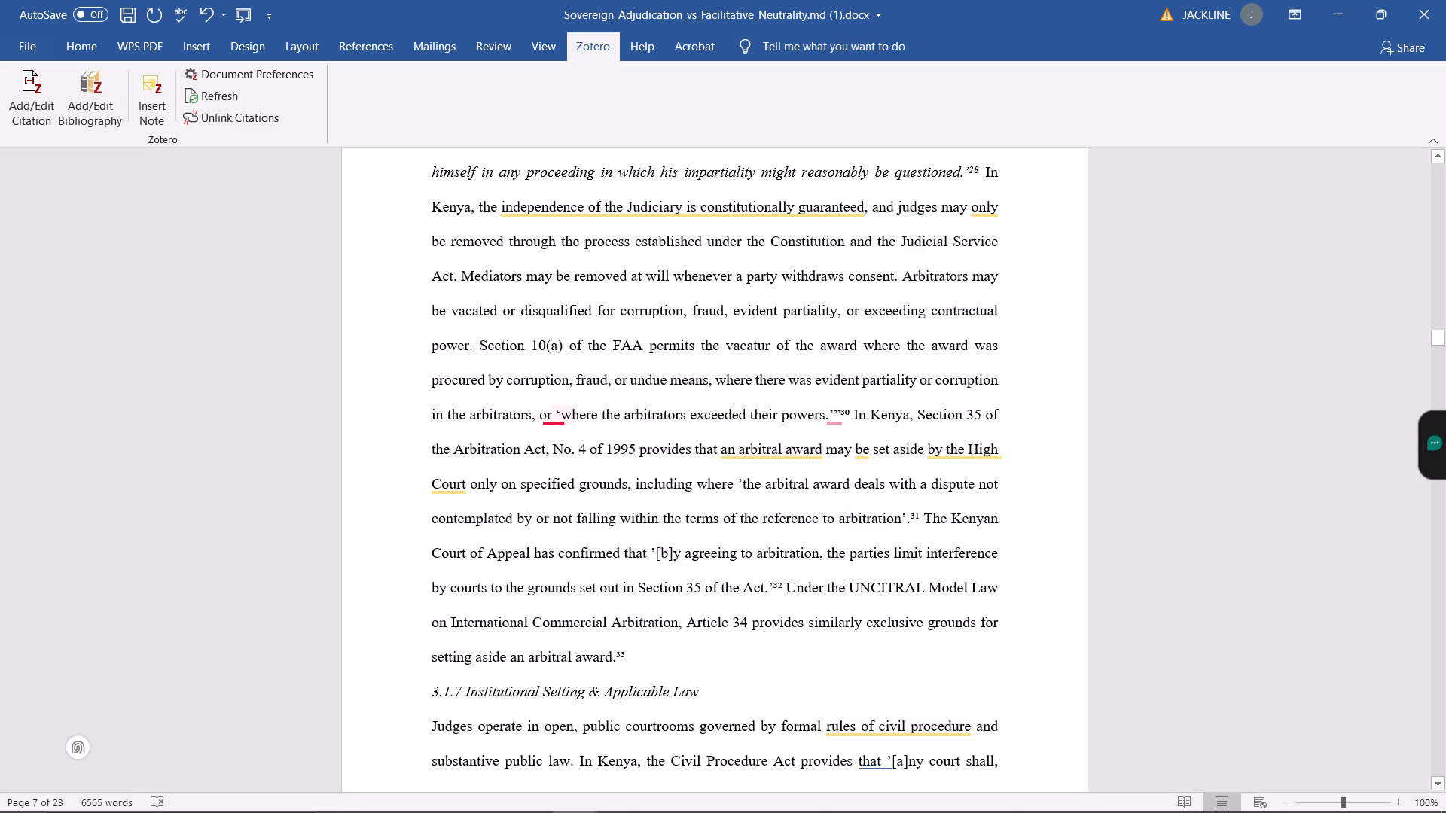
{"action": "left_click", "coordinate": [559, 413]}
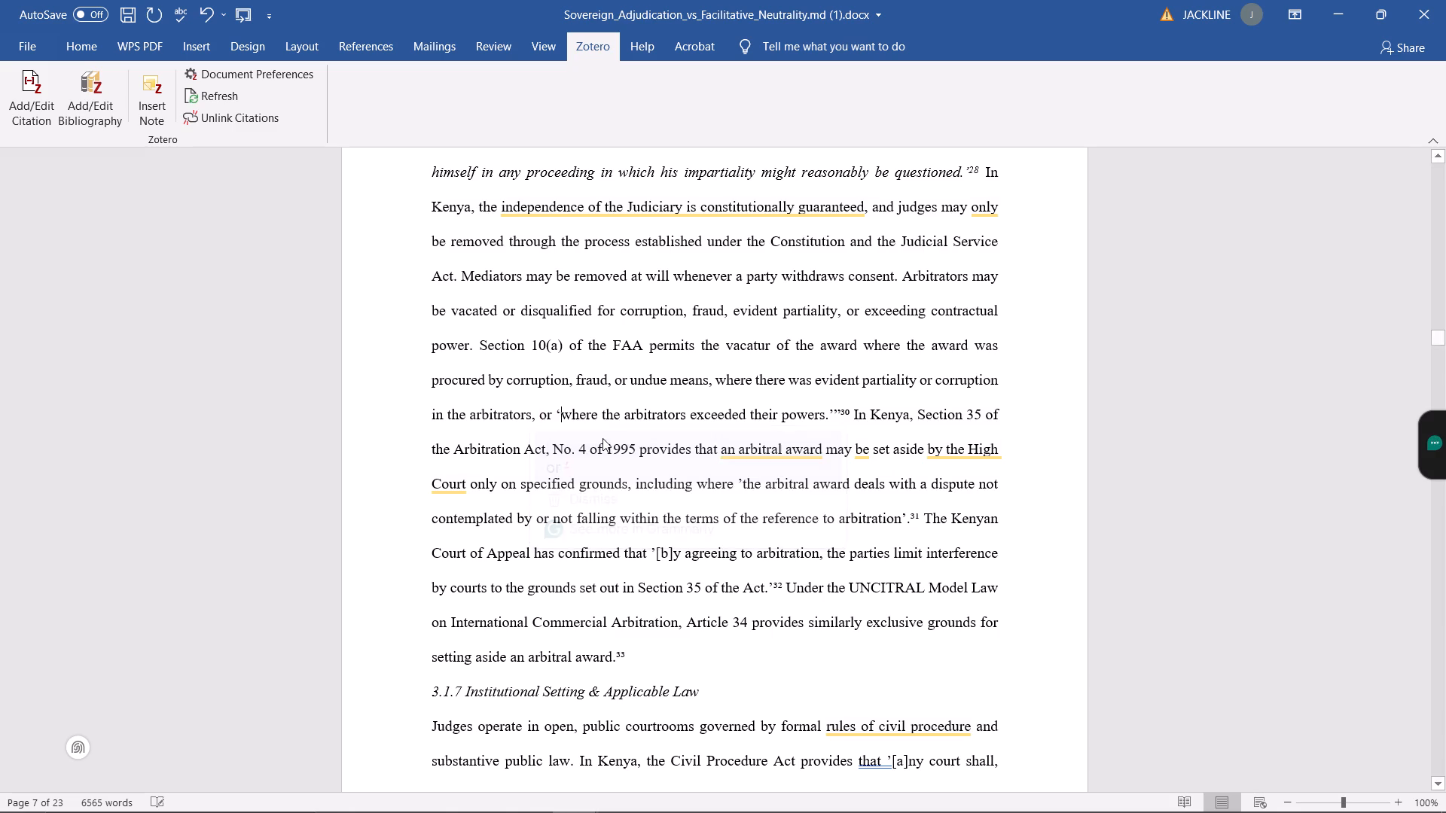
{"action": "key", "text": "BackSpace"}
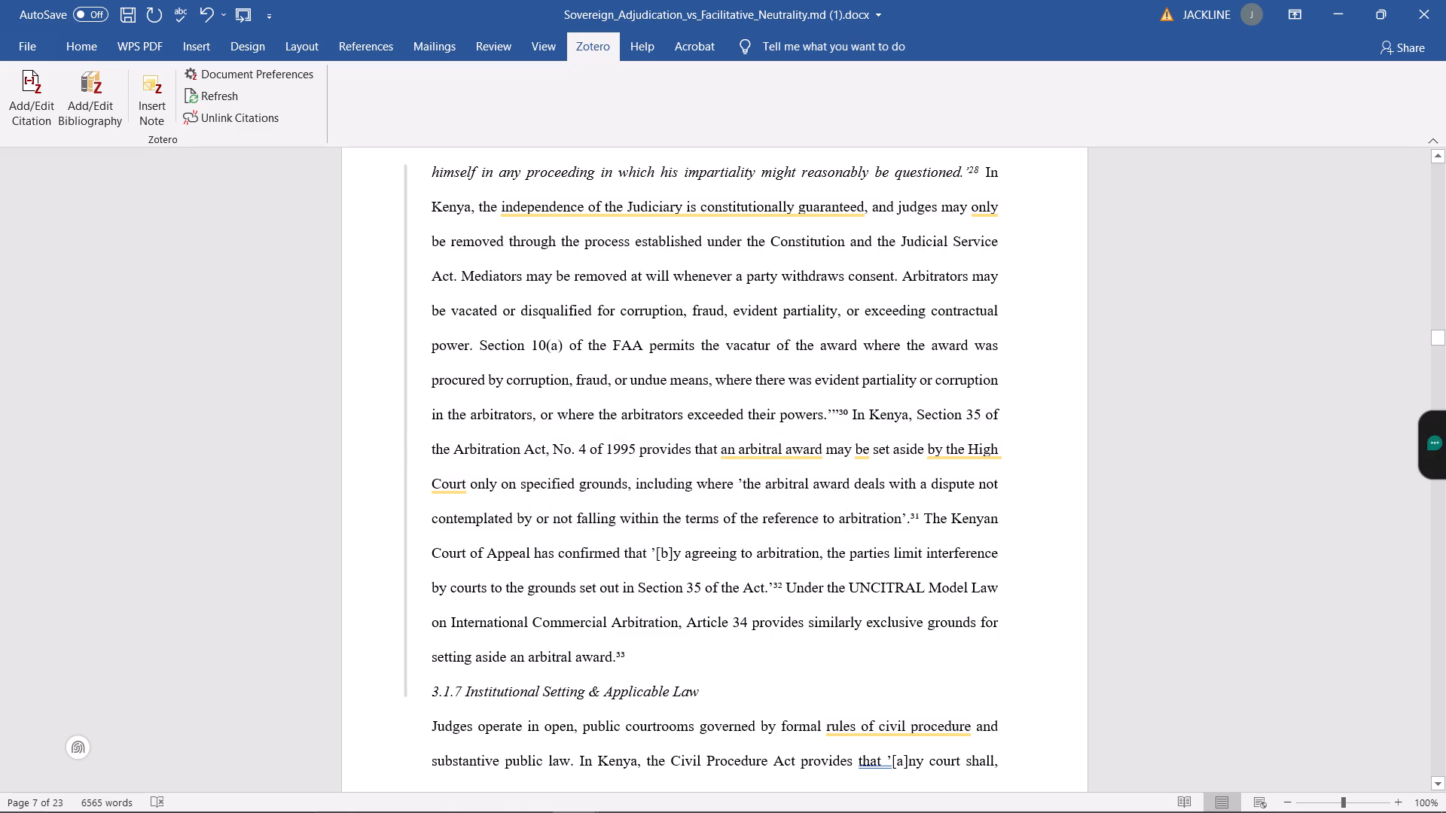
{"action": "left_click", "coordinate": [838, 412]}
{"action": "key", "text": "BackSpace"}
{"action": "key", "text": "BackSpace"}
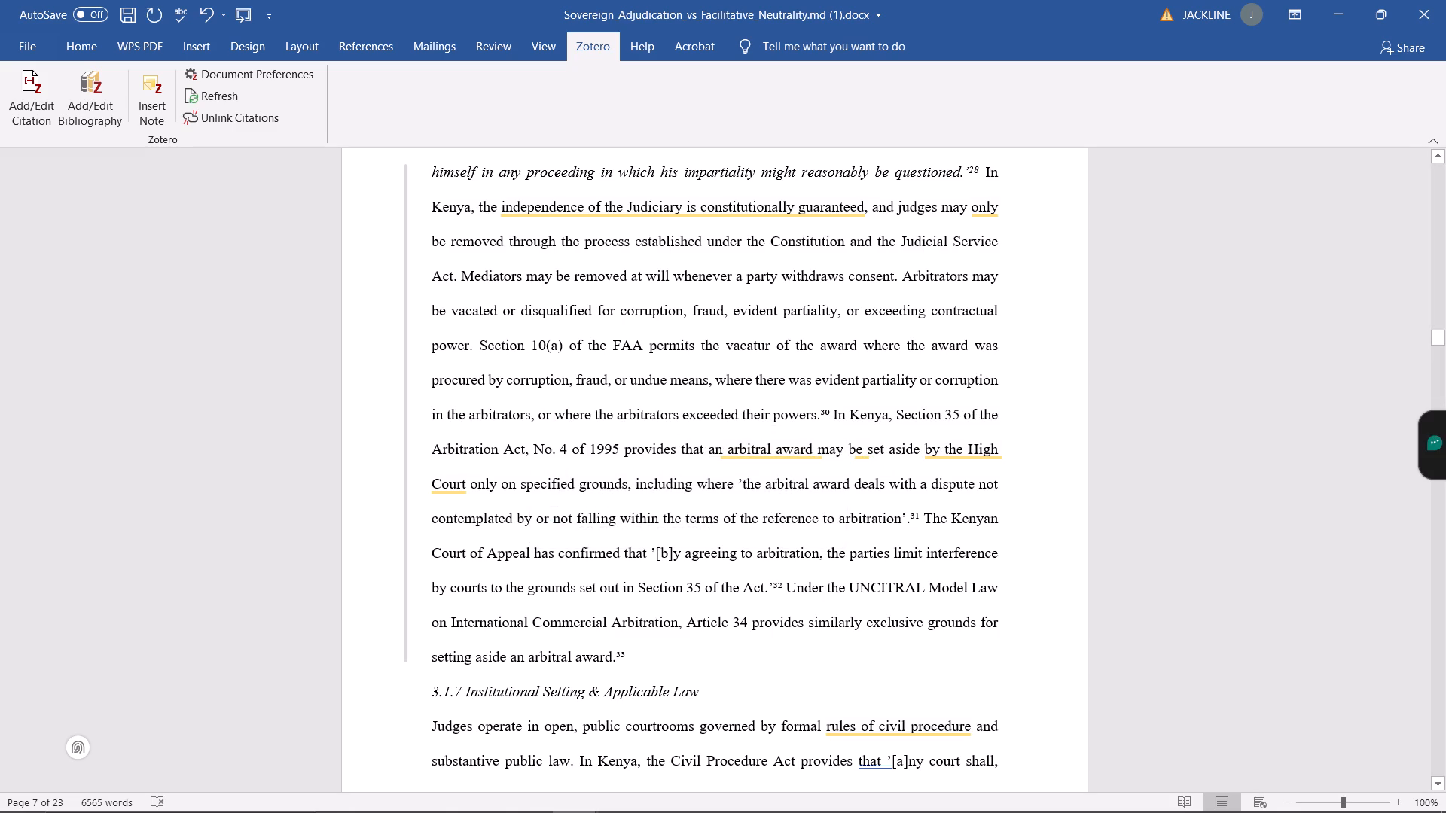
Before "or where the arbitrators exceeded their powers", insert the words "where the arbitrators were guilty of misconduct".
{"action": "left_click", "coordinate": [538, 415]}
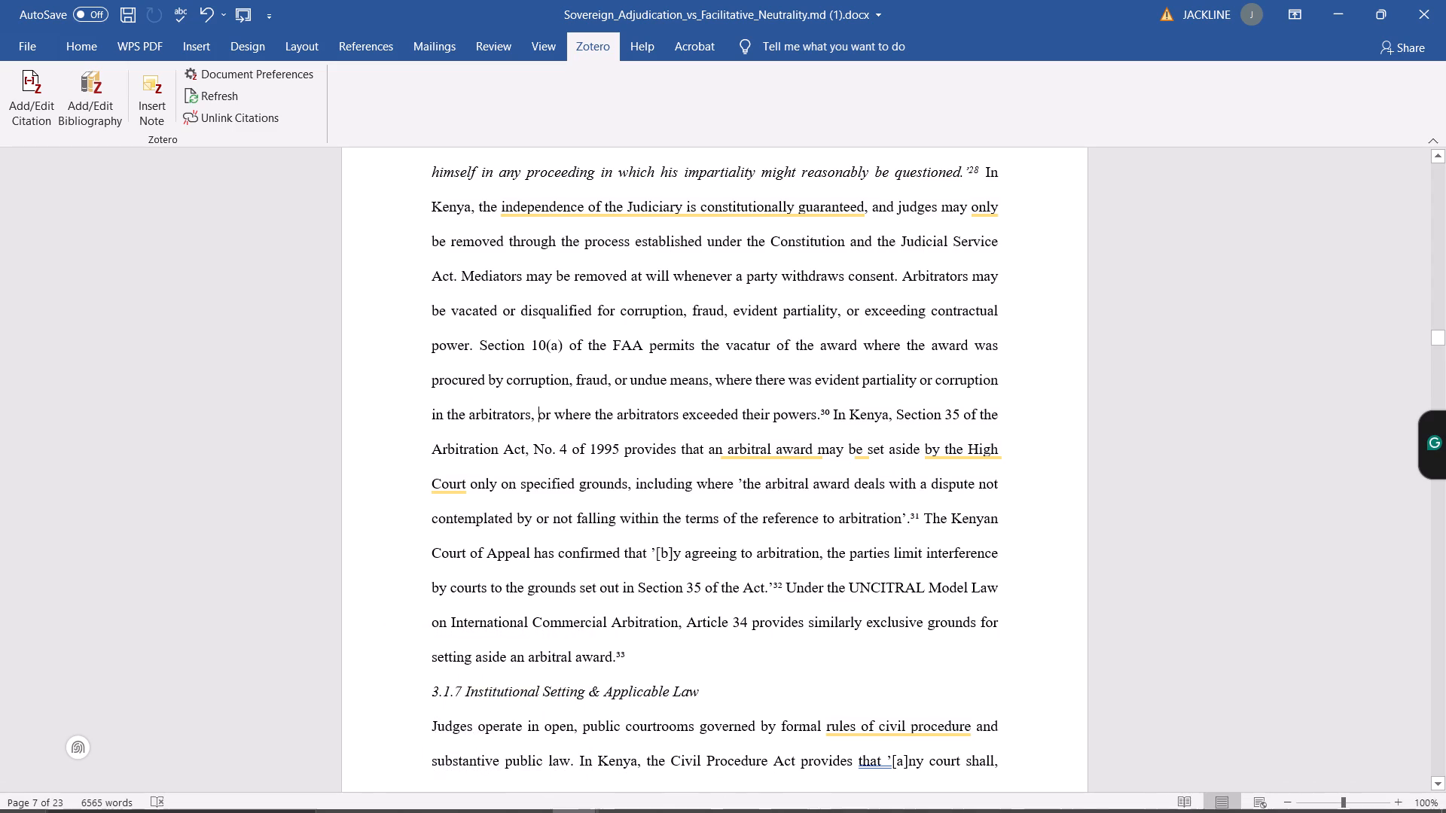
{"action": "type", "text": "whw"}
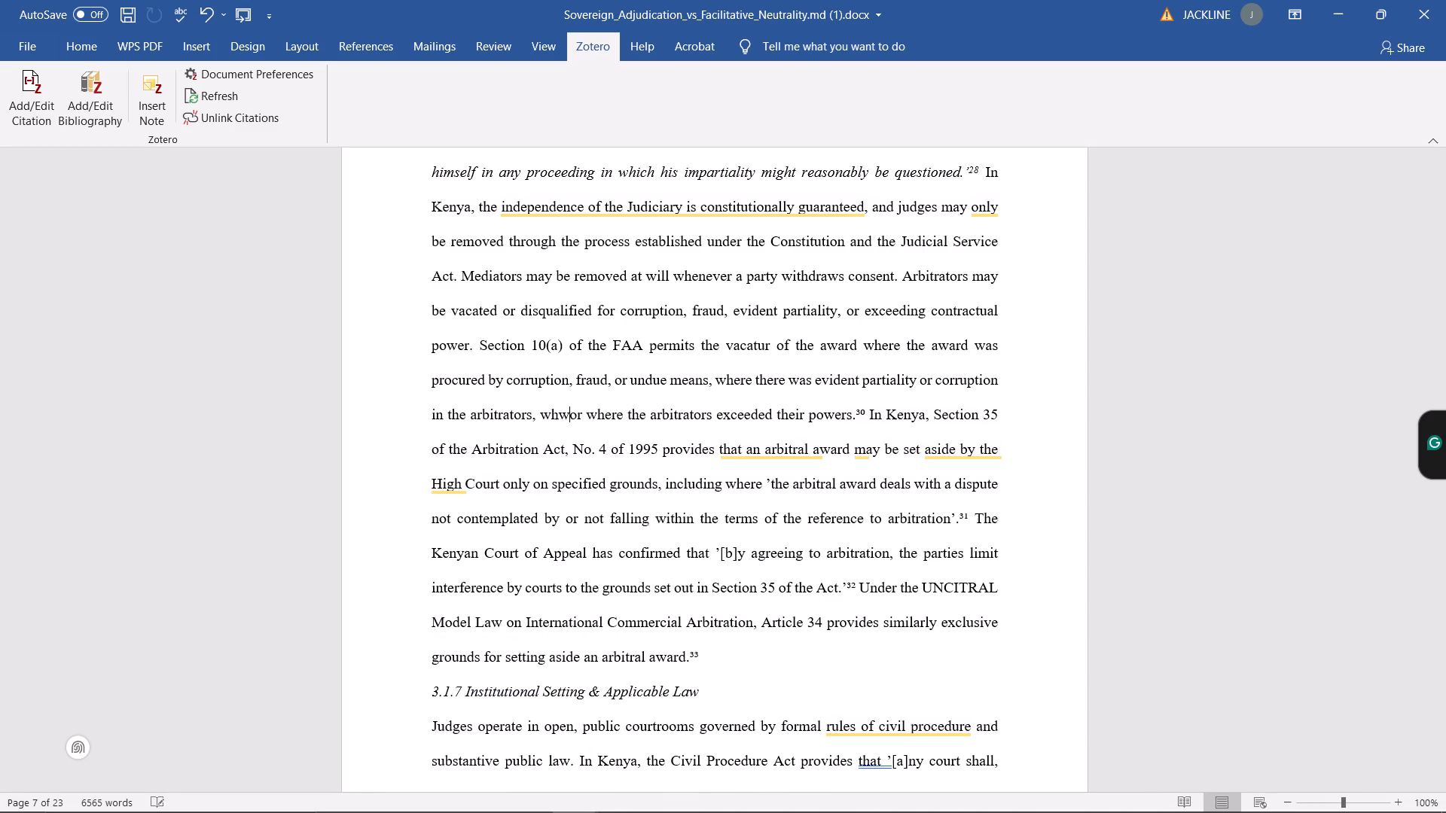
{"action": "key", "text": "BackSpace"}
{"action": "type", "text": "ere"}
{"action": "key", "text": "space"}
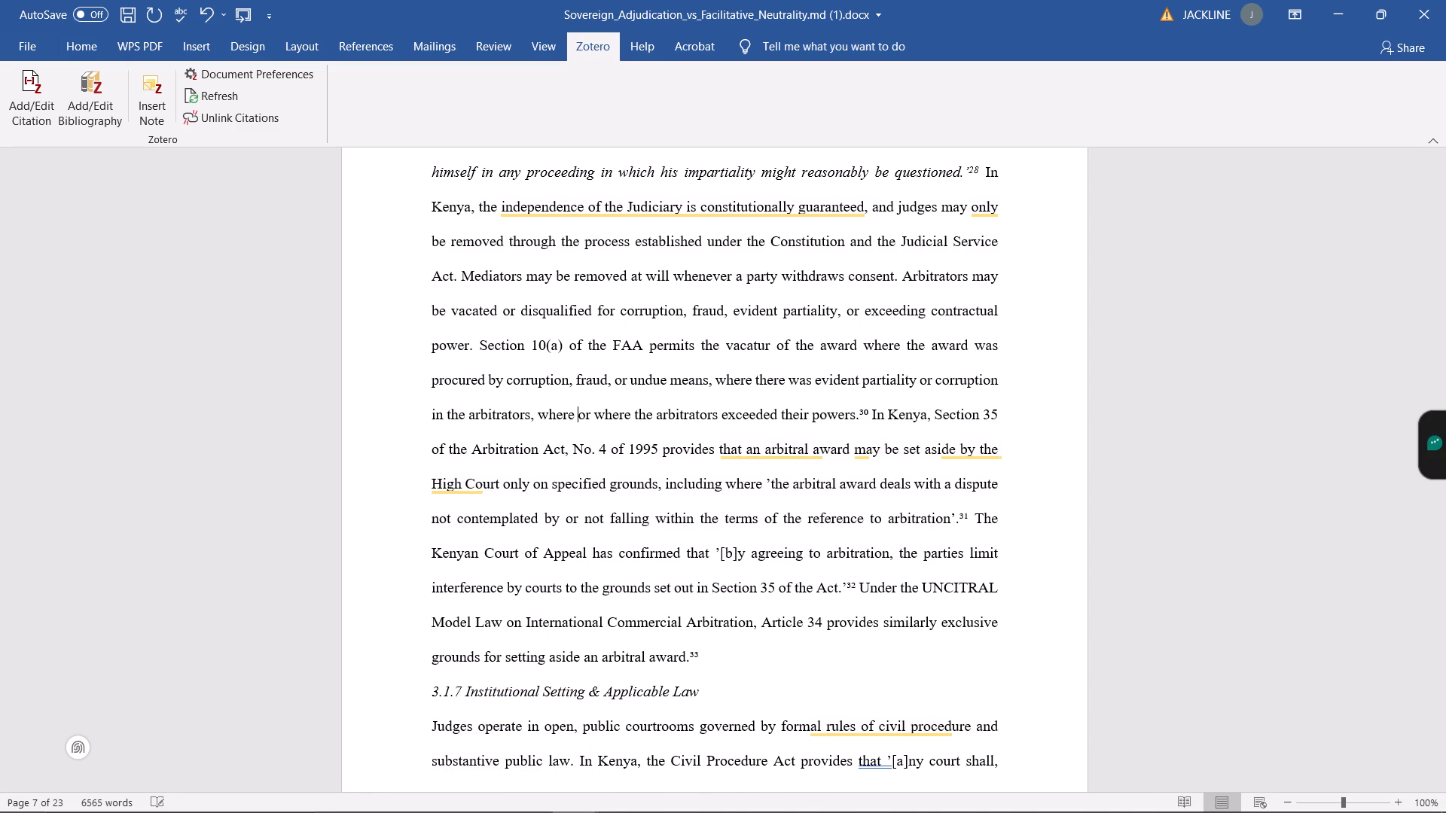
{"action": "type", "text": "the"}
{"action": "key", "text": "space"}
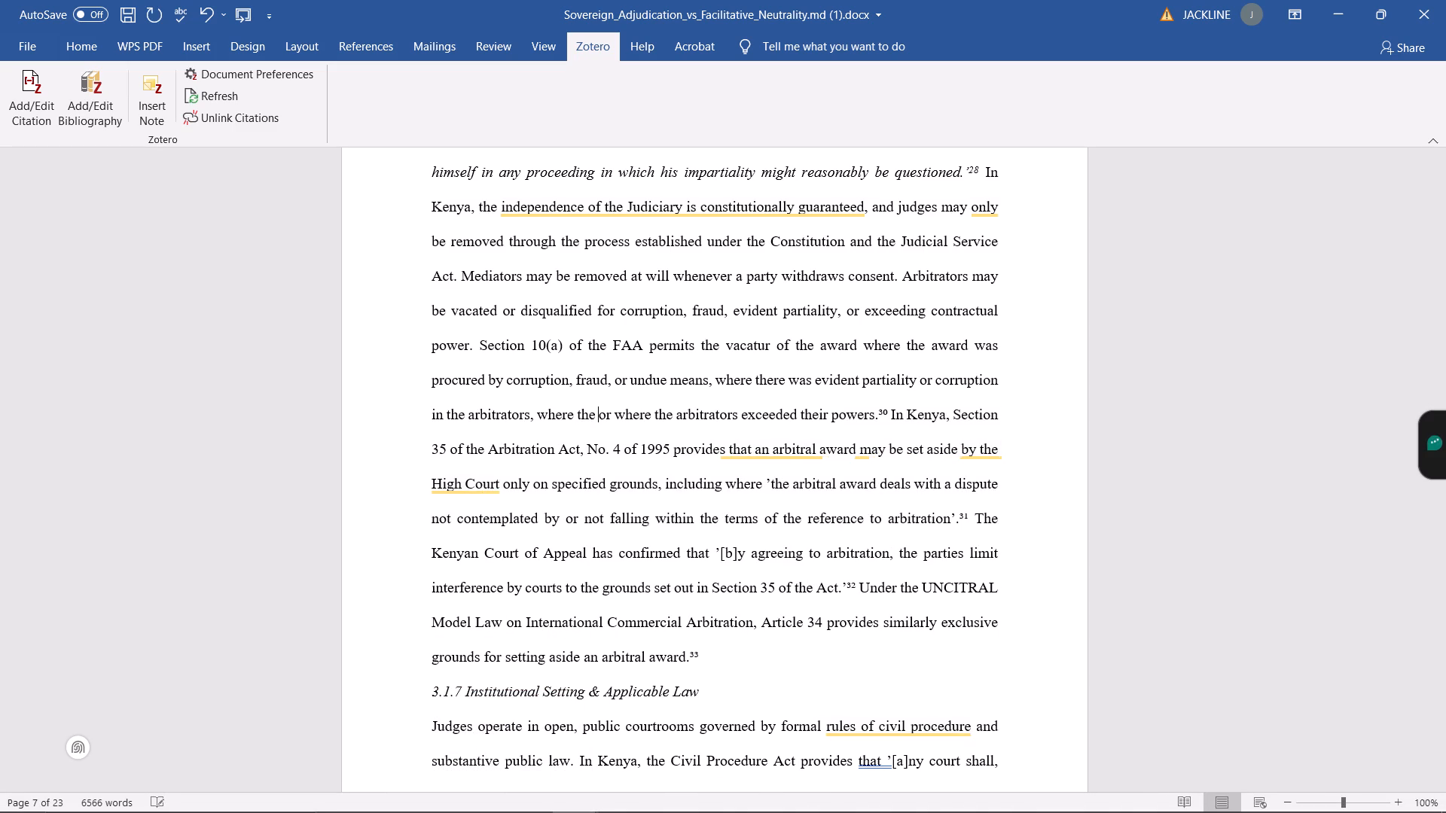
{"action": "type", "text": "arb"}
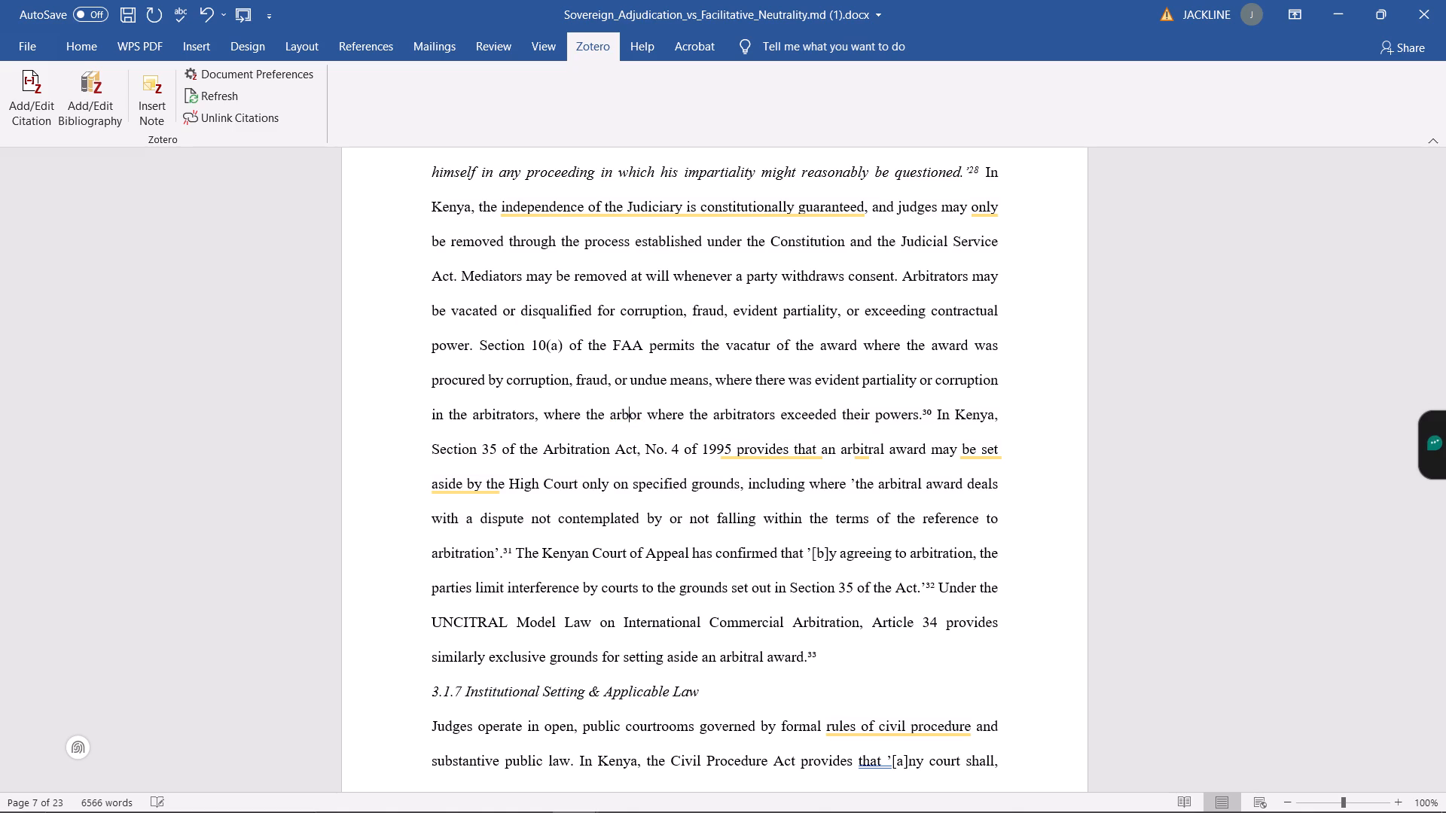
{"action": "type", "text": "itrat"}
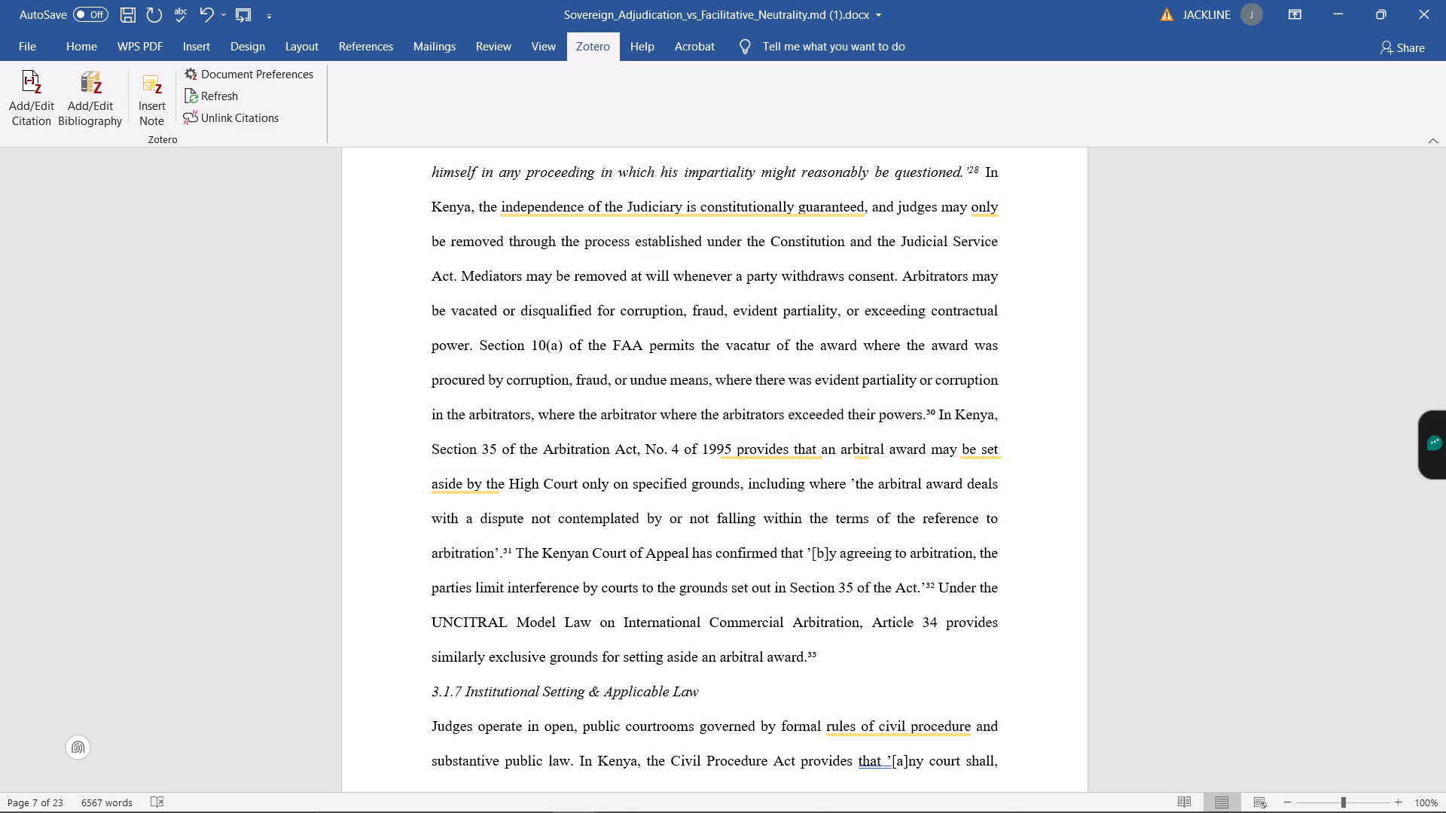
{"action": "type", "text": "or"}
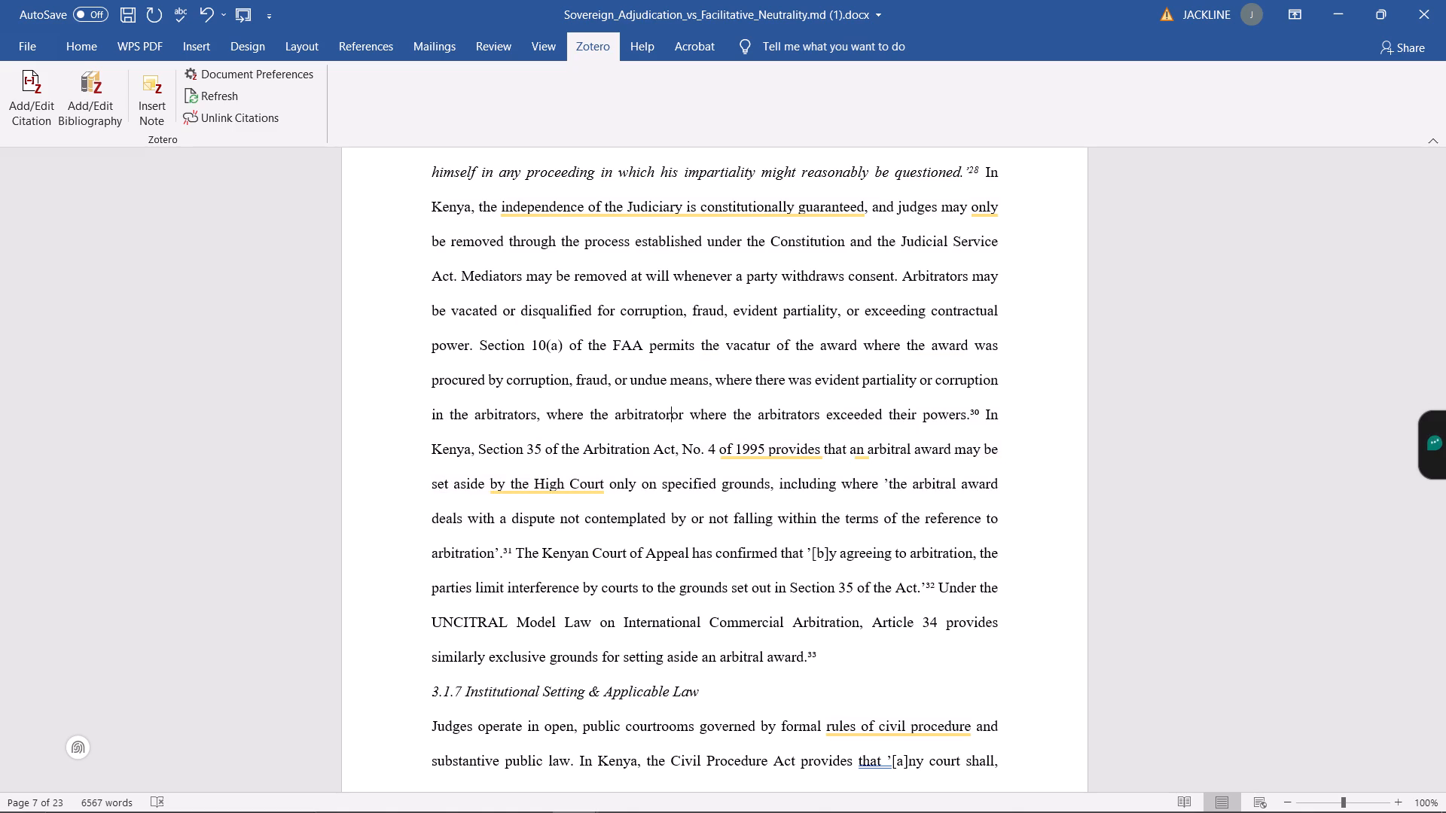
{"action": "type", "text": "s"}
{"action": "key", "text": "space"}
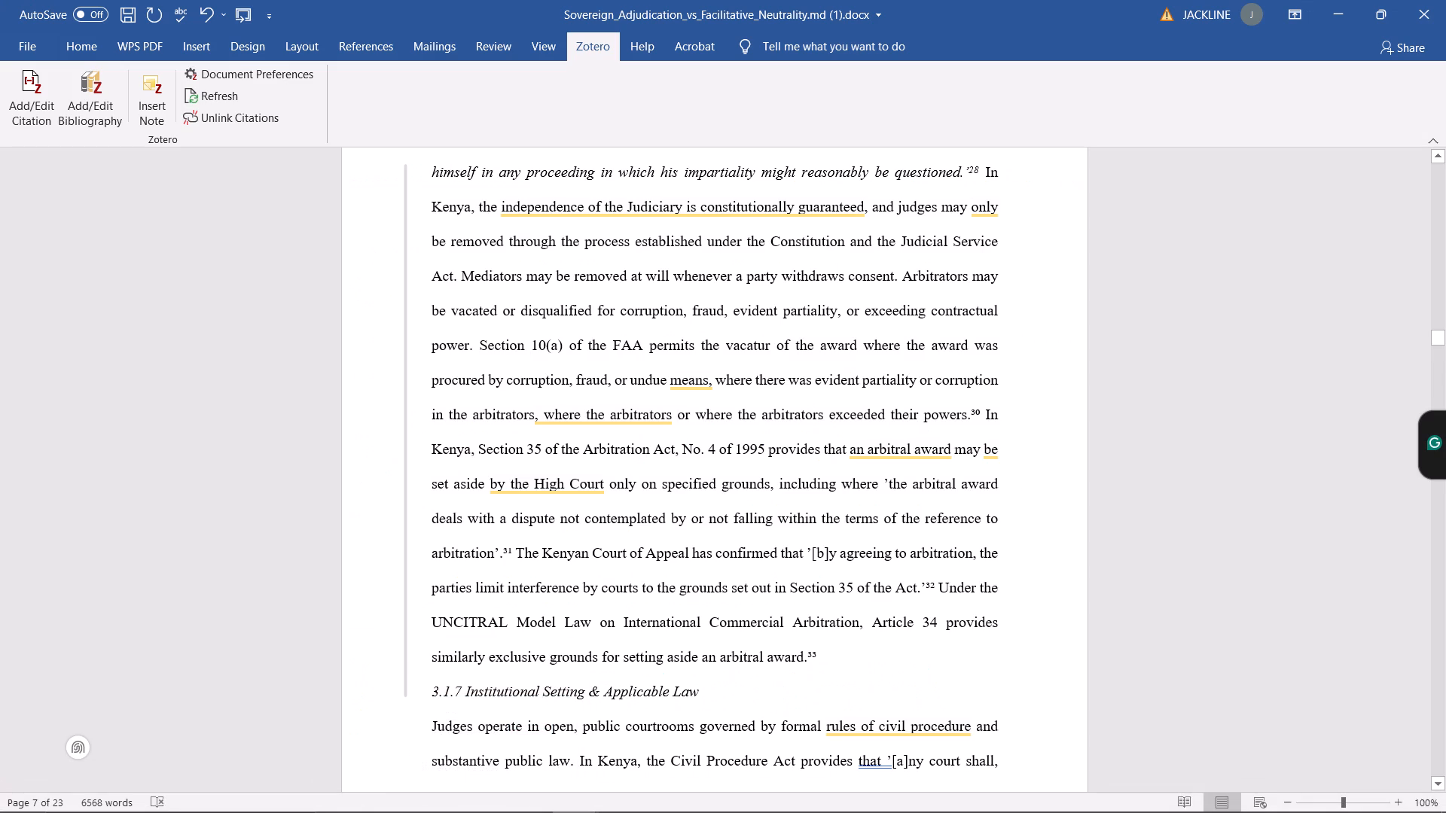
{"action": "type", "text": "wer"}
{"action": "type", "text": "e"}
{"action": "key", "text": "space"}
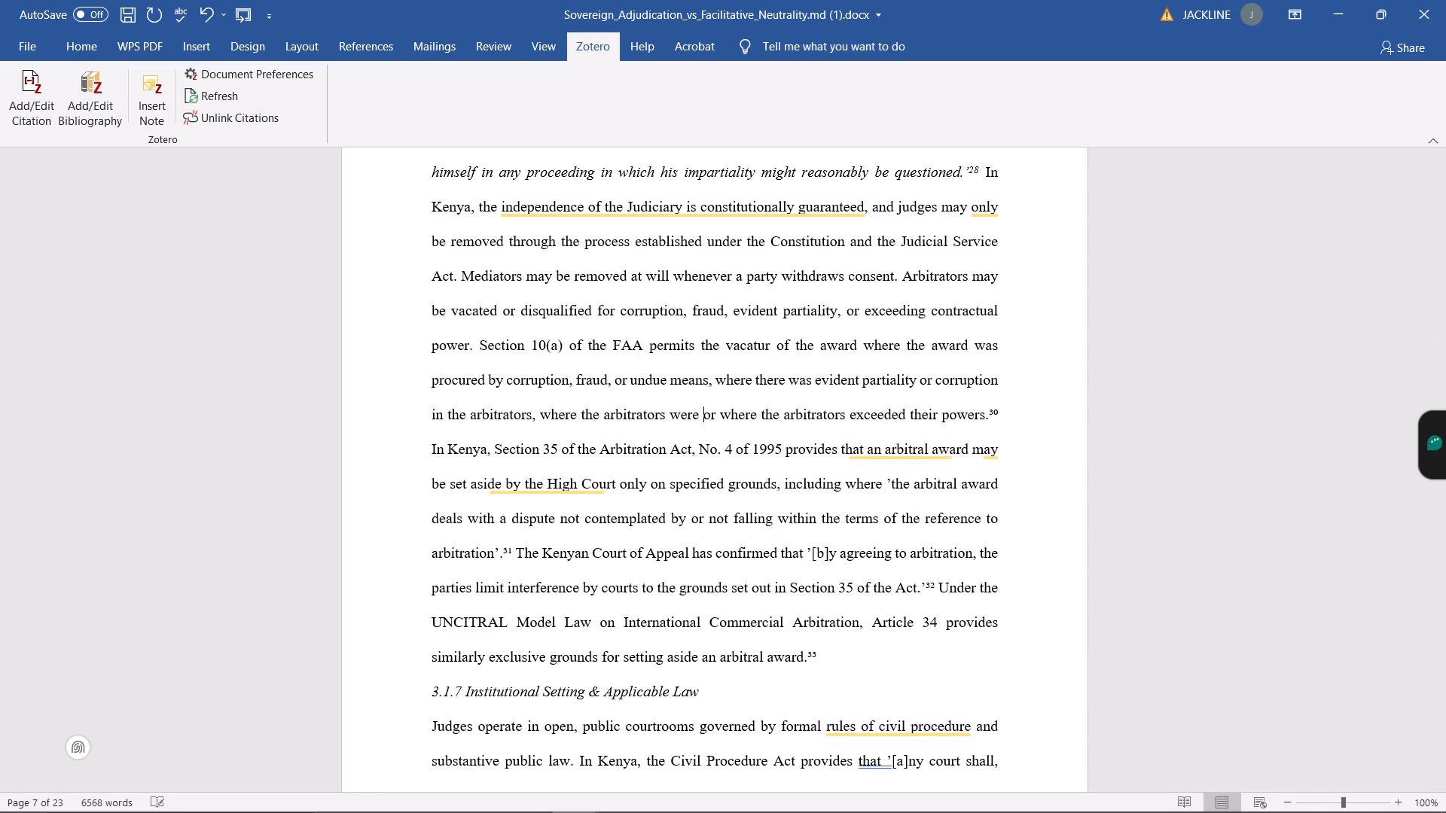
{"action": "type", "text": "guilty"}
{"action": "key", "text": "space"}
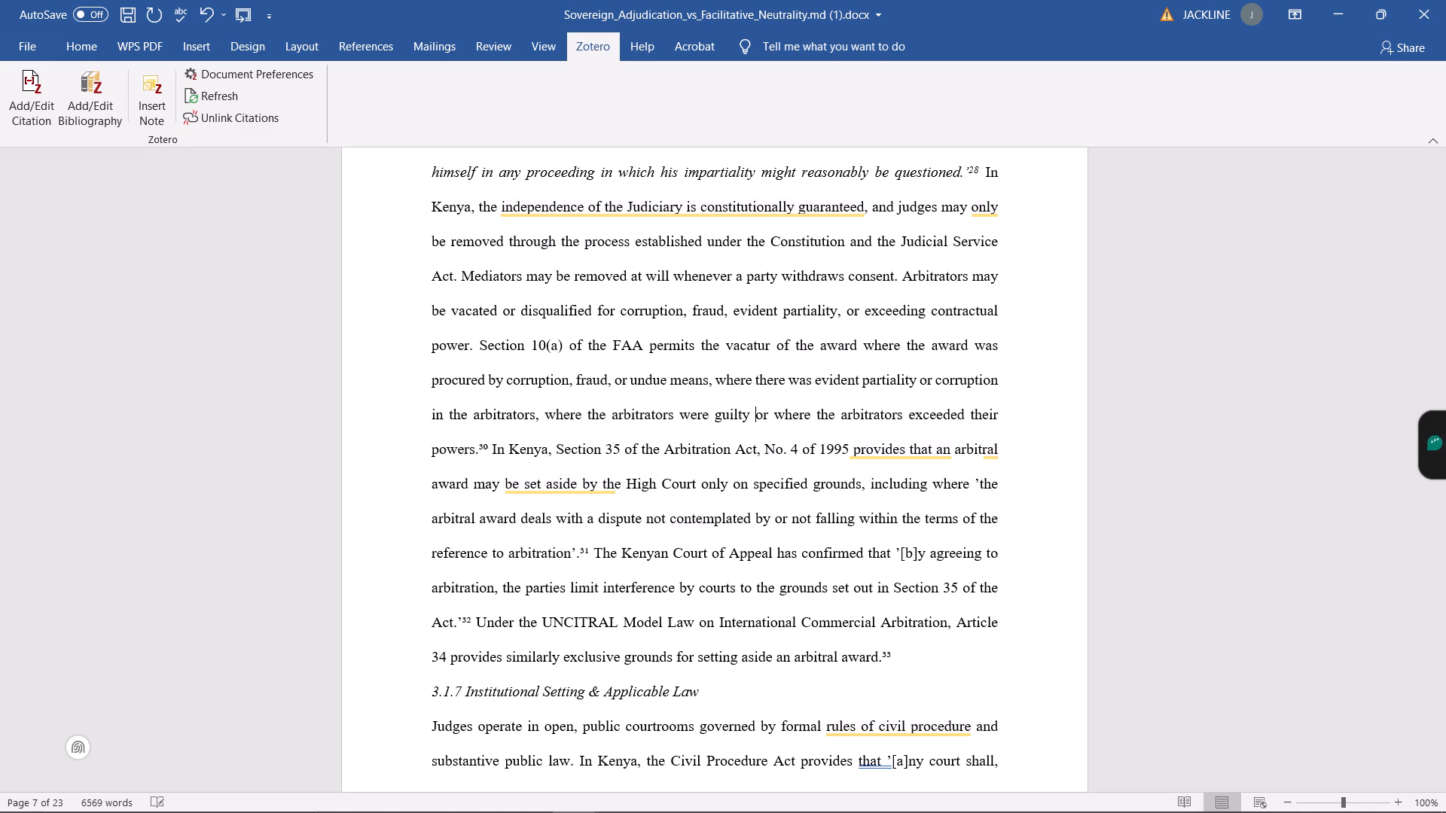
{"action": "type", "text": "of m"}
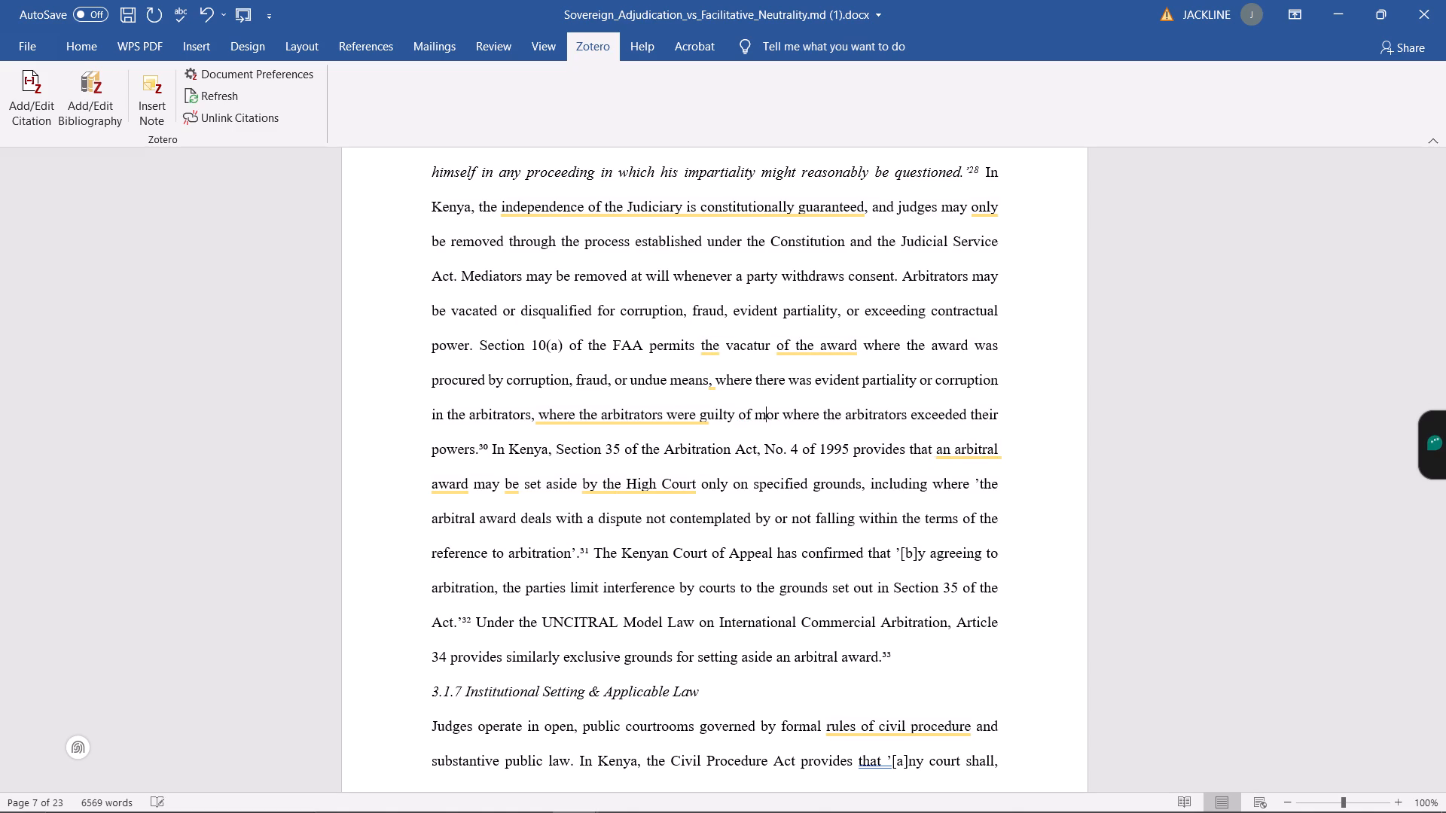
{"action": "type", "text": "iscon"}
{"action": "type", "text": "duct"}
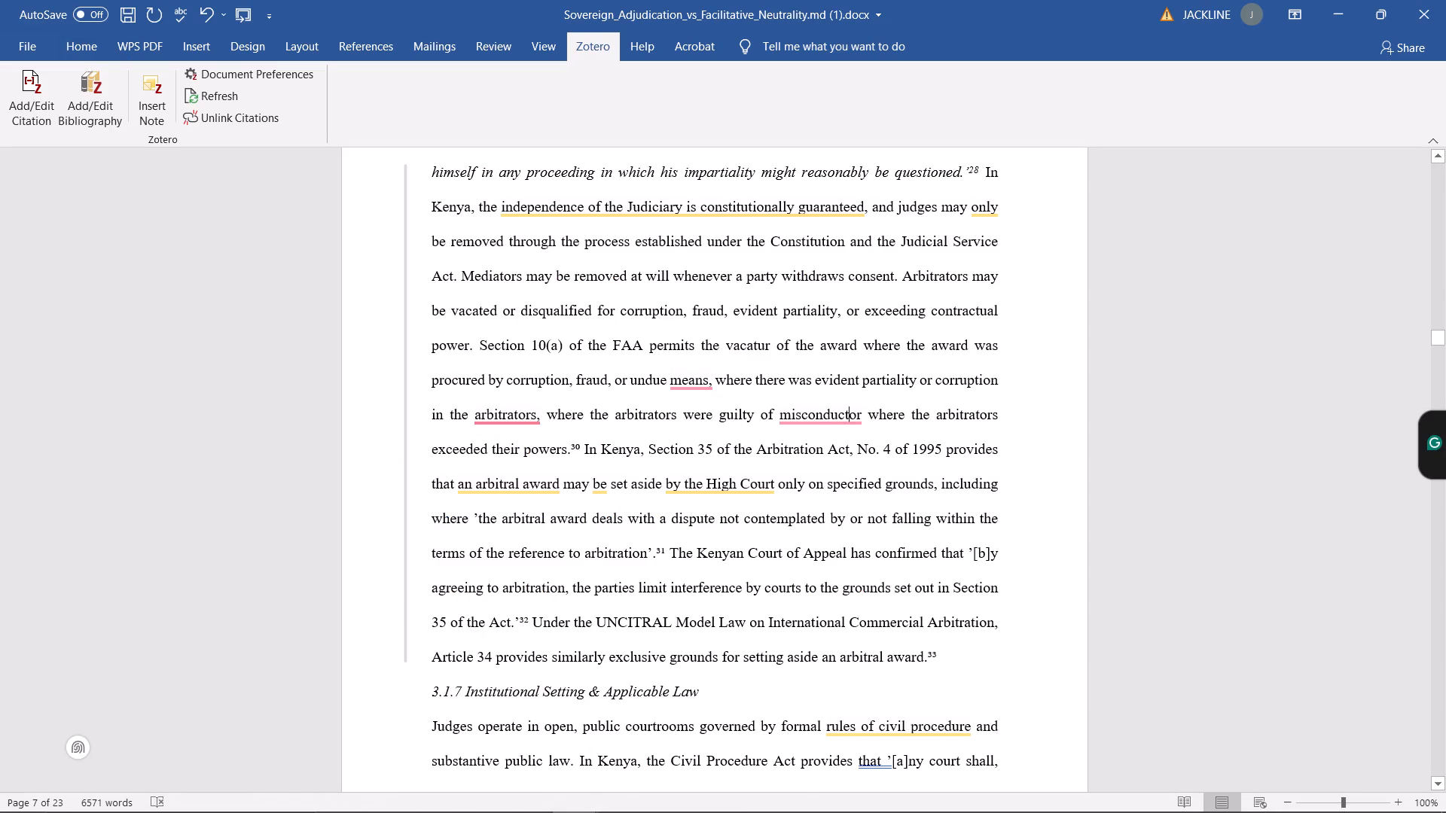
Continue the inserted misconduct ground with "in refusing to postpone the hearing" before "or where the arbitrators exceeded their powers".
{"action": "key", "text": "space"}
{"action": "type", "text": "in refusing"}
{"action": "key", "text": "space"}
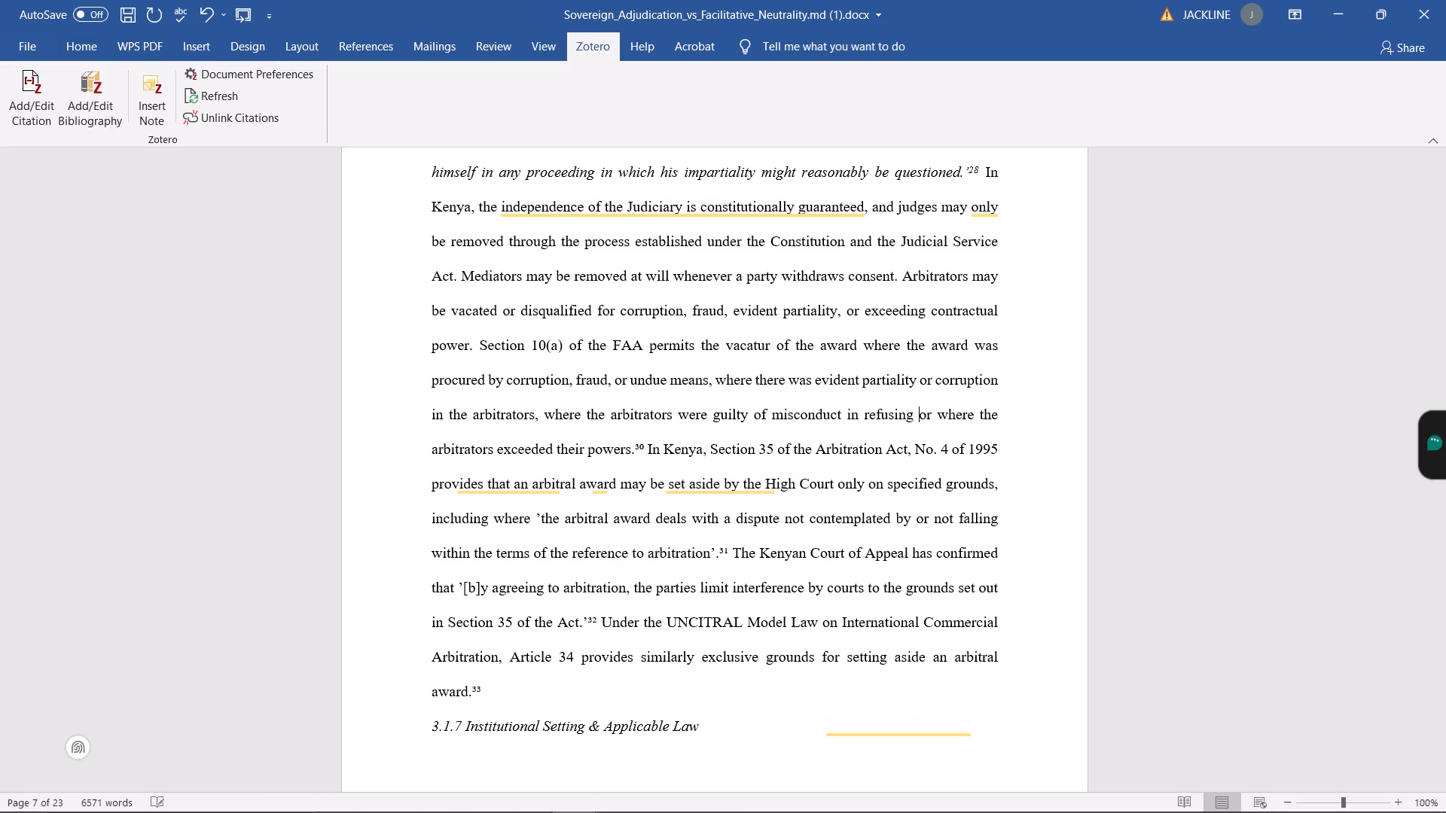
{"action": "type", "text": "to"}
{"action": "key", "text": "space"}
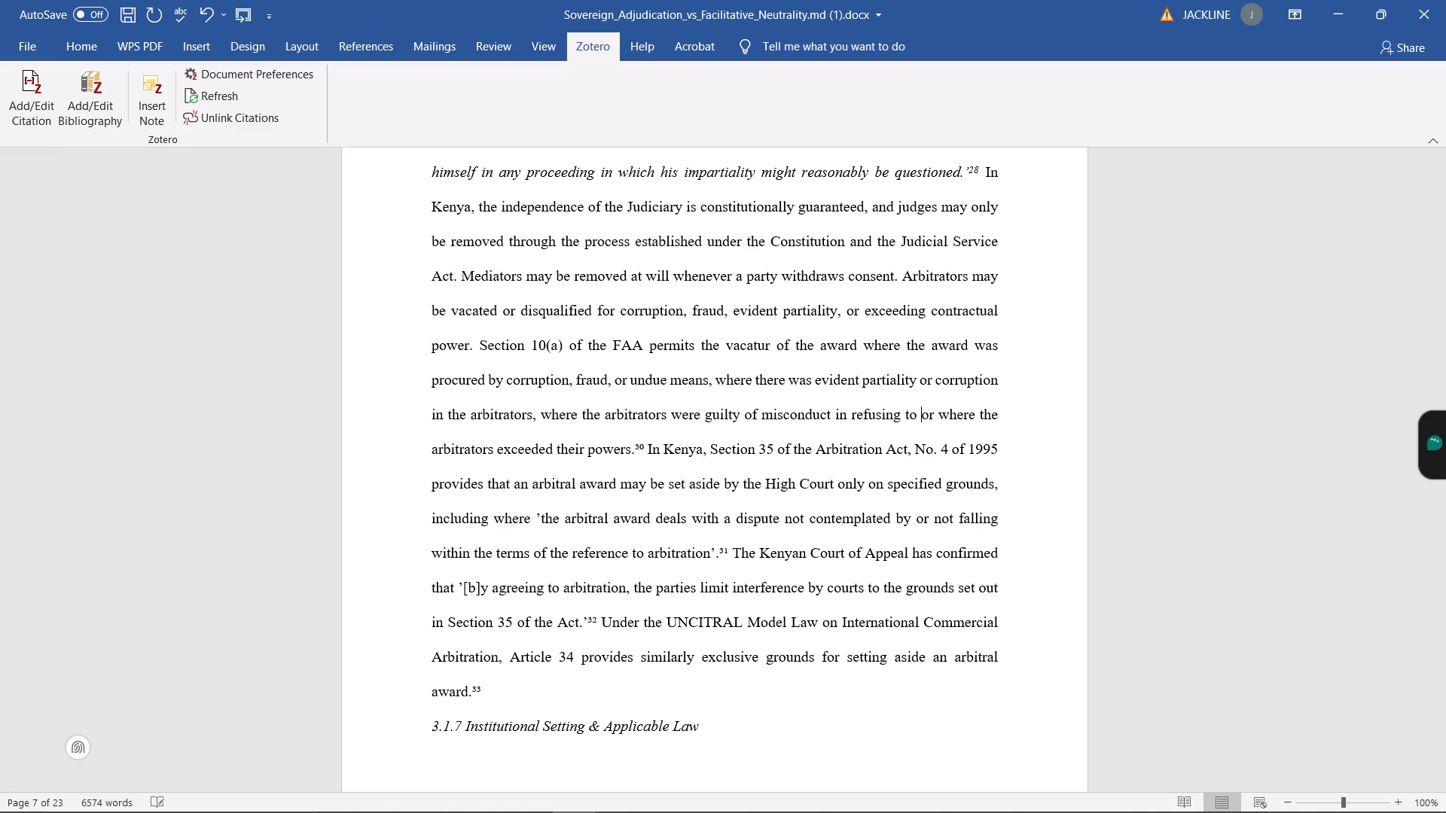
{"action": "type", "text": "po"}
{"action": "key", "text": "s"}
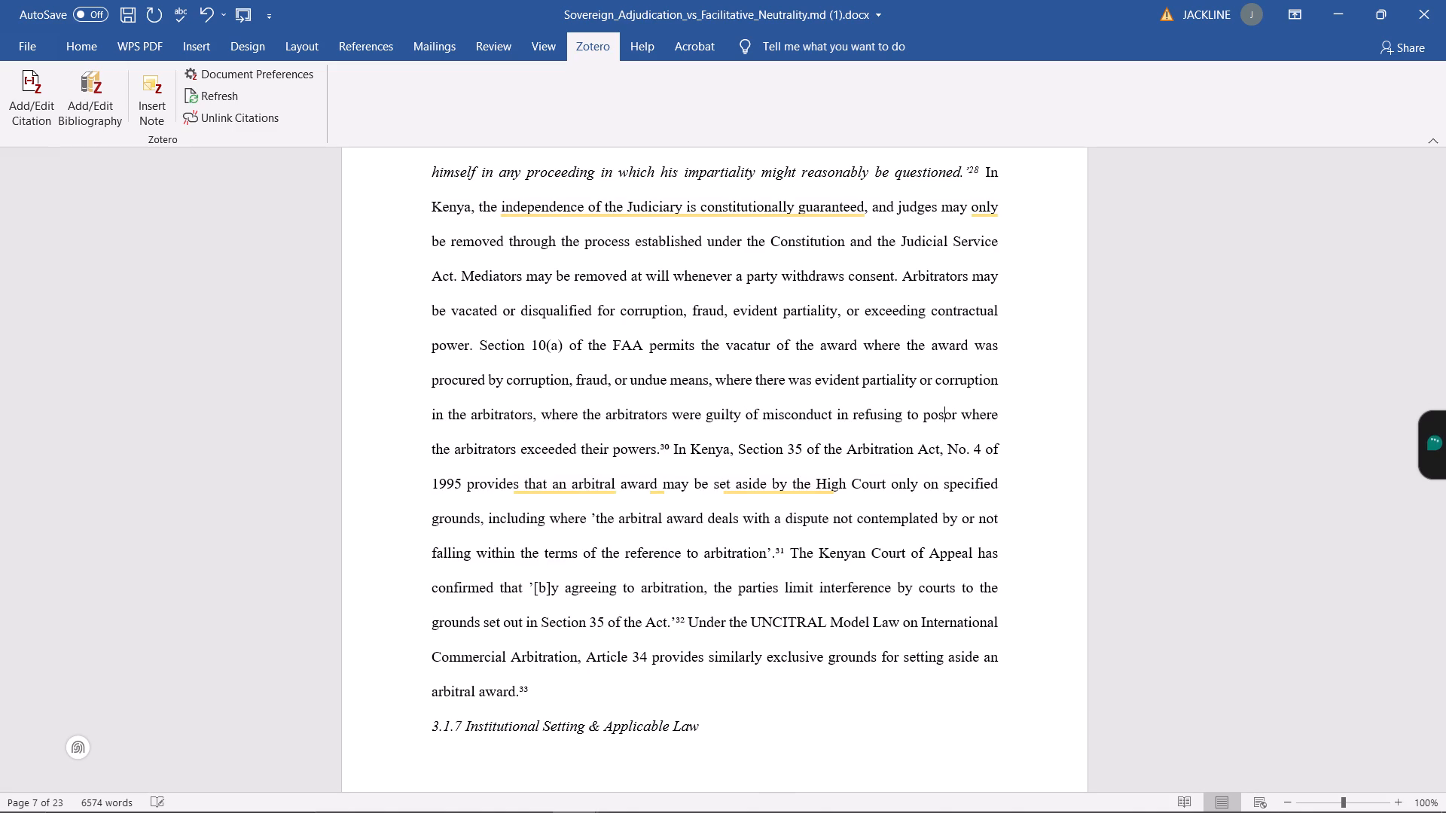
{"action": "type", "text": "tpone"}
{"action": "key", "text": "space"}
{"action": "type", "text": "the heari"}
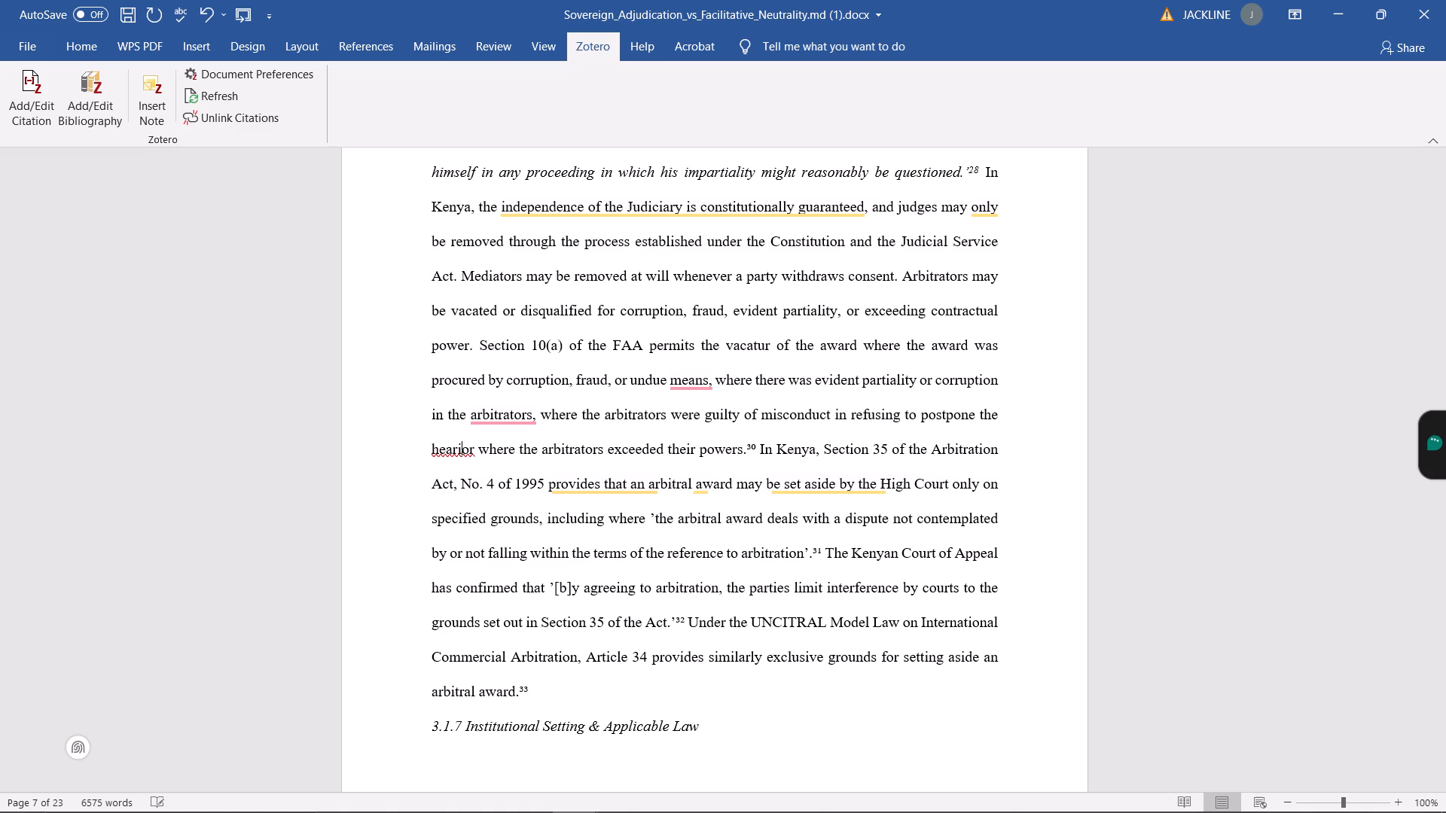
{"action": "type", "text": "ng"}
{"action": "key", "text": "space"}
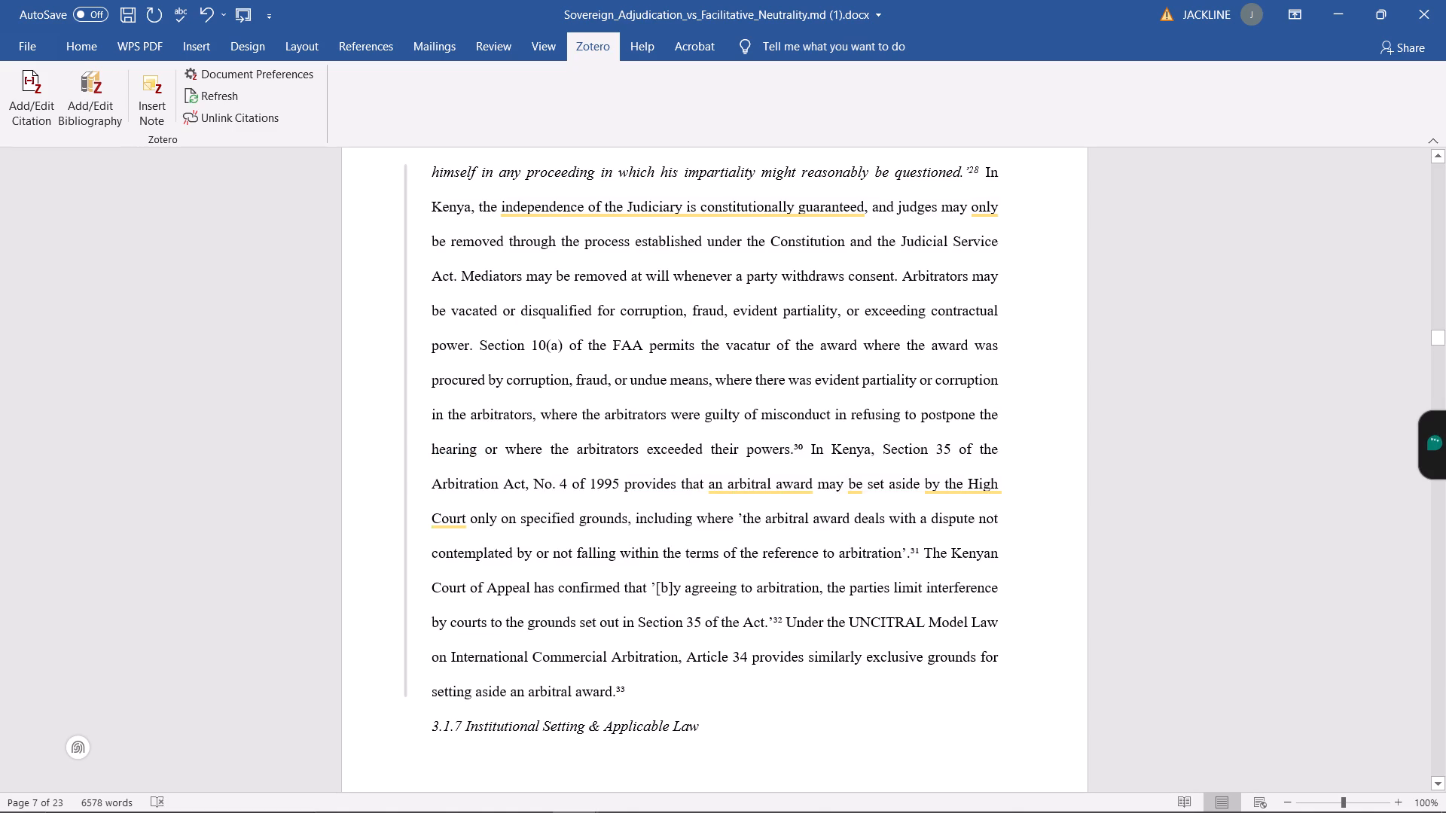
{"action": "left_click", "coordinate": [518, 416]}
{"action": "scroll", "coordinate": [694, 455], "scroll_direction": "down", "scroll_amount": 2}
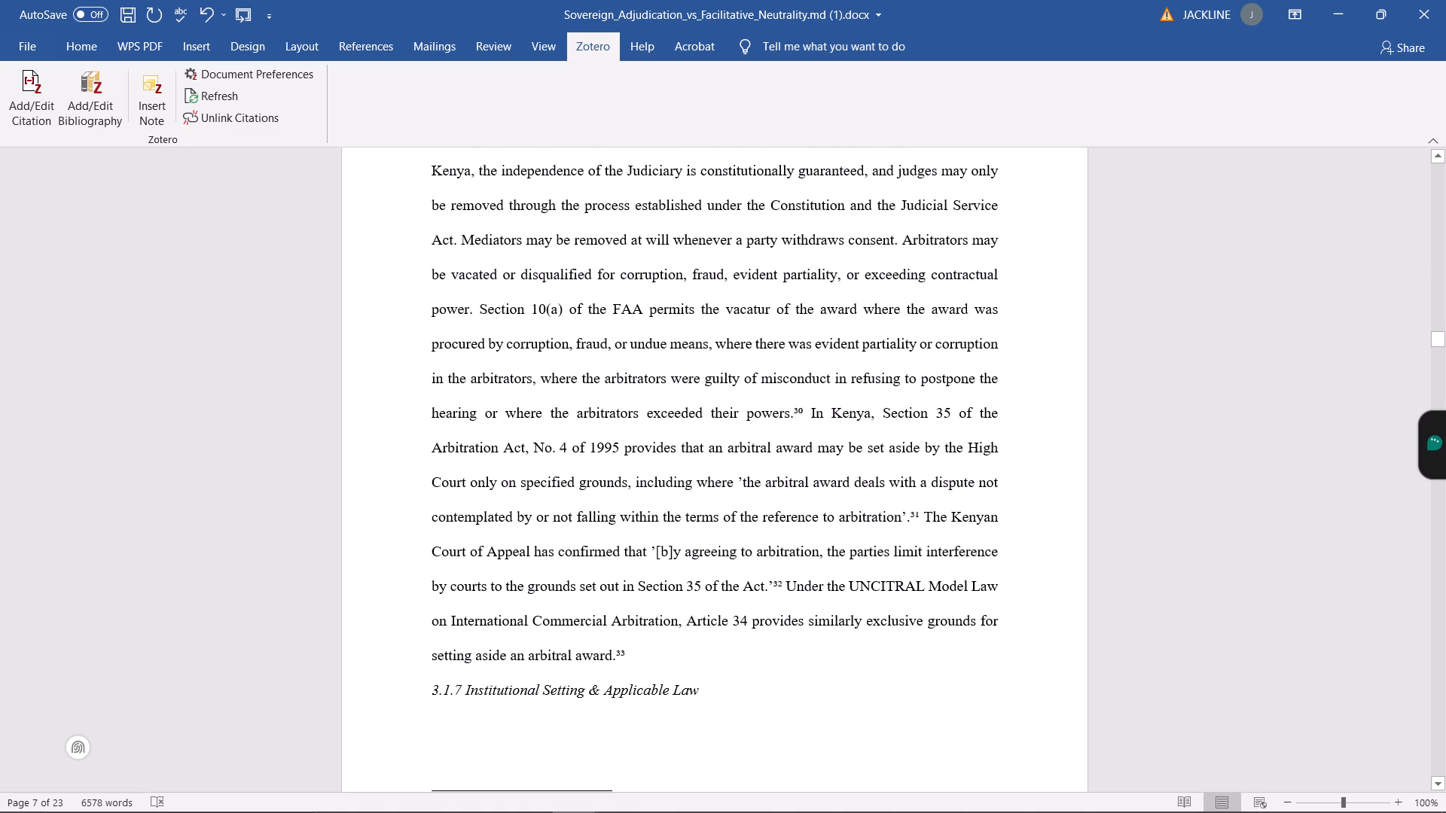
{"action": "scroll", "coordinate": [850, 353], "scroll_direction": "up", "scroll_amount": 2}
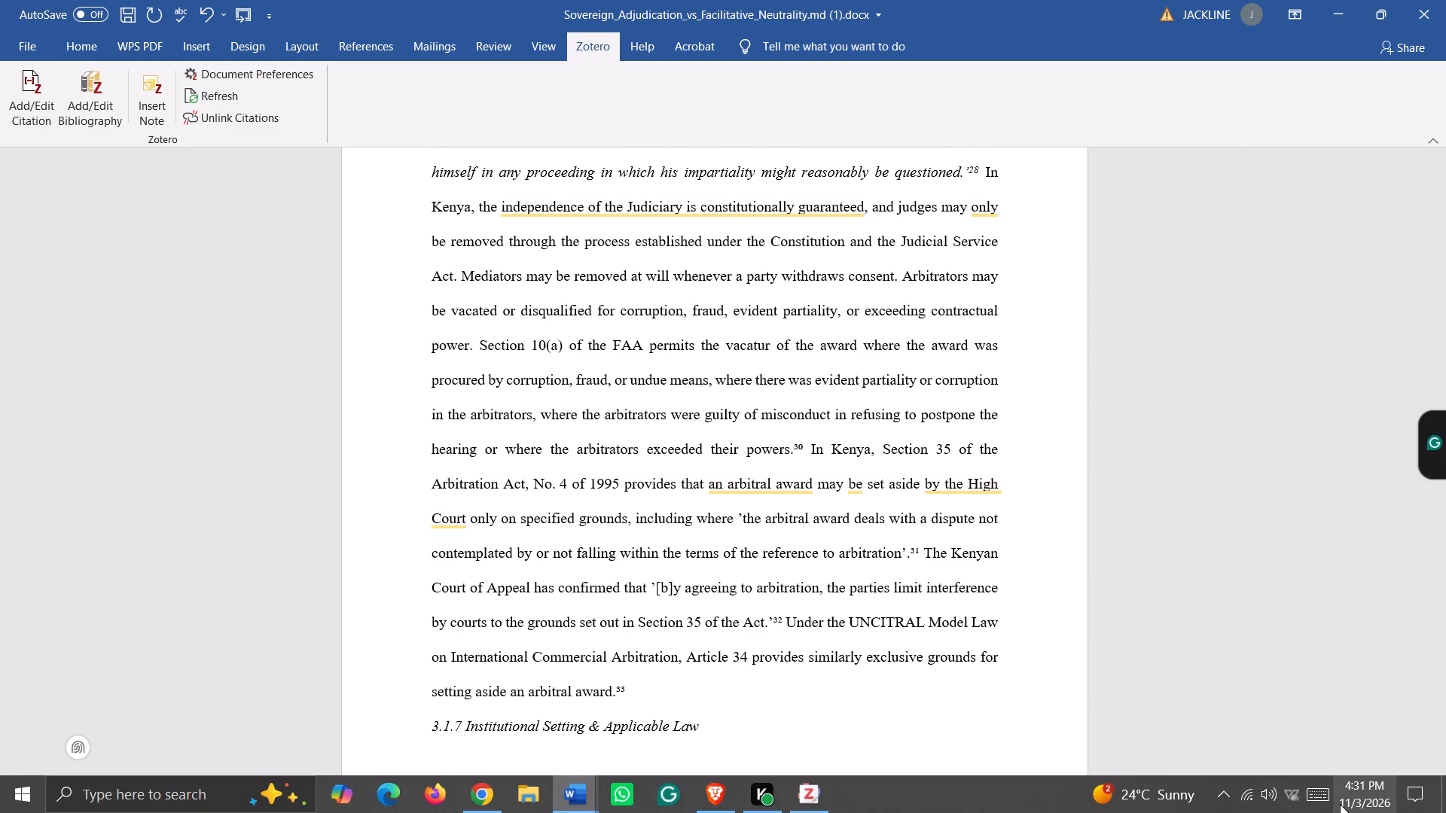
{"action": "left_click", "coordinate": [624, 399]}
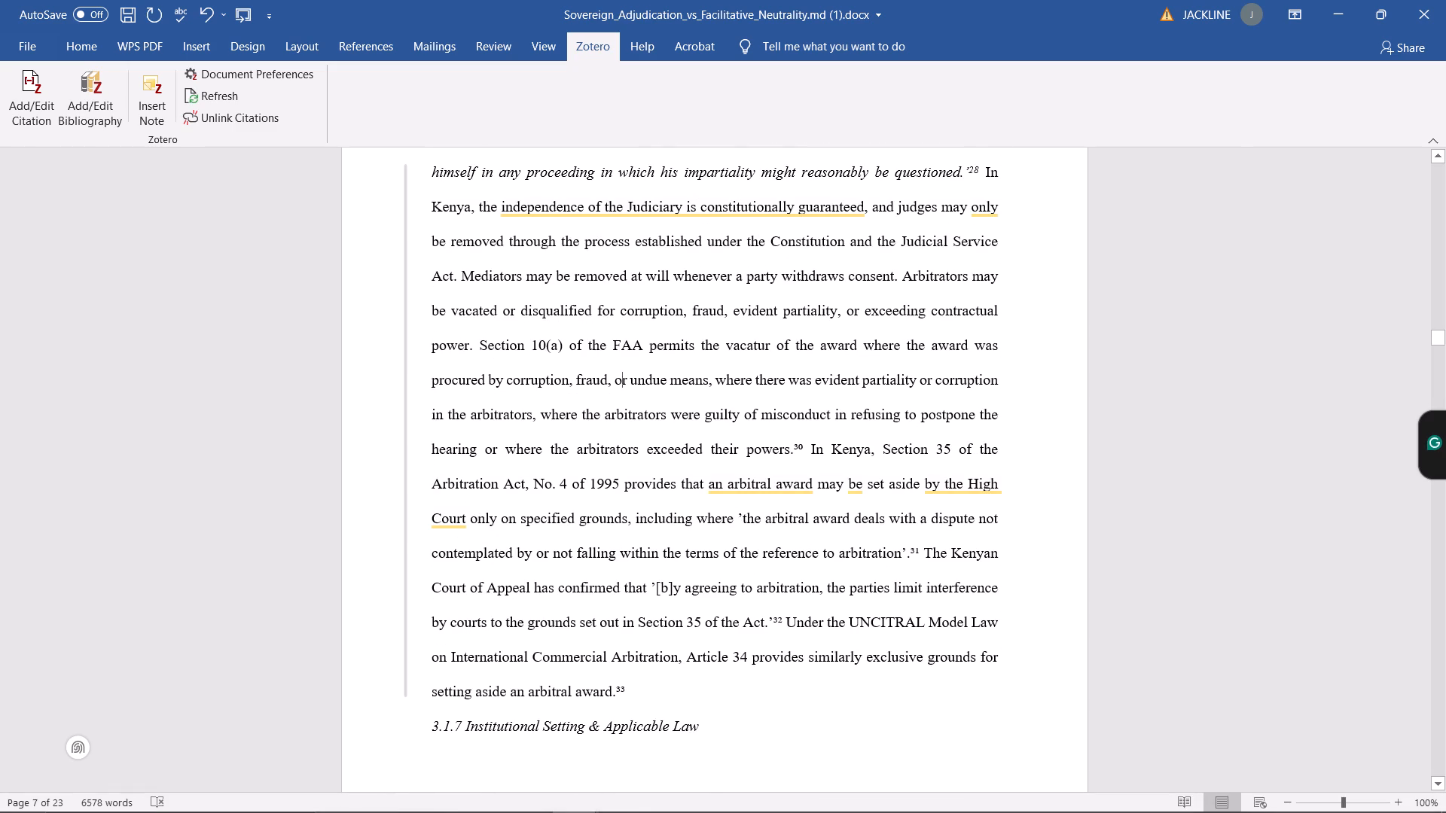
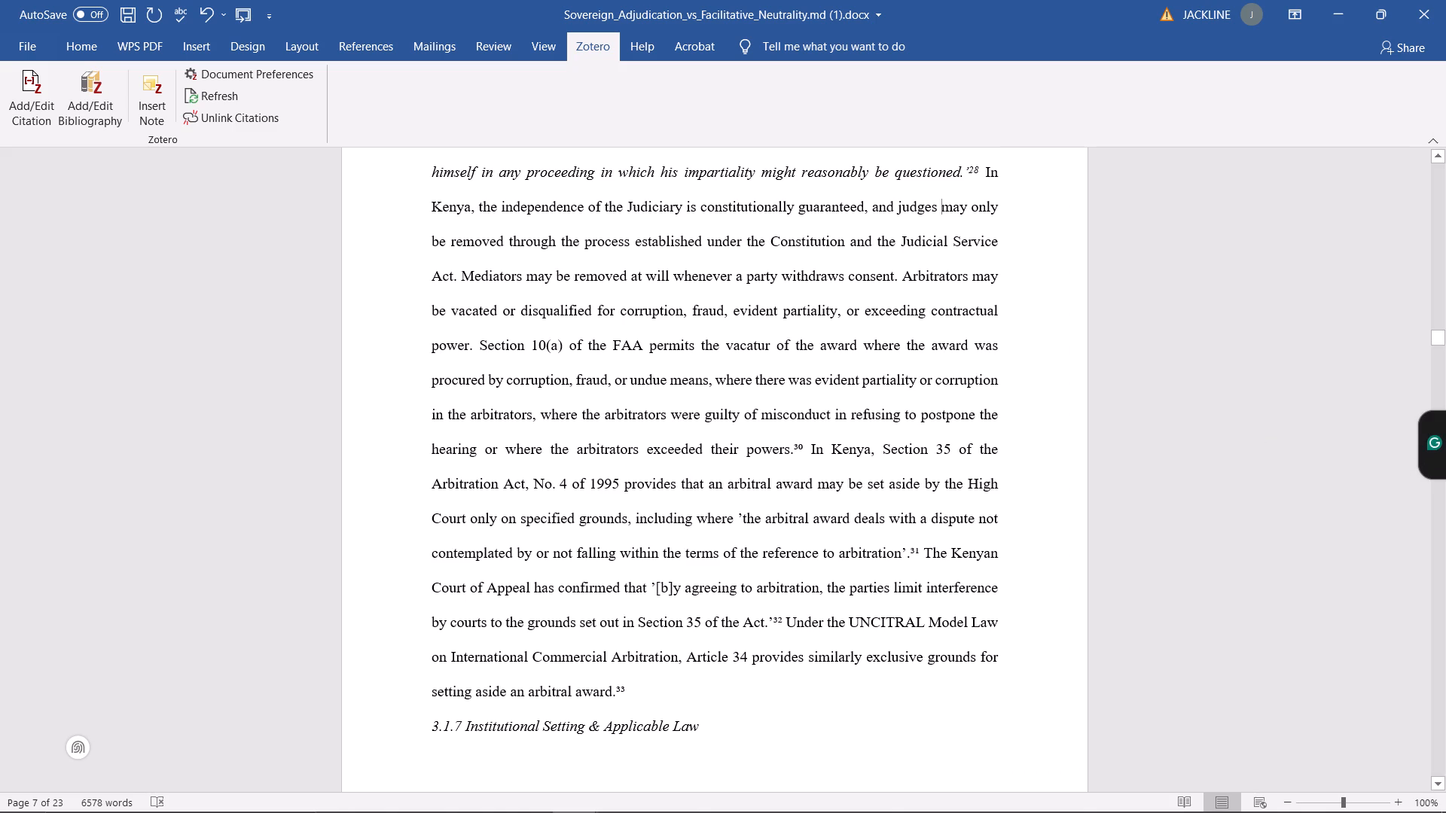
In Chrome, save Cornell's 9 U.S. Code § 10 page to the Zotero collection Commercial Arbitration.
{"action": "scroll", "coordinate": [560, 409], "scroll_direction": "down", "scroll_amount": 3}
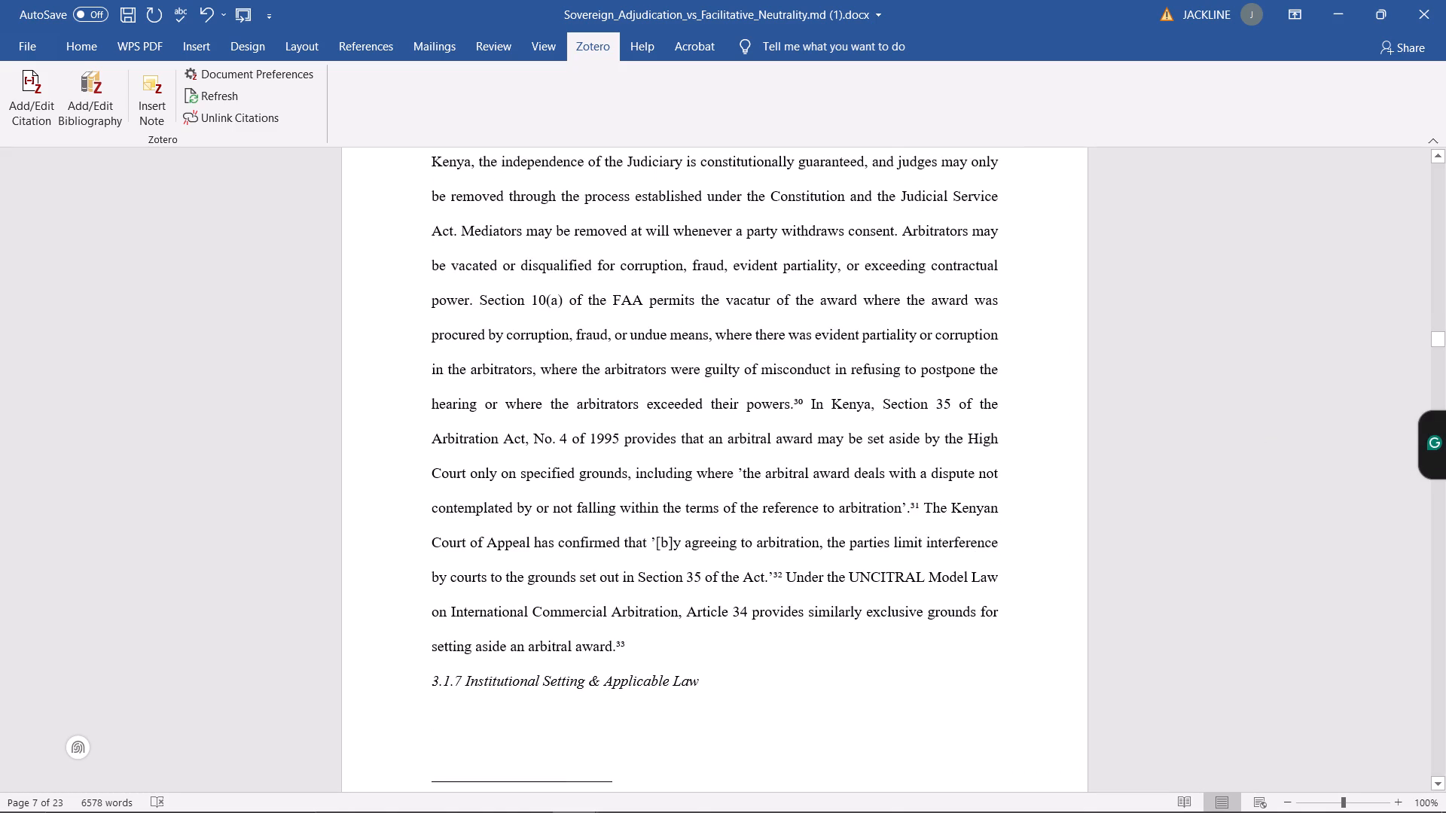
{"action": "scroll", "coordinate": [609, 383], "scroll_direction": "down", "scroll_amount": 16}
{"action": "scroll", "coordinate": [685, 413], "scroll_direction": "up", "scroll_amount": 15}
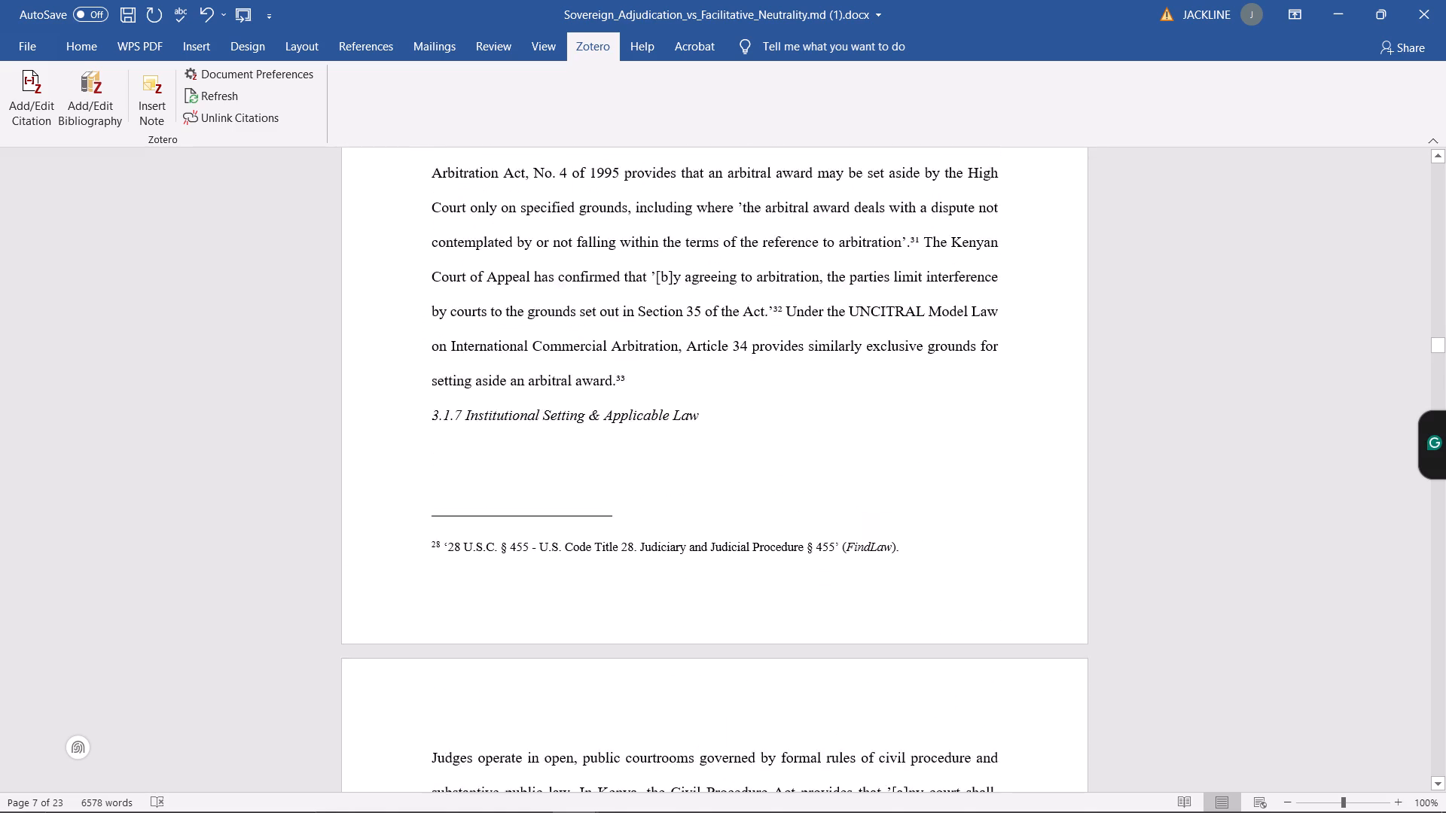
{"action": "scroll", "coordinate": [678, 390], "scroll_direction": "up", "scroll_amount": 1}
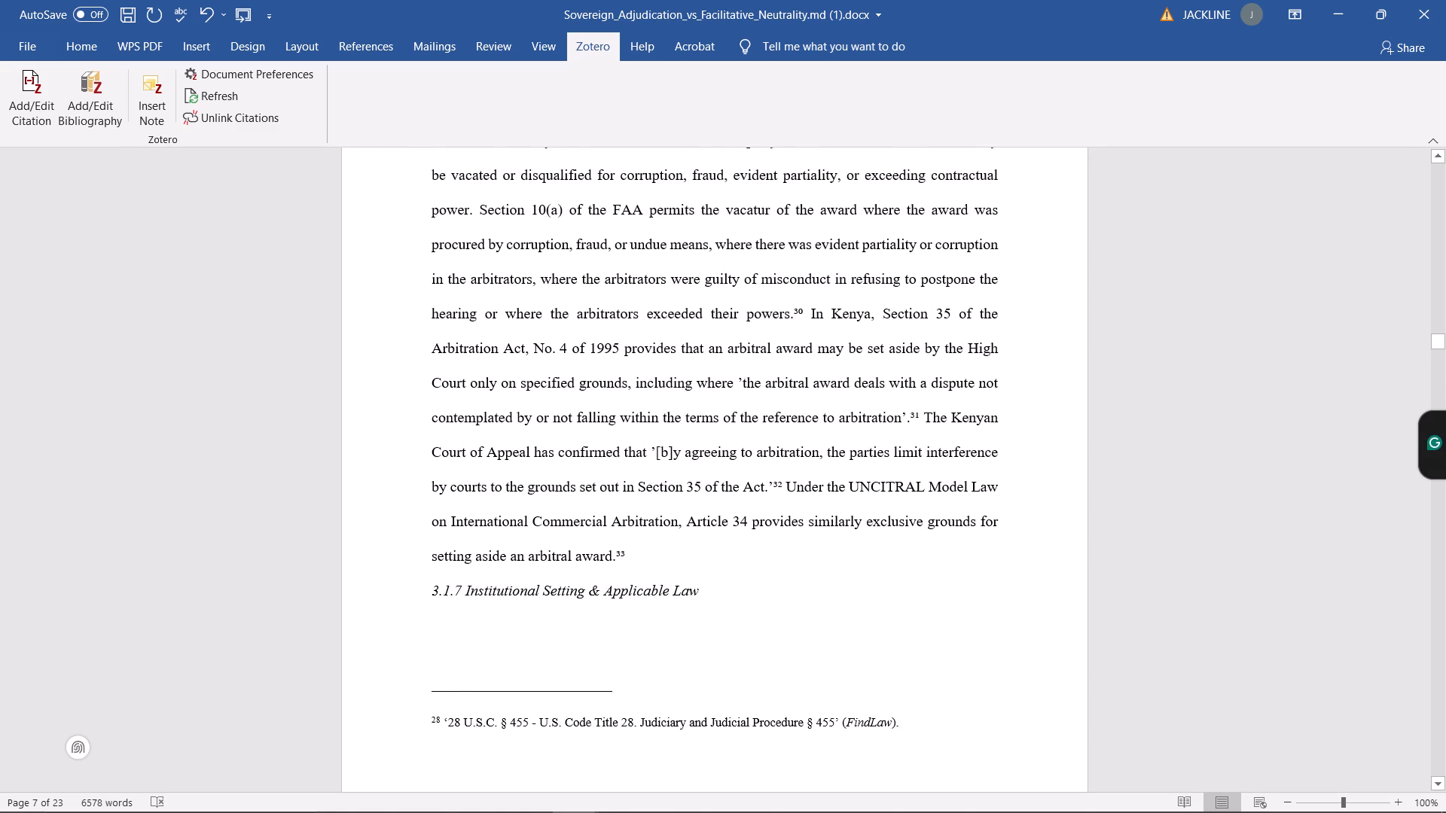
{"action": "scroll", "coordinate": [660, 367], "scroll_direction": "up", "scroll_amount": 2}
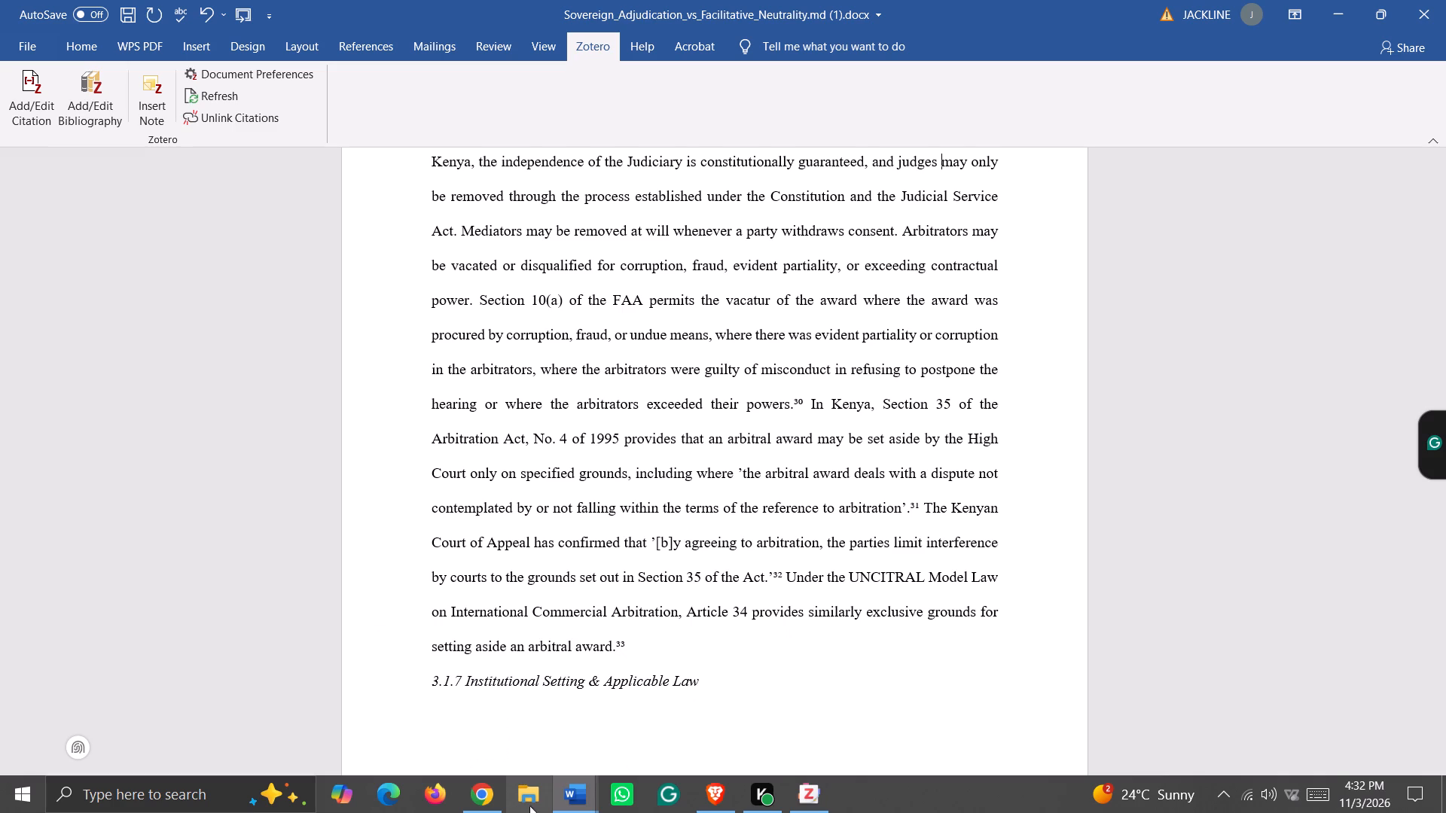
{"action": "left_click", "coordinate": [477, 796]}
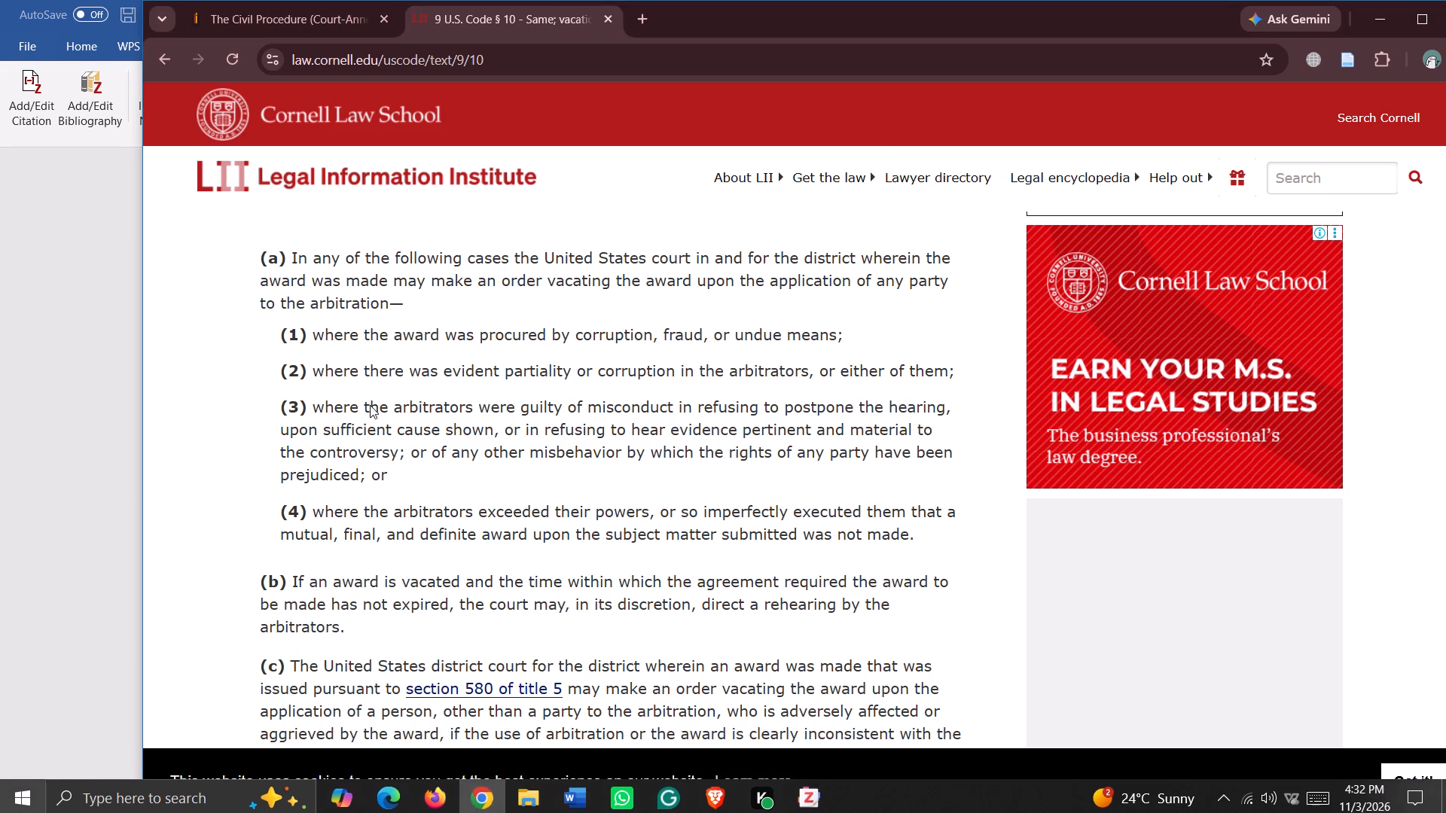
{"action": "scroll", "coordinate": [498, 306], "scroll_direction": "up", "scroll_amount": 4}
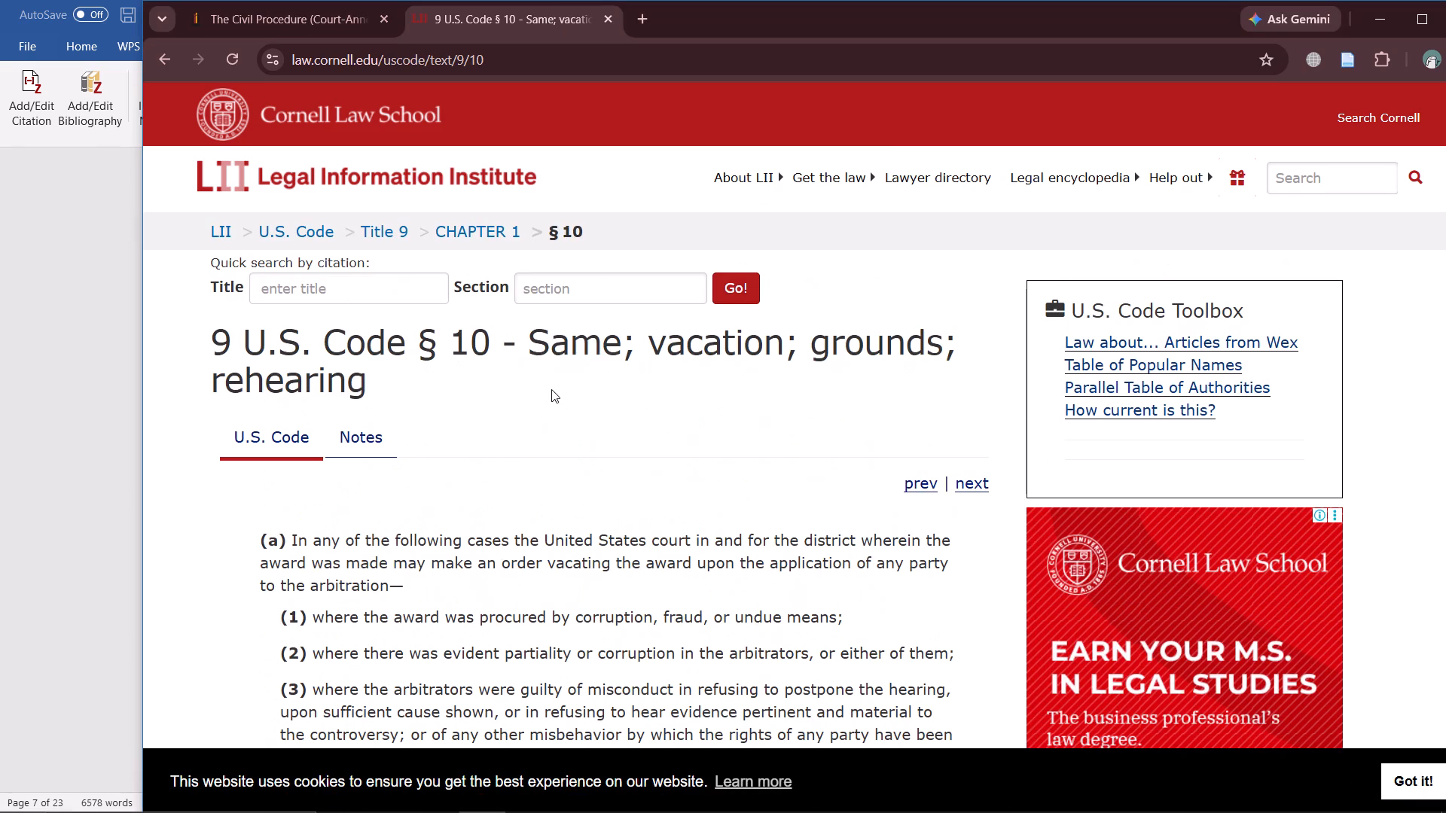
{"action": "scroll", "coordinate": [551, 389], "scroll_direction": "down", "scroll_amount": 2}
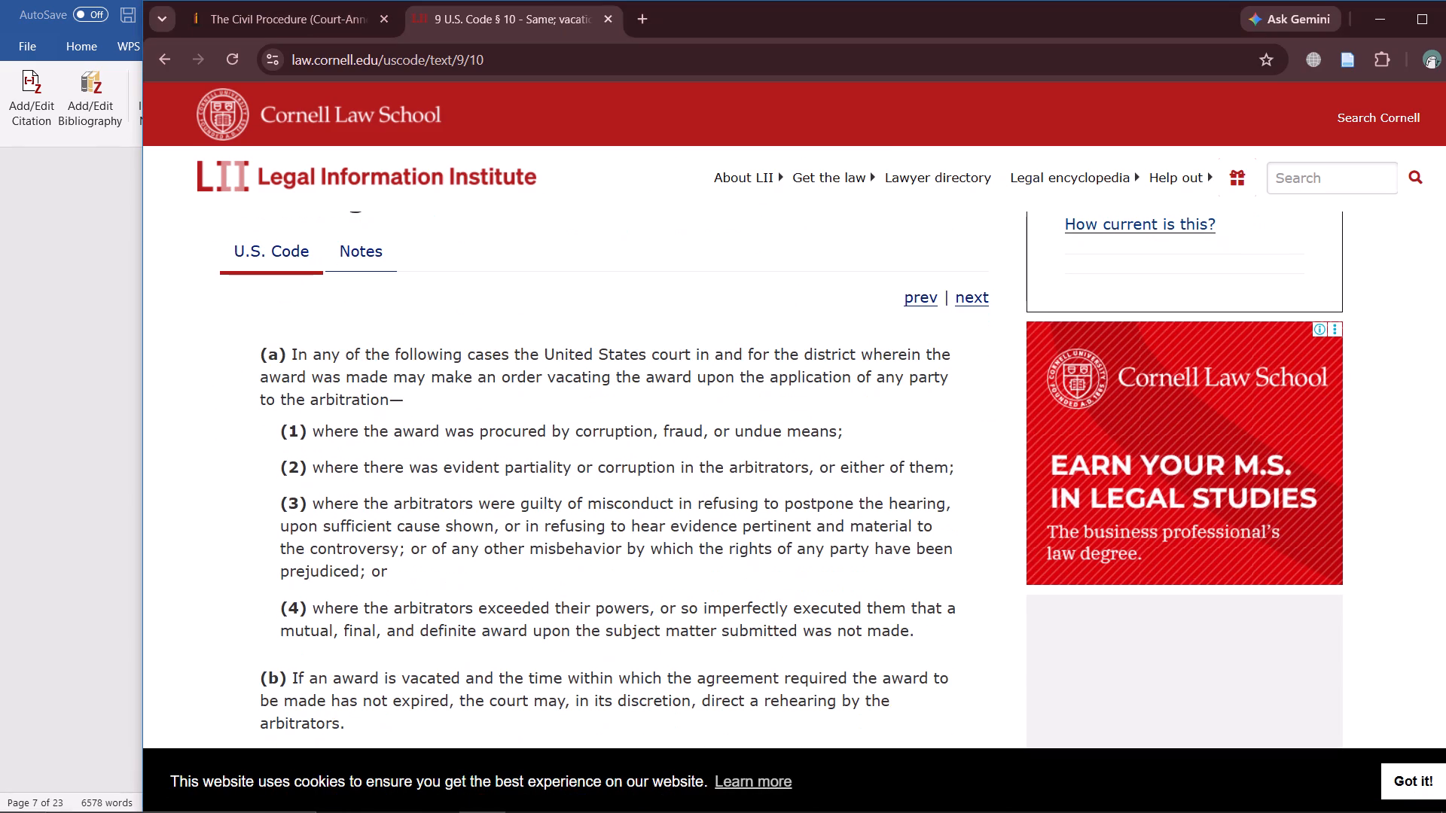
{"action": "scroll", "coordinate": [548, 379], "scroll_direction": "up", "scroll_amount": 1}
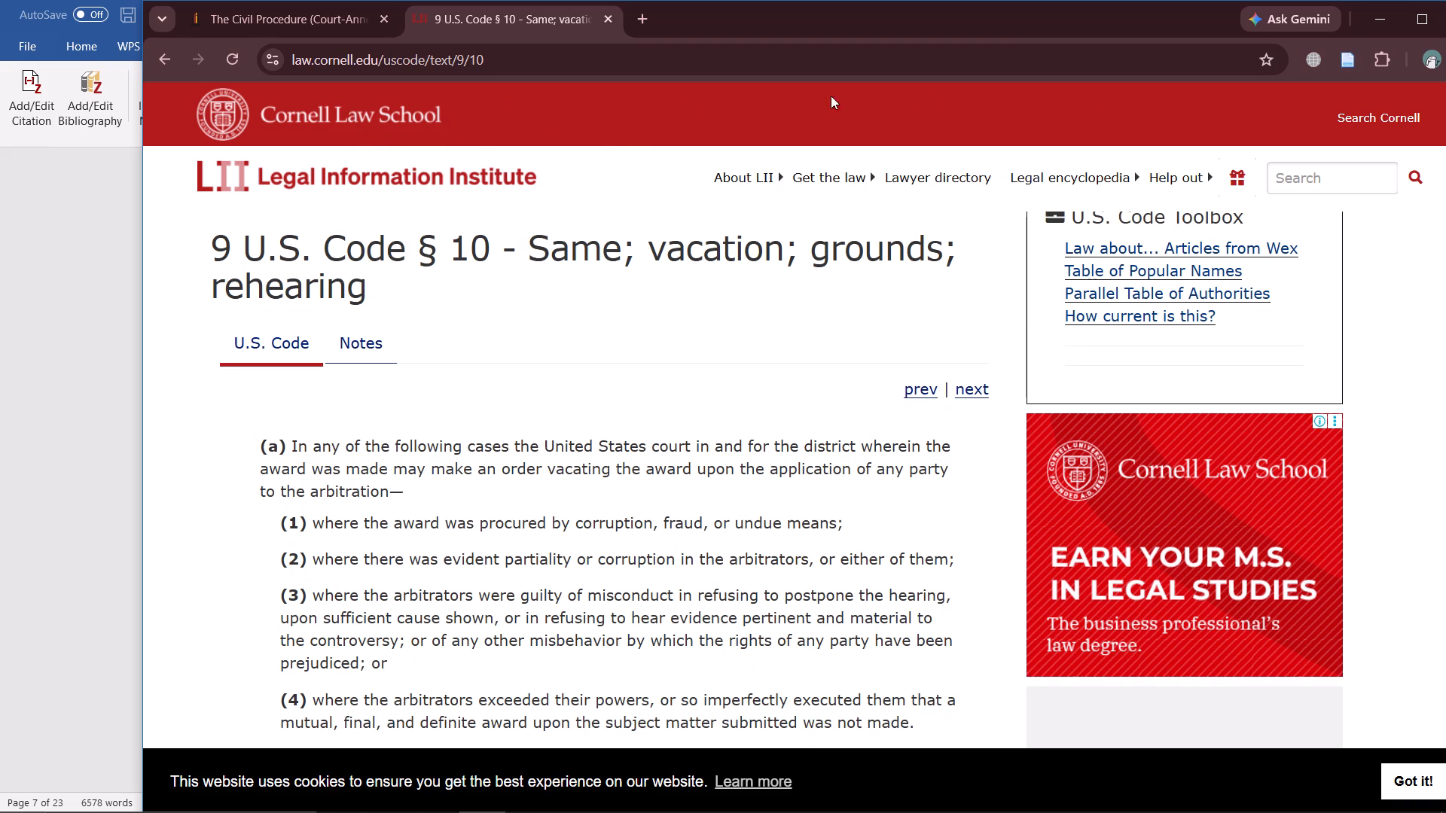
{"action": "left_click", "coordinate": [1344, 57]}
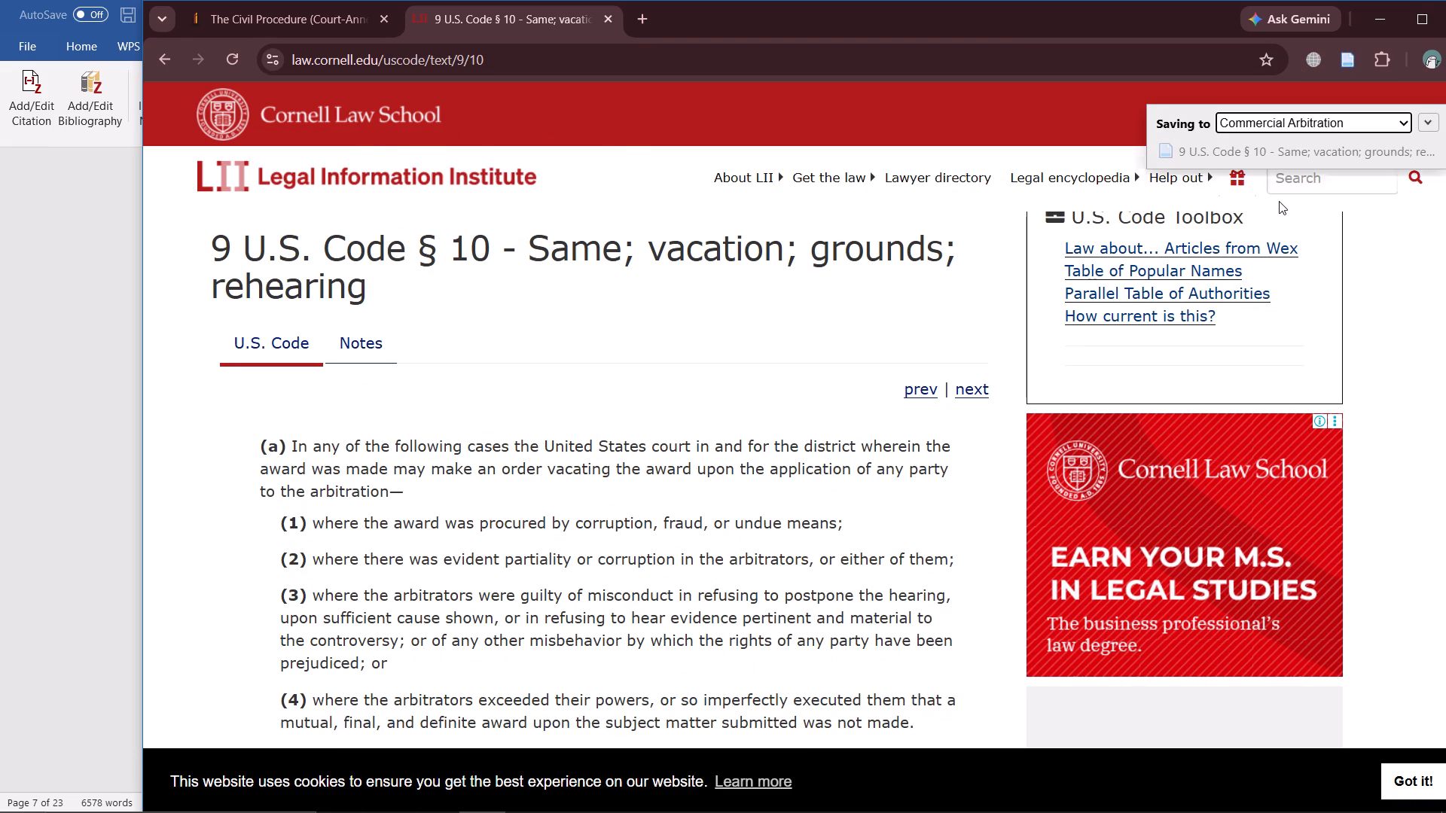
{"action": "left_click", "coordinate": [1432, 122]}
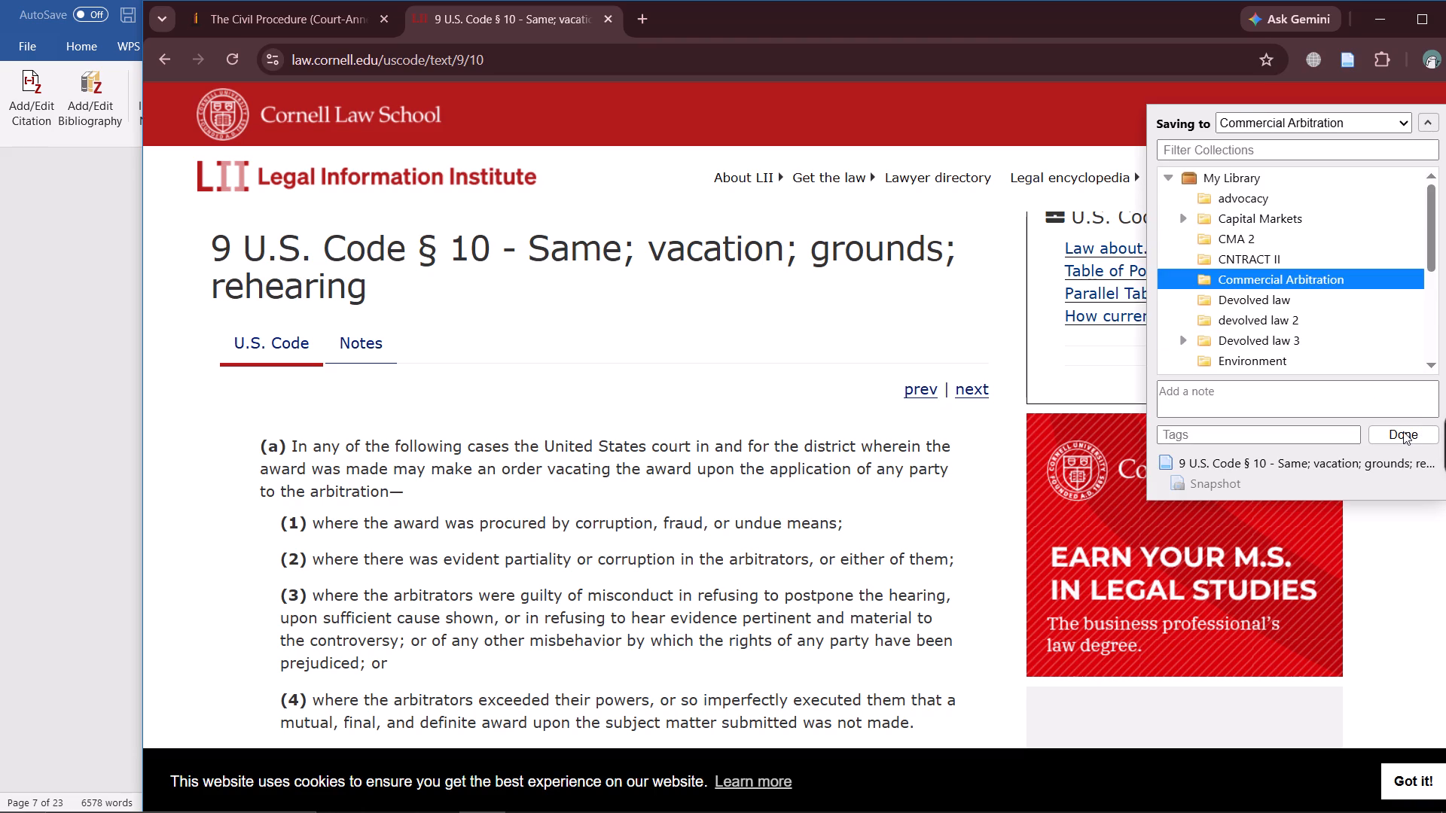
{"action": "left_click", "coordinate": [1399, 431]}
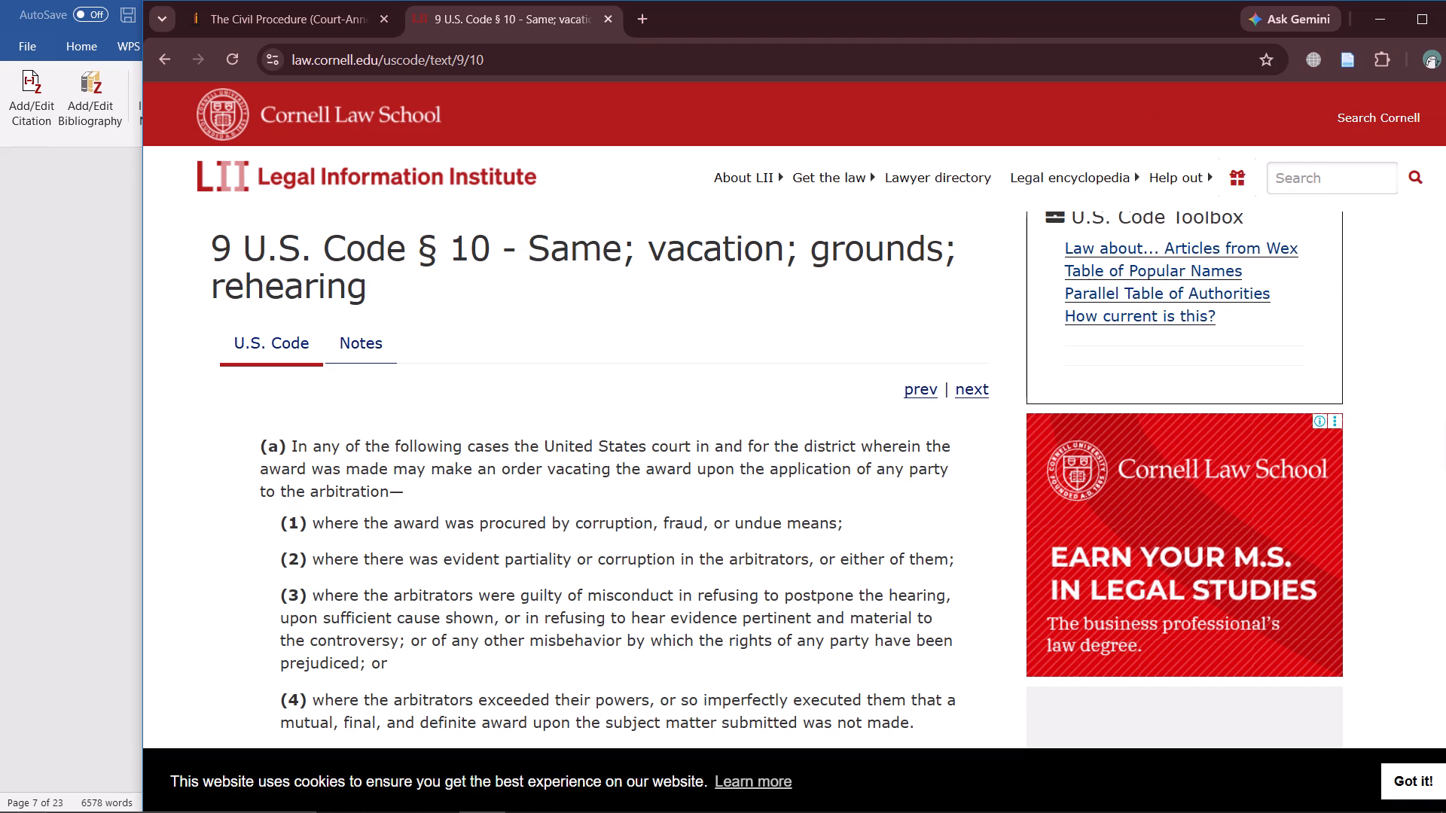
Return to the Google results for "Federal Arbitration Act 9 USC § 10(a)(1)–(4)" and look them over.
{"action": "left_click", "coordinate": [168, 56]}
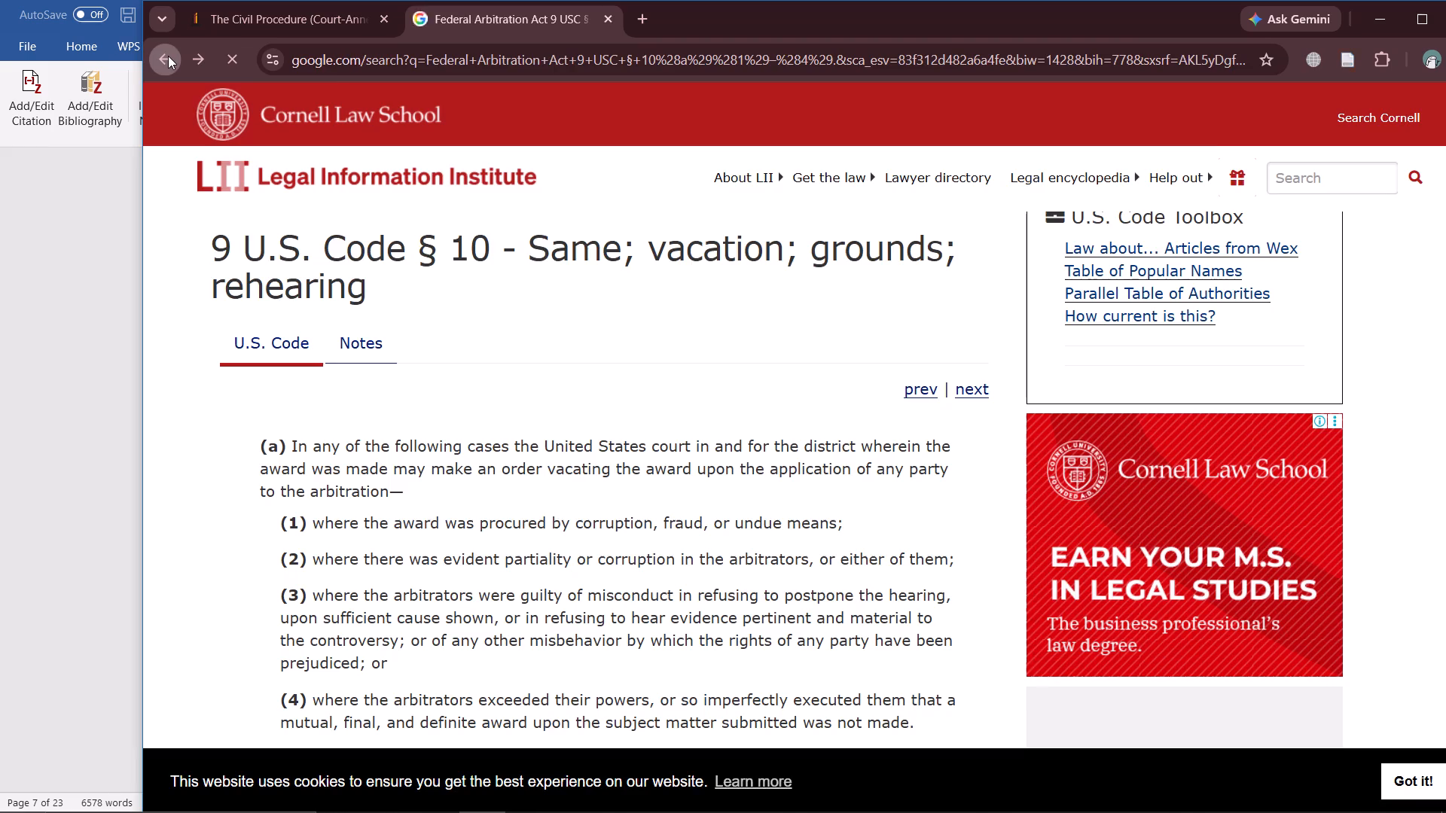
{"action": "scroll", "coordinate": [560, 239], "scroll_direction": "up", "scroll_amount": 3}
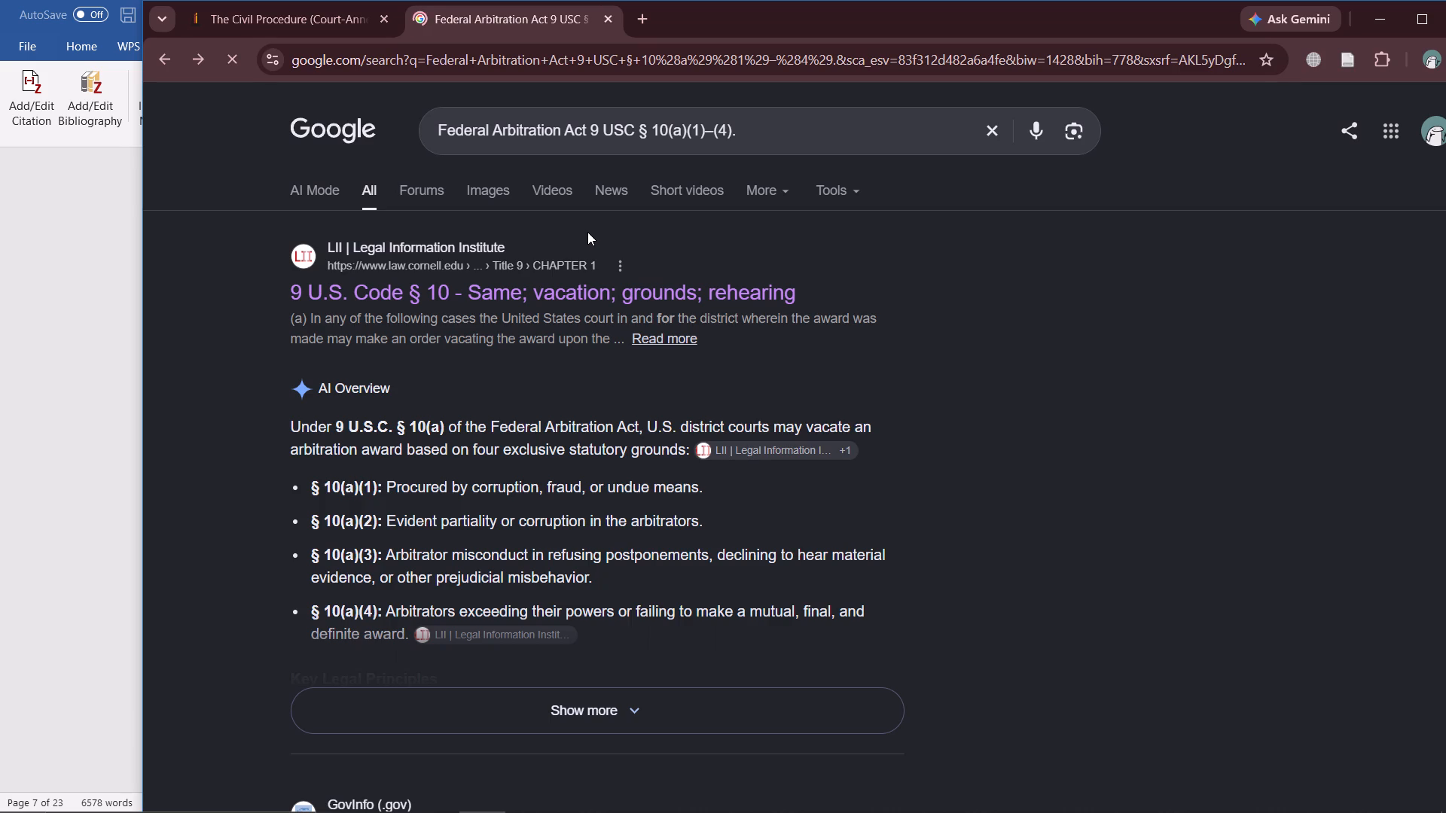
{"action": "scroll", "coordinate": [484, 436], "scroll_direction": "down", "scroll_amount": 1}
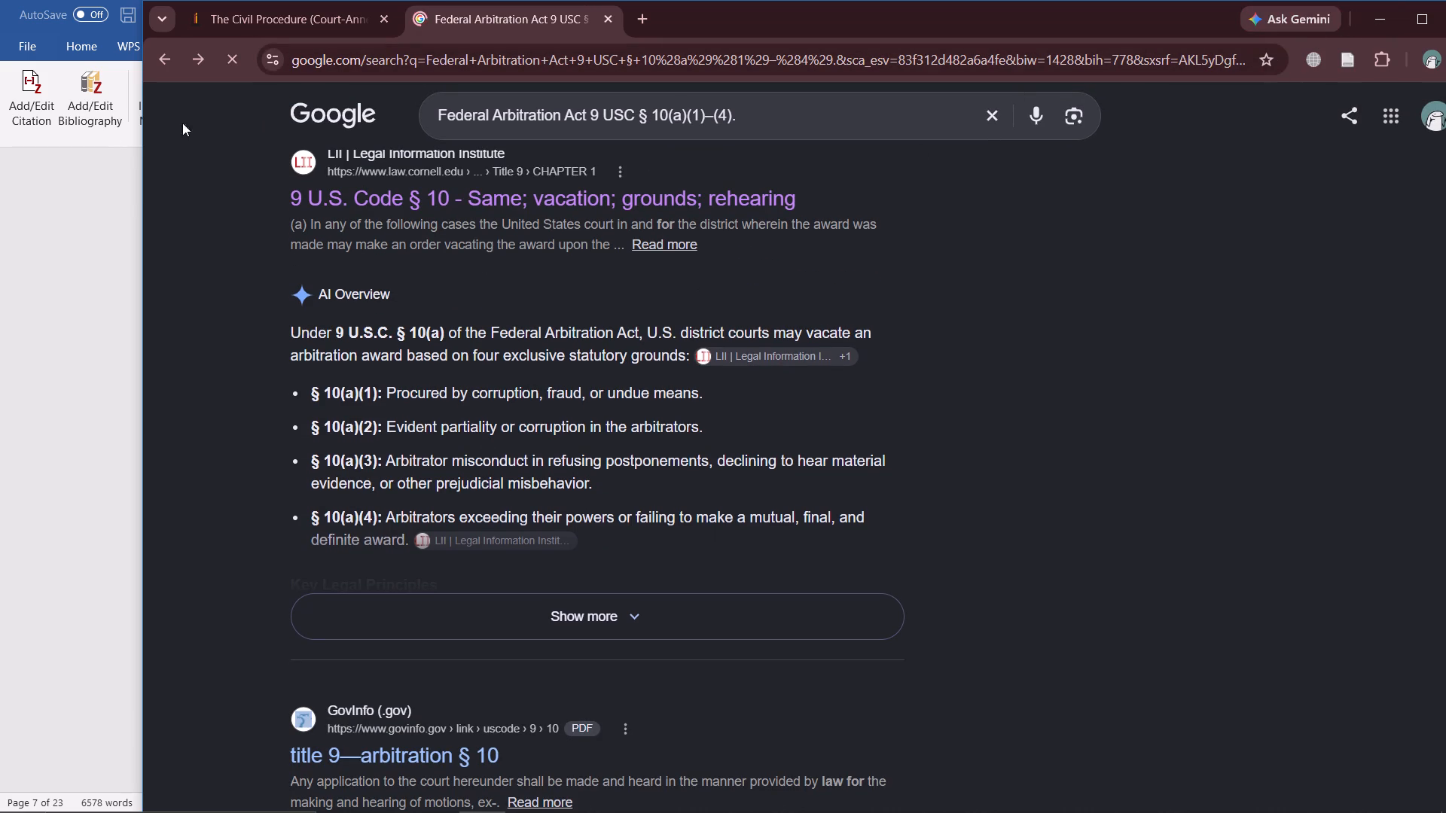
In Word's section 3.1.6, replace the typed mark 30 after "exceeded their powers." with an automatic footnote, leaving the note ready for a Zotero citation.
{"action": "left_click", "coordinate": [105, 196]}
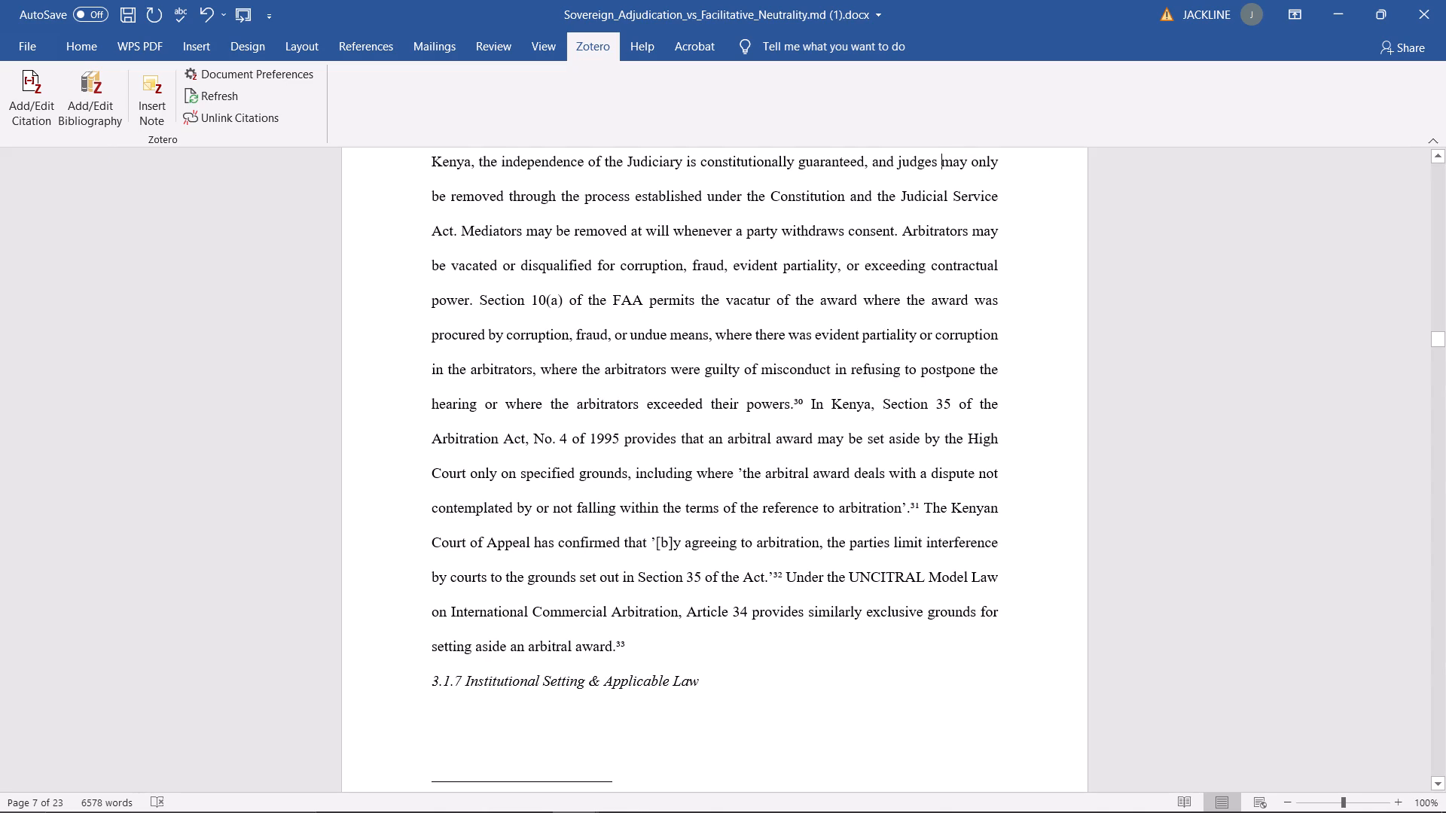
{"action": "scroll", "coordinate": [612, 383], "scroll_direction": "up", "scroll_amount": 1}
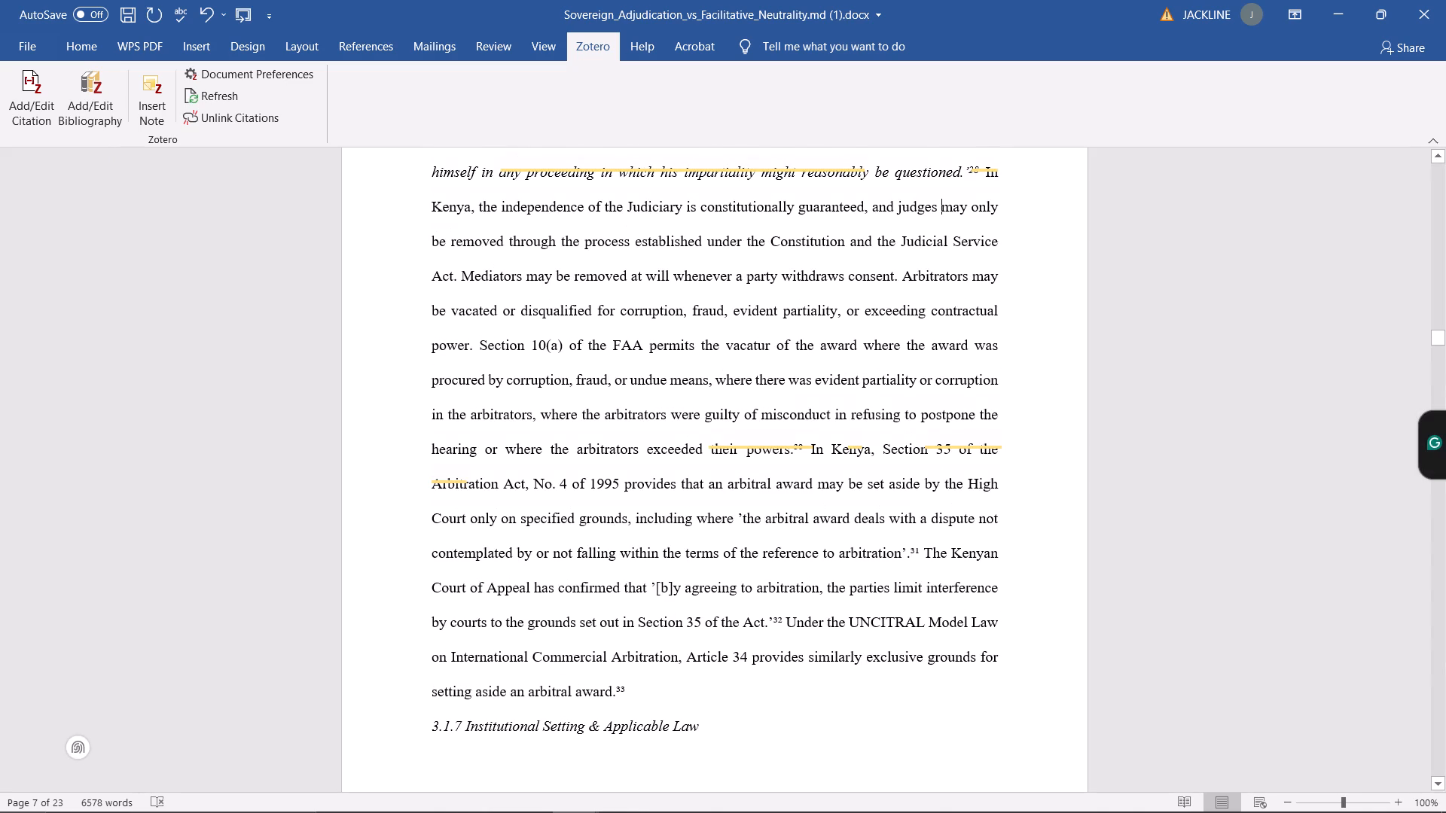
{"action": "left_click", "coordinate": [803, 449]}
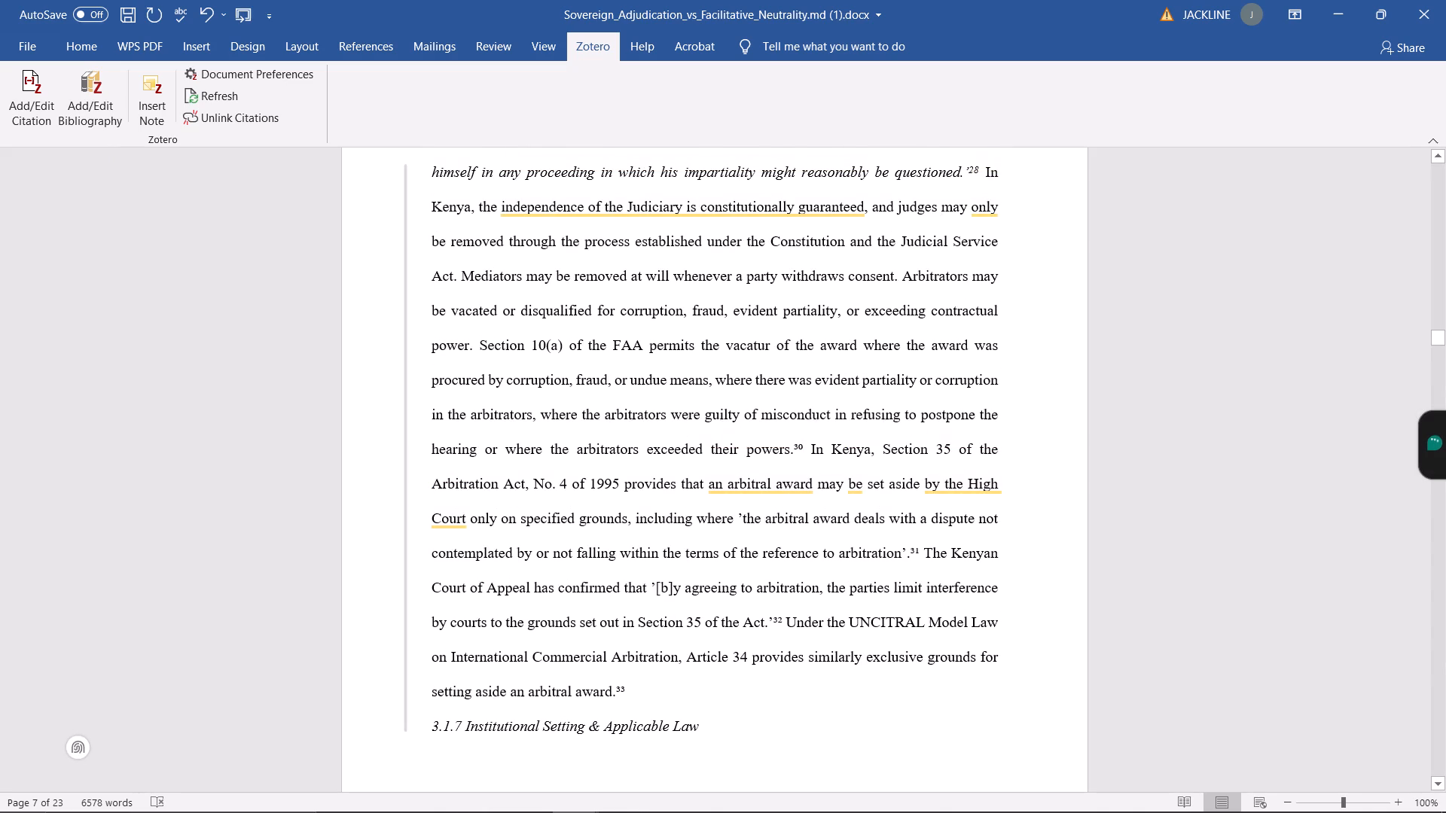
{"action": "key", "text": "BackSpace"}
{"action": "key", "text": "BackSpace"}
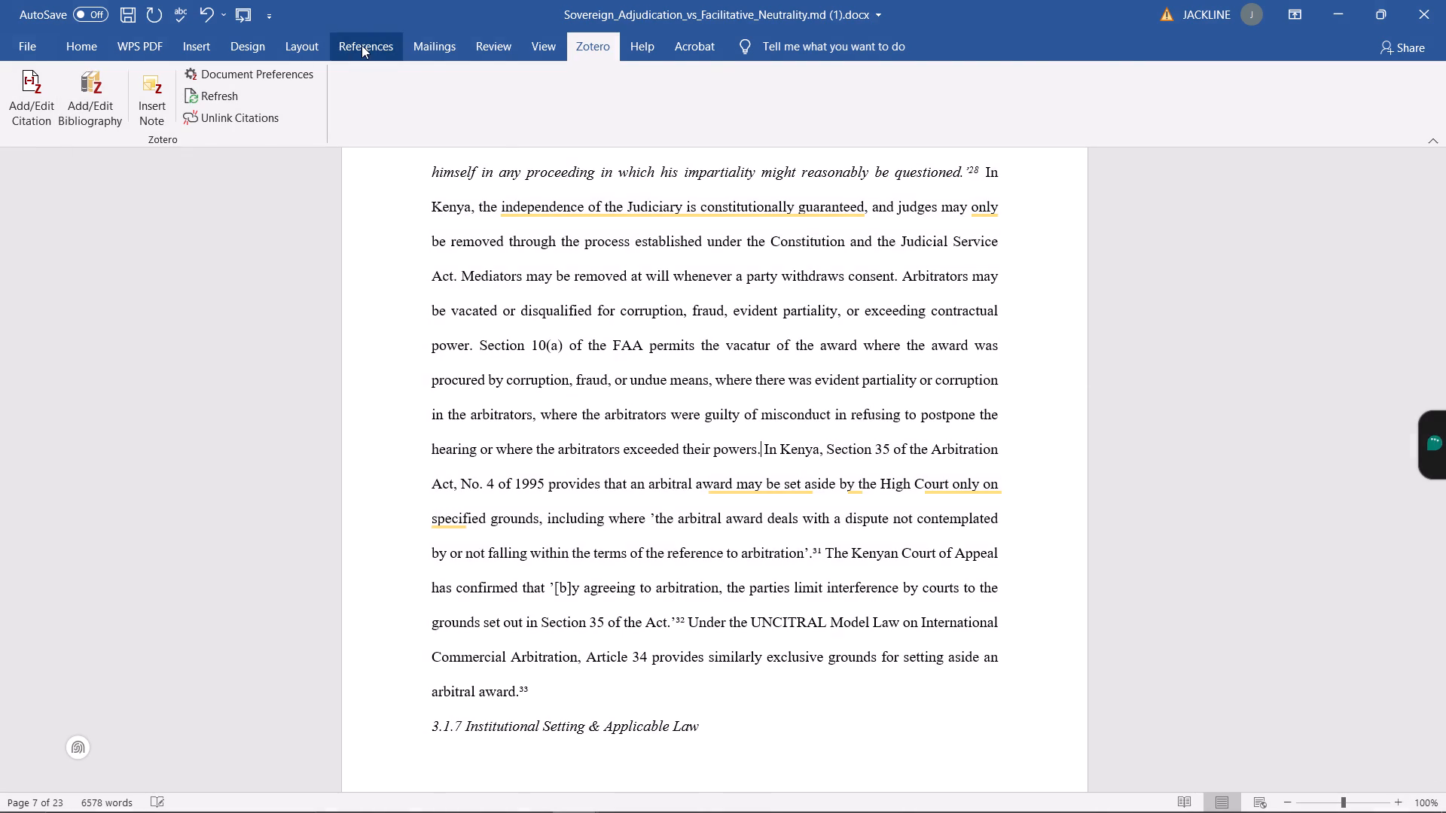
{"action": "left_click", "coordinate": [361, 45]}
{"action": "left_click", "coordinate": [197, 109]}
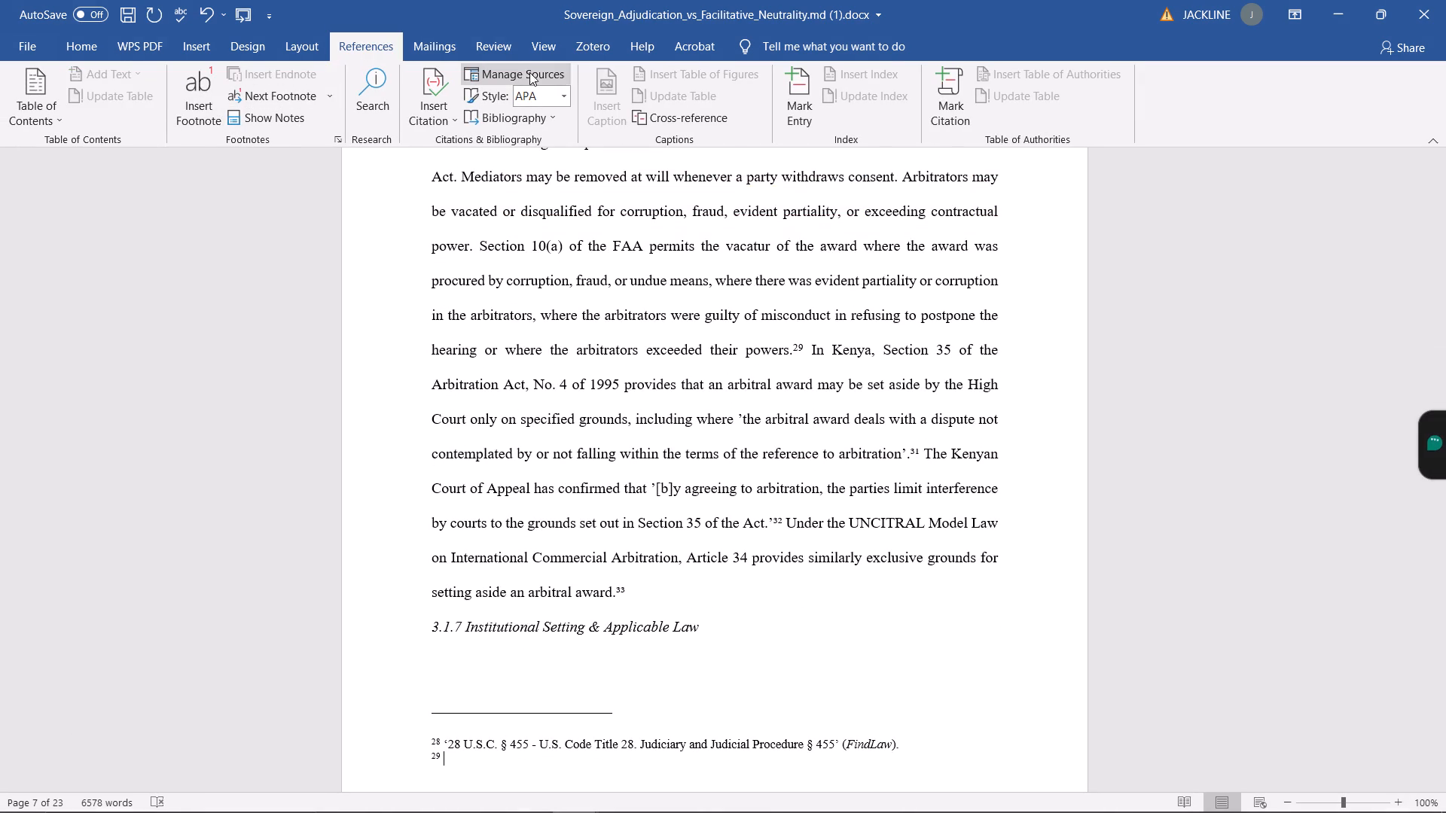
{"action": "left_click", "coordinate": [591, 44]}
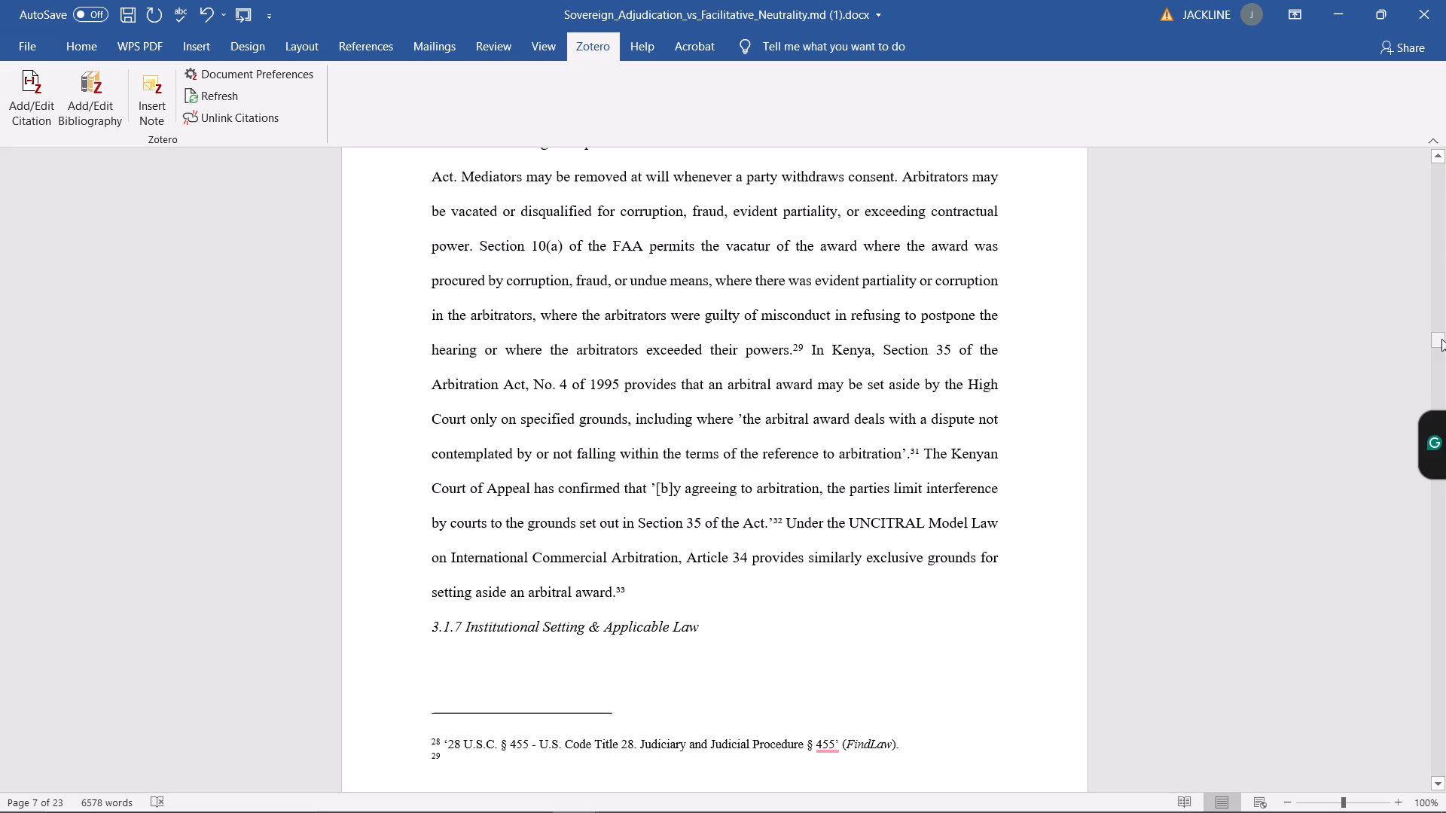
Consult entry 30 and the neighbouring entries in the typed FOOTNOTES list near the document's end.
{"action": "left_click_drag", "start_coordinate": [1441, 339], "coordinate": [1445, 627]}
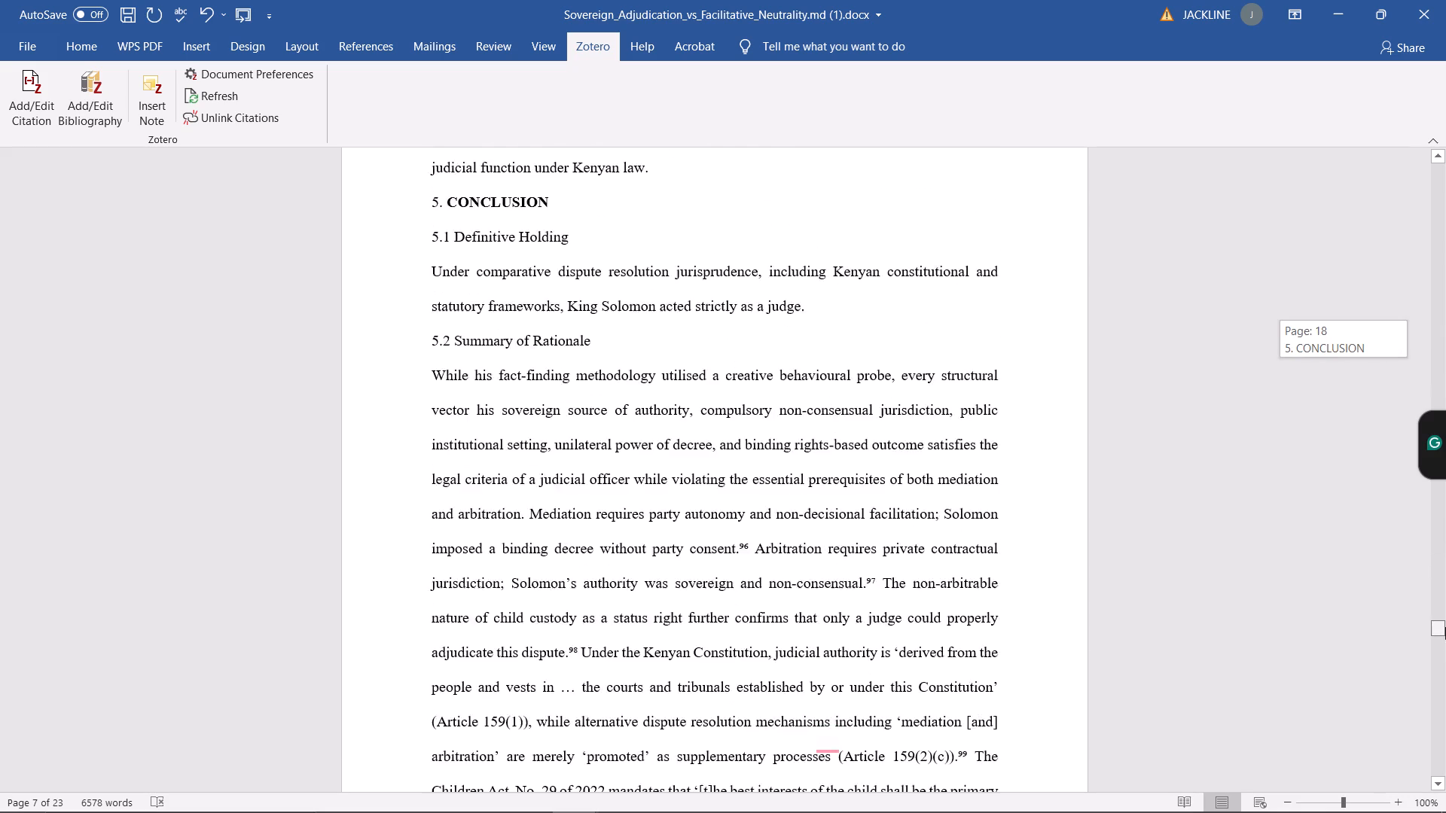
{"action": "left_click_drag", "start_coordinate": [1445, 627], "coordinate": [1445, 665]}
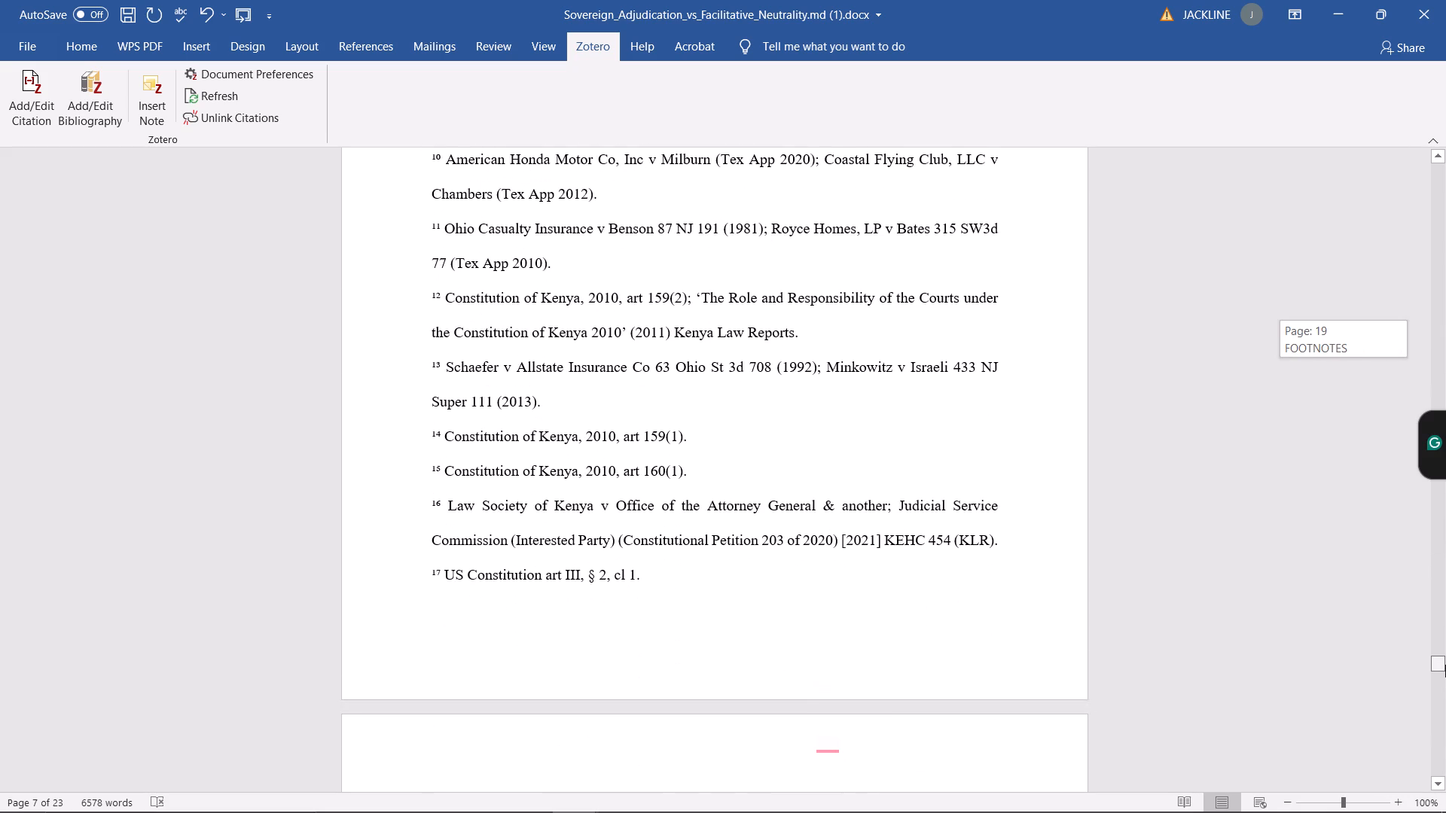
{"action": "left_click_drag", "start_coordinate": [1445, 665], "coordinate": [1445, 677]}
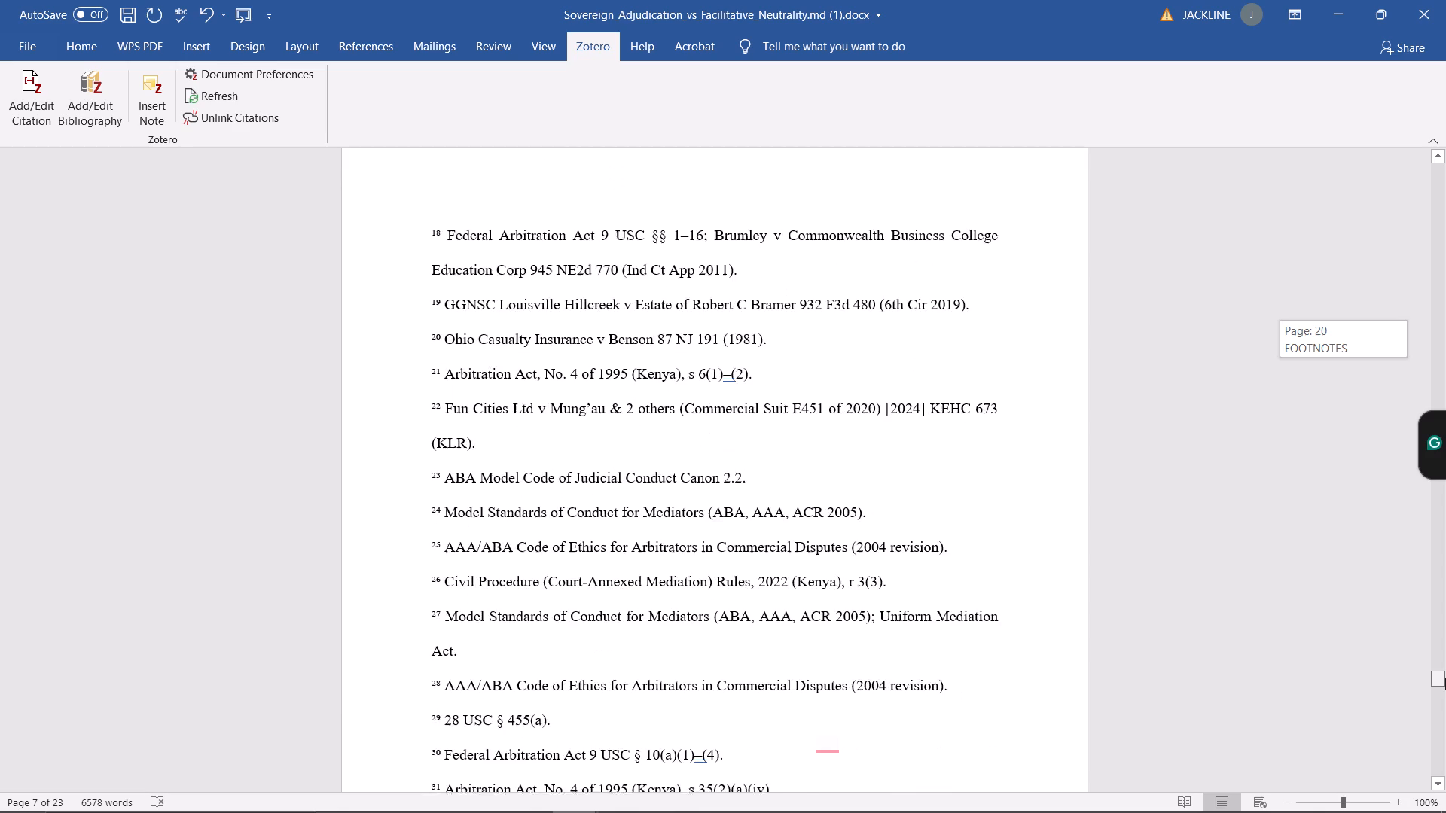
{"action": "left_click_drag", "start_coordinate": [1445, 677], "coordinate": [1445, 681]}
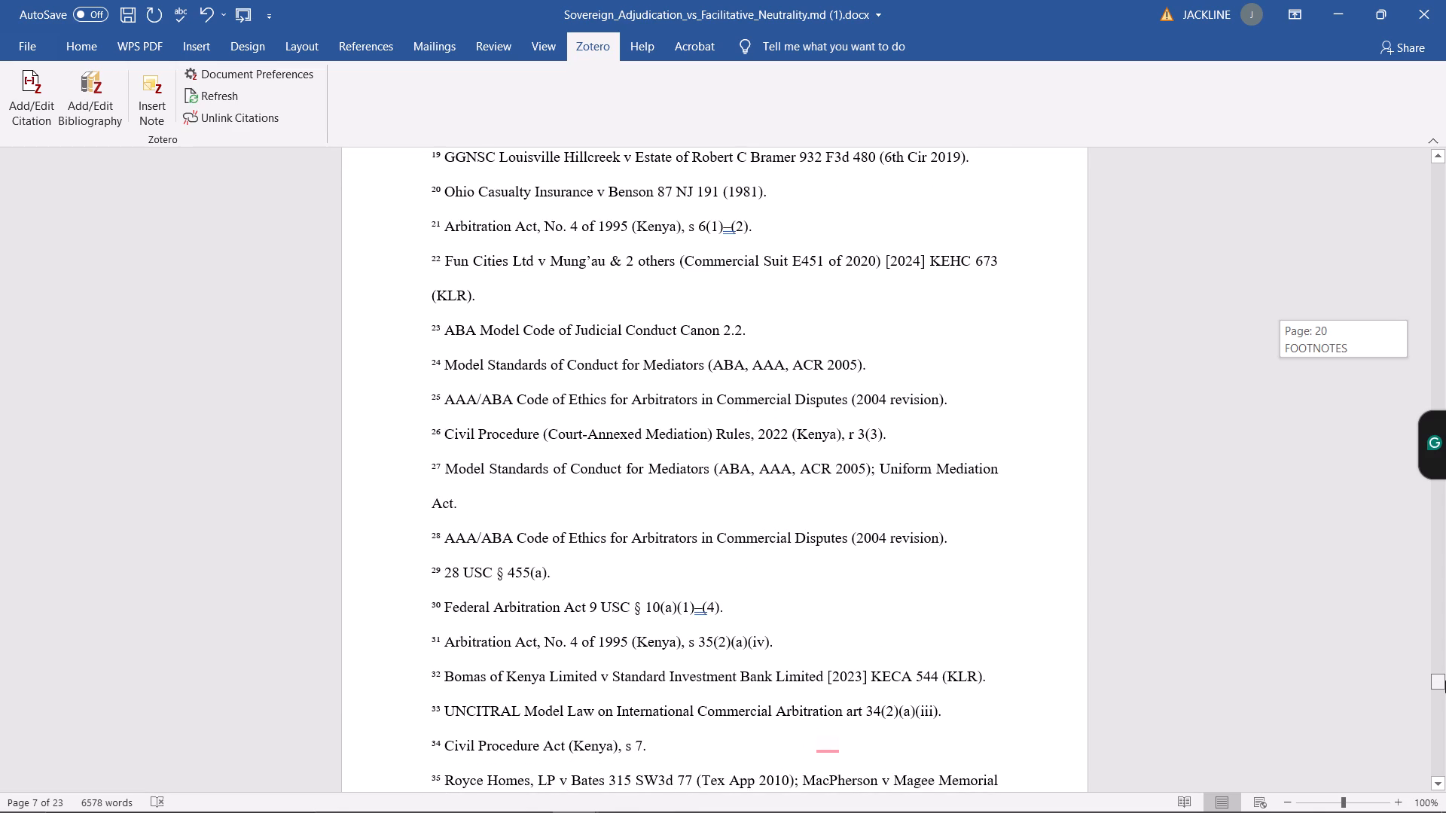
Go back from the FOOTNOTES list through the document body to section 3.1.6, reviewing the FAA Section 10(a) passage and its empty footnote.
{"action": "left_click_drag", "start_coordinate": [1445, 681], "coordinate": [1439, 602]}
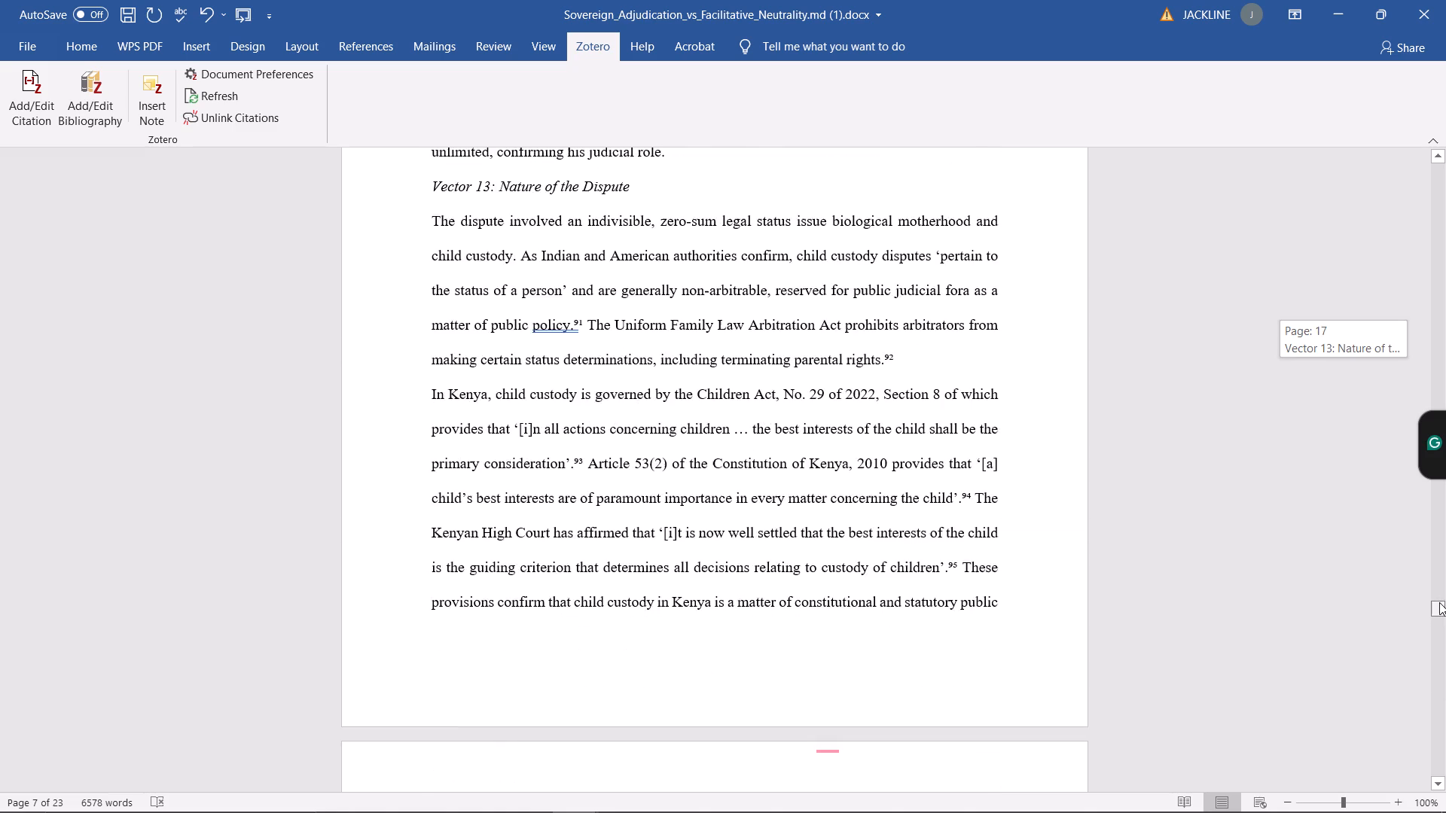
{"action": "left_click_drag", "start_coordinate": [1439, 602], "coordinate": [1418, 531]}
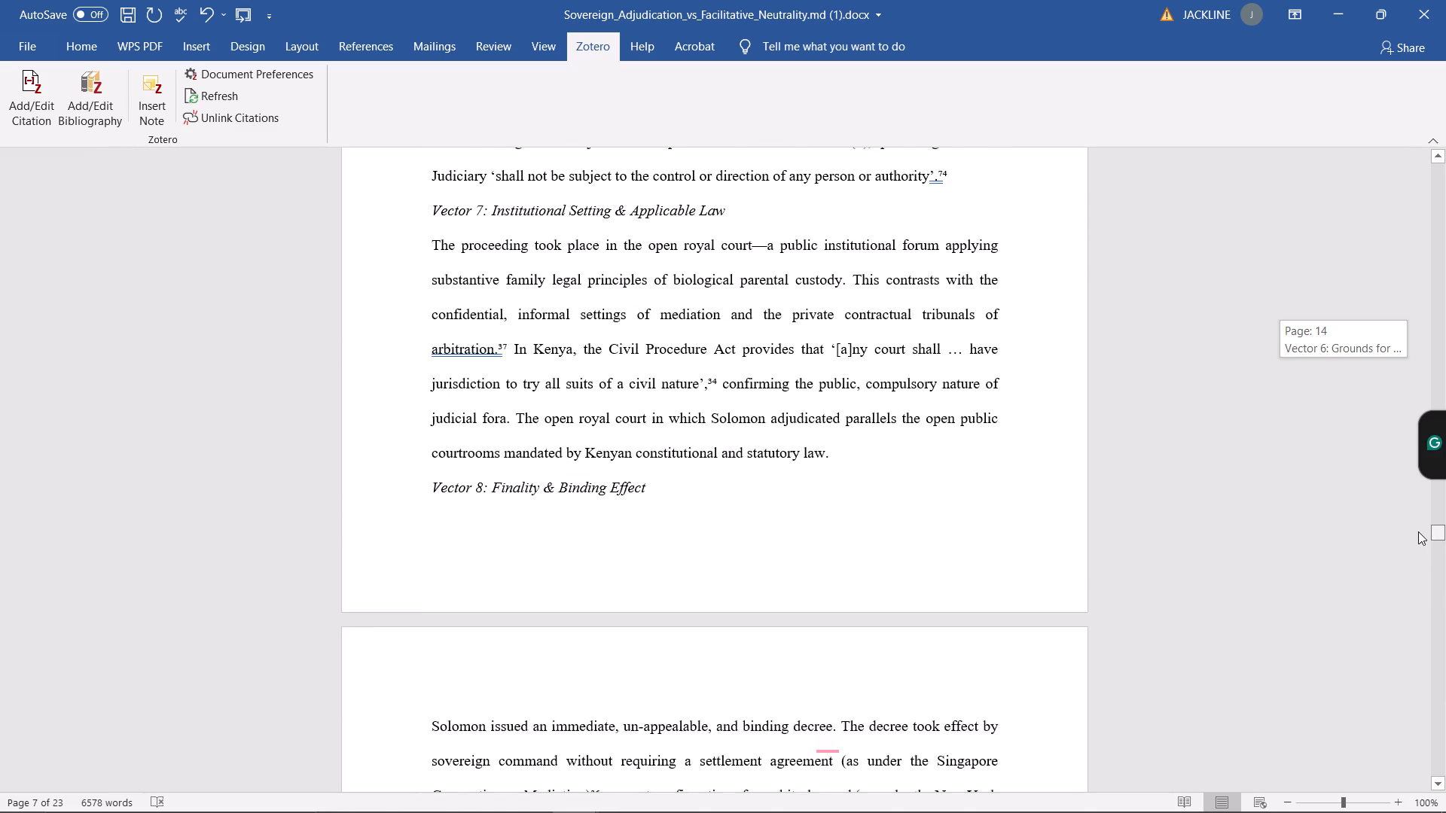
{"action": "left_click_drag", "start_coordinate": [1418, 531], "coordinate": [1414, 517]}
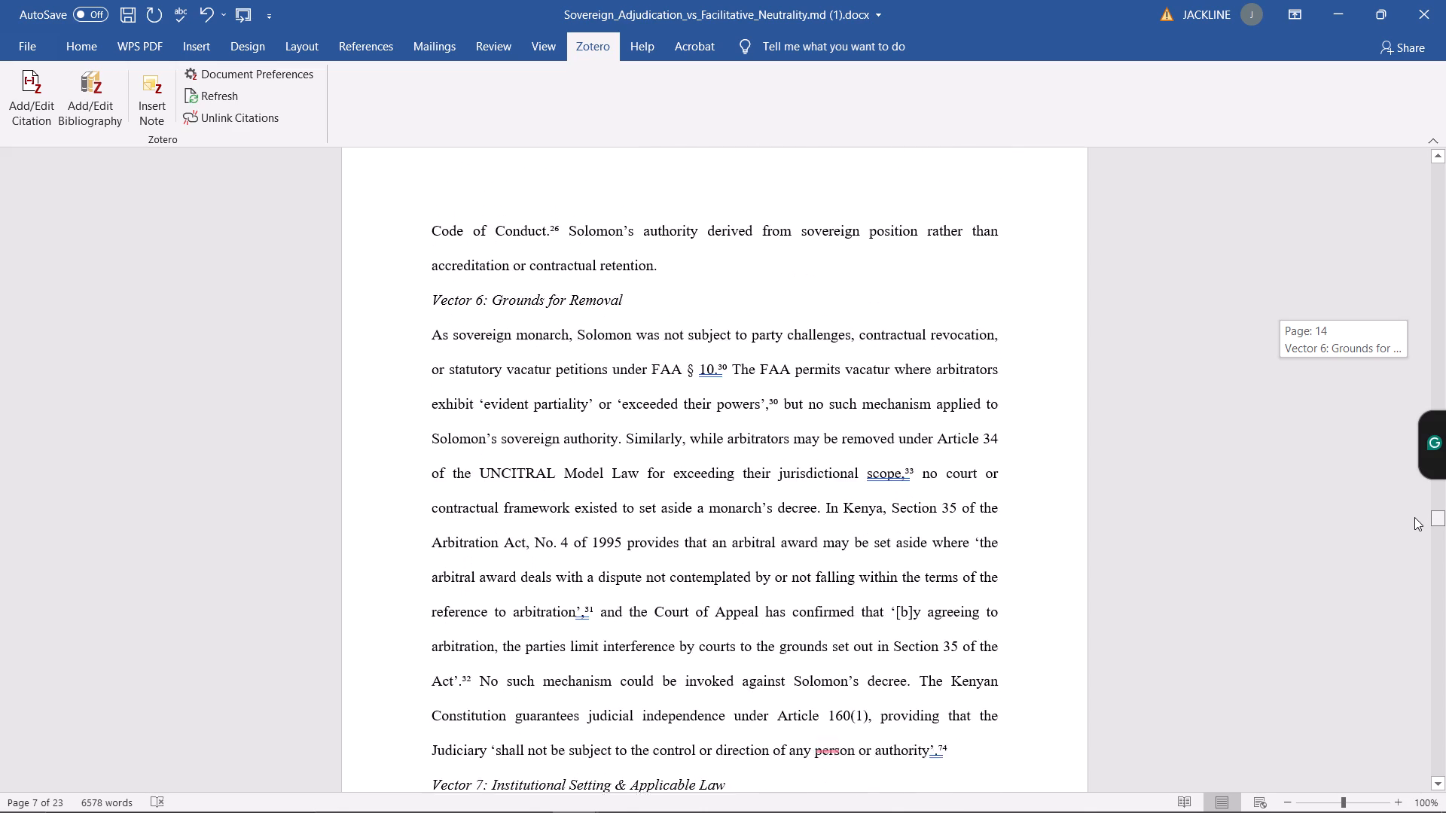
{"action": "left_click_drag", "start_coordinate": [1414, 517], "coordinate": [1414, 516]}
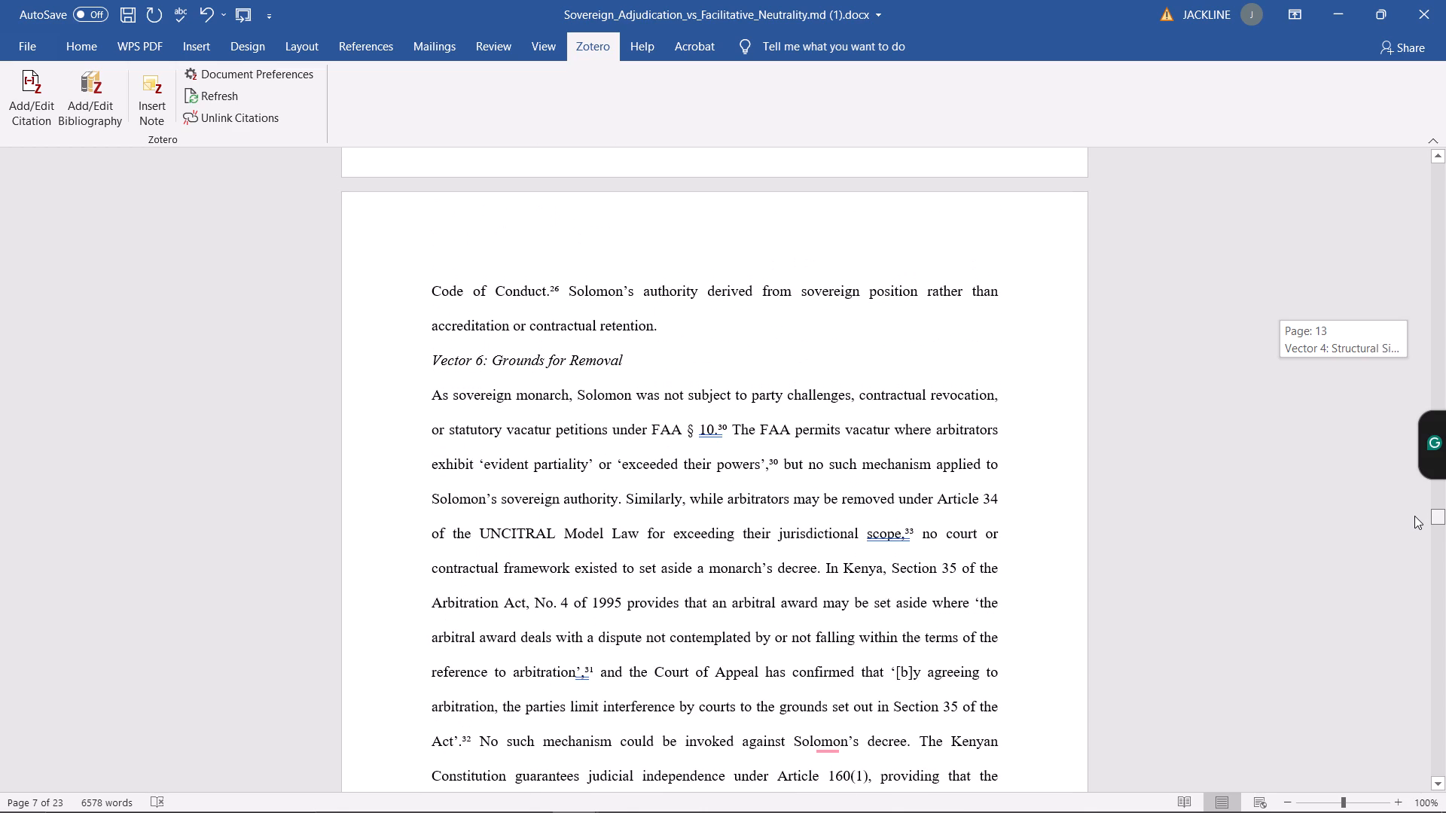
{"action": "left_click_drag", "start_coordinate": [1414, 516], "coordinate": [1418, 519]}
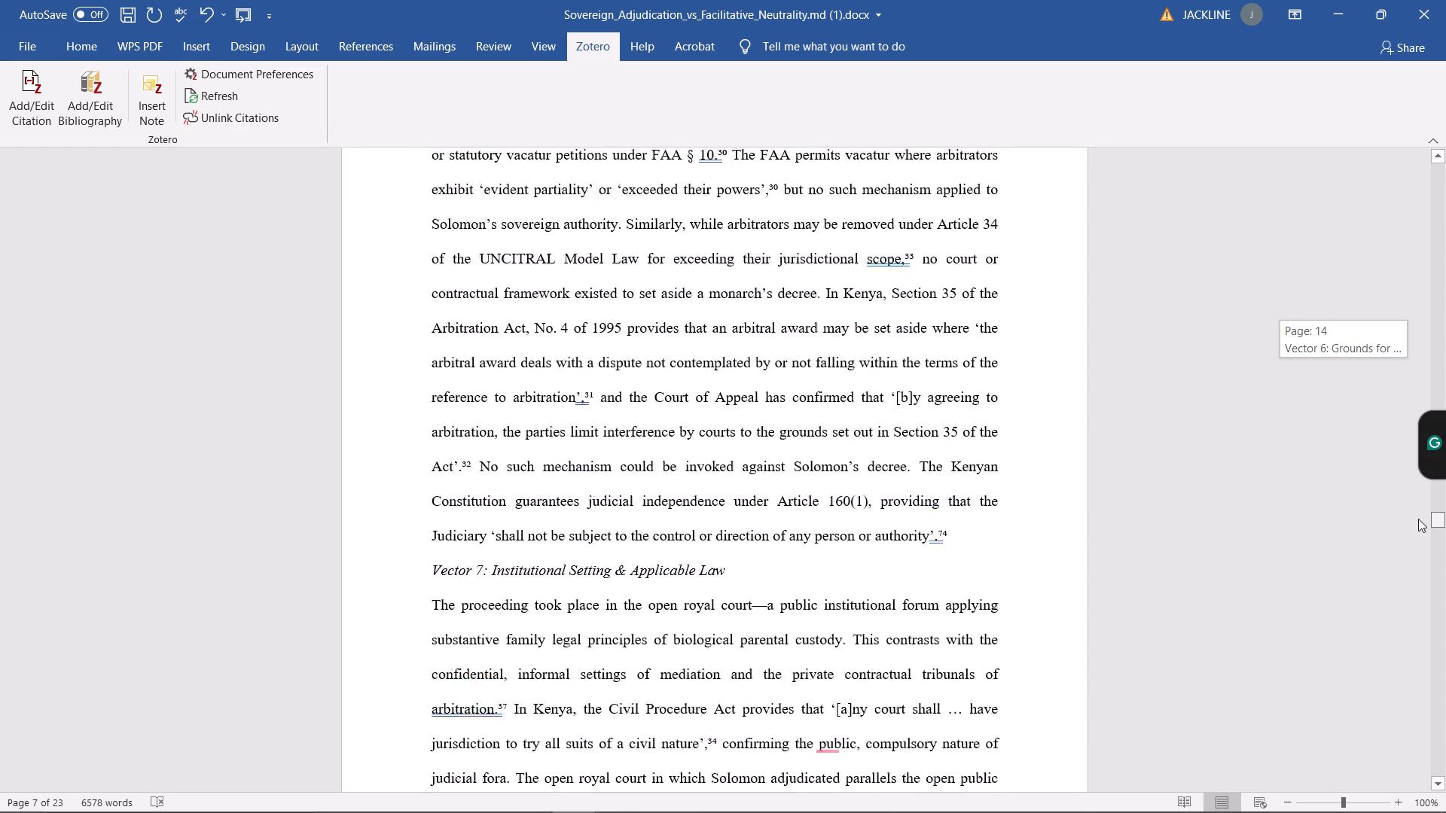
{"action": "left_click_drag", "start_coordinate": [1418, 519], "coordinate": [1418, 517]}
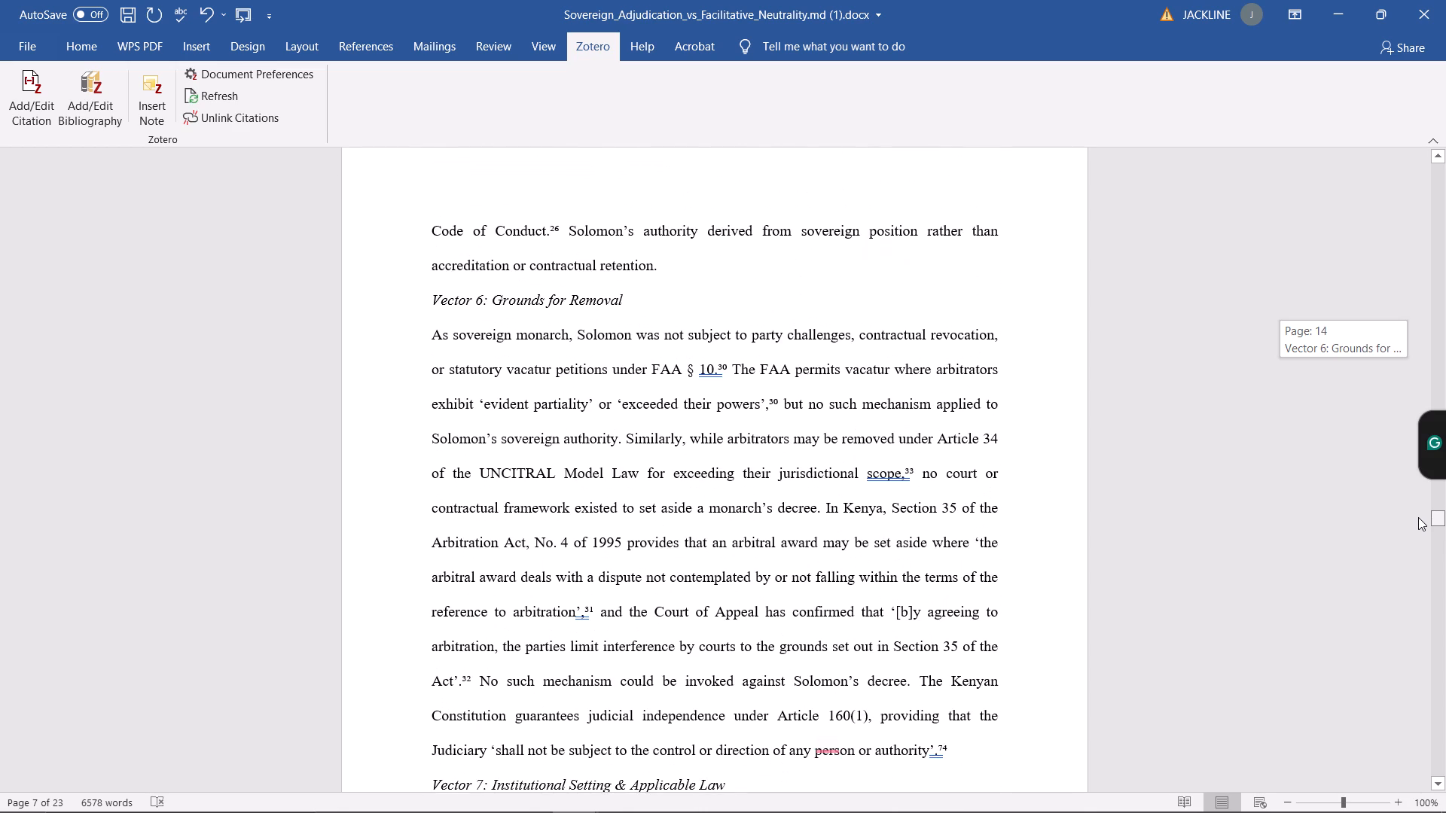
{"action": "left_click_drag", "start_coordinate": [1418, 517], "coordinate": [1417, 517]}
{"action": "left_click_drag", "start_coordinate": [1417, 517], "coordinate": [1405, 503]}
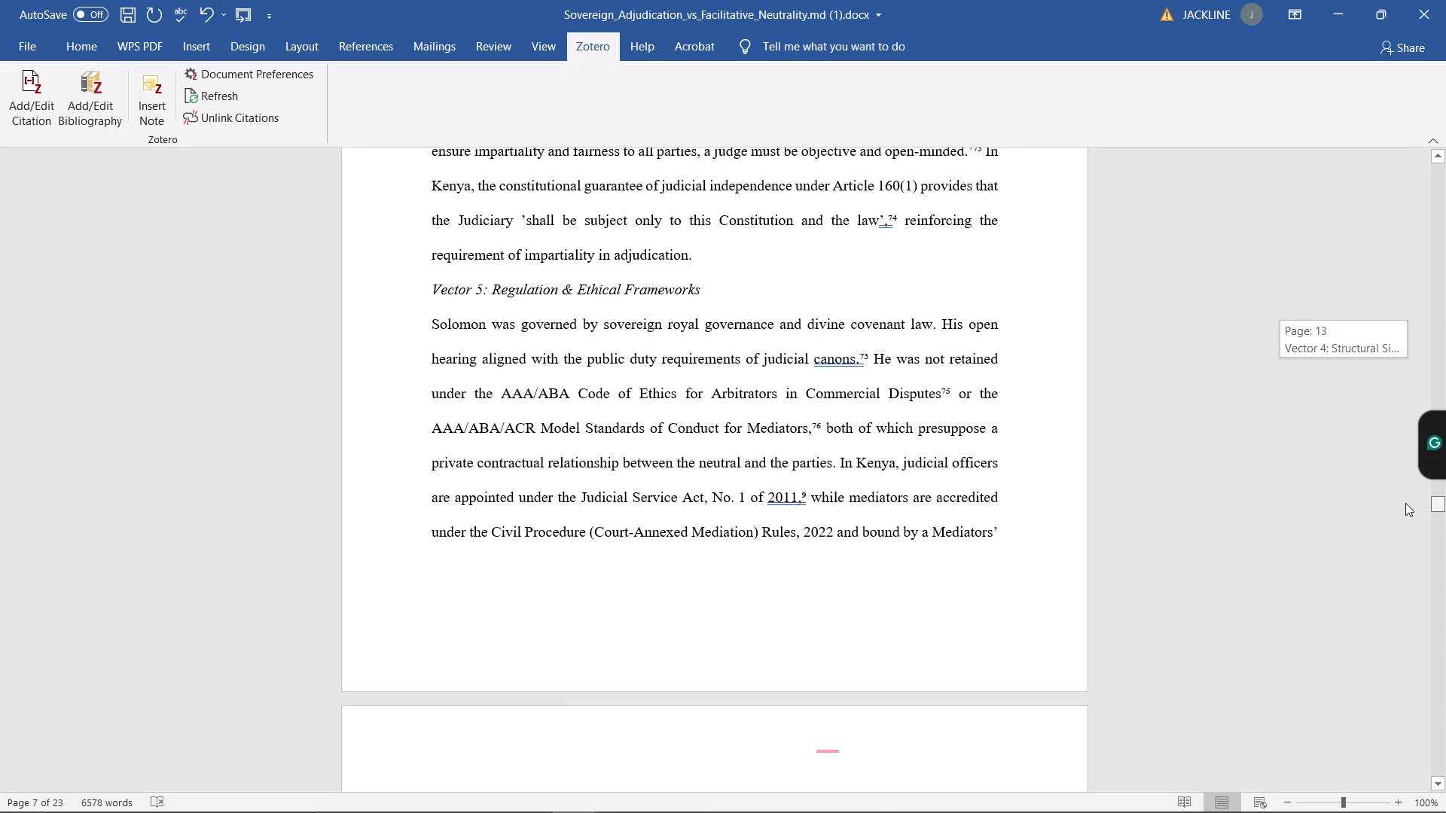
{"action": "left_click_drag", "start_coordinate": [1405, 503], "coordinate": [1402, 493]}
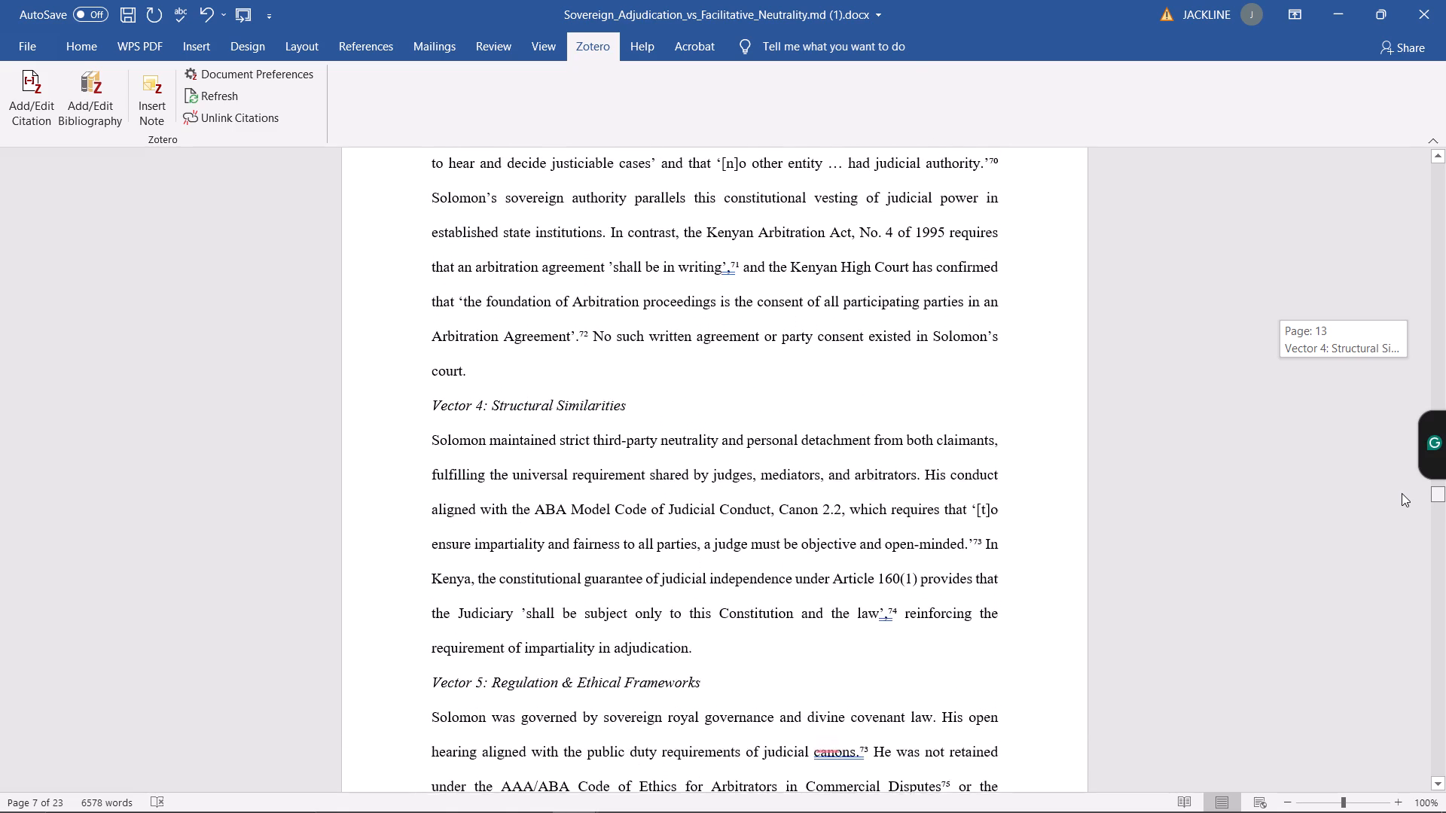
{"action": "left_click_drag", "start_coordinate": [1402, 493], "coordinate": [1399, 486]}
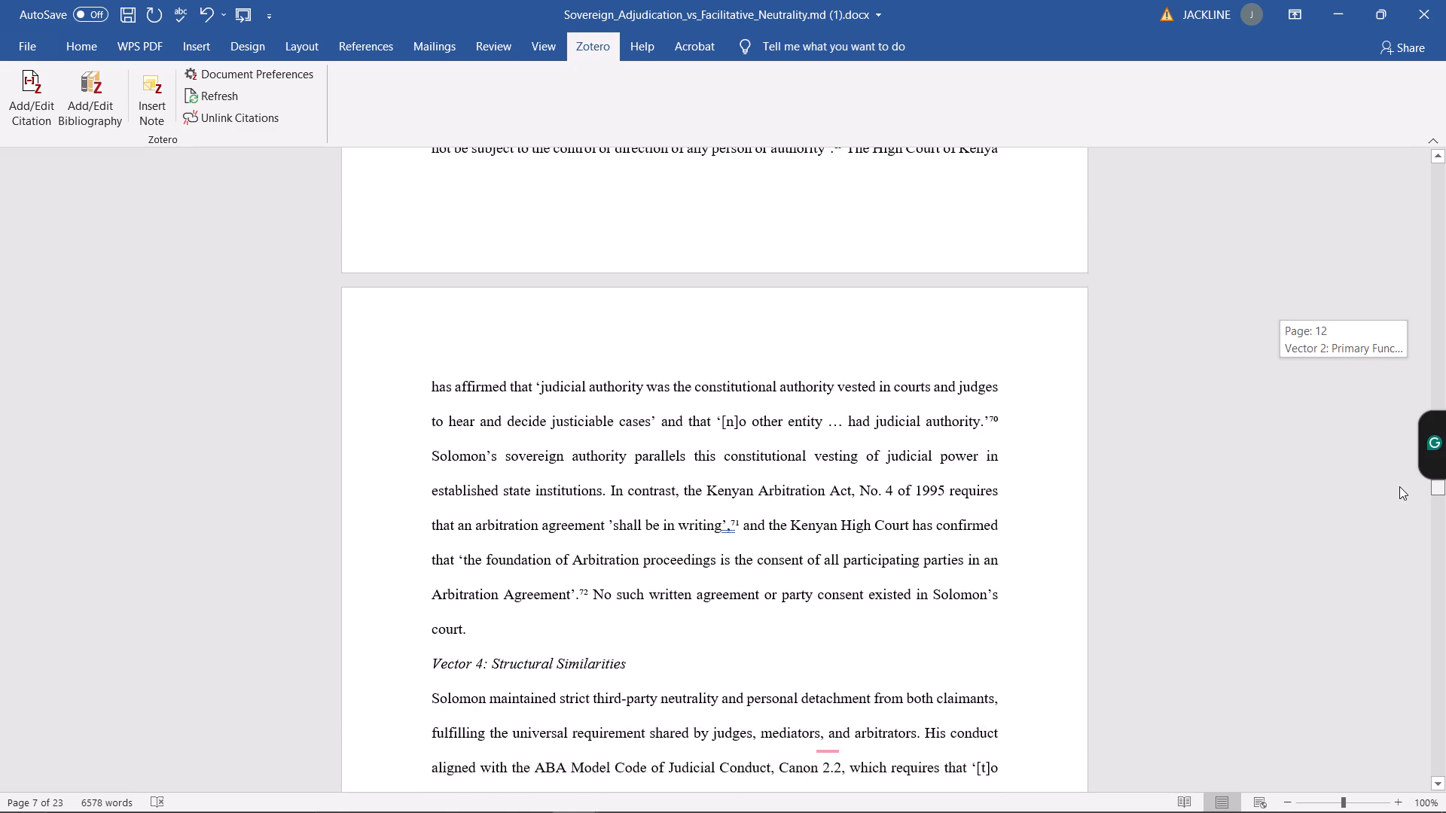
{"action": "left_click_drag", "start_coordinate": [1399, 486], "coordinate": [1398, 479]}
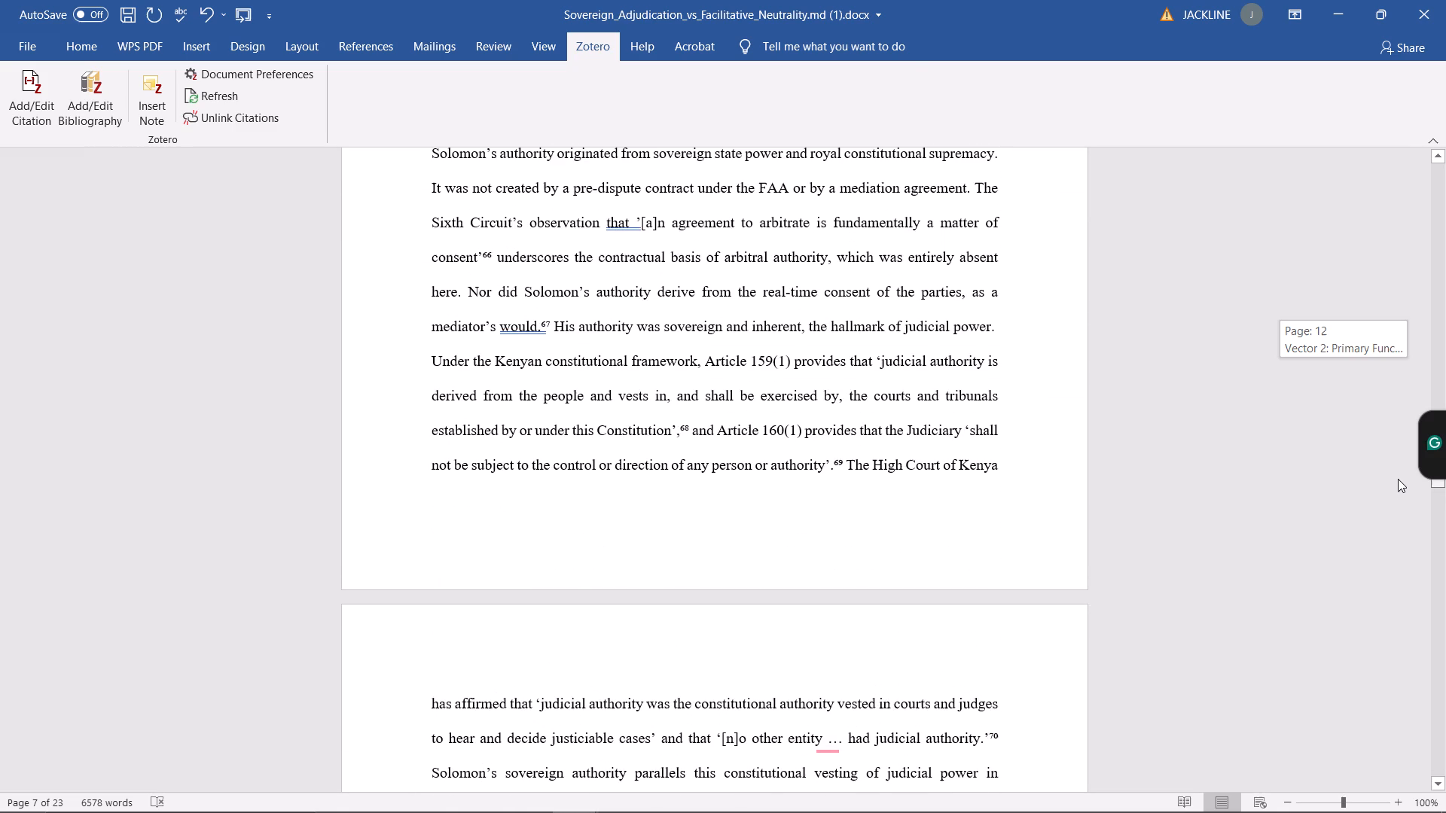
{"action": "left_click_drag", "start_coordinate": [1398, 479], "coordinate": [1394, 473]}
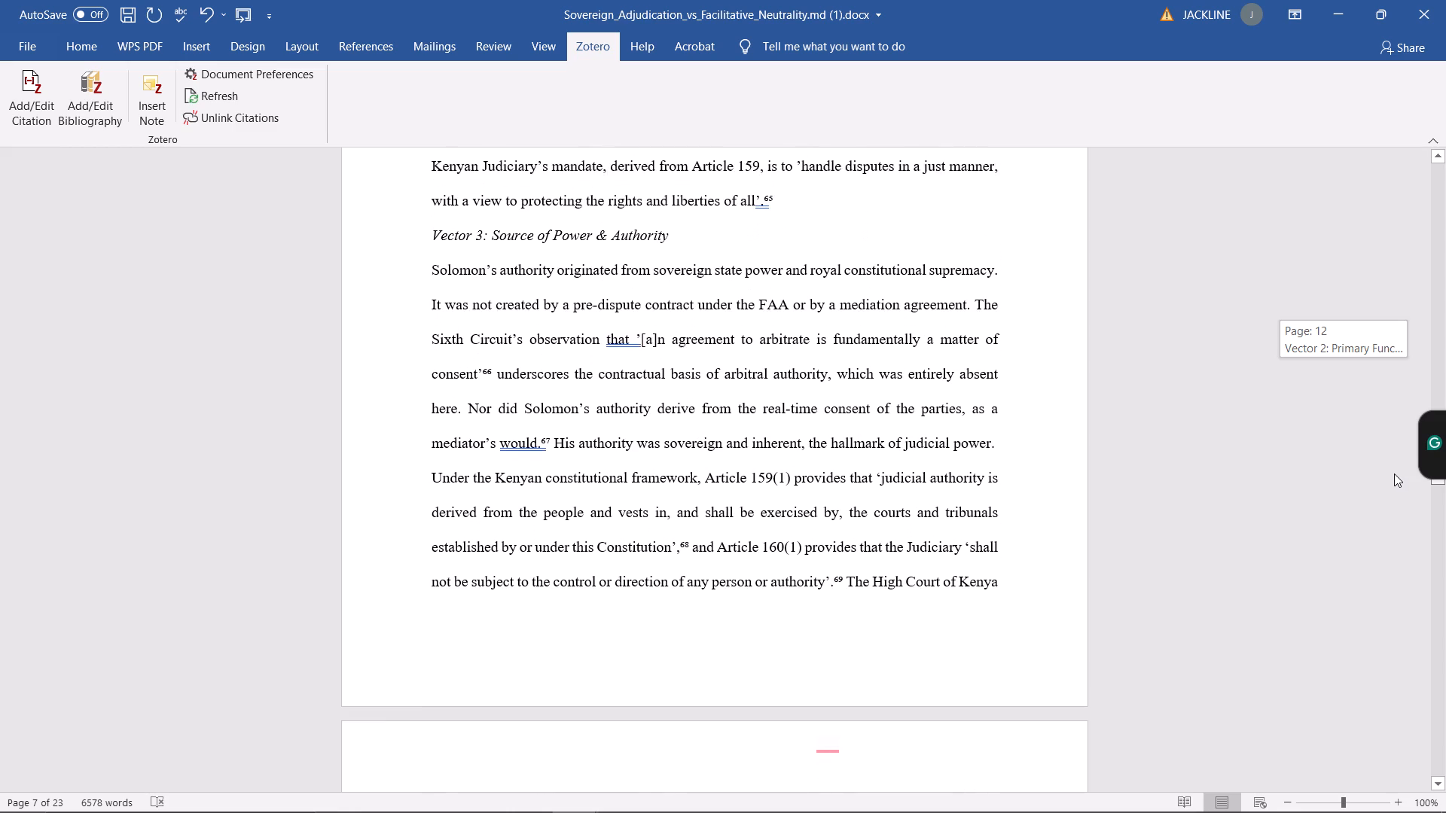
{"action": "left_click_drag", "start_coordinate": [1394, 473], "coordinate": [1392, 467]}
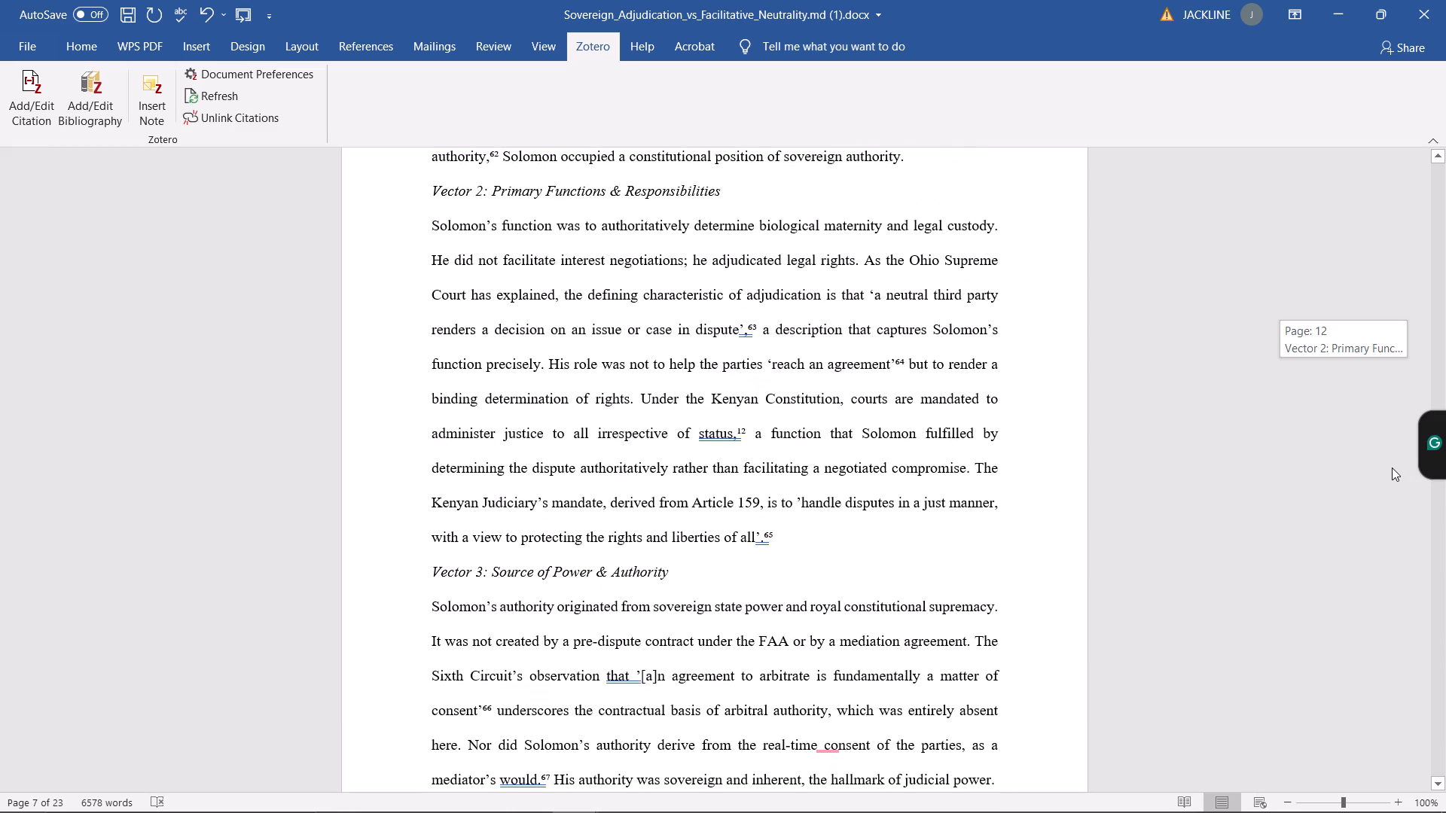
{"action": "left_click_drag", "start_coordinate": [1392, 467], "coordinate": [1381, 450]}
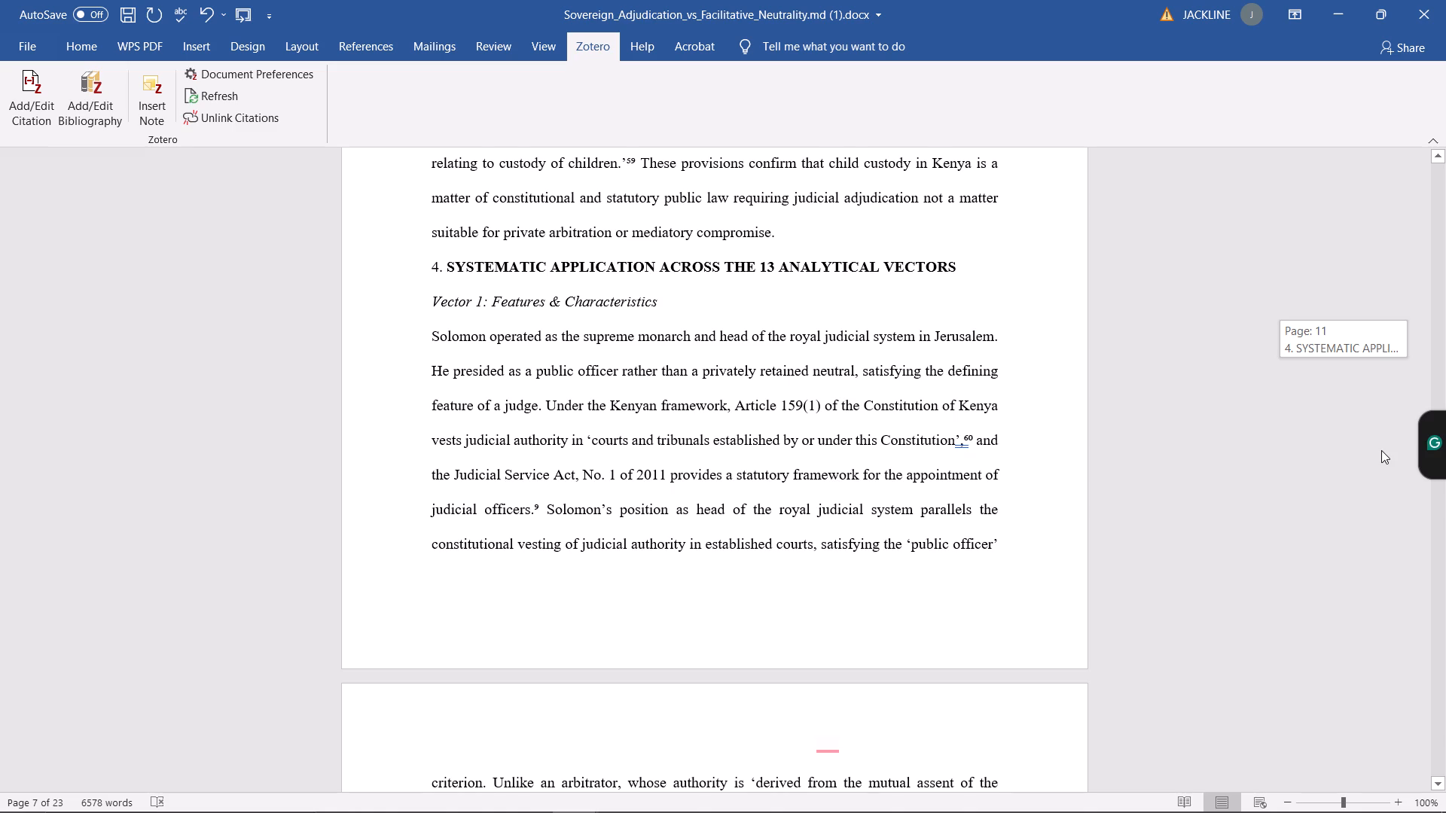
{"action": "left_click_drag", "start_coordinate": [1381, 450], "coordinate": [1373, 437]}
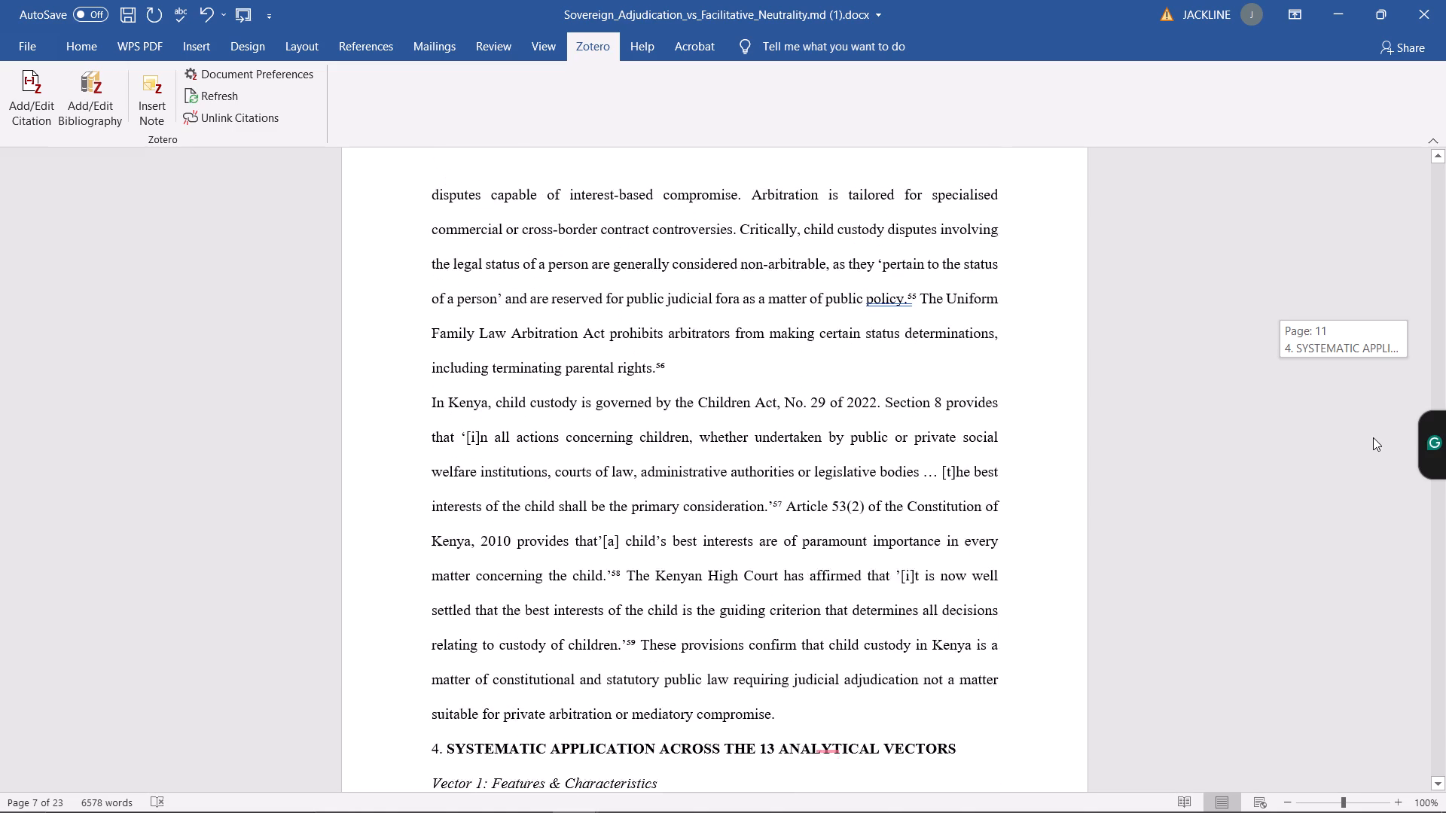
{"action": "left_click_drag", "start_coordinate": [1373, 437], "coordinate": [1362, 421]}
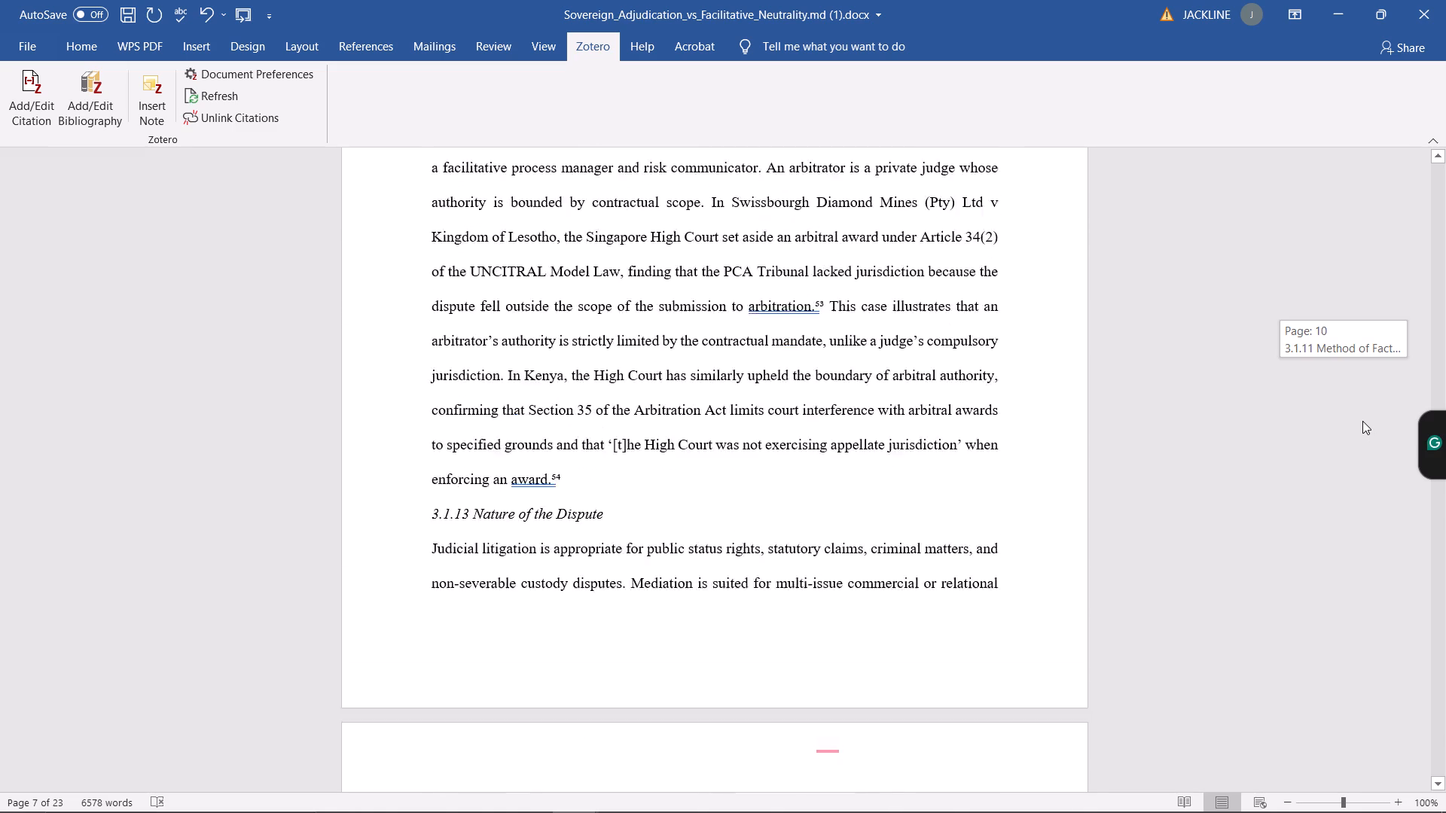
{"action": "left_click_drag", "start_coordinate": [1362, 421], "coordinate": [1356, 413]}
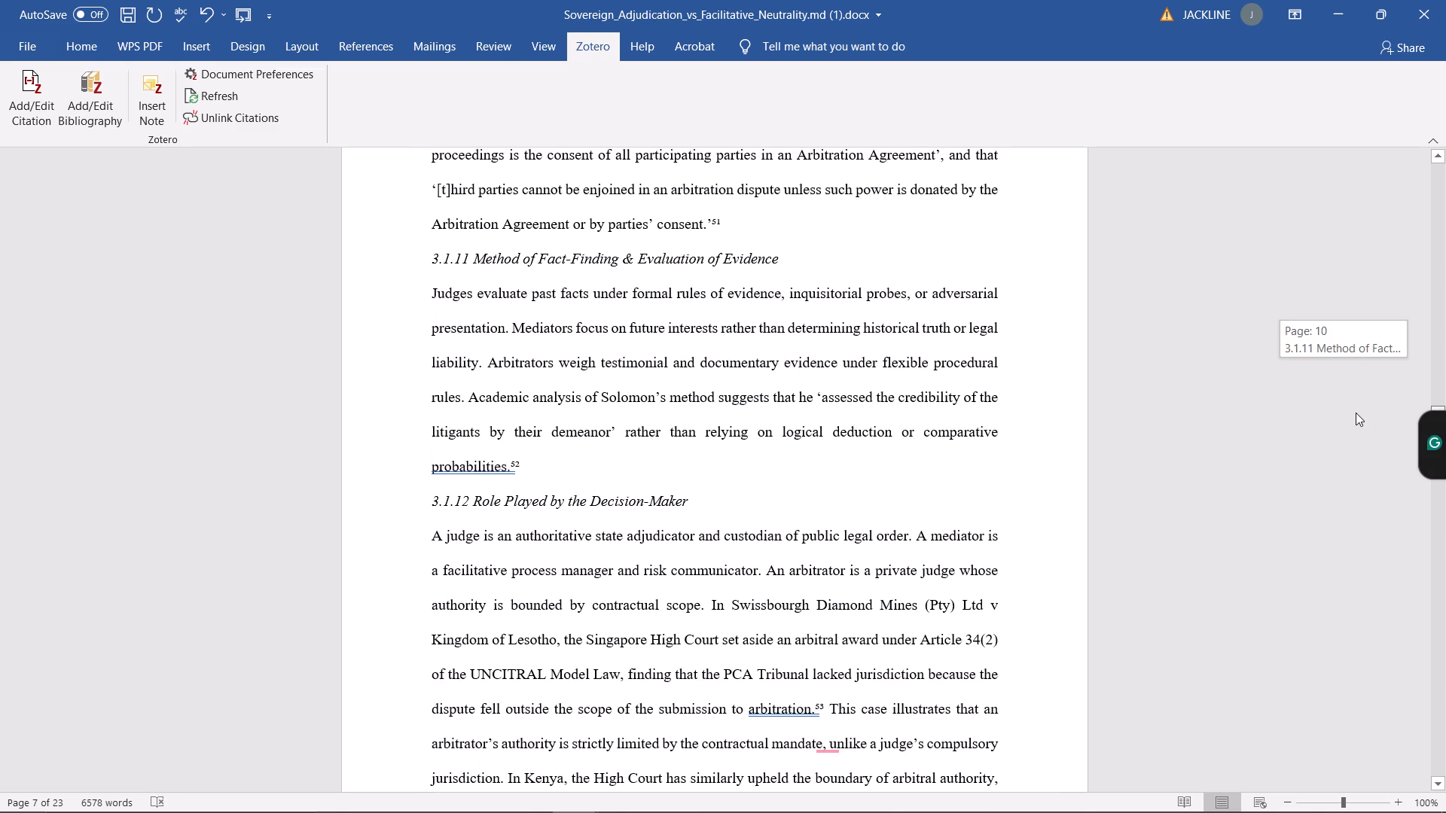
{"action": "left_click_drag", "start_coordinate": [1356, 413], "coordinate": [1350, 408]}
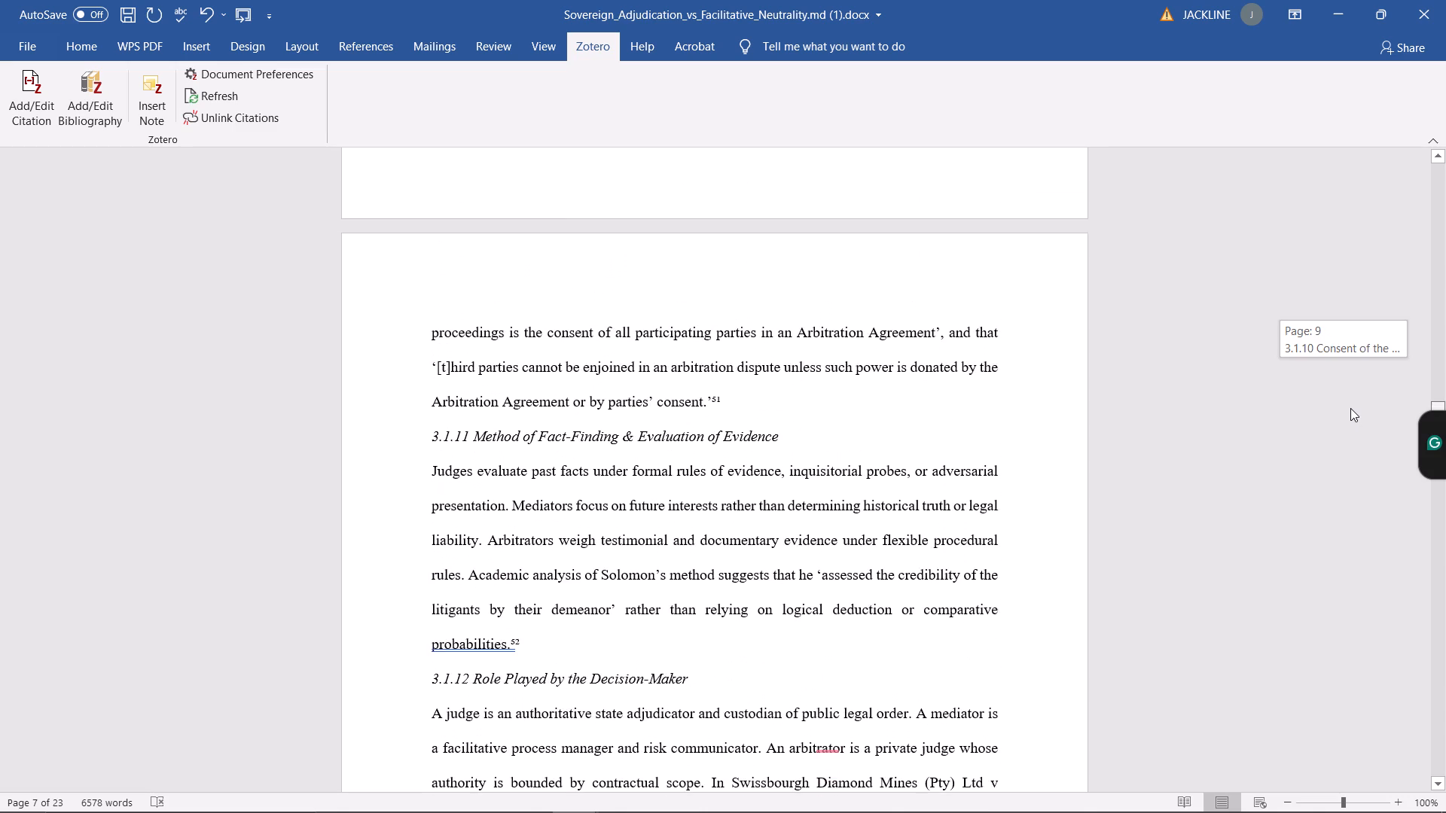
{"action": "left_click_drag", "start_coordinate": [1350, 408], "coordinate": [1346, 390]}
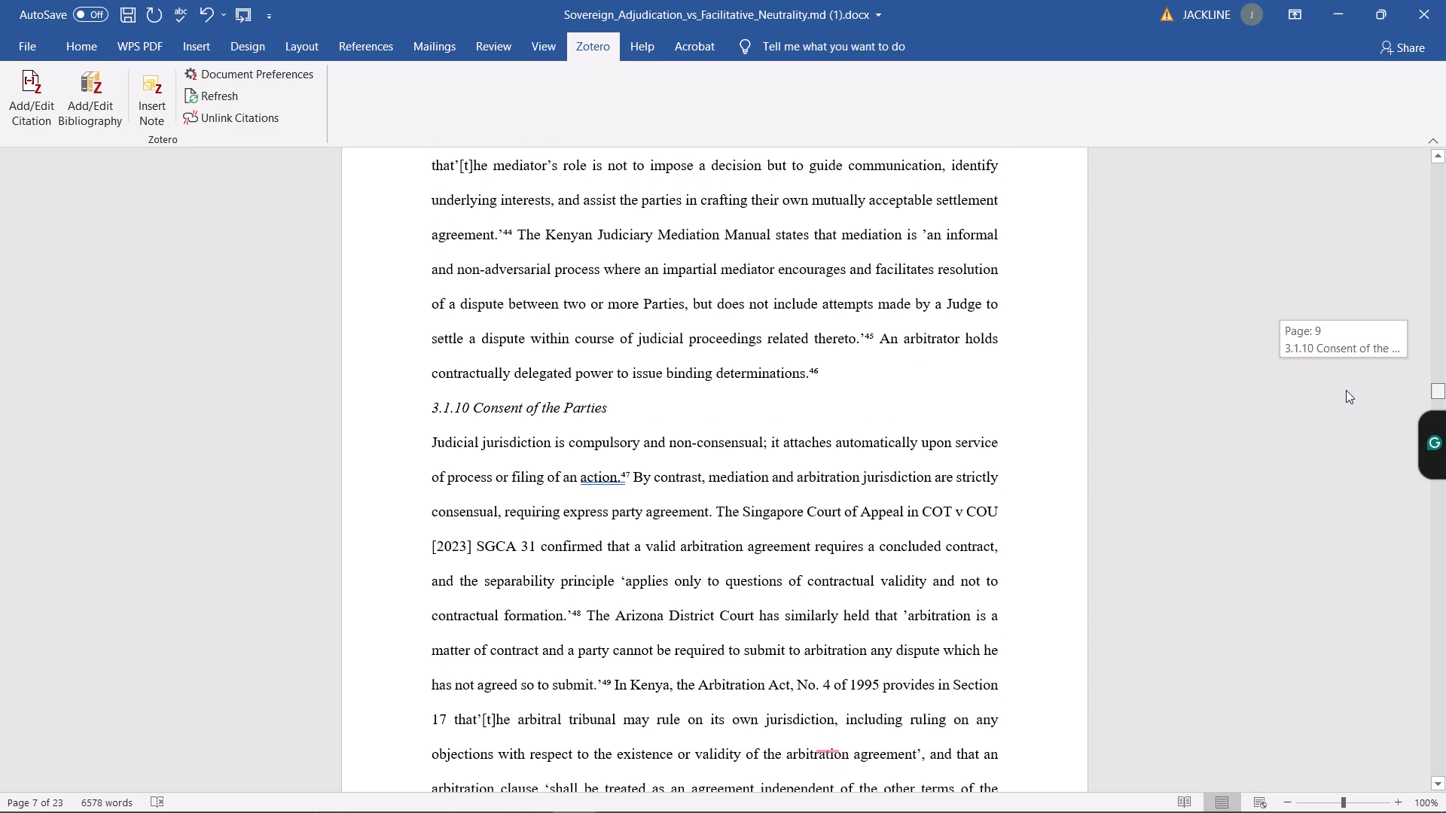
{"action": "left_click_drag", "start_coordinate": [1346, 390], "coordinate": [1346, 385]}
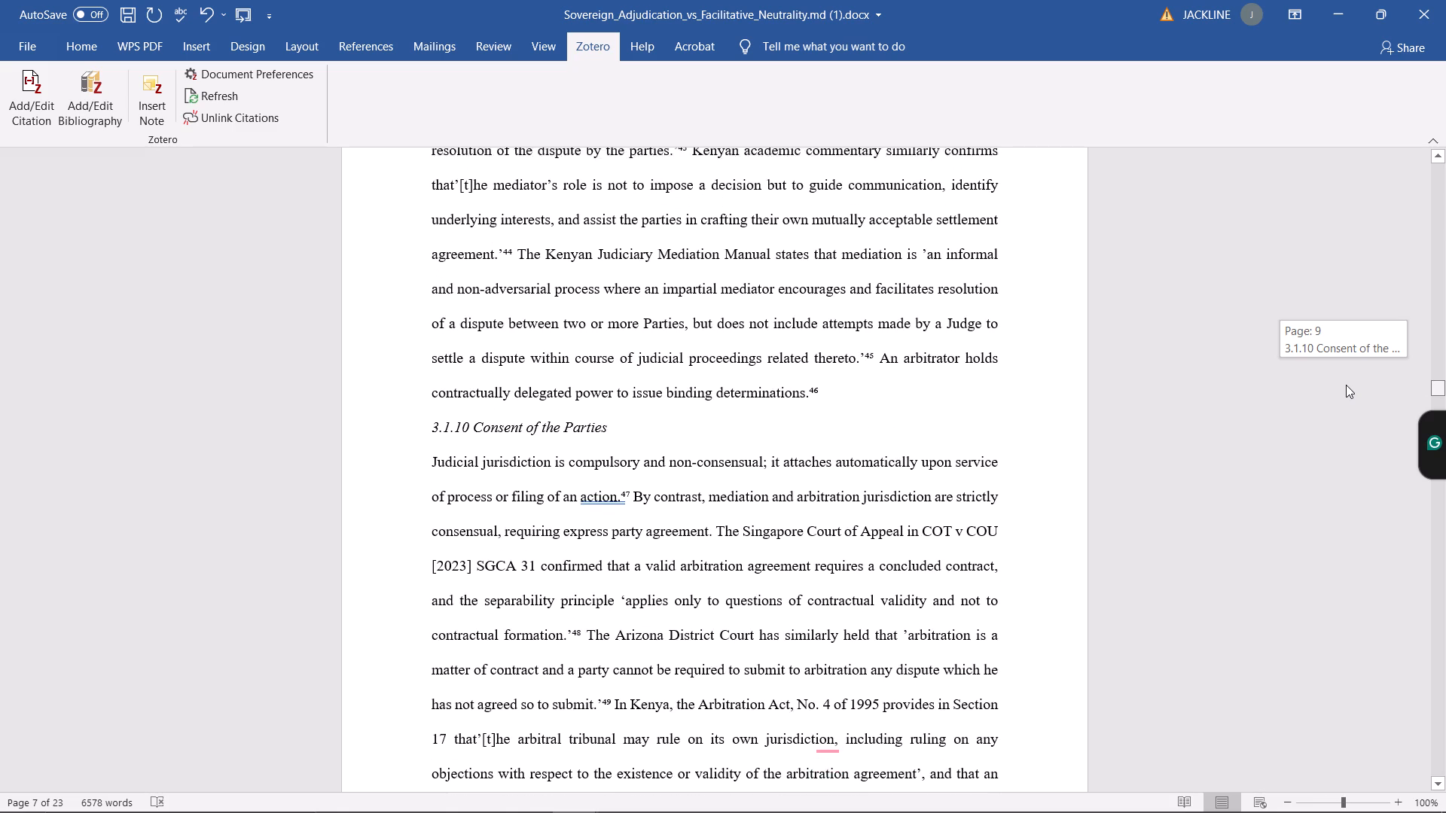
{"action": "left_click_drag", "start_coordinate": [1346, 385], "coordinate": [1341, 371]}
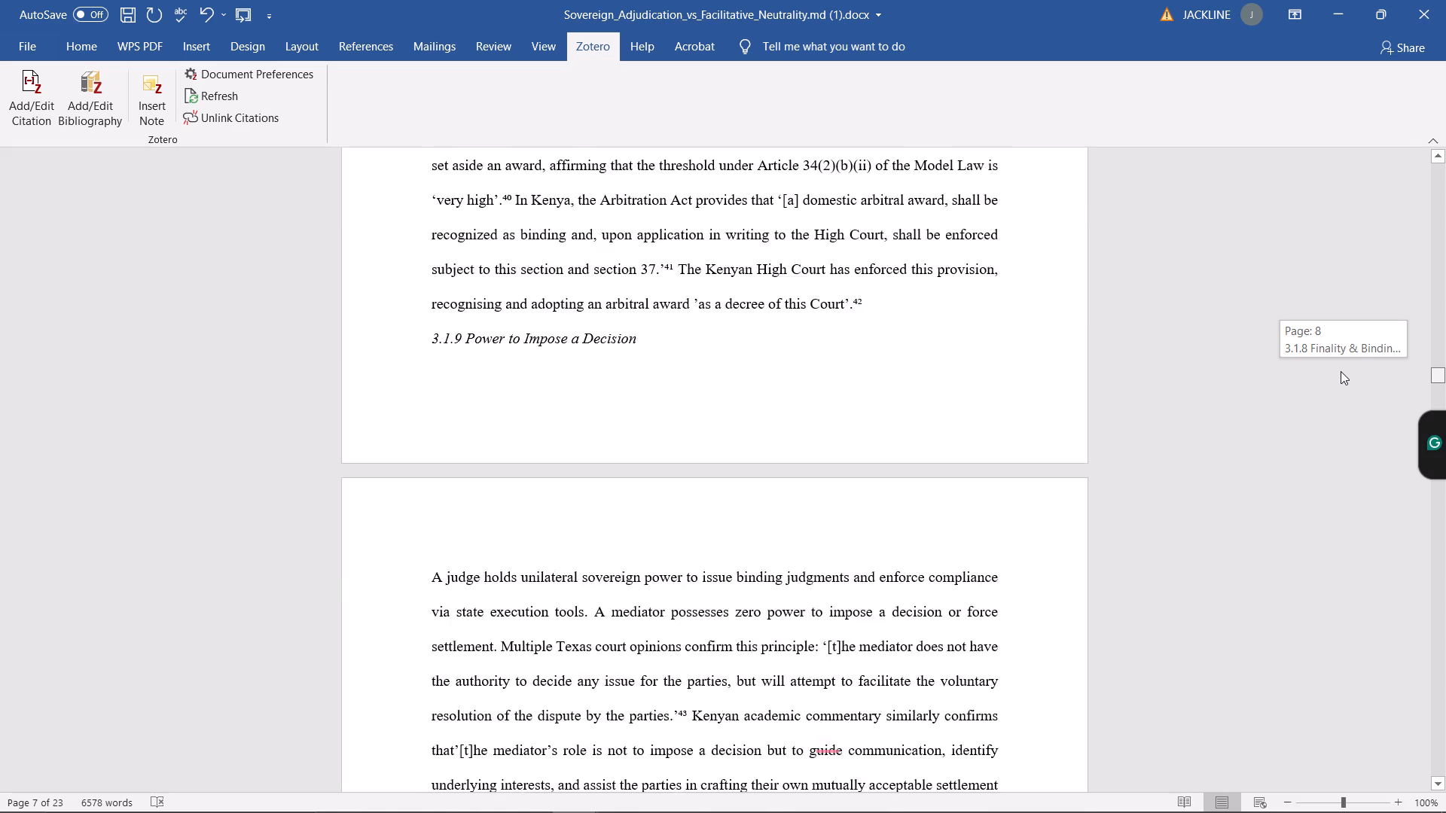
{"action": "left_click_drag", "start_coordinate": [1341, 371], "coordinate": [1330, 364]}
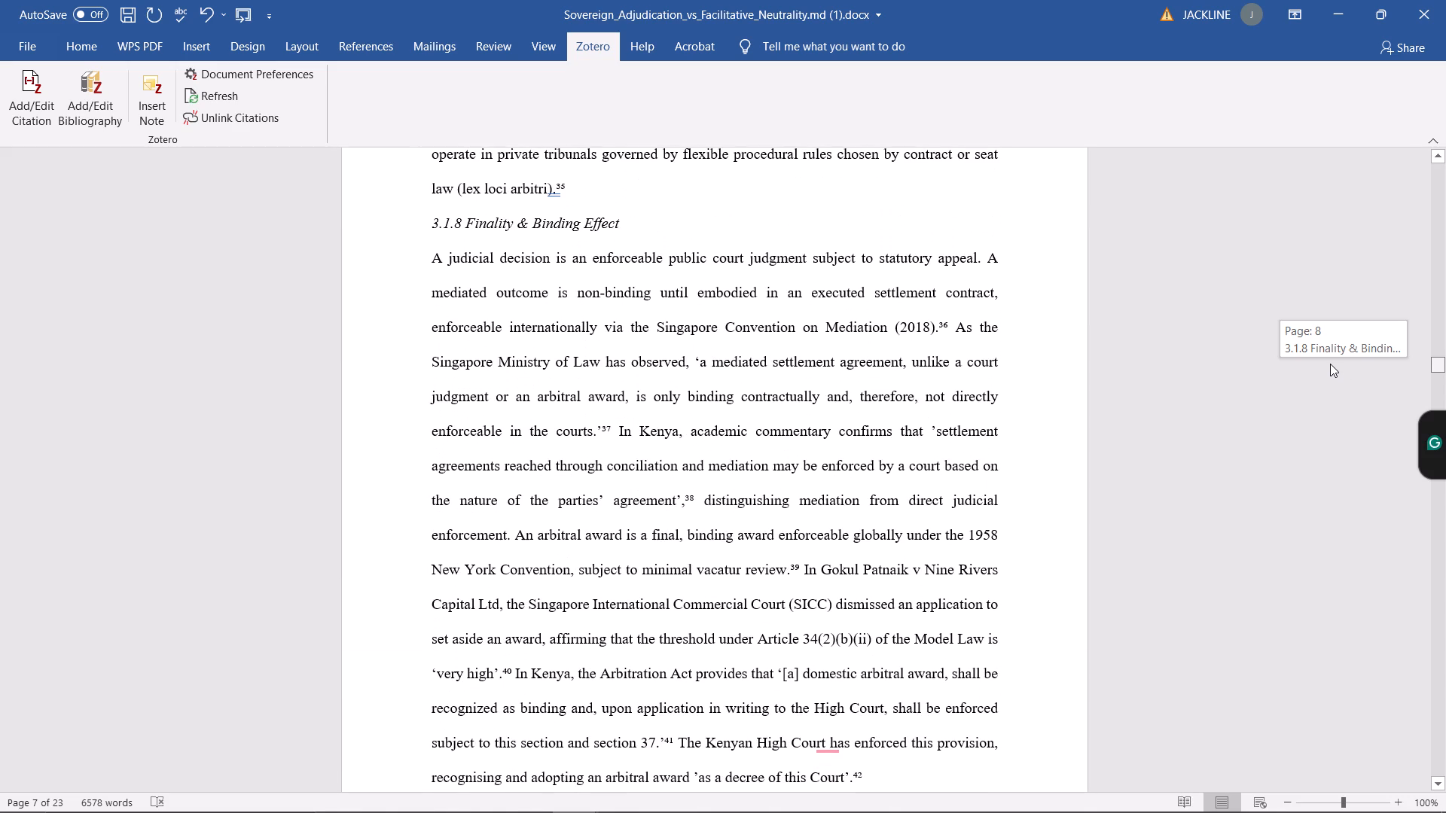
{"action": "left_click_drag", "start_coordinate": [1330, 364], "coordinate": [1315, 354]}
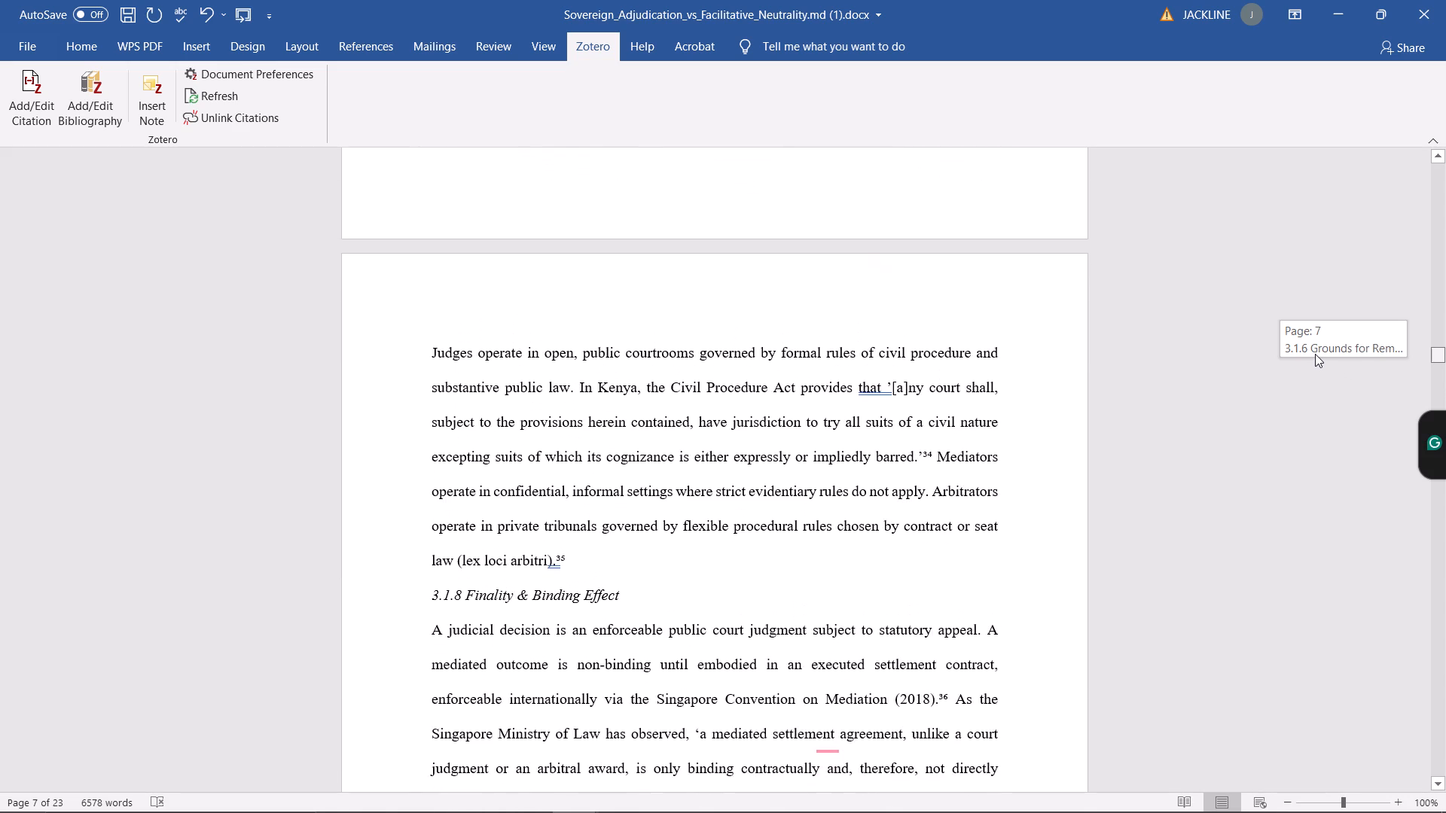
{"action": "left_click_drag", "start_coordinate": [1315, 354], "coordinate": [1304, 344]}
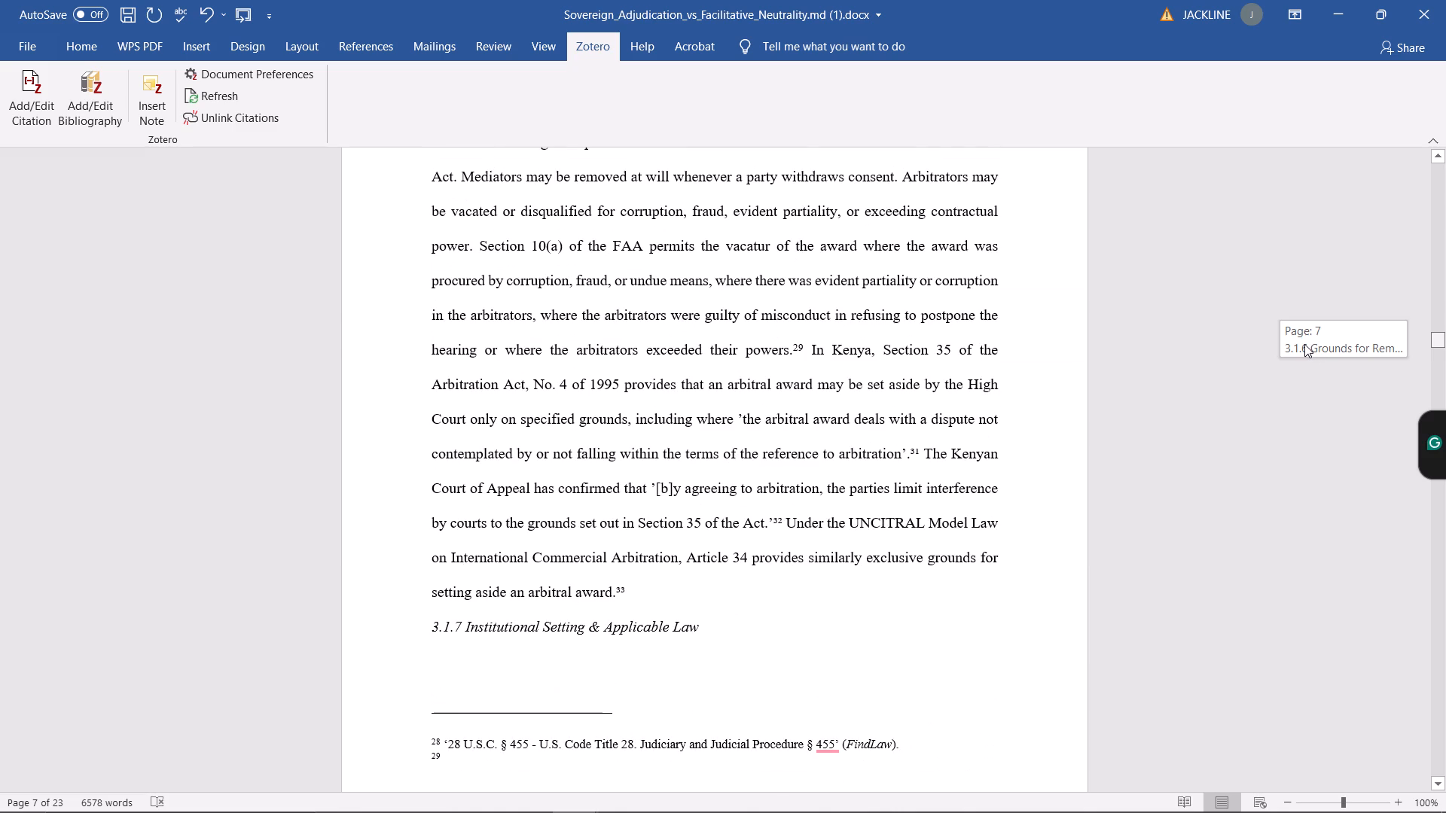
{"action": "left_click_drag", "start_coordinate": [1304, 344], "coordinate": [1305, 349]}
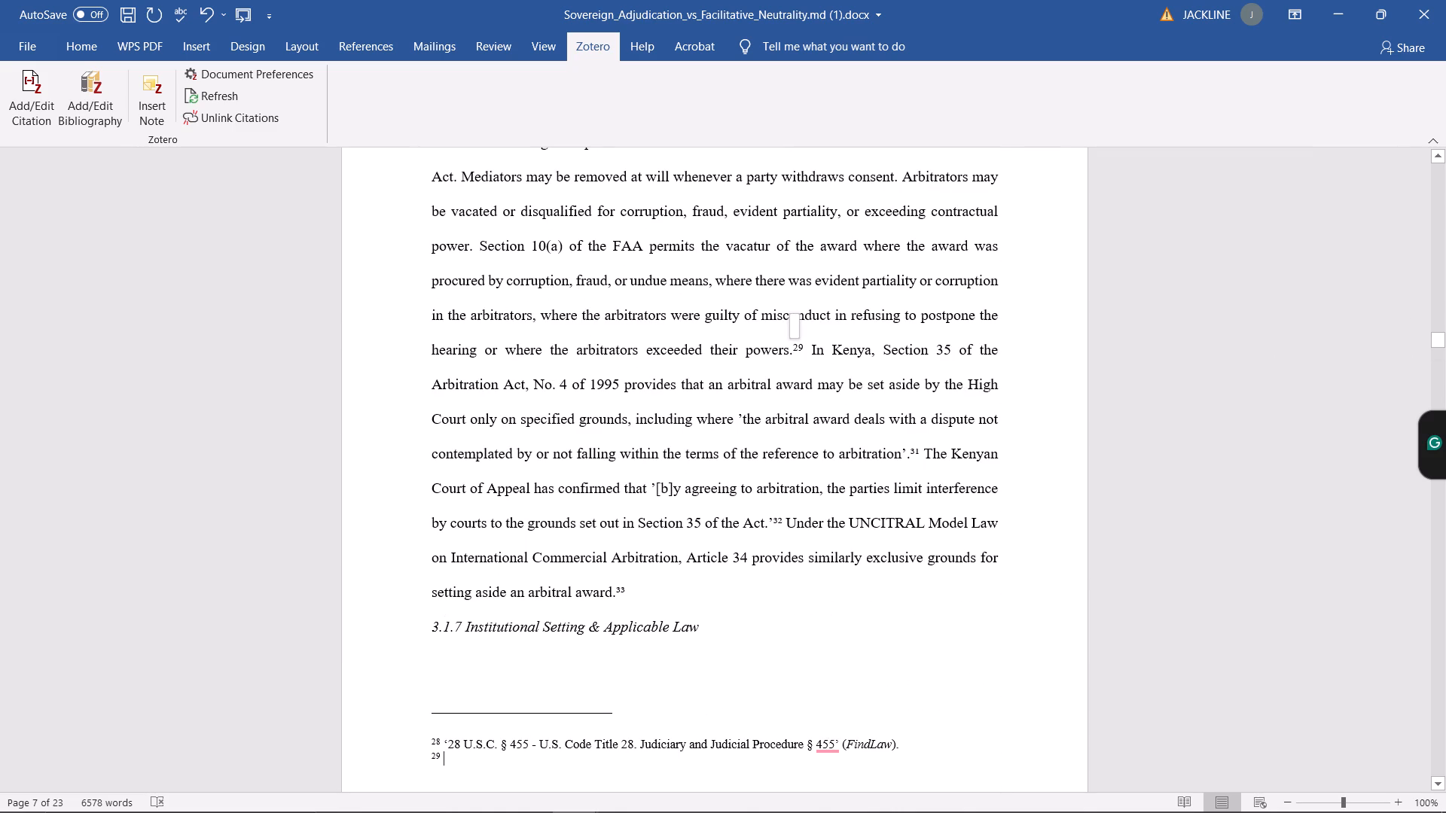
{"action": "scroll", "coordinate": [737, 435], "scroll_direction": "down", "scroll_amount": 1}
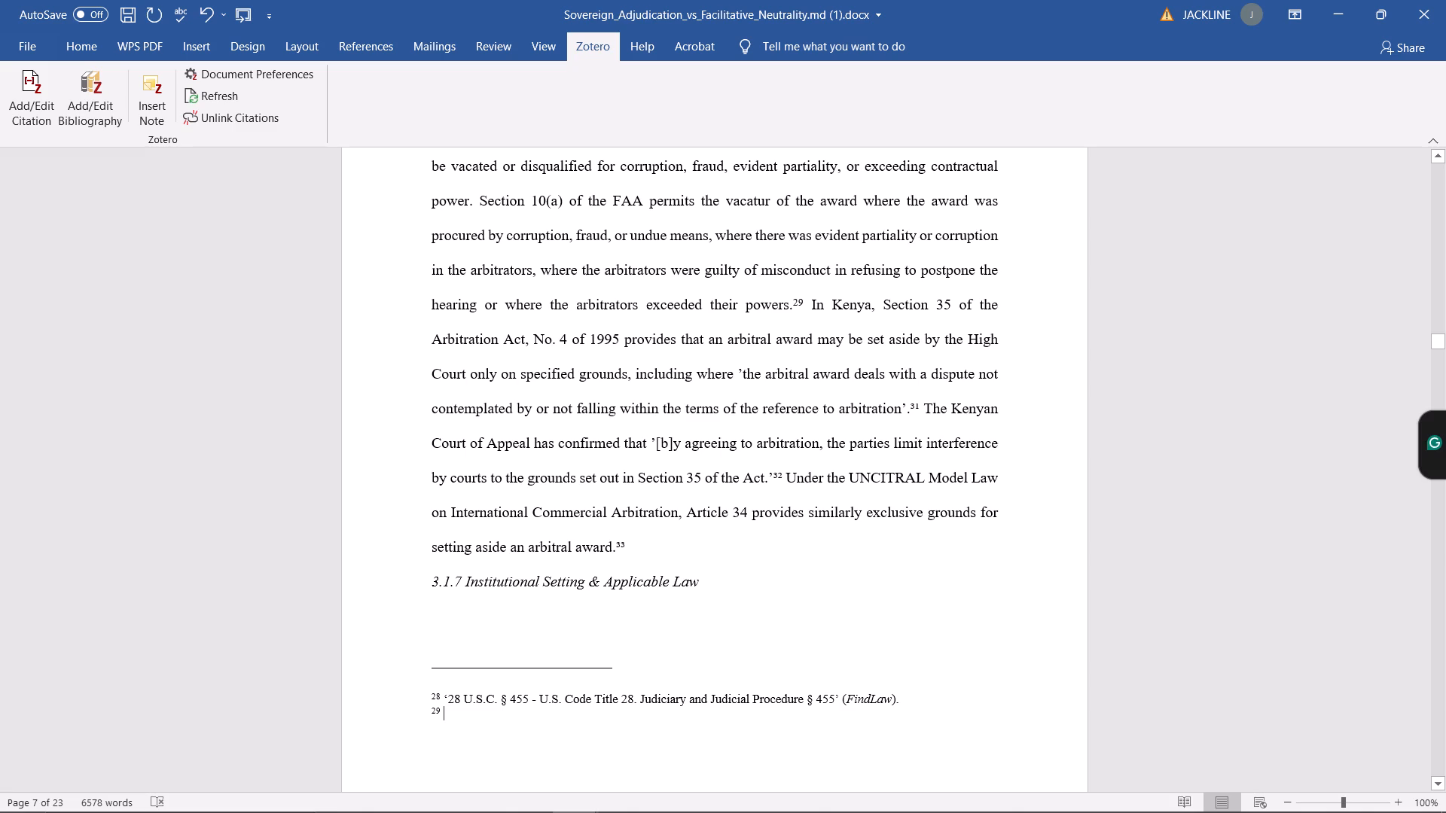
Start a Zotero citation in empty footnote 29 and add the item "9 U.S. Code § 10 - Same; vacation; grounds; rehearing".
{"action": "left_click", "coordinate": [375, 39]}
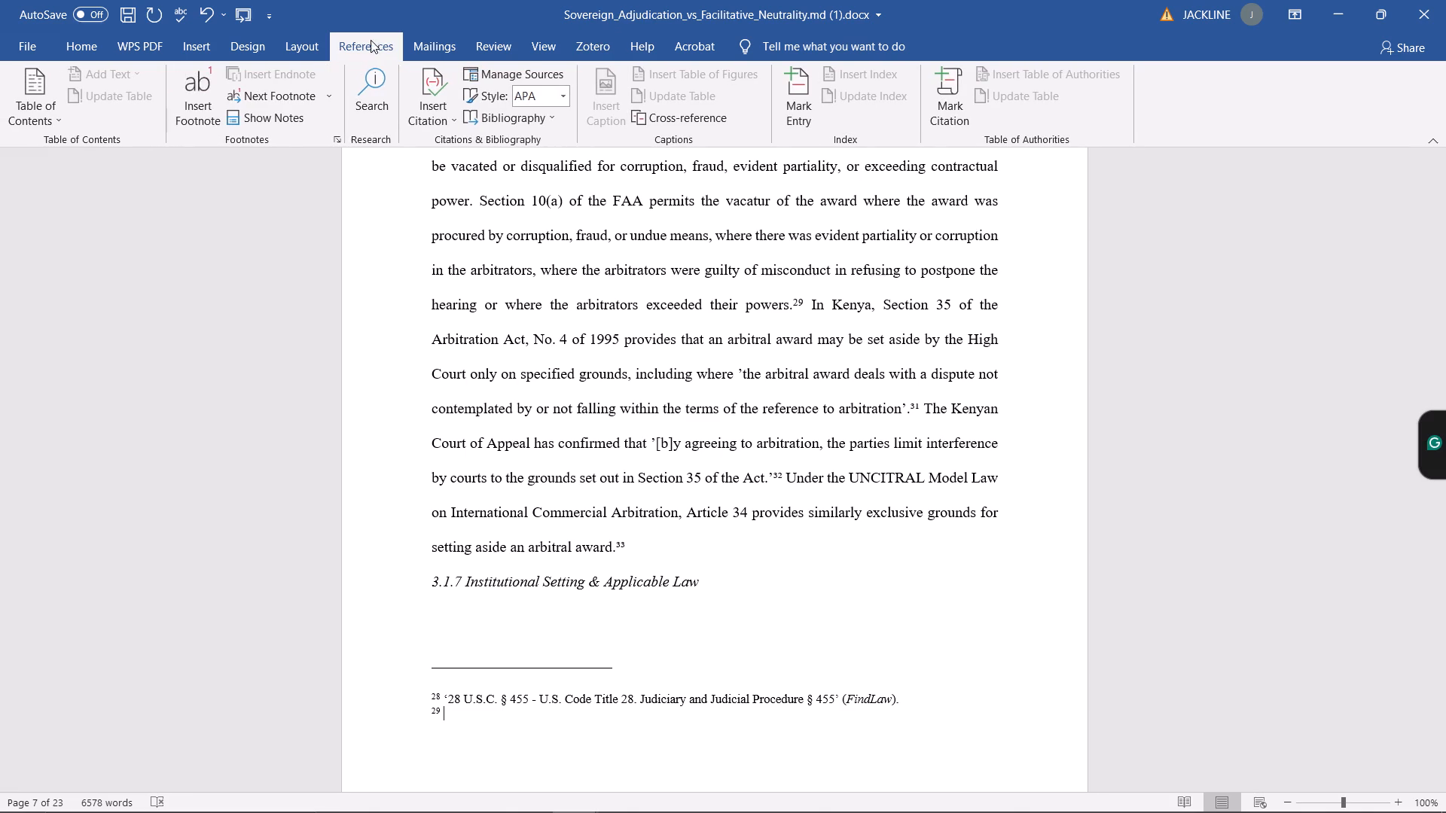
{"action": "left_click", "coordinate": [589, 41]}
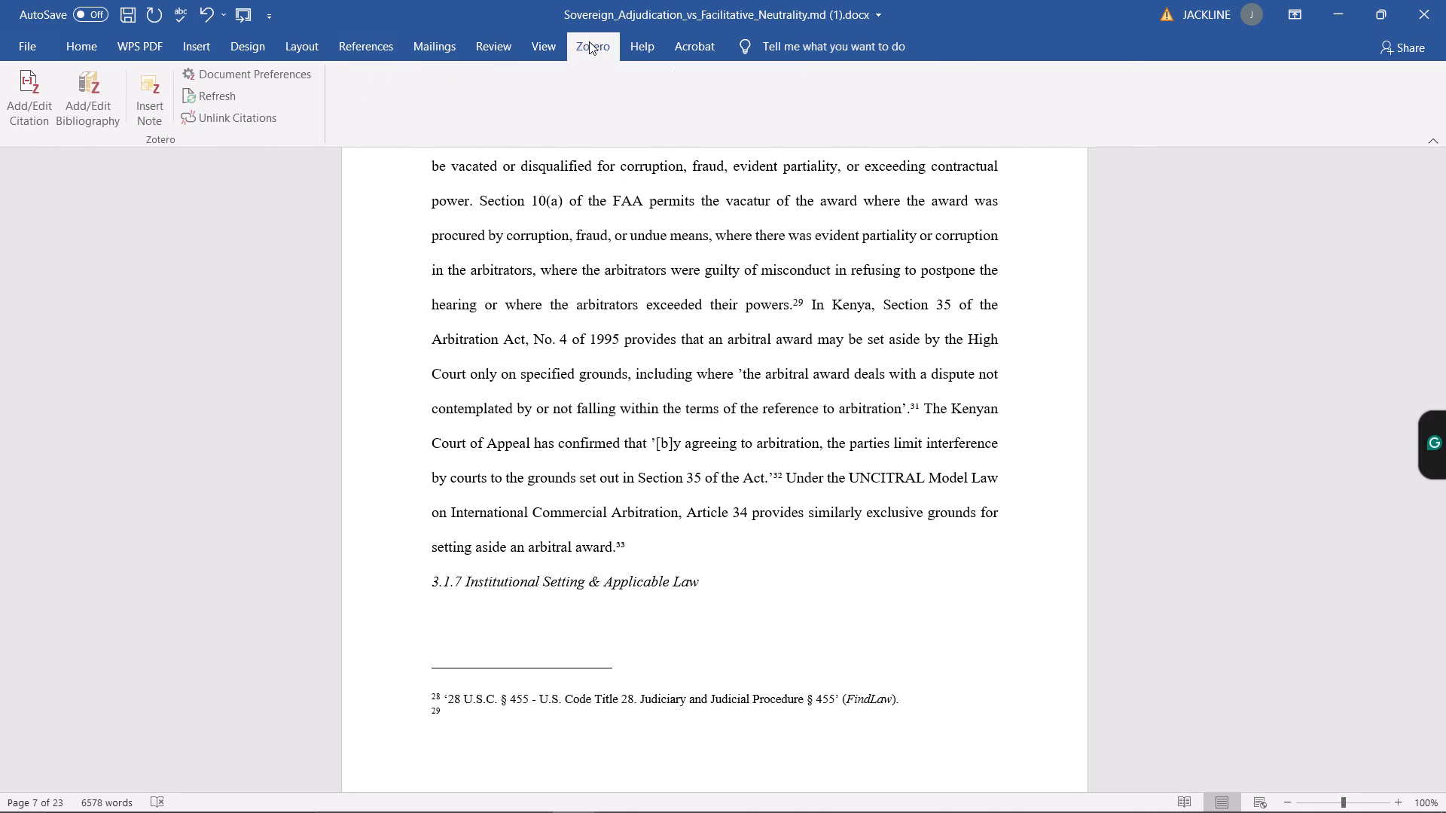
{"action": "left_click", "coordinate": [35, 86]}
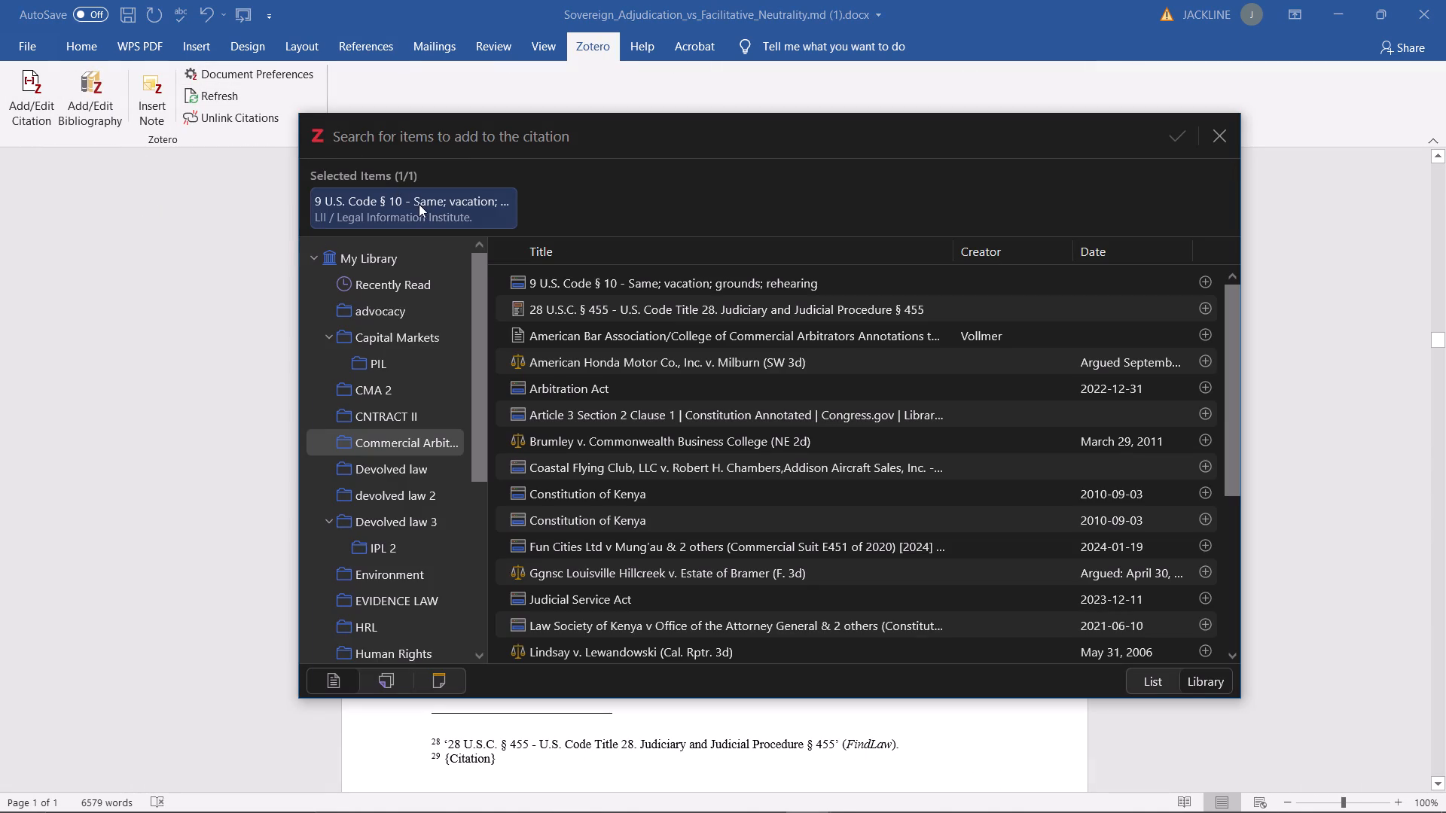
{"action": "left_click", "coordinate": [423, 207]}
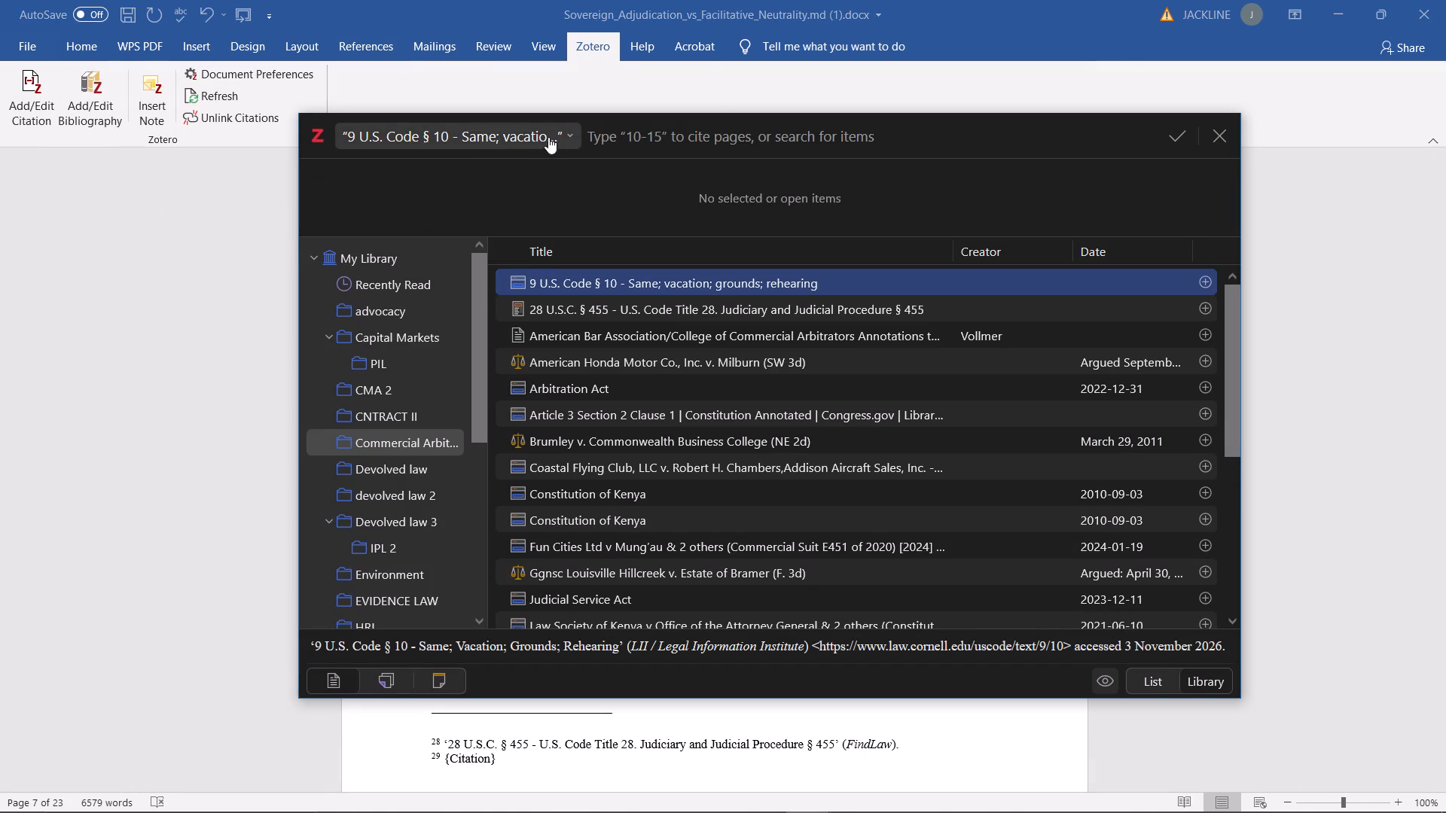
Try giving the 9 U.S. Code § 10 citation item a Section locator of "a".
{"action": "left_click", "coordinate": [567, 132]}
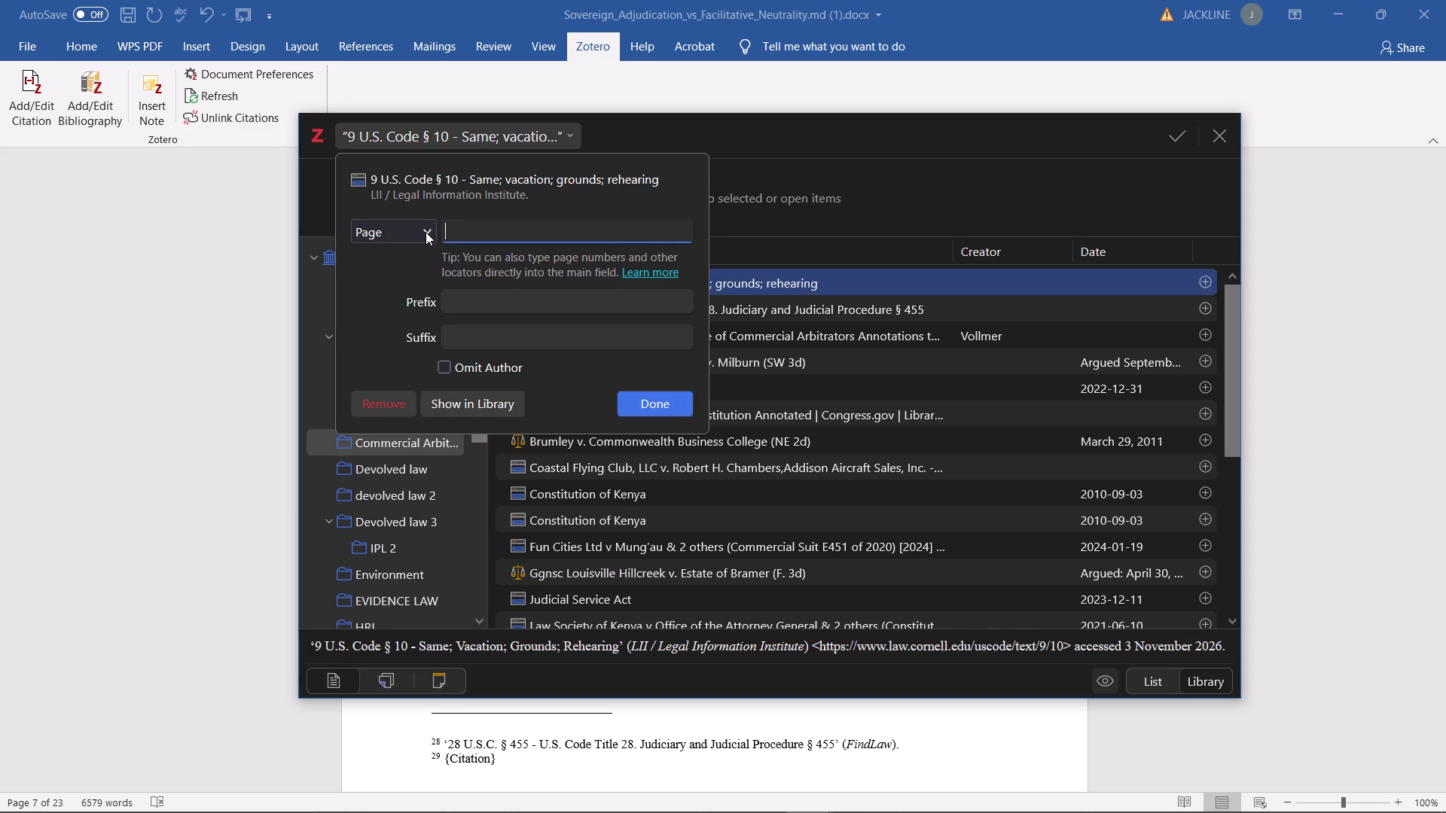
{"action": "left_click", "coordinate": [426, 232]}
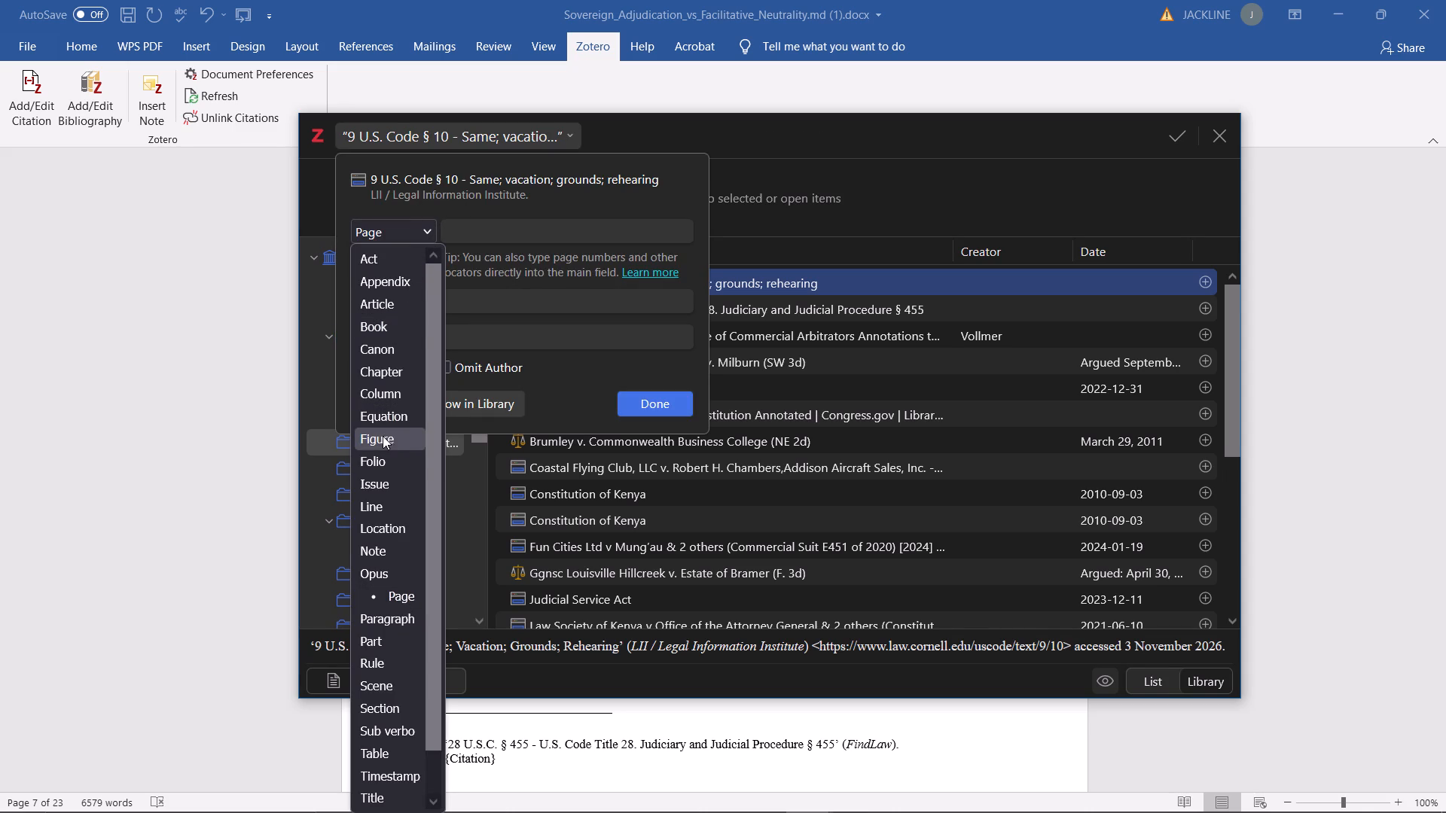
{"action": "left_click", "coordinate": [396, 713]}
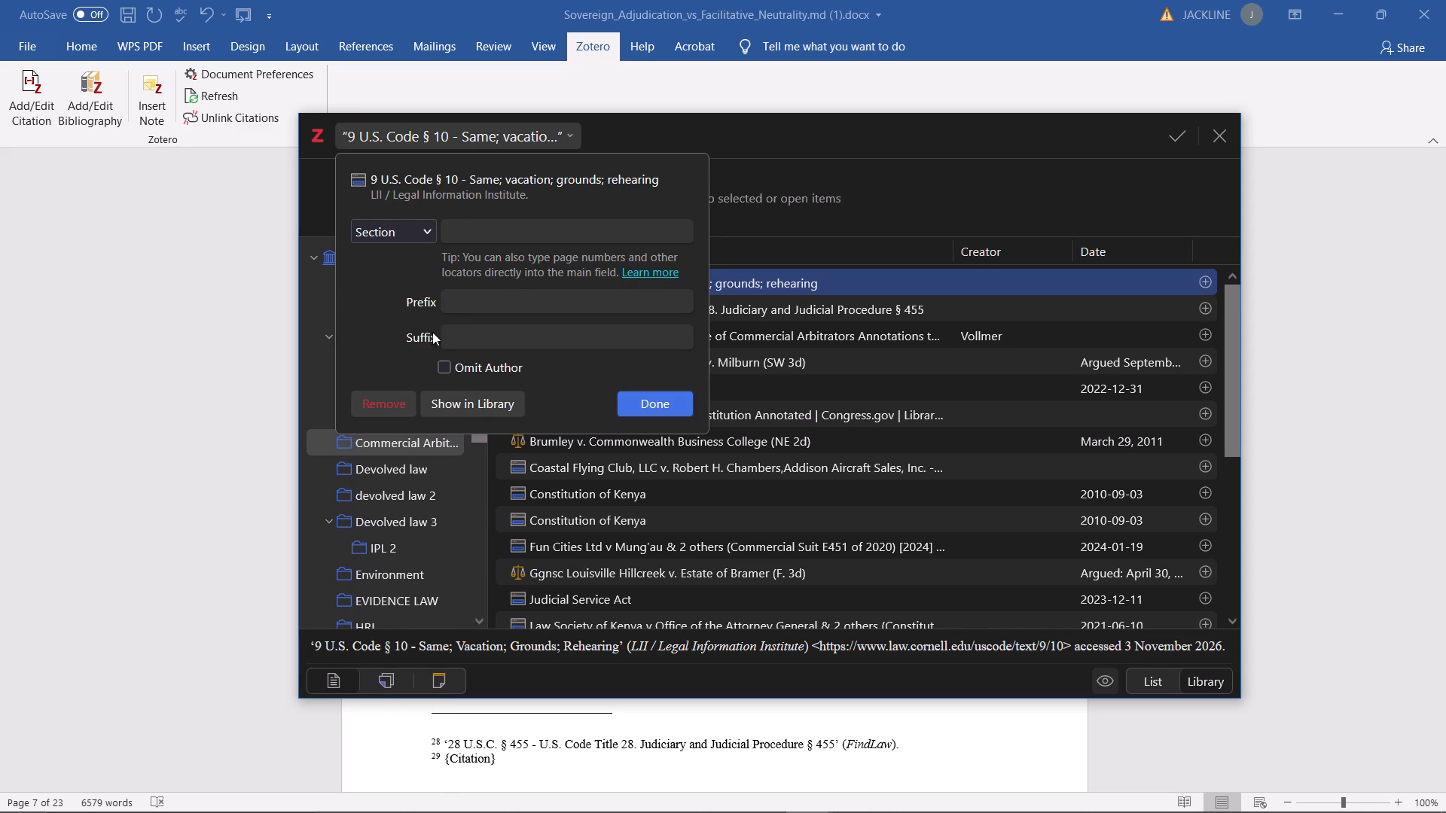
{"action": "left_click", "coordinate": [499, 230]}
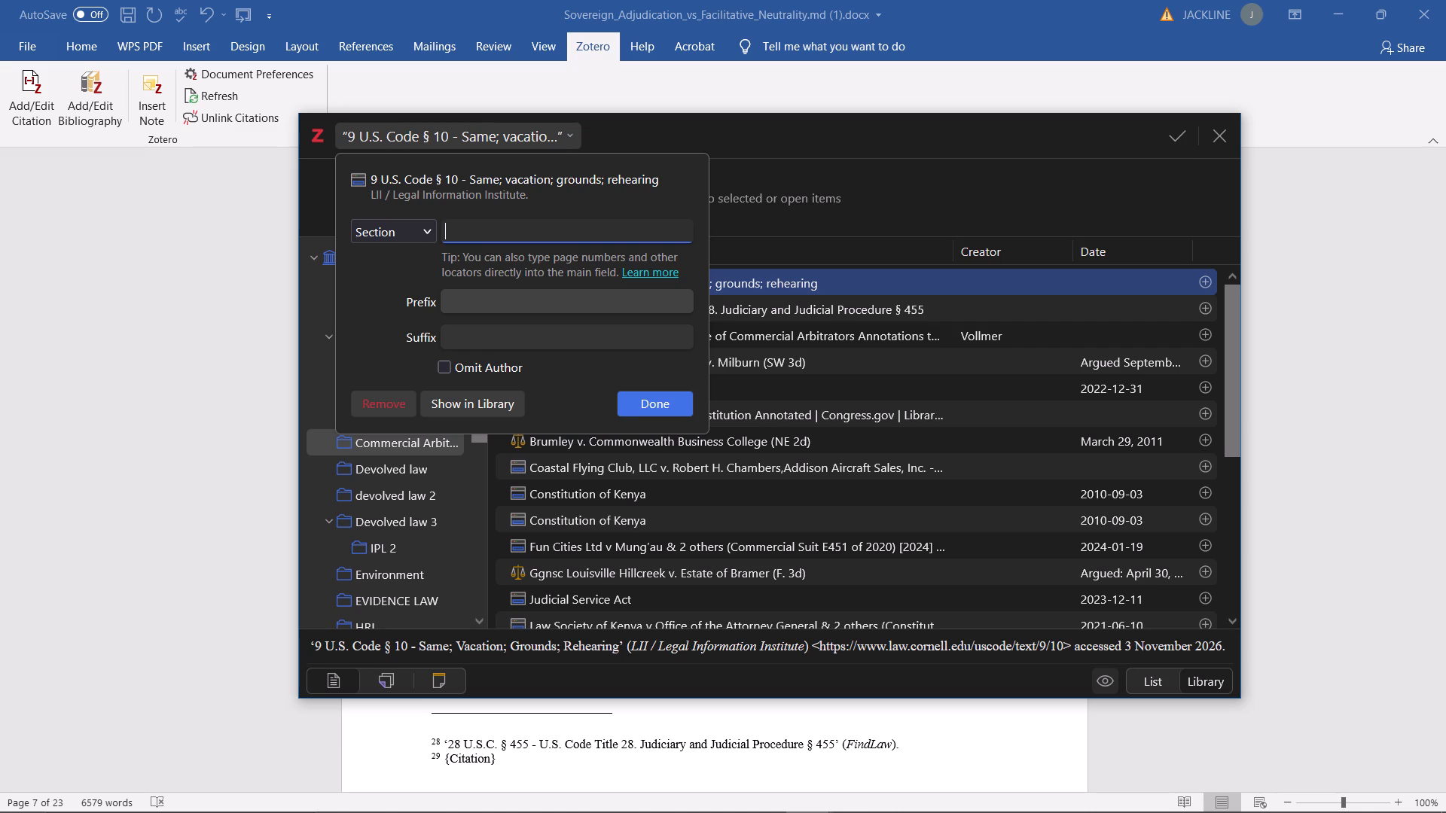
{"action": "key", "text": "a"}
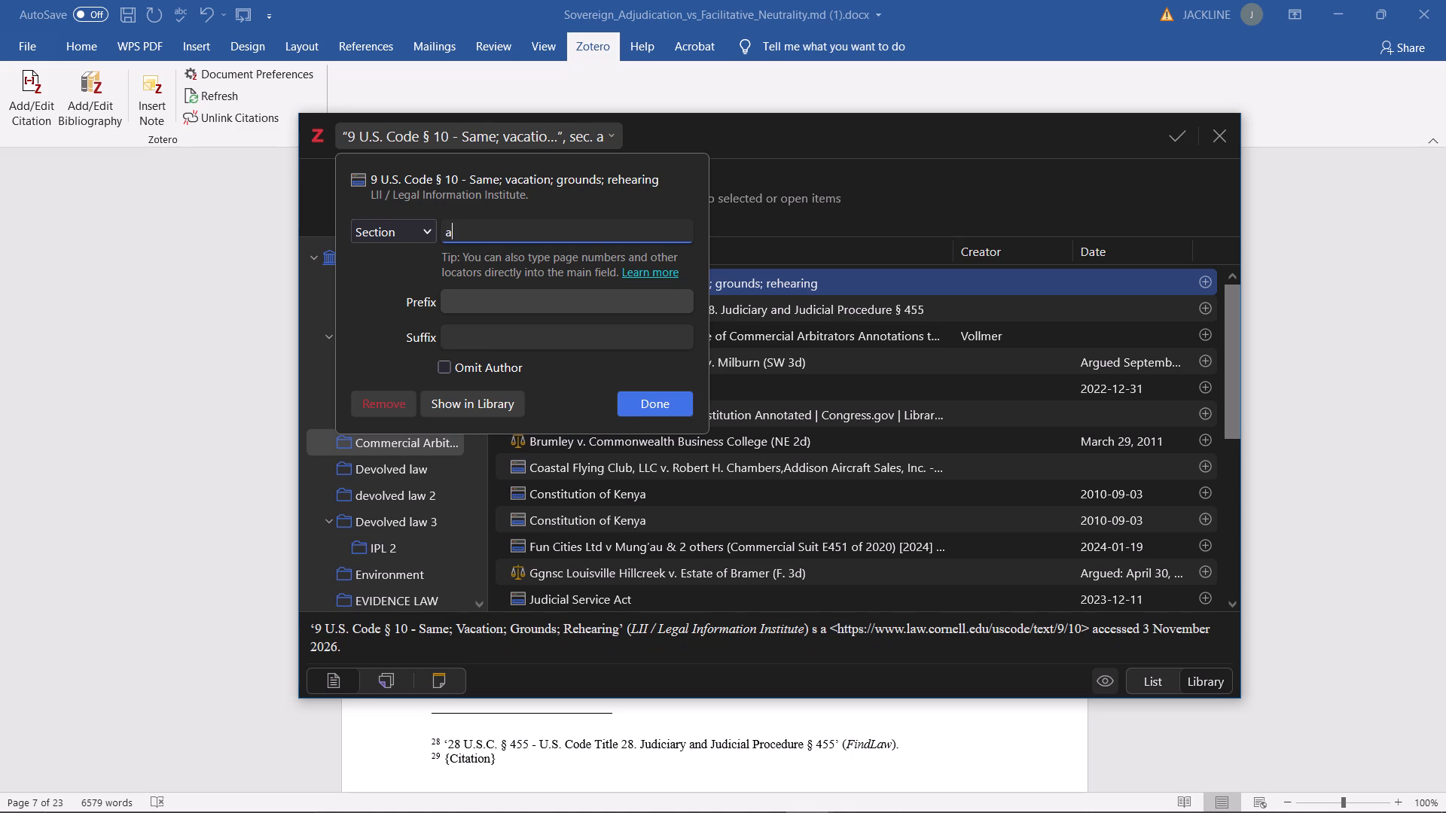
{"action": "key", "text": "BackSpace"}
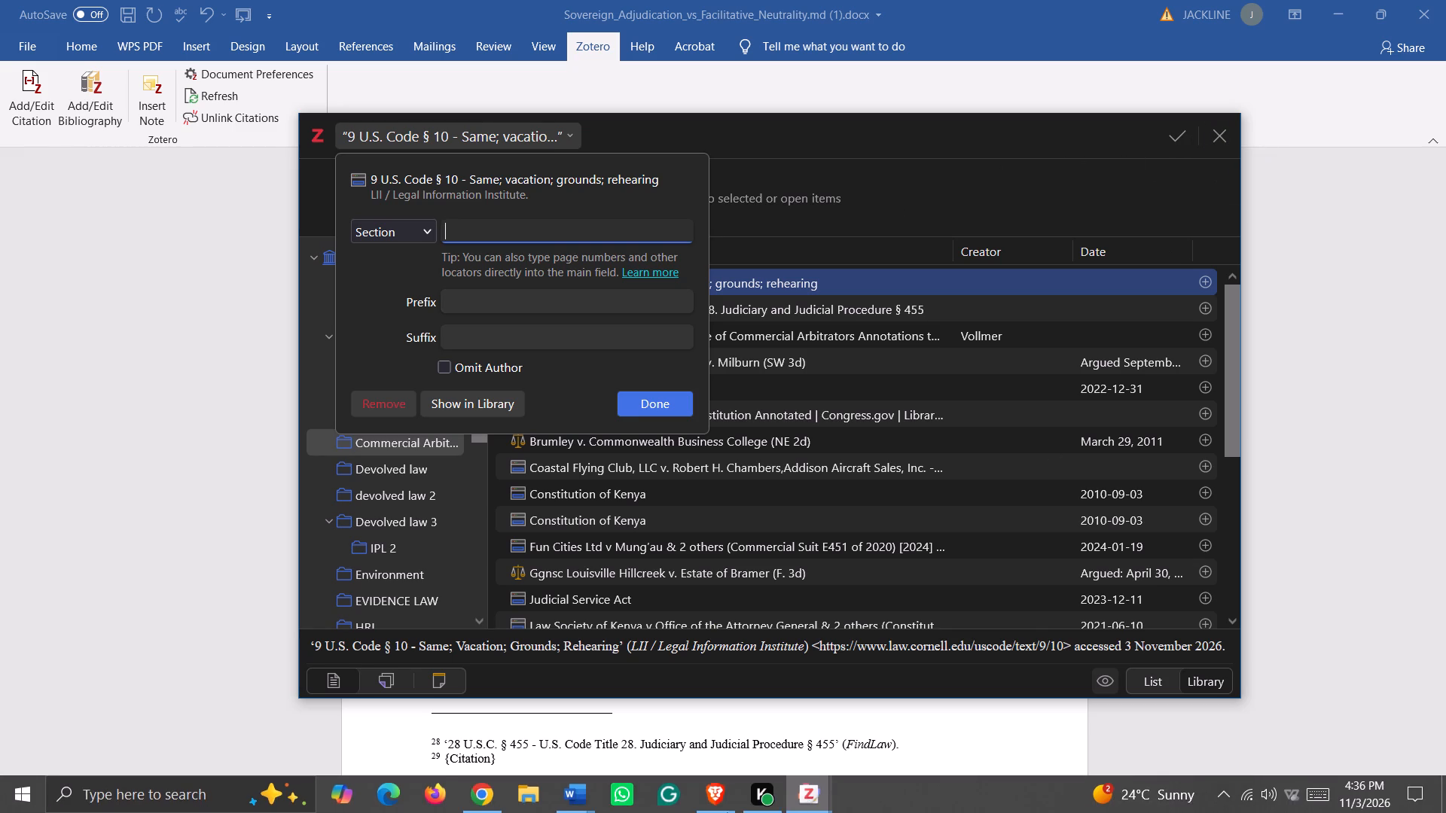
Switch to Chrome and shorten the Google query to search for "Federal Arbitration Act 9 USC".
{"action": "left_click", "coordinate": [488, 800]}
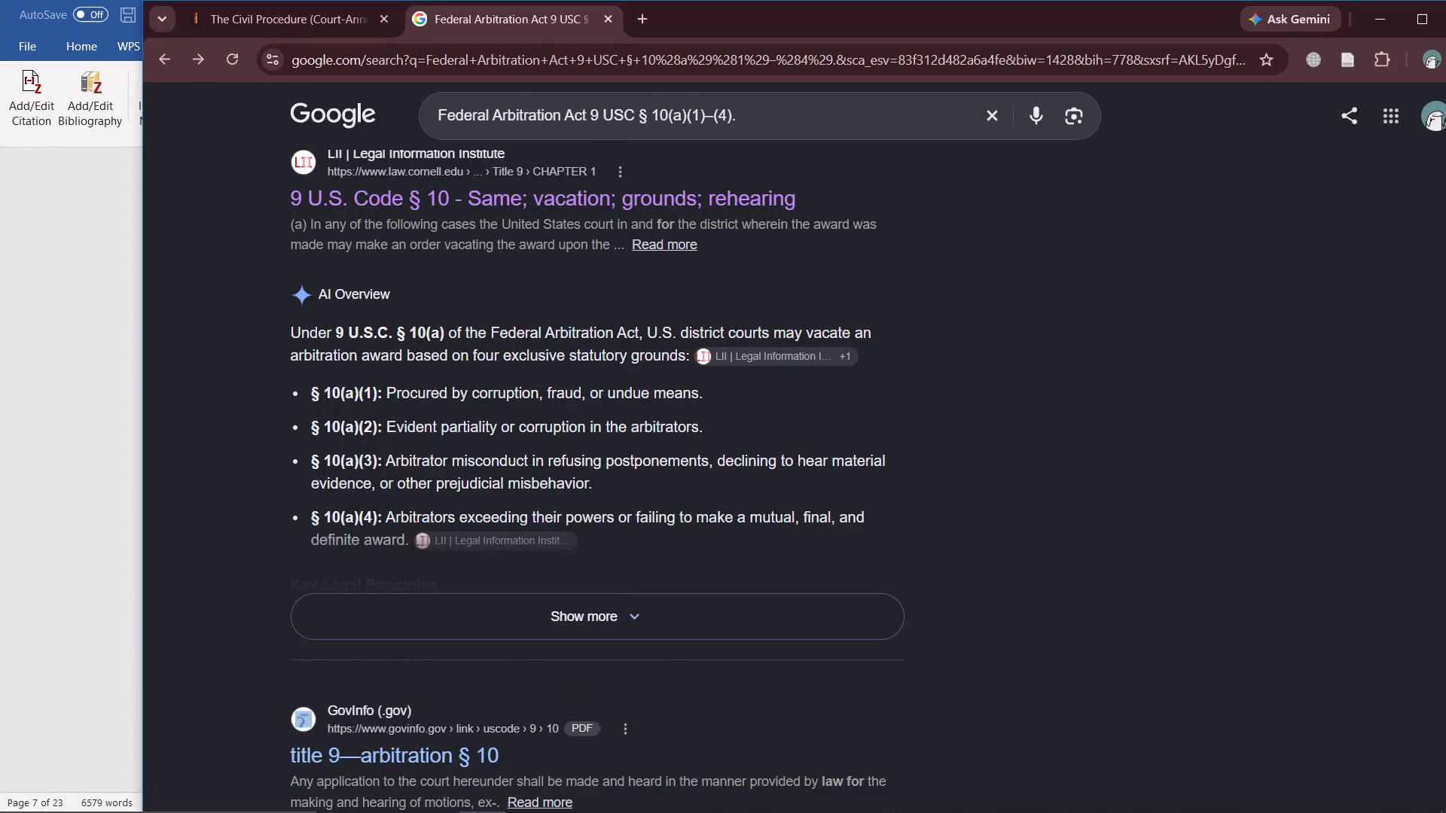
{"action": "left_click", "coordinate": [738, 111]}
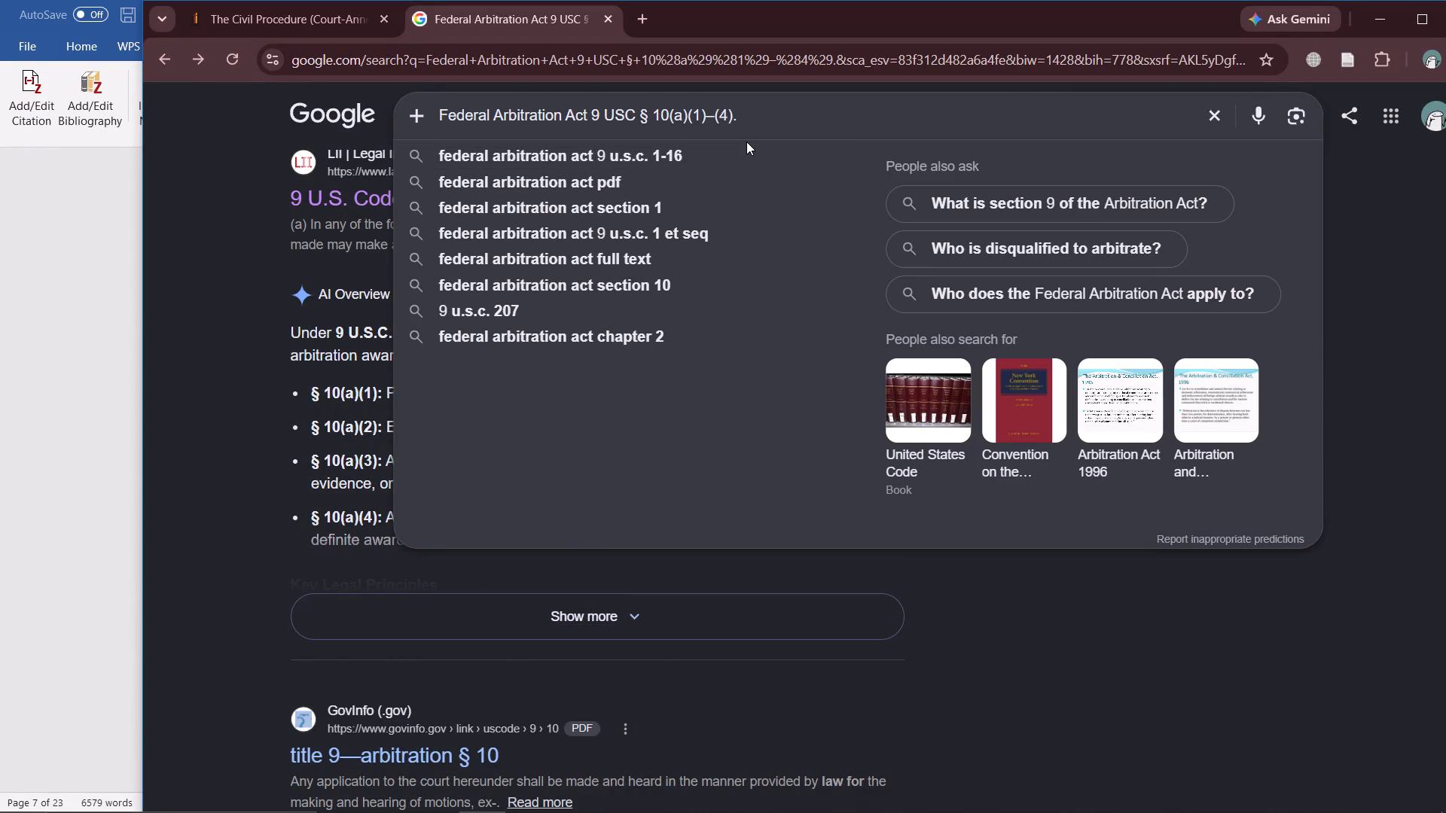
{"action": "key", "text": "BackSpace"}
{"action": "key", "text": "BackSpace"}
{"action": "key", "text": "BackSpace"}
{"action": "key", "text": "BackSpace"}
{"action": "key", "text": "BackSpace"}
{"action": "key", "text": "BackSpace"}
{"action": "key", "text": "BackSpace"}
{"action": "key", "text": "BackSpace"}
{"action": "key", "text": "BackSpace"}
{"action": "key", "text": "BackSpace"}
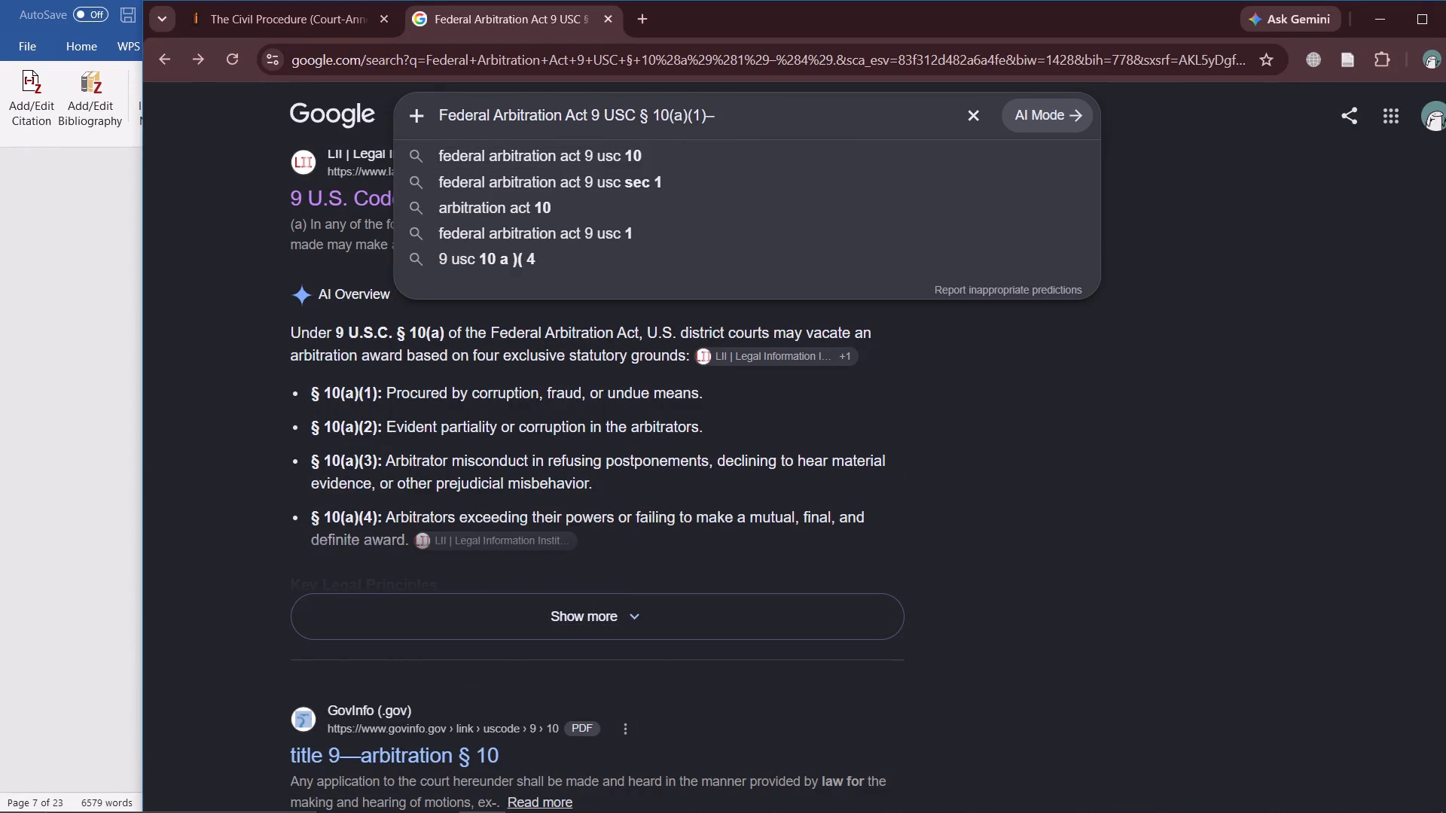
{"action": "key", "text": "BackSpace"}
{"action": "key", "text": "BackSpace"}
{"action": "key", "text": "BackSpace"}
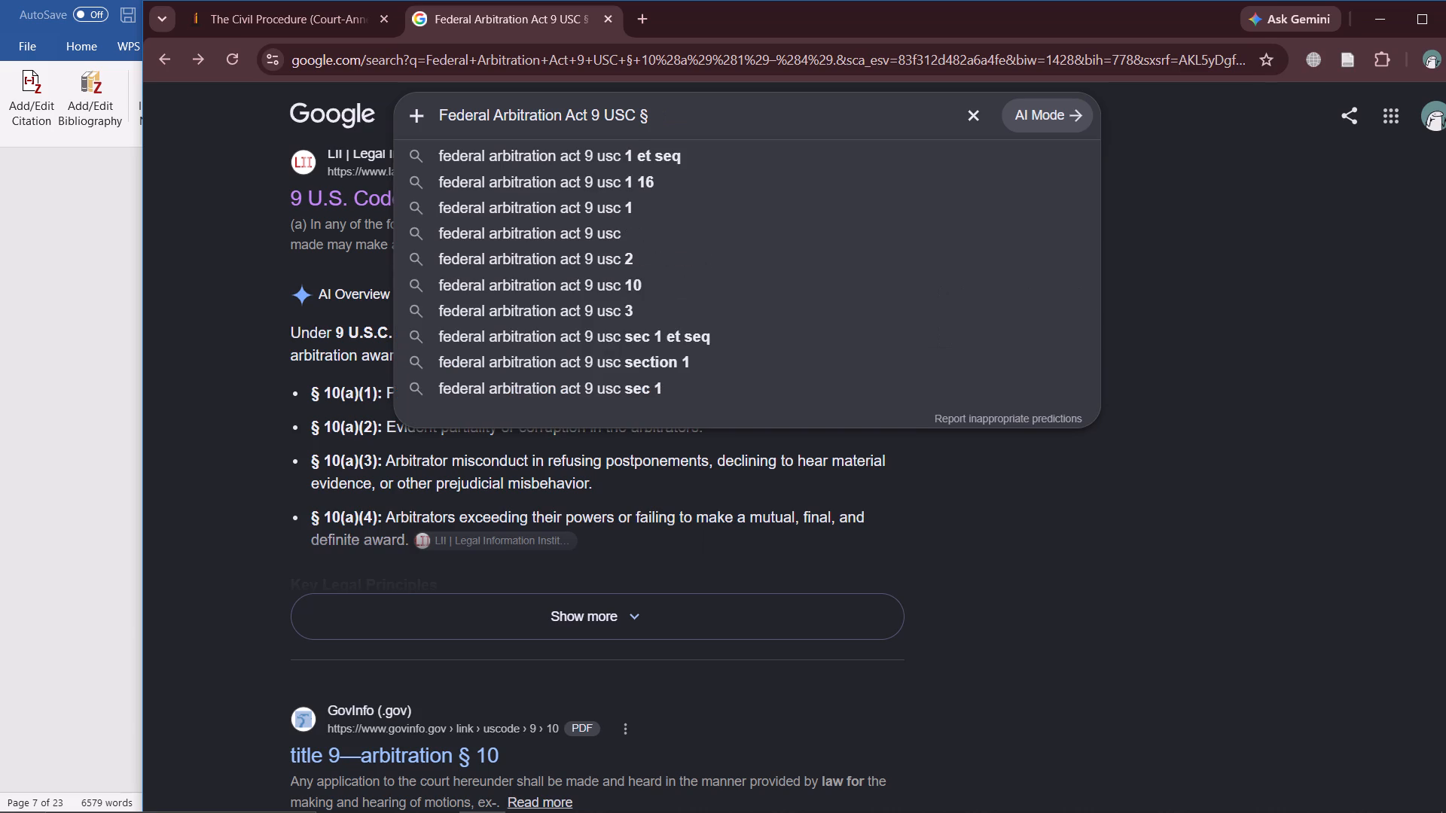
{"action": "key", "text": "BackSpace"}
{"action": "key", "text": "BackSpace"}
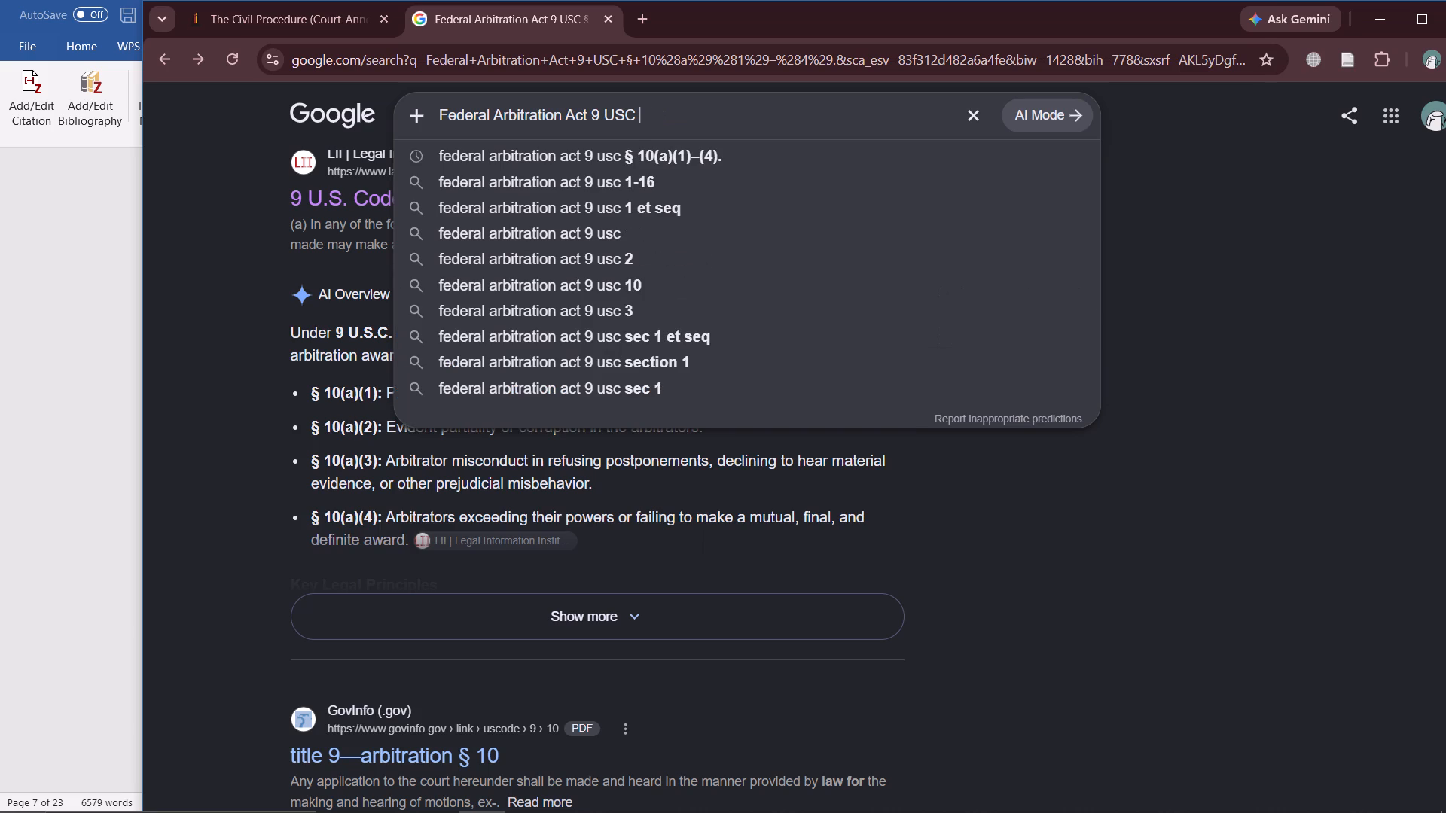
{"action": "key", "text": "Return"}
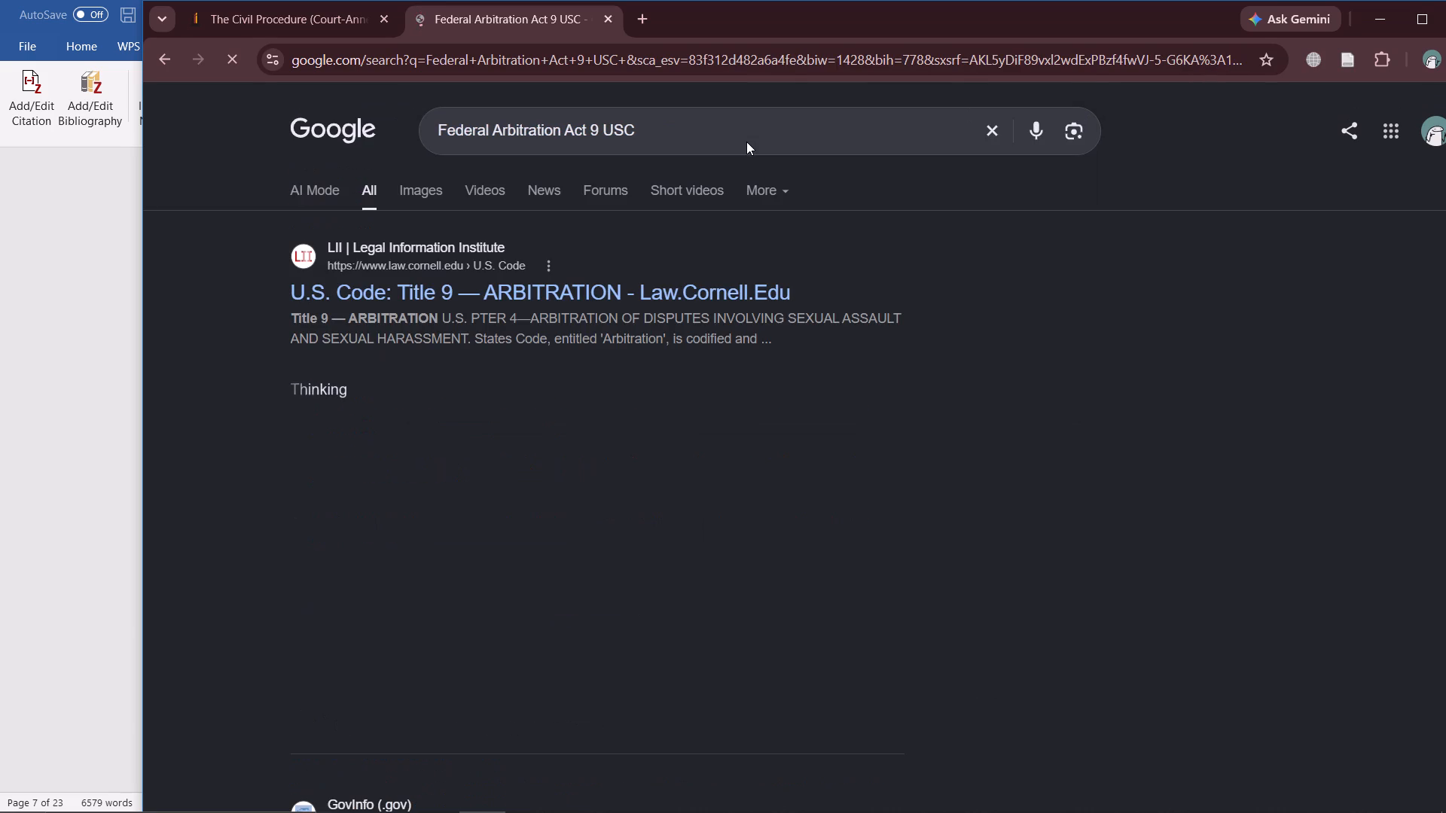
Open Cornell LII's U.S. Code Title 9 page, look through the Chapter 1 section list, and return to the Title 9 page.
{"action": "left_click", "coordinate": [453, 294]}
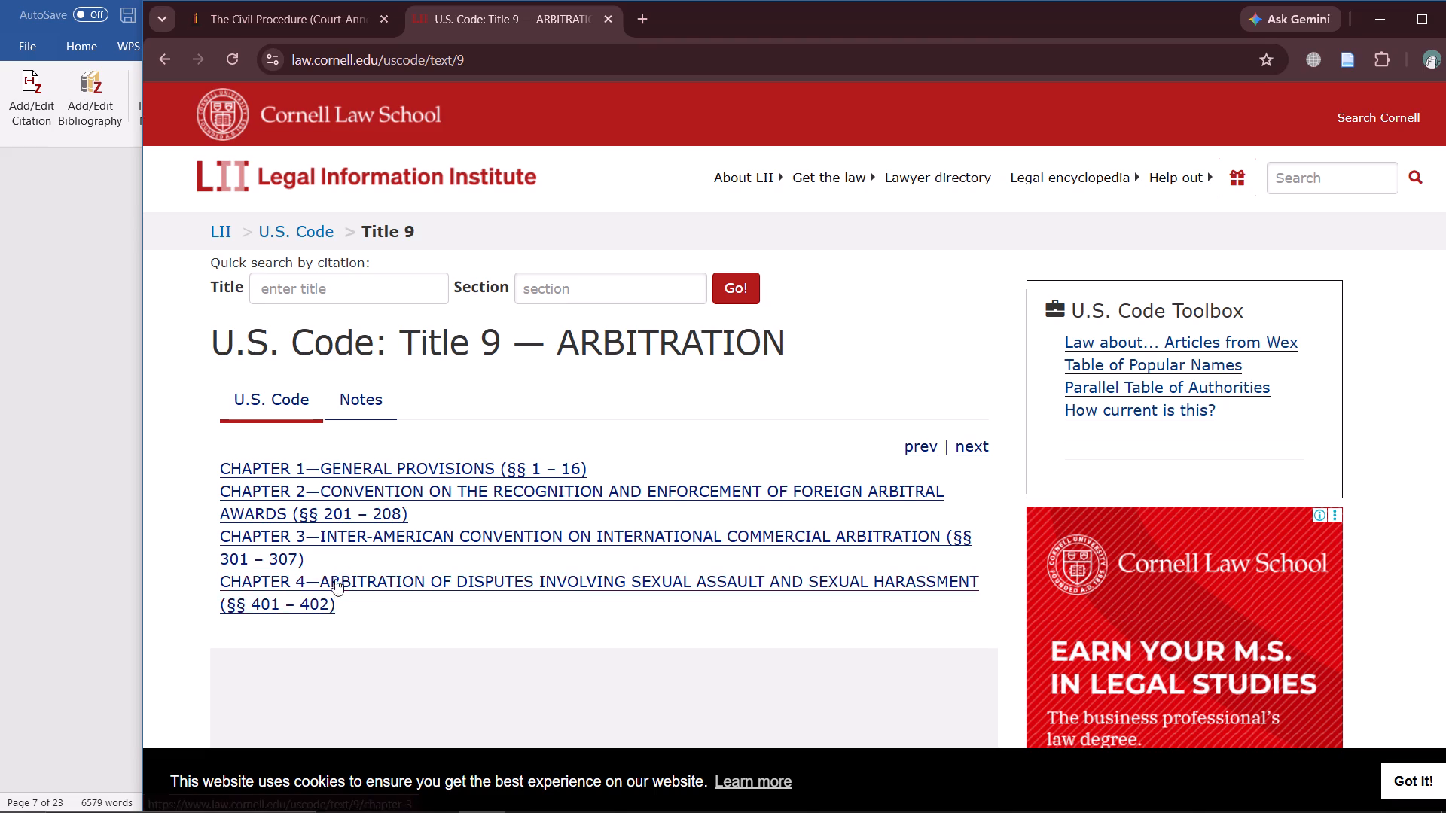
{"action": "left_click", "coordinate": [459, 471]}
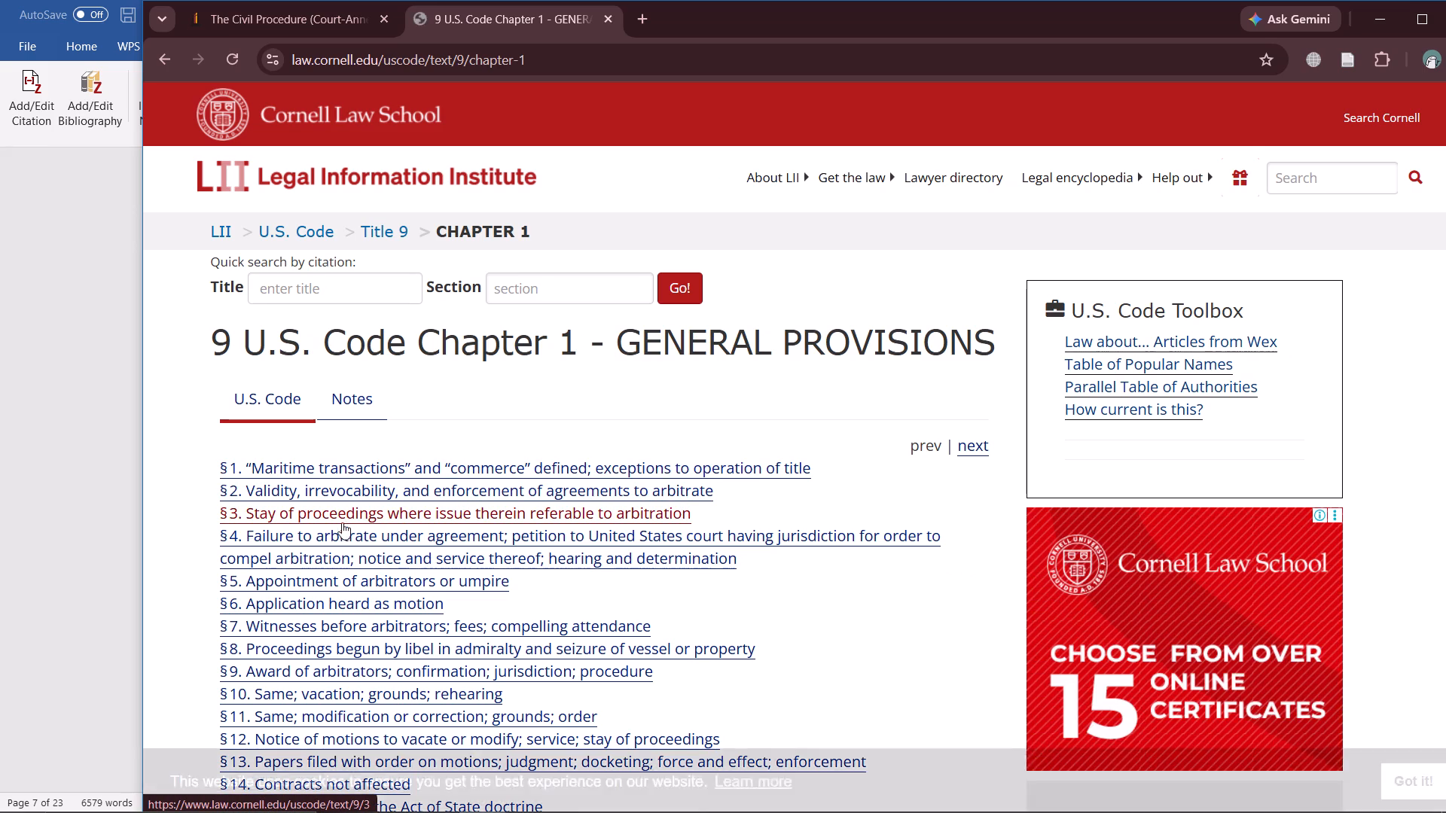
{"action": "scroll", "coordinate": [309, 547], "scroll_direction": "down", "scroll_amount": 1}
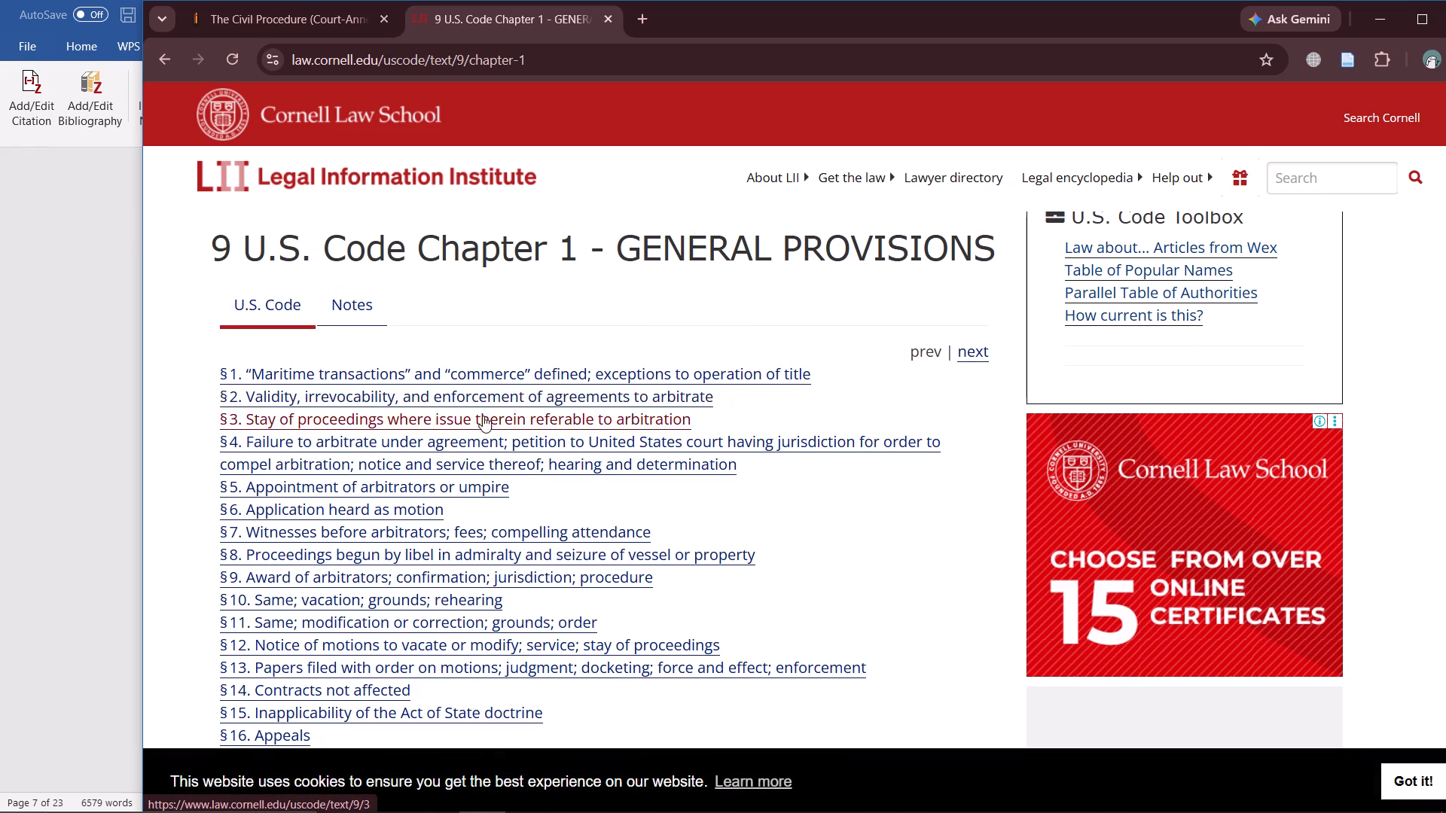
{"action": "left_click", "coordinate": [160, 61]}
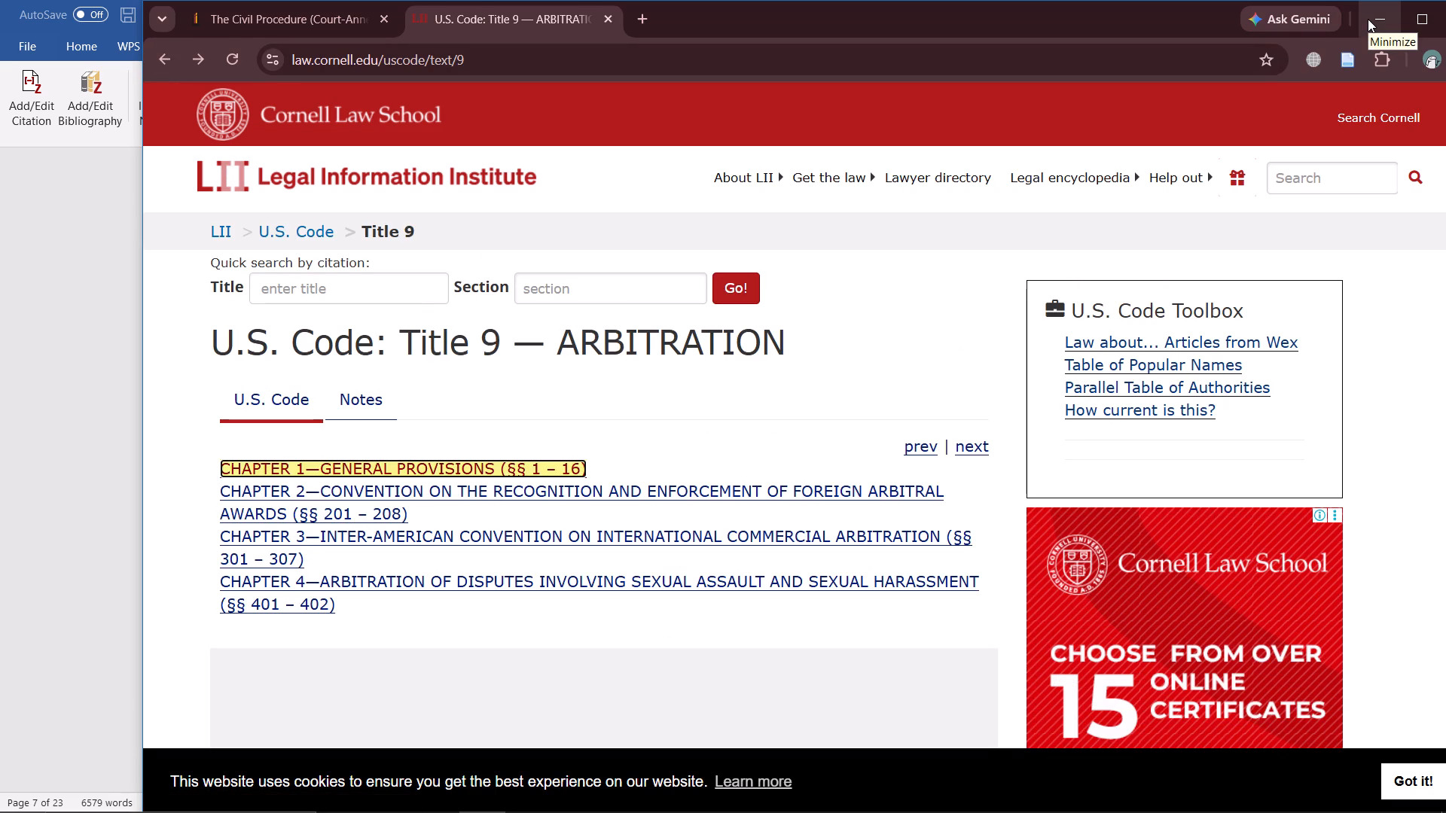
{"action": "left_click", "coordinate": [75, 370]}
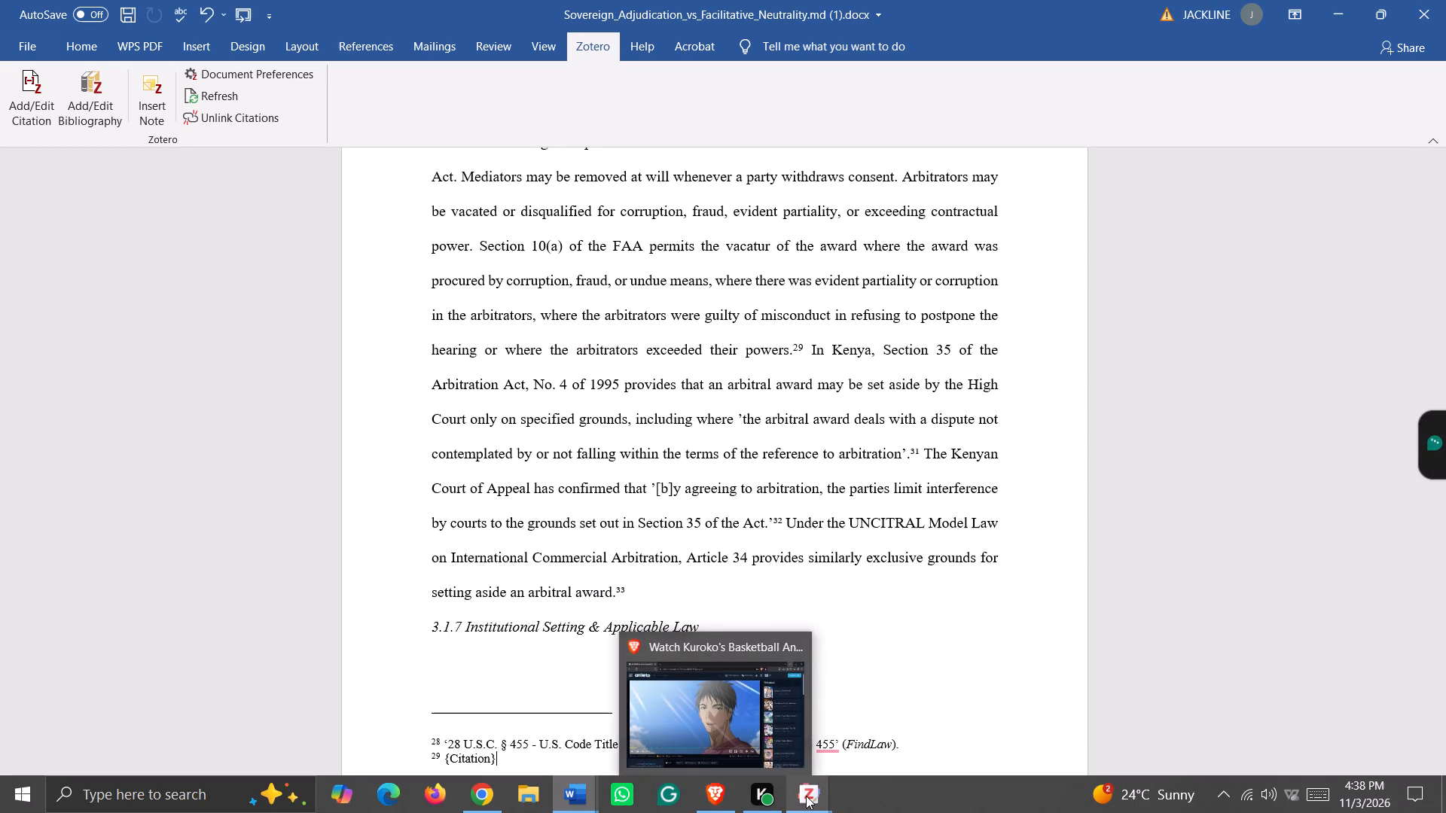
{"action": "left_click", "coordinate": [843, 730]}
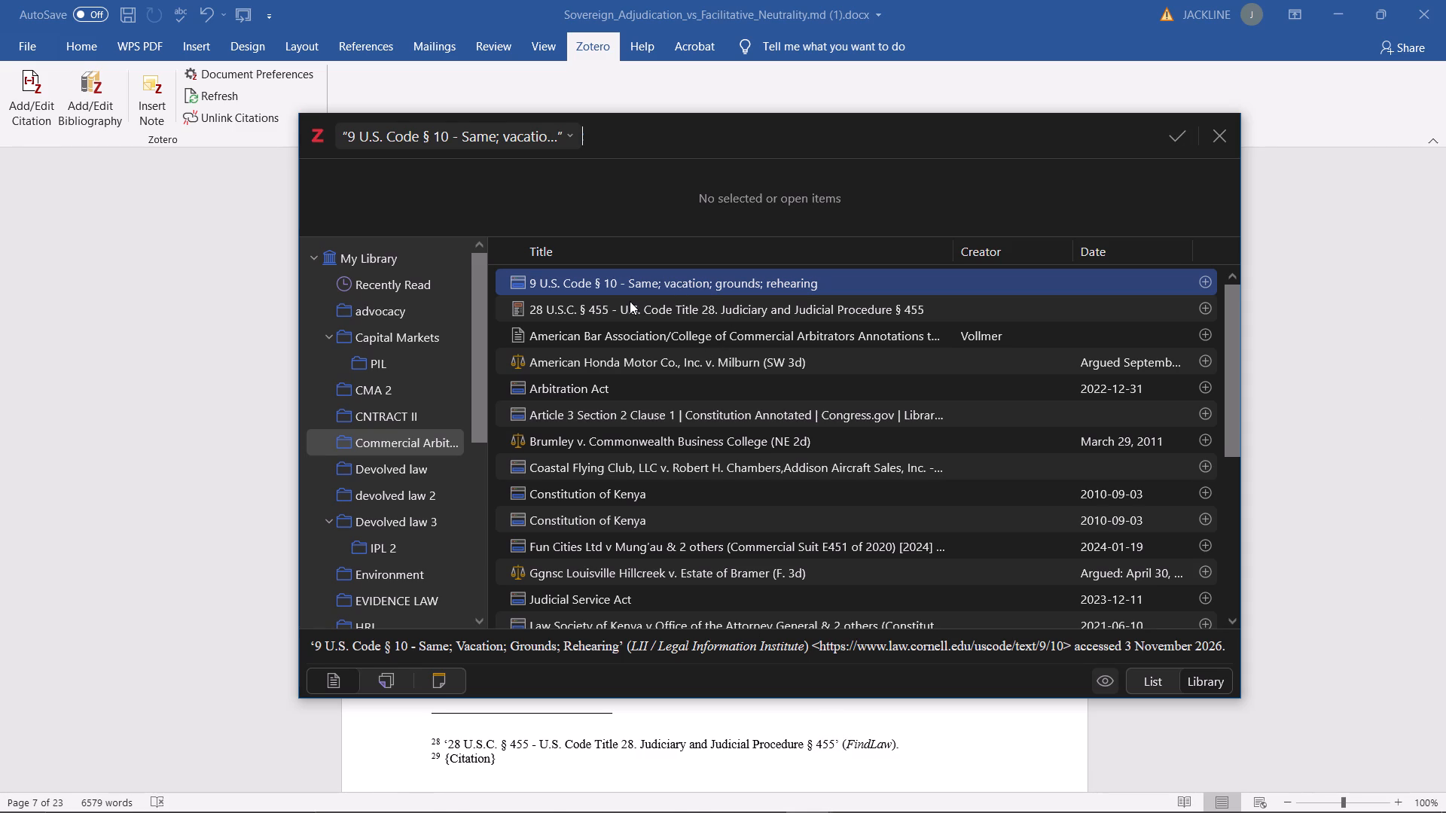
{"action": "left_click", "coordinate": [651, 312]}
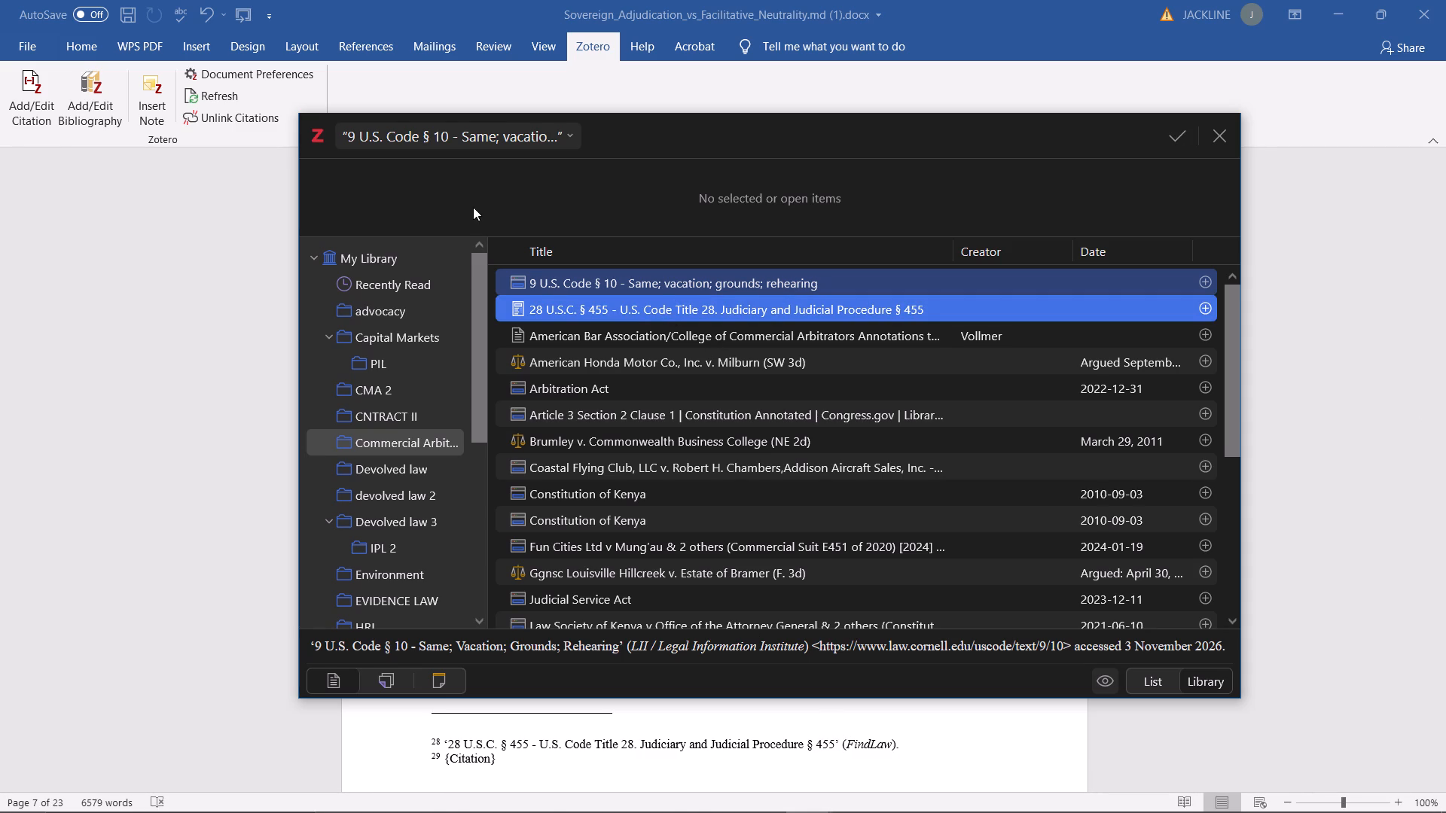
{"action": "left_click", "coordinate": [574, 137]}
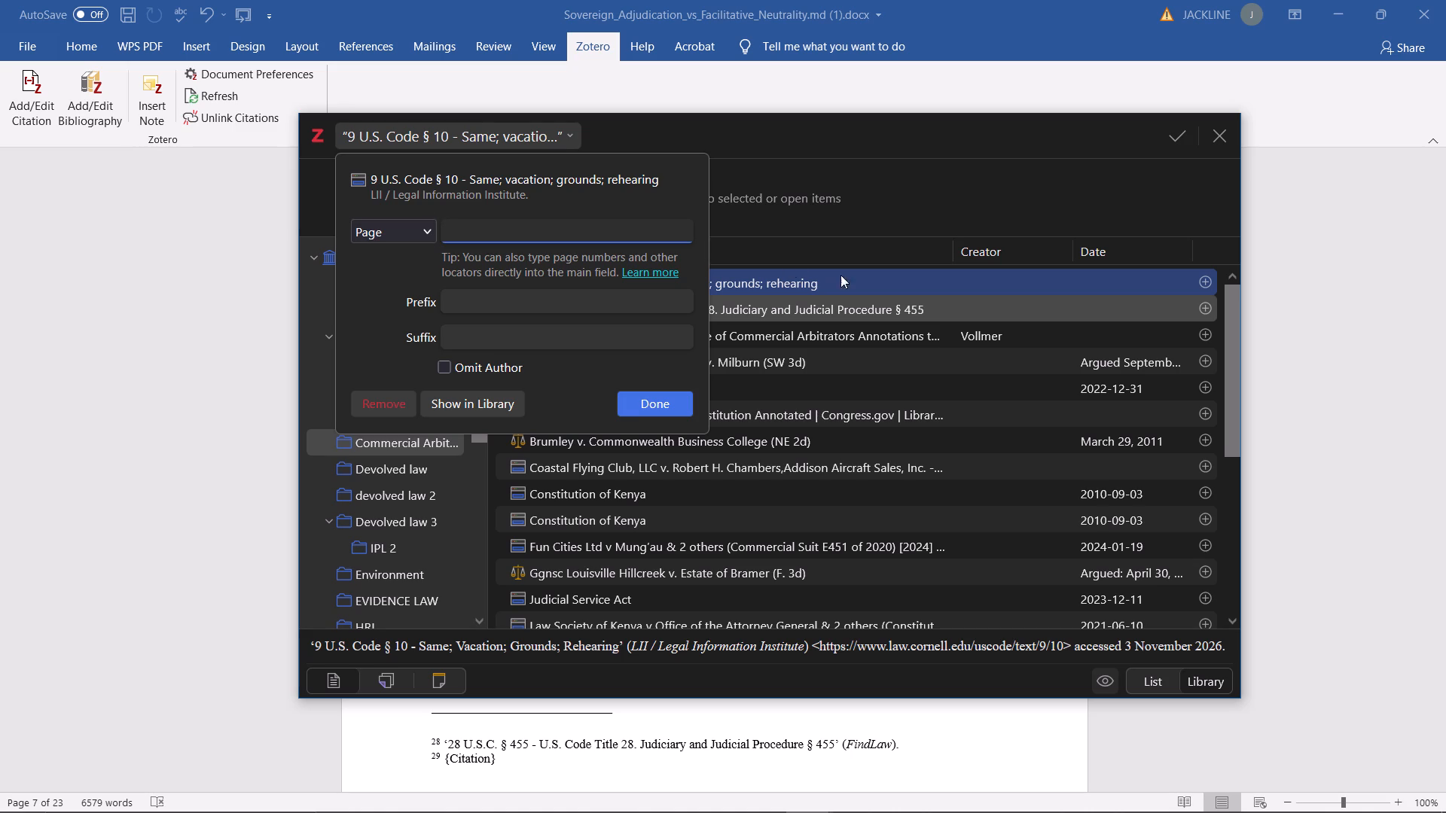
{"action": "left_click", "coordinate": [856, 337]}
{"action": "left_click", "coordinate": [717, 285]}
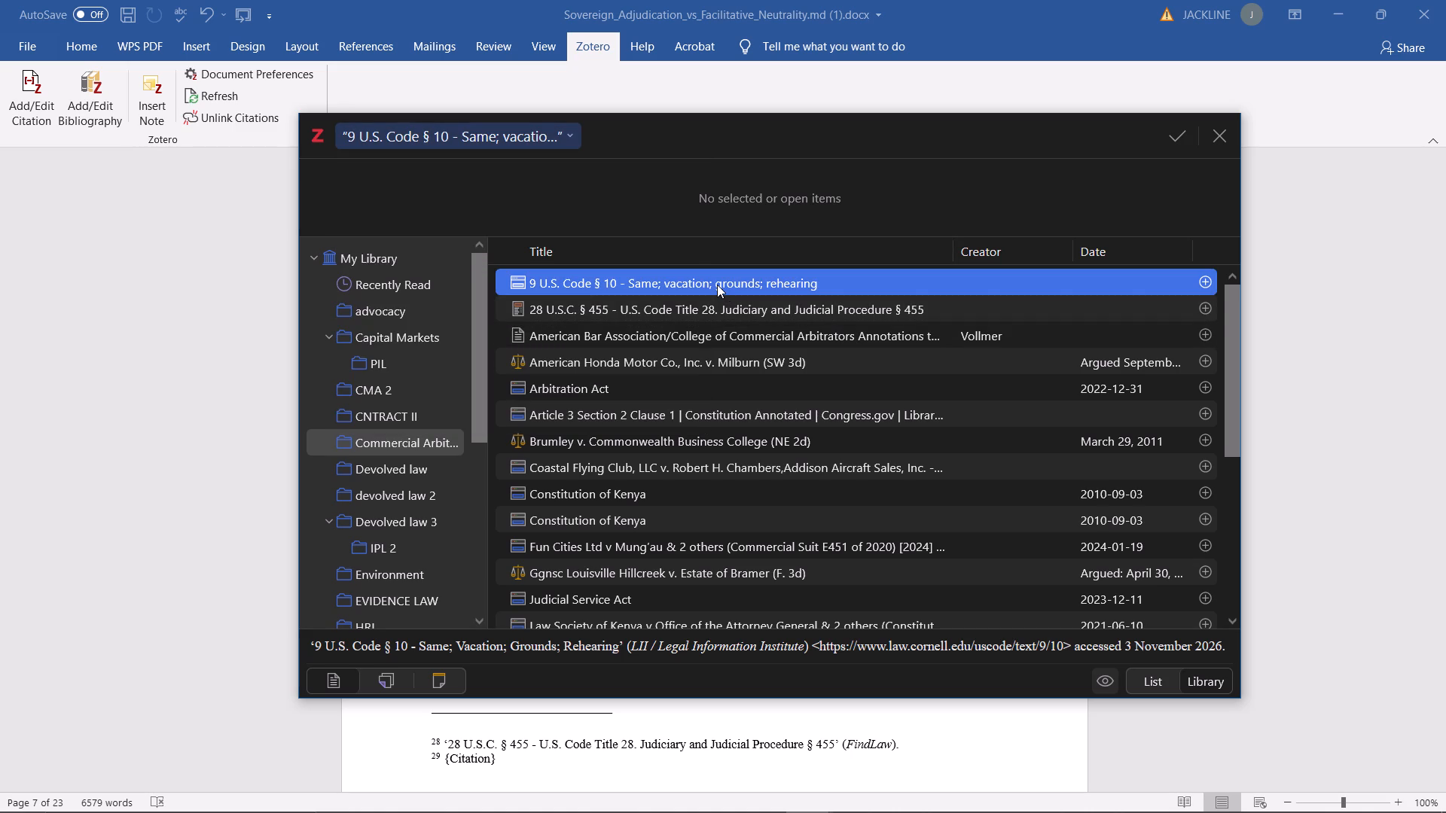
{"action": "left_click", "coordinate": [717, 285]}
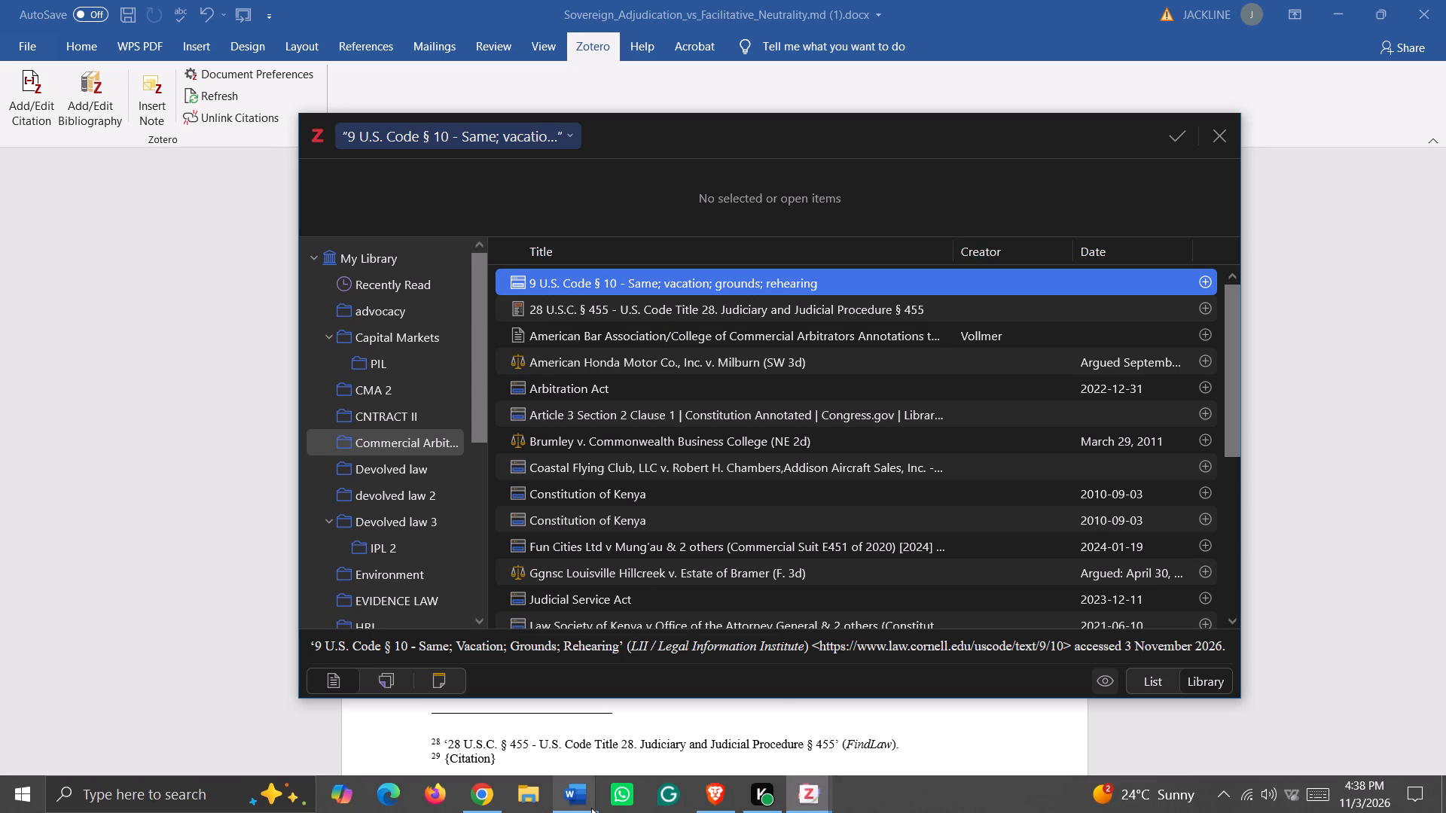
Save Cornell's "U.S. Code: Title 9 — ARBITRATION" page from Chrome to the Commercial Arbitration collection in Zotero.
{"action": "left_click", "coordinate": [489, 799]}
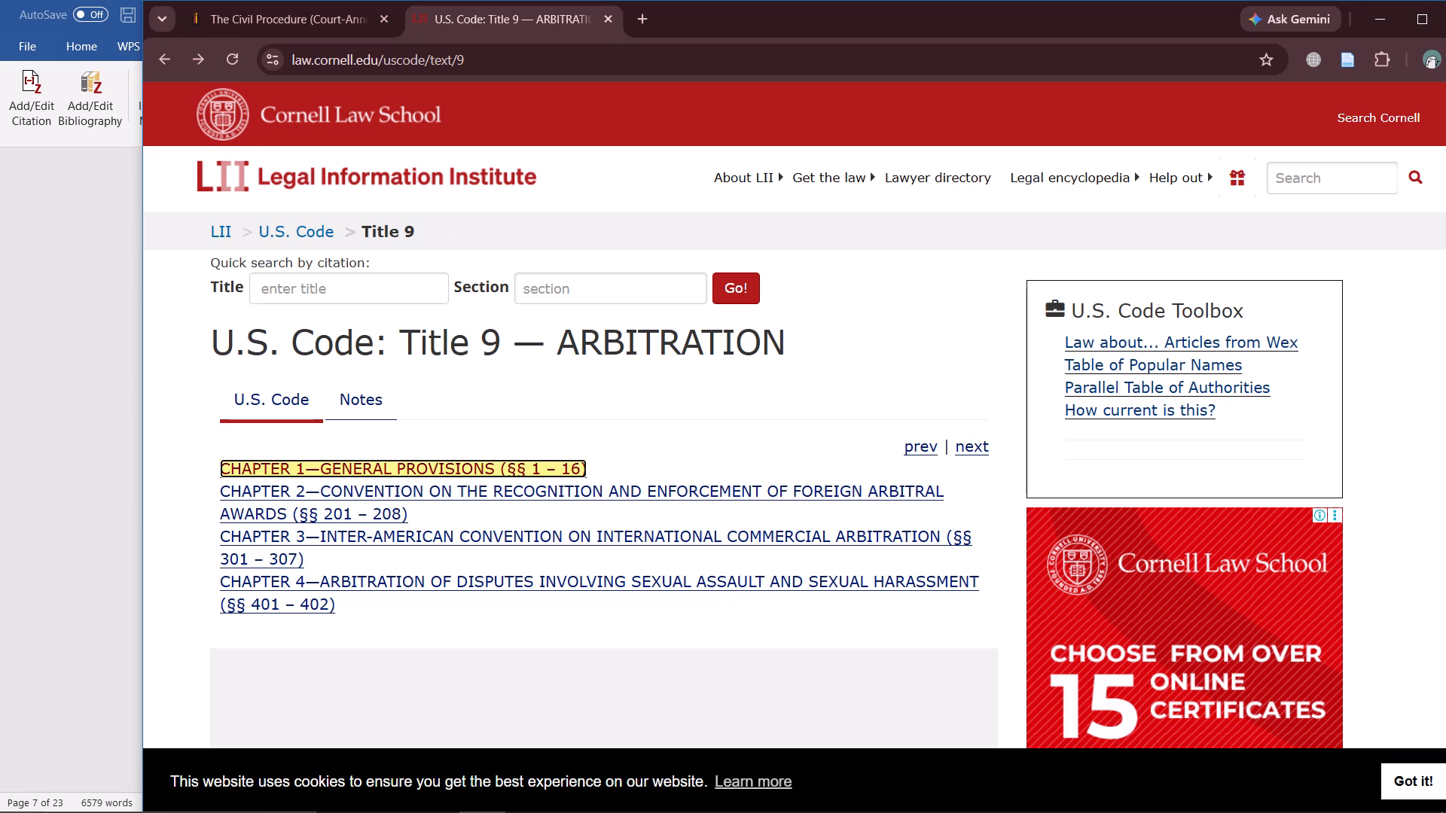
{"action": "scroll", "coordinate": [629, 426], "scroll_direction": "down", "scroll_amount": 4}
{"action": "scroll", "coordinate": [629, 426], "scroll_direction": "up", "scroll_amount": 2}
{"action": "scroll", "coordinate": [713, 365], "scroll_direction": "up", "scroll_amount": 3}
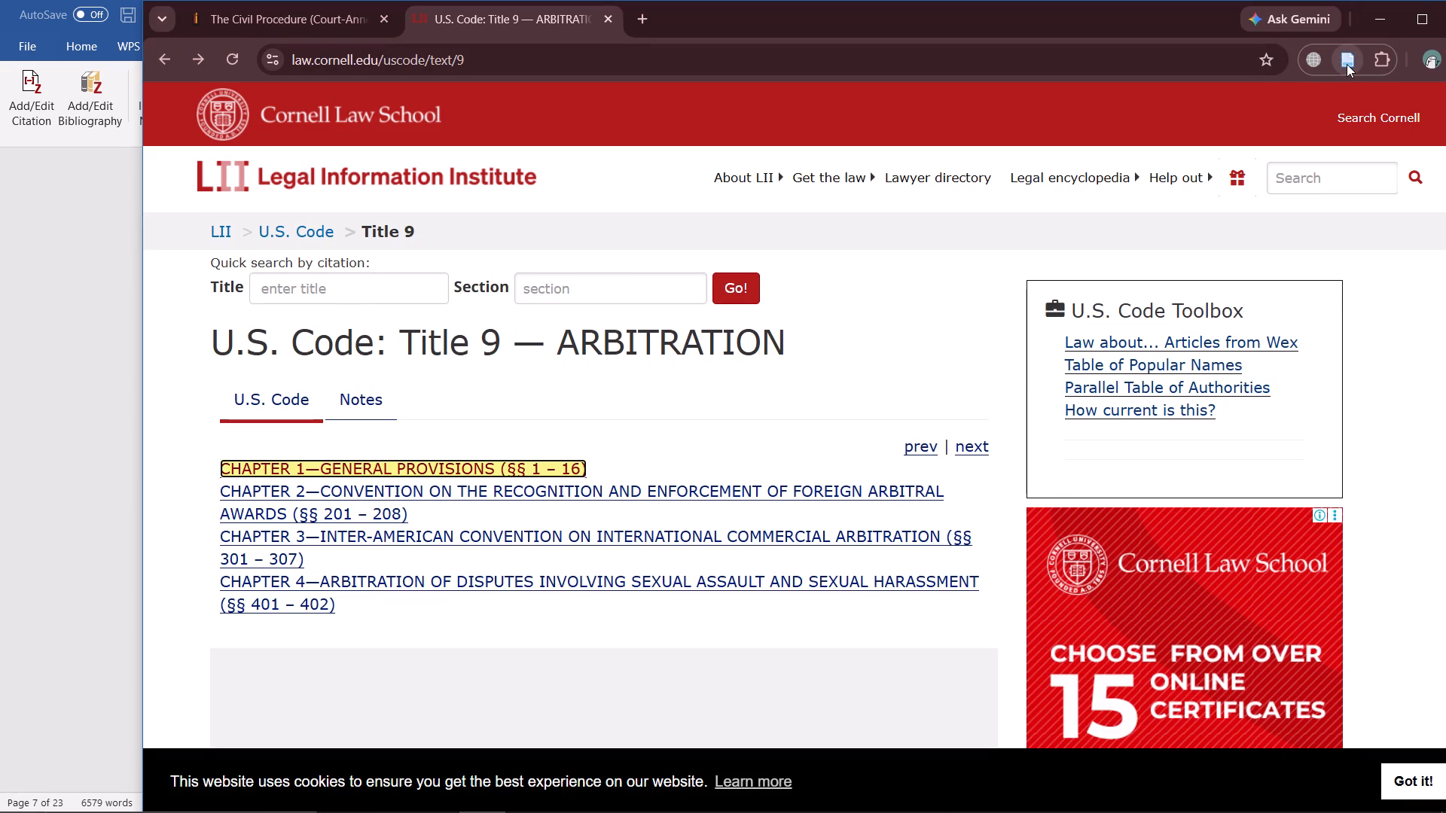
{"action": "left_click", "coordinate": [1347, 64]}
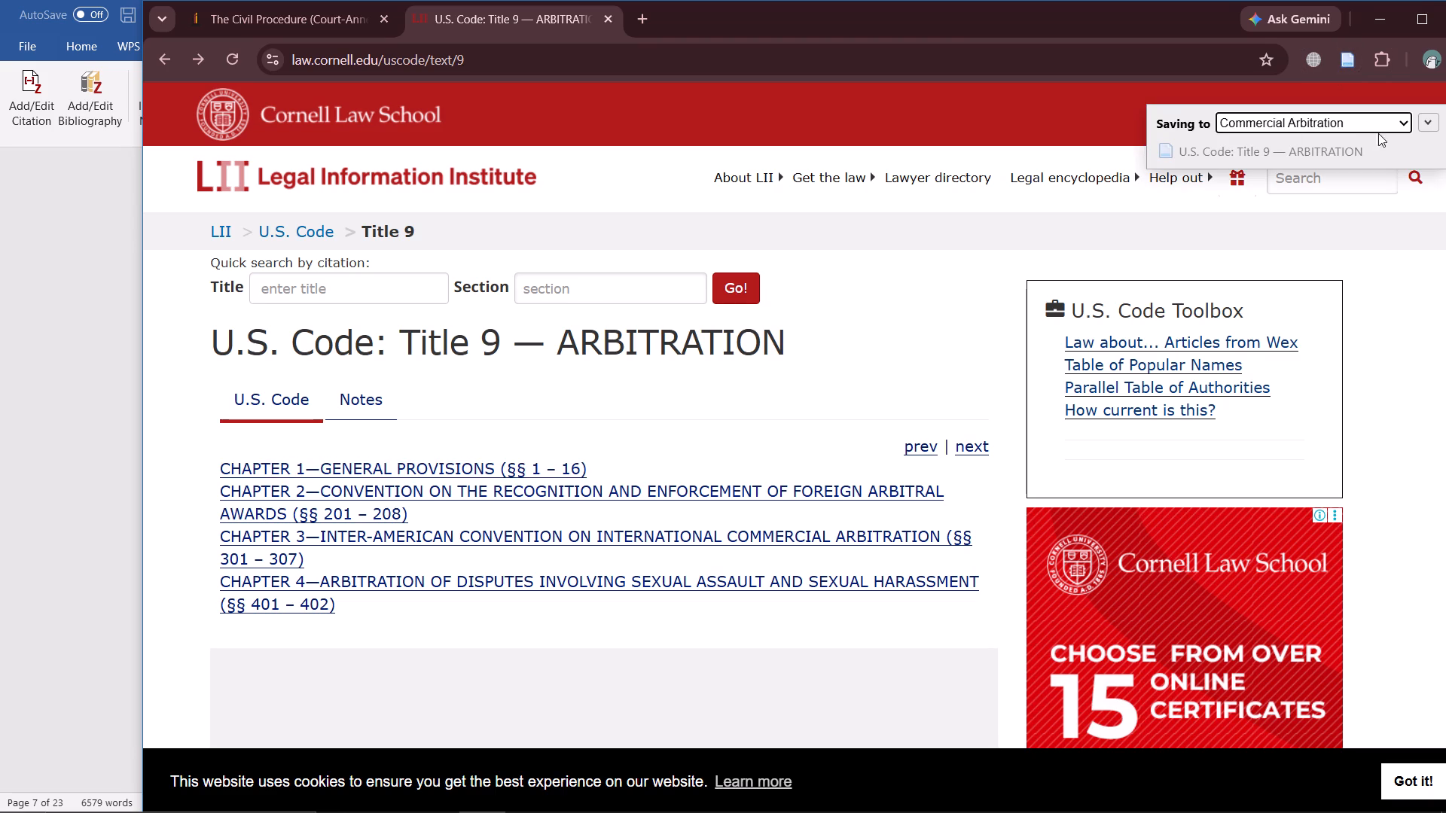
{"action": "left_click", "coordinate": [1425, 121]}
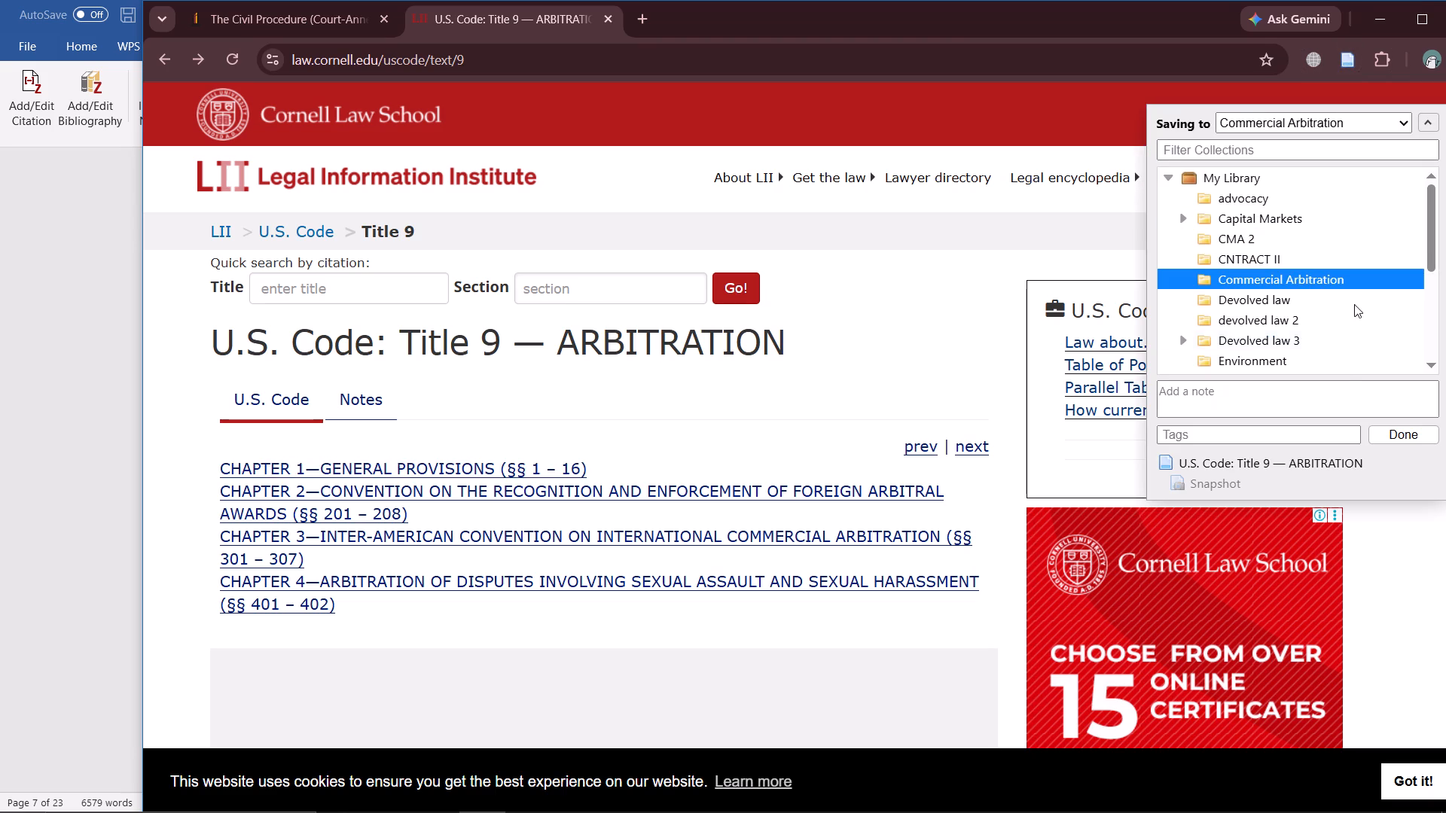
{"action": "left_click", "coordinate": [1395, 431]}
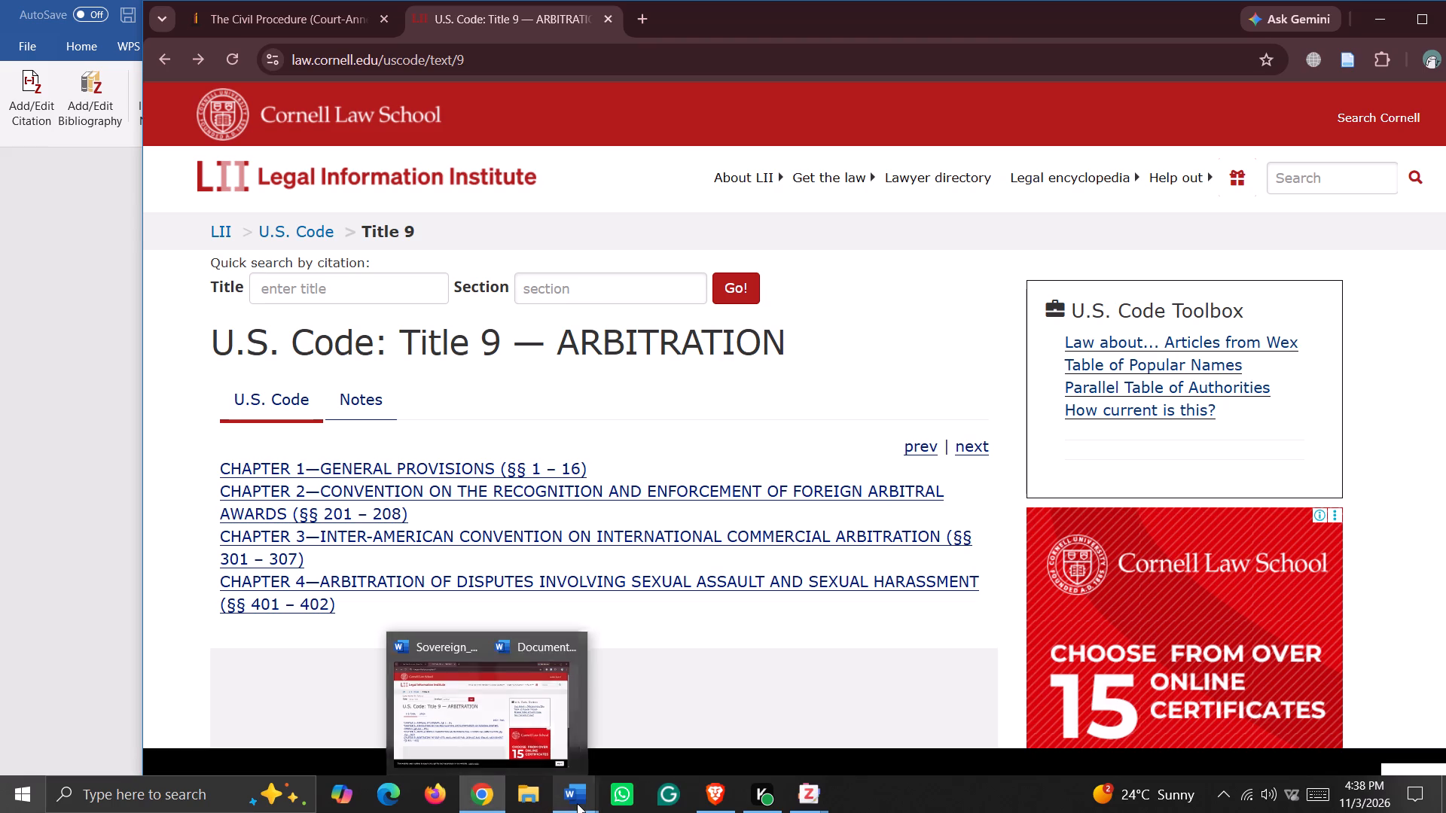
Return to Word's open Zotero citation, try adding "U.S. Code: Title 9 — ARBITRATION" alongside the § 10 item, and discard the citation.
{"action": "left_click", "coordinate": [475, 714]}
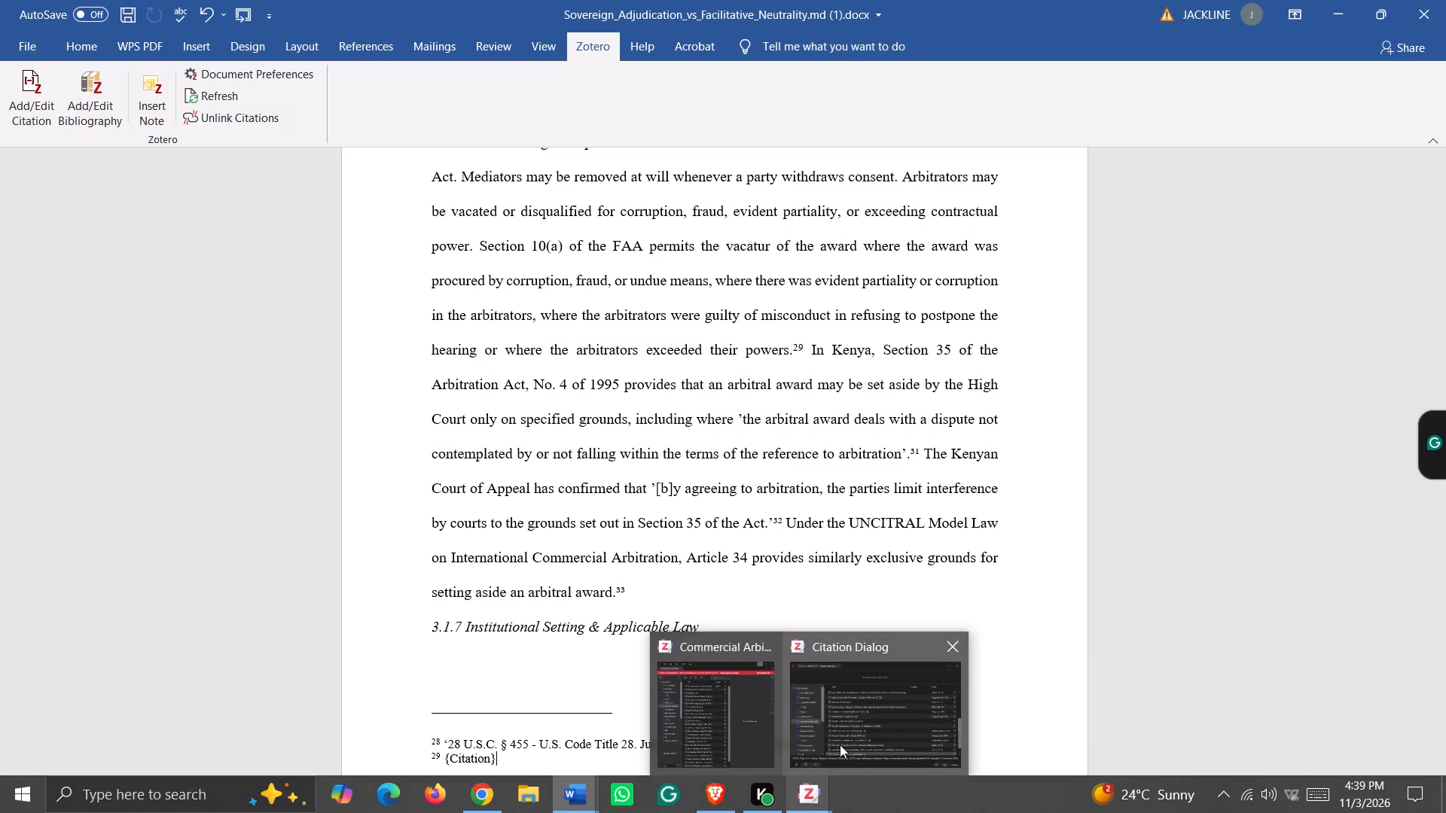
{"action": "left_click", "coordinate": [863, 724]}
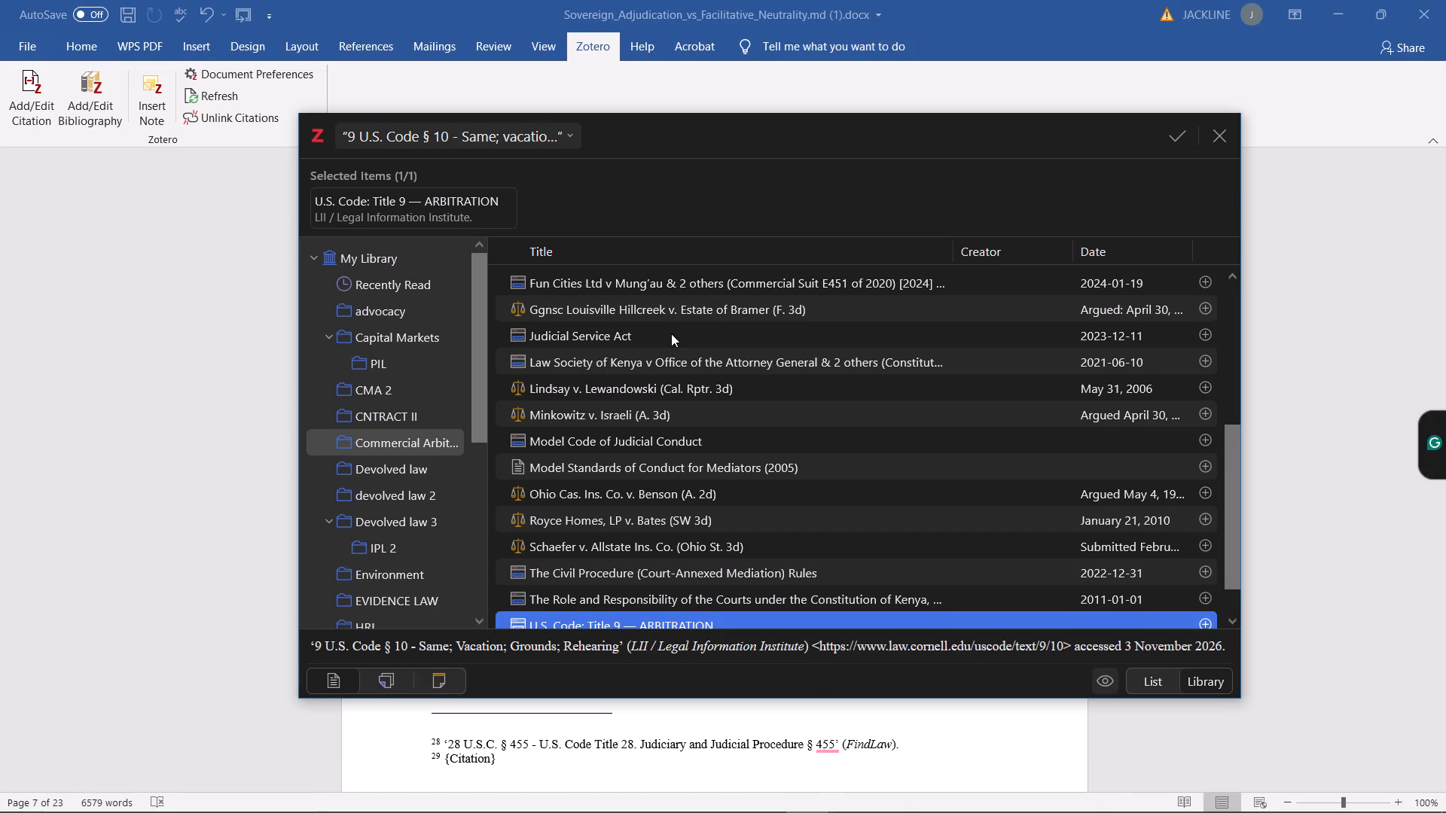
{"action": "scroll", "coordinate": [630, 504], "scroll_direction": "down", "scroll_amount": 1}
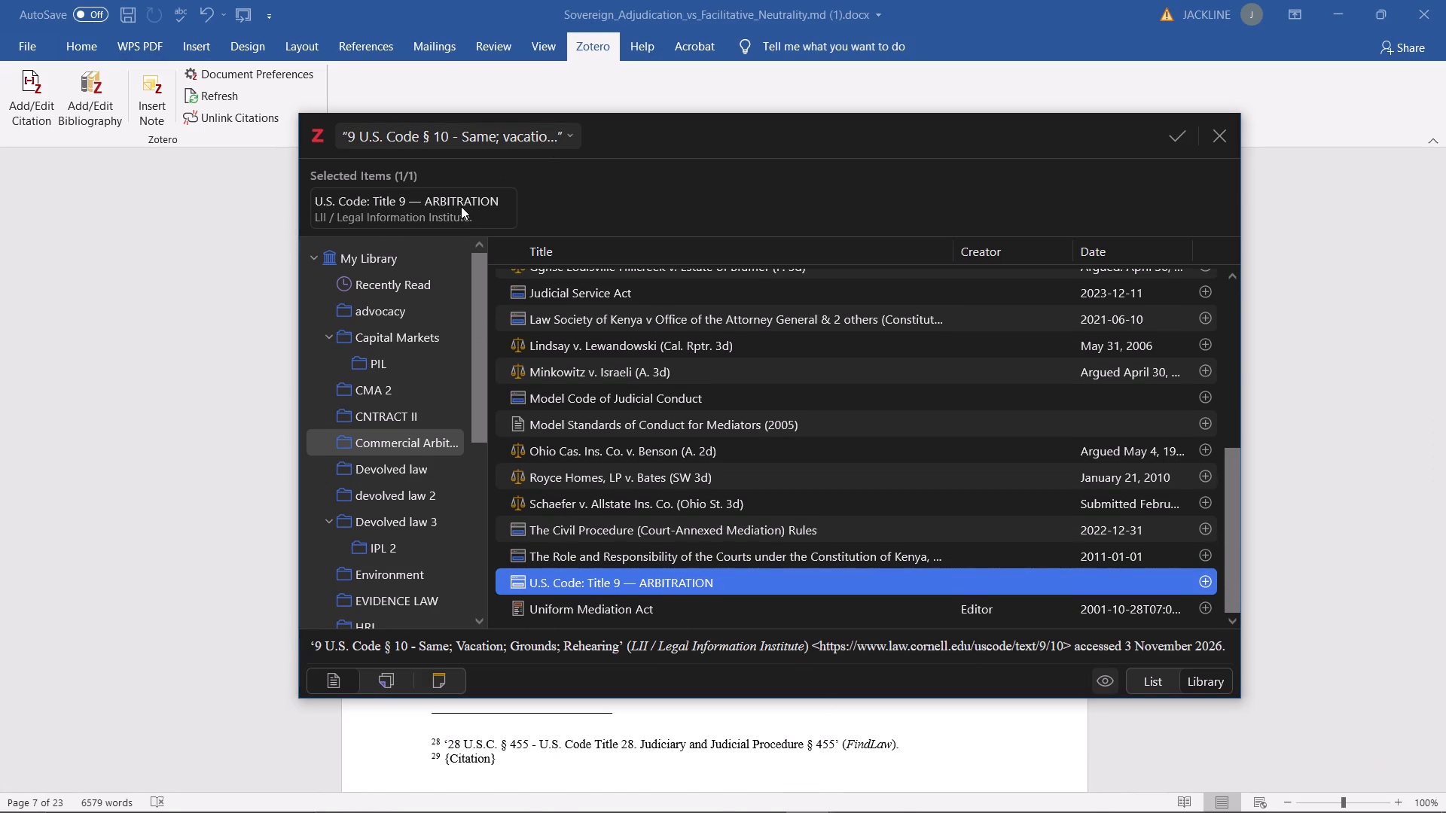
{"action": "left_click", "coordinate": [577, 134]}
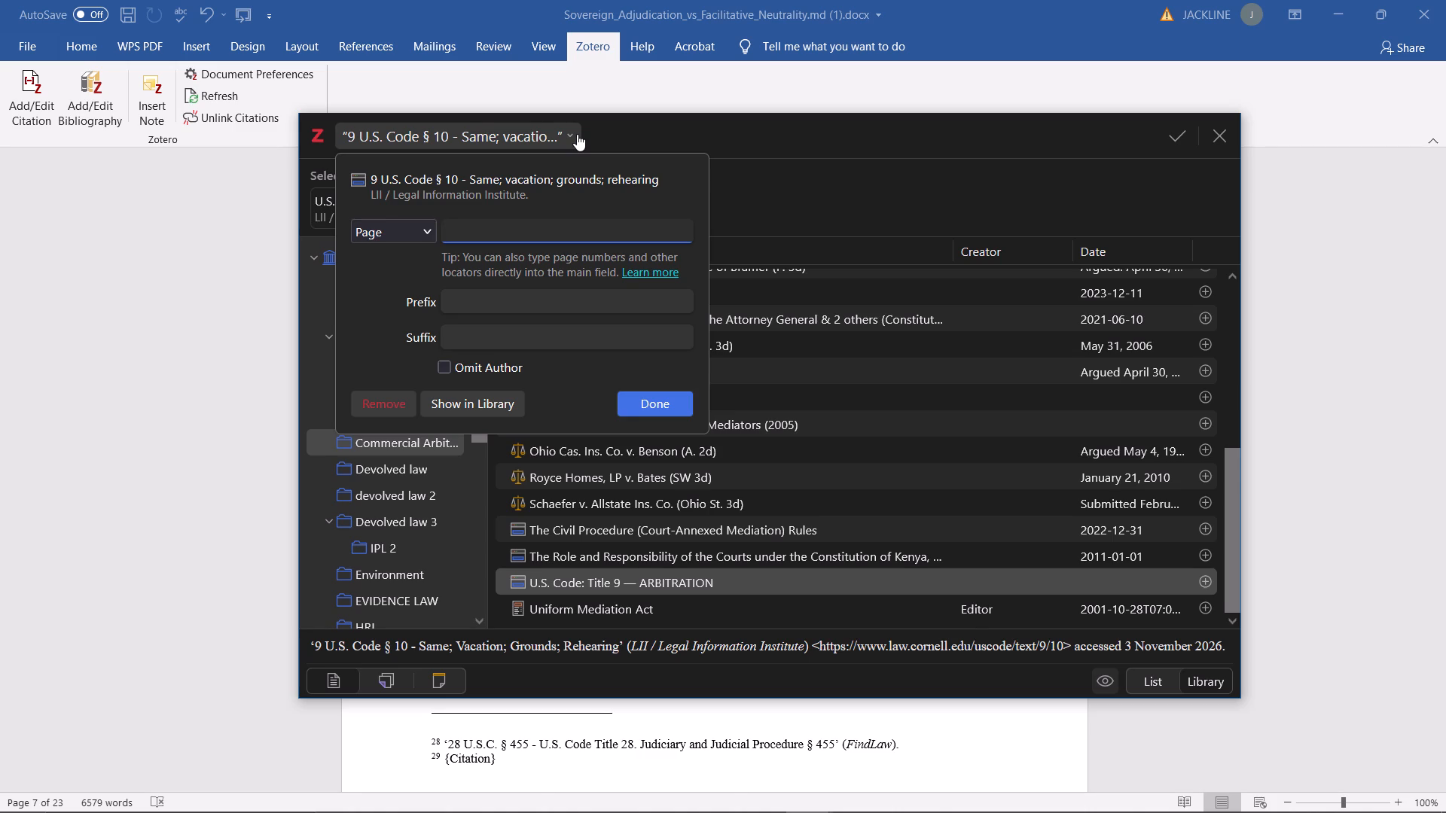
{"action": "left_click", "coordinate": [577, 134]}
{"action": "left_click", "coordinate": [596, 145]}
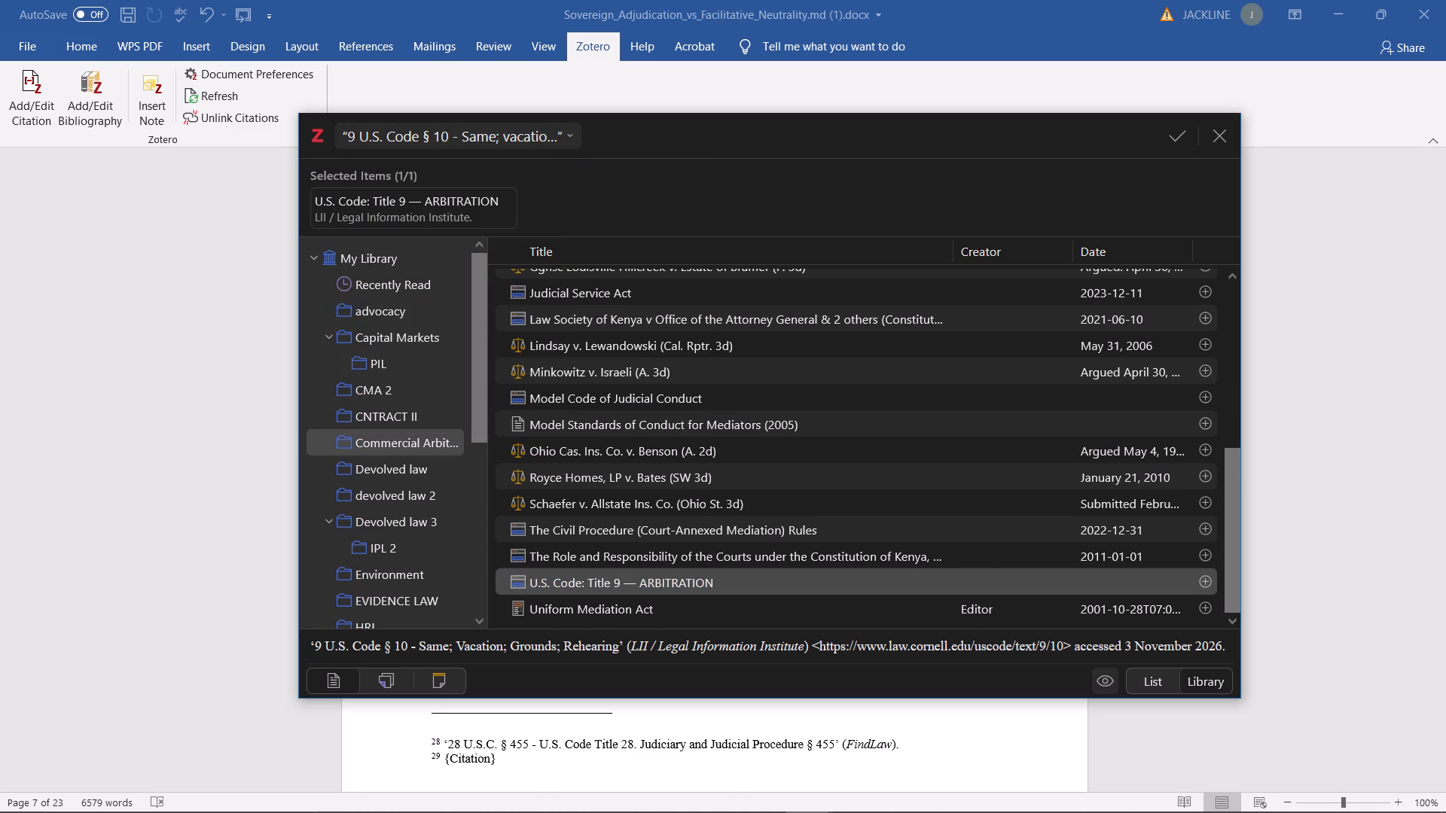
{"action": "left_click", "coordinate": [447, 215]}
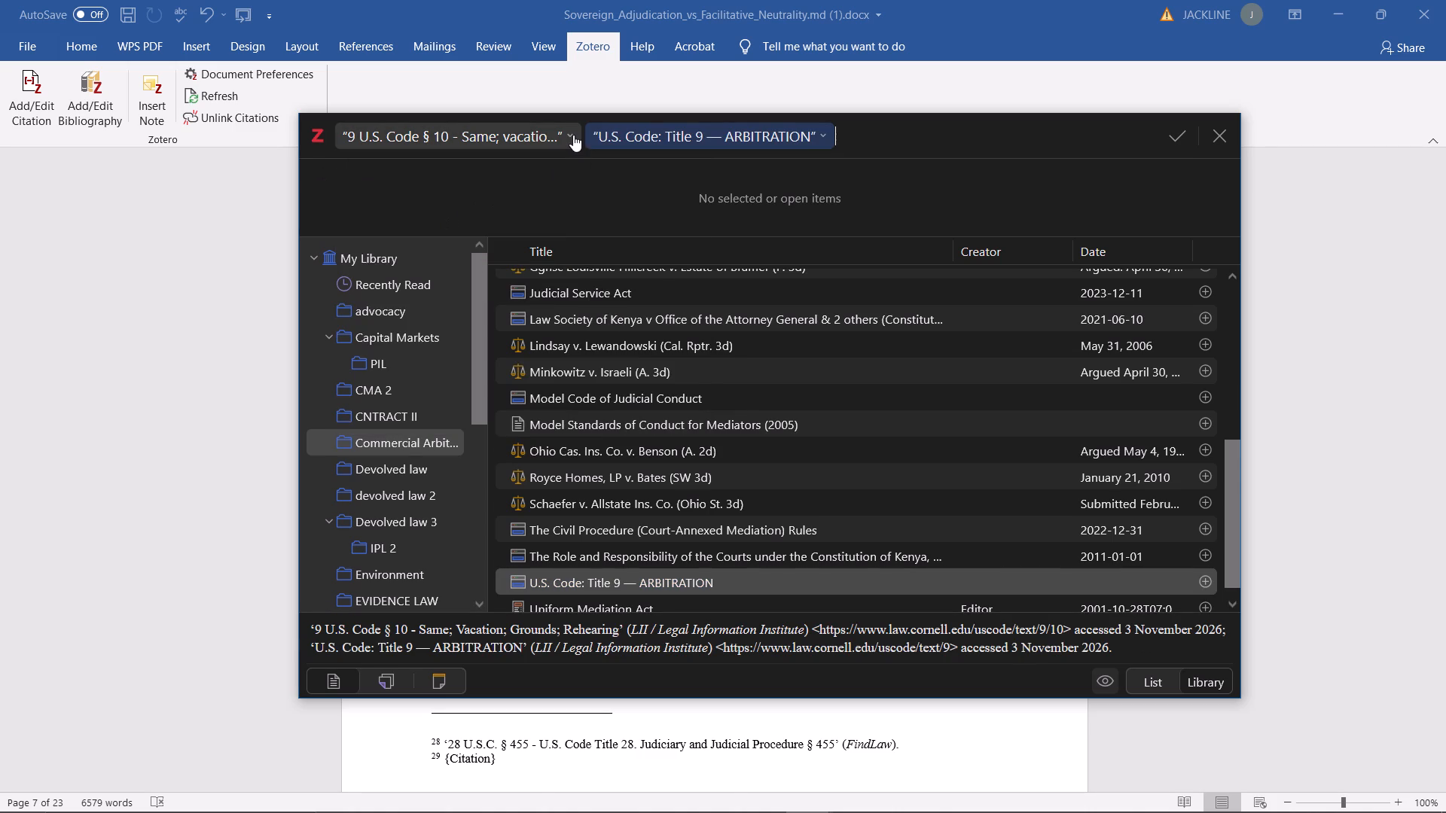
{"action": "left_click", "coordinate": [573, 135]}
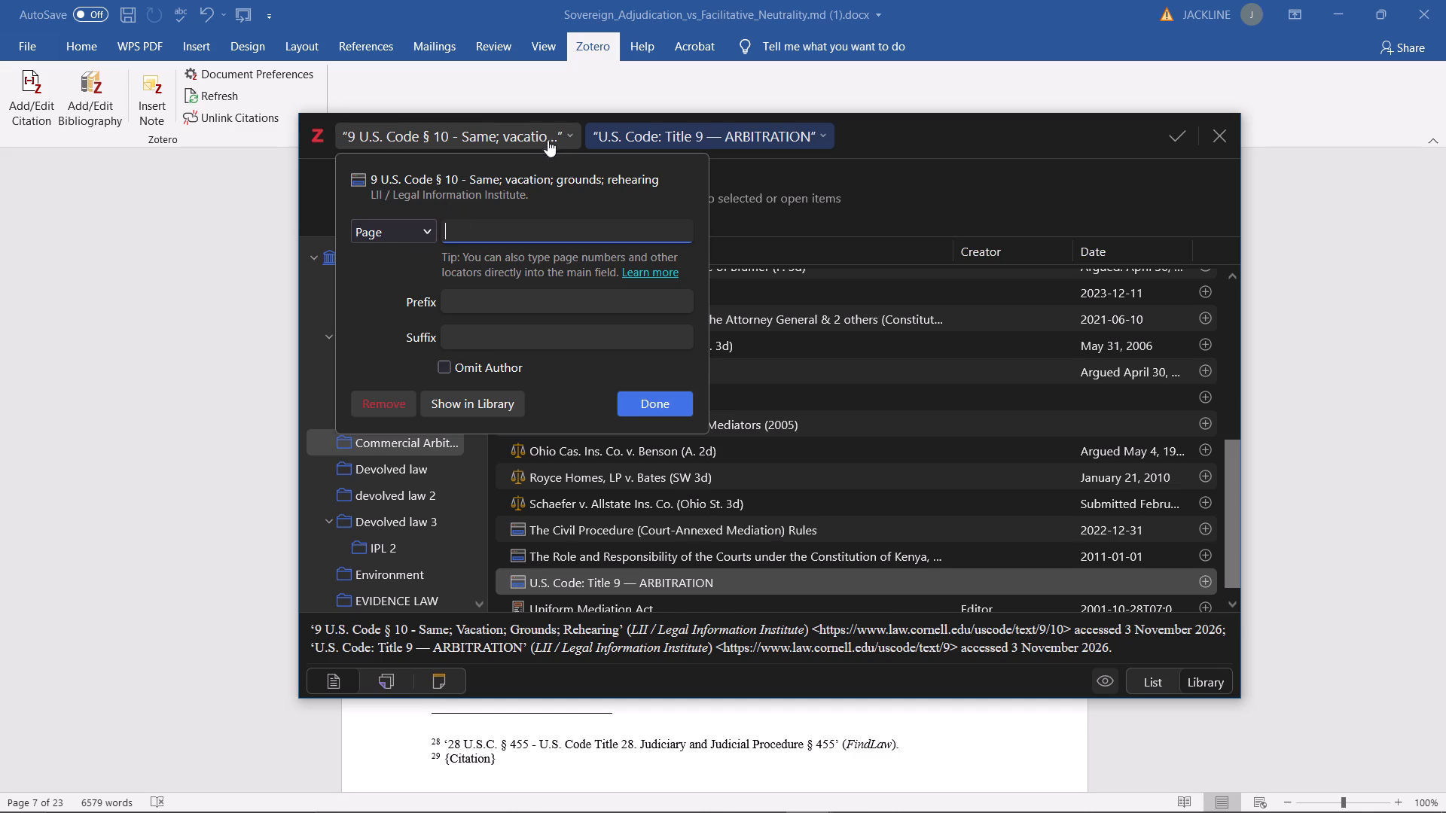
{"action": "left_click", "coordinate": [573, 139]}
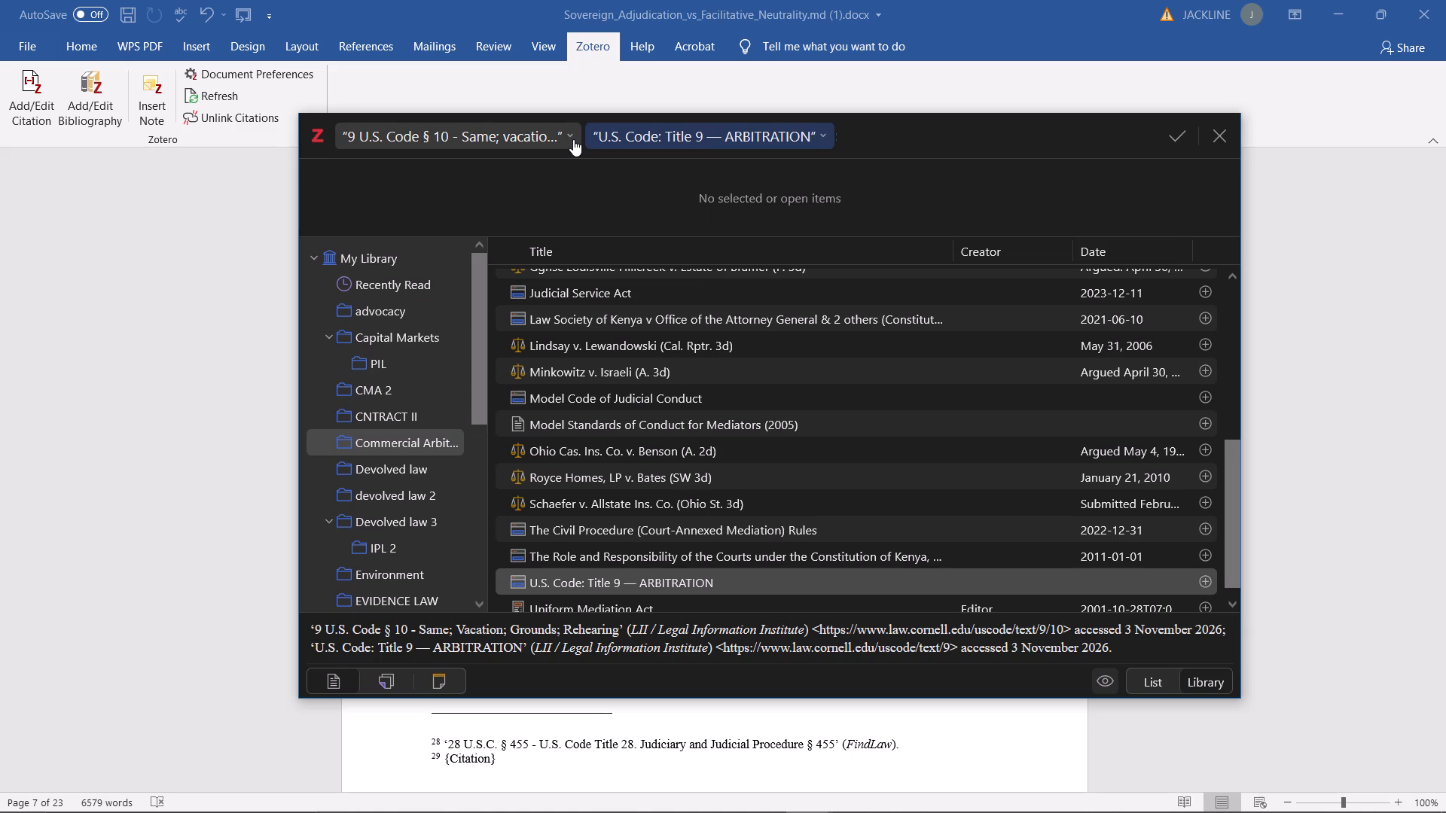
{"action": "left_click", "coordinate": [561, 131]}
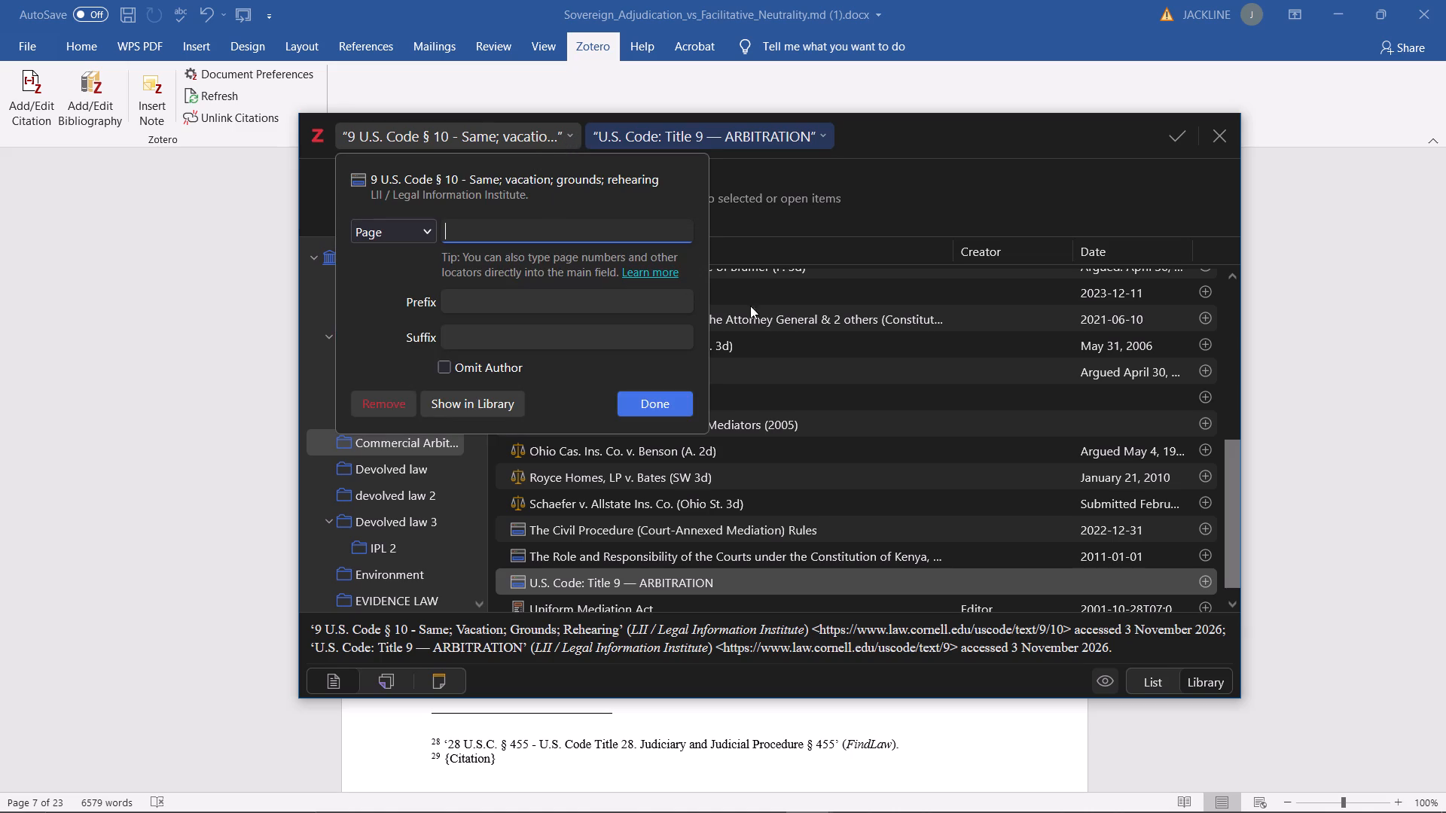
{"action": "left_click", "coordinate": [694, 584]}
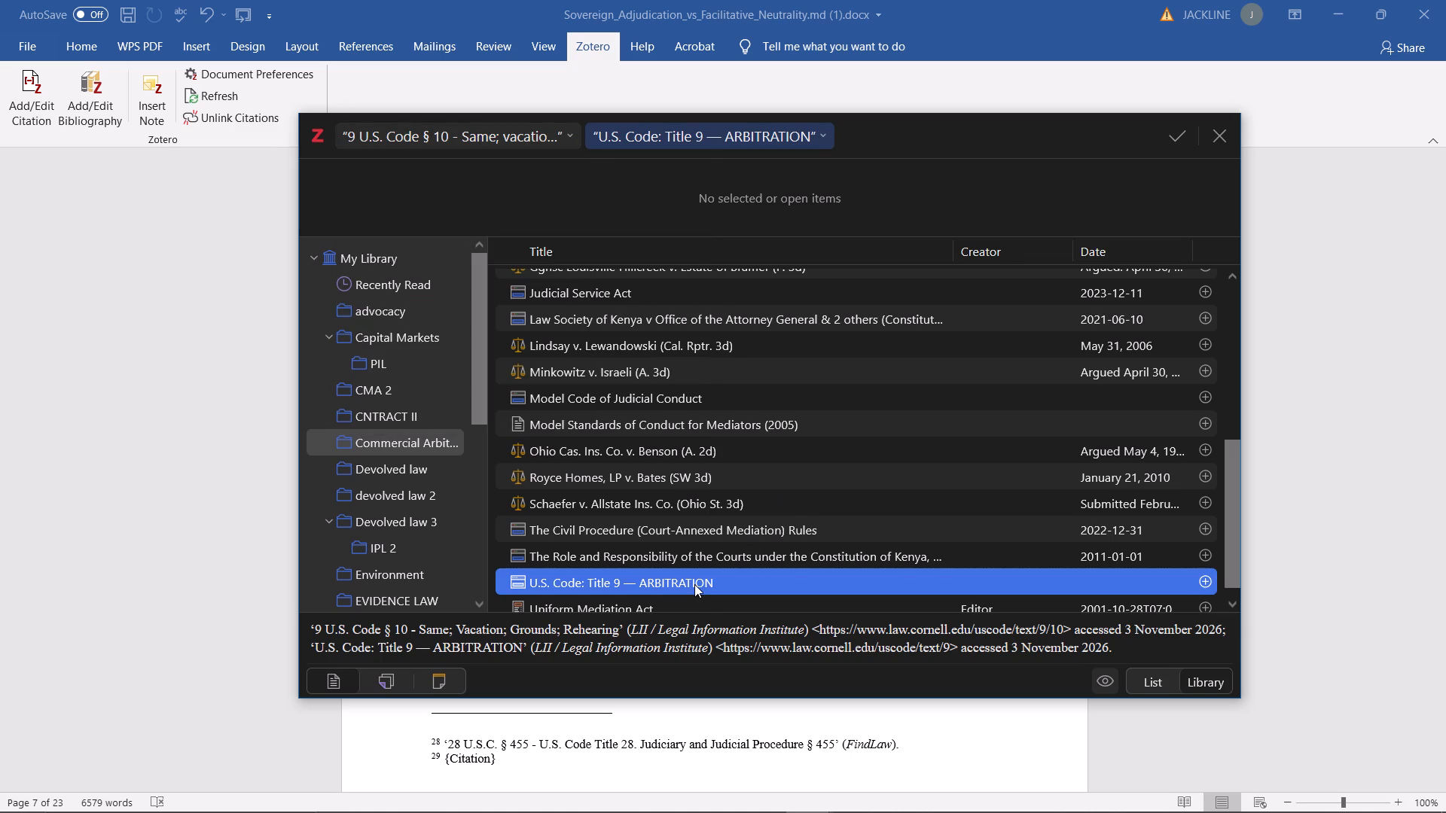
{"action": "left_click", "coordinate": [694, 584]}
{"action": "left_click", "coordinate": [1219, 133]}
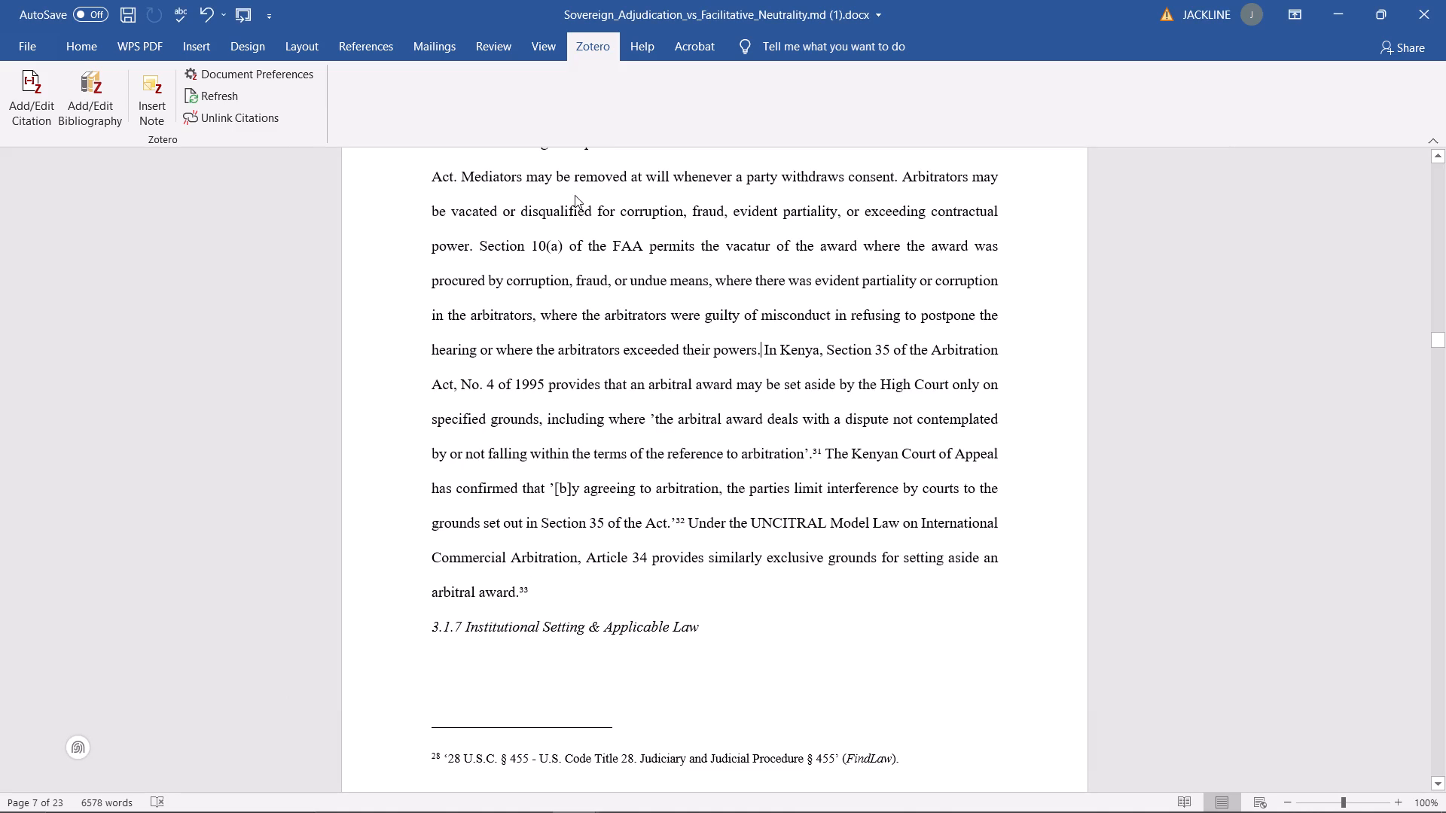
Insert a footnote after "exceeded their powers." in the FAA passage and add "U.S. Code: Title 9 — ARBITRATION" as its Zotero citation item.
{"action": "left_click", "coordinate": [353, 41]}
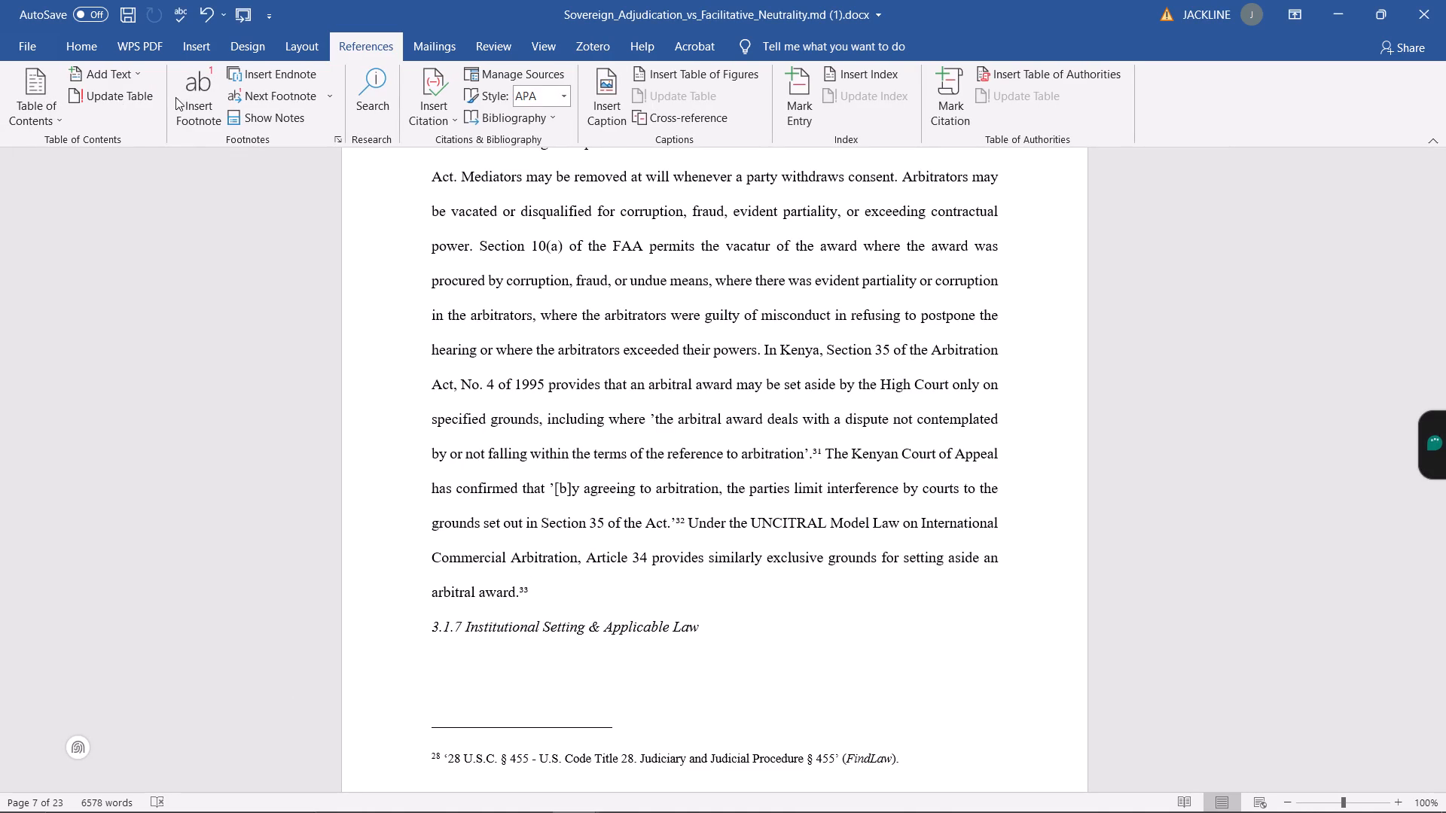
{"action": "left_click", "coordinate": [193, 99]}
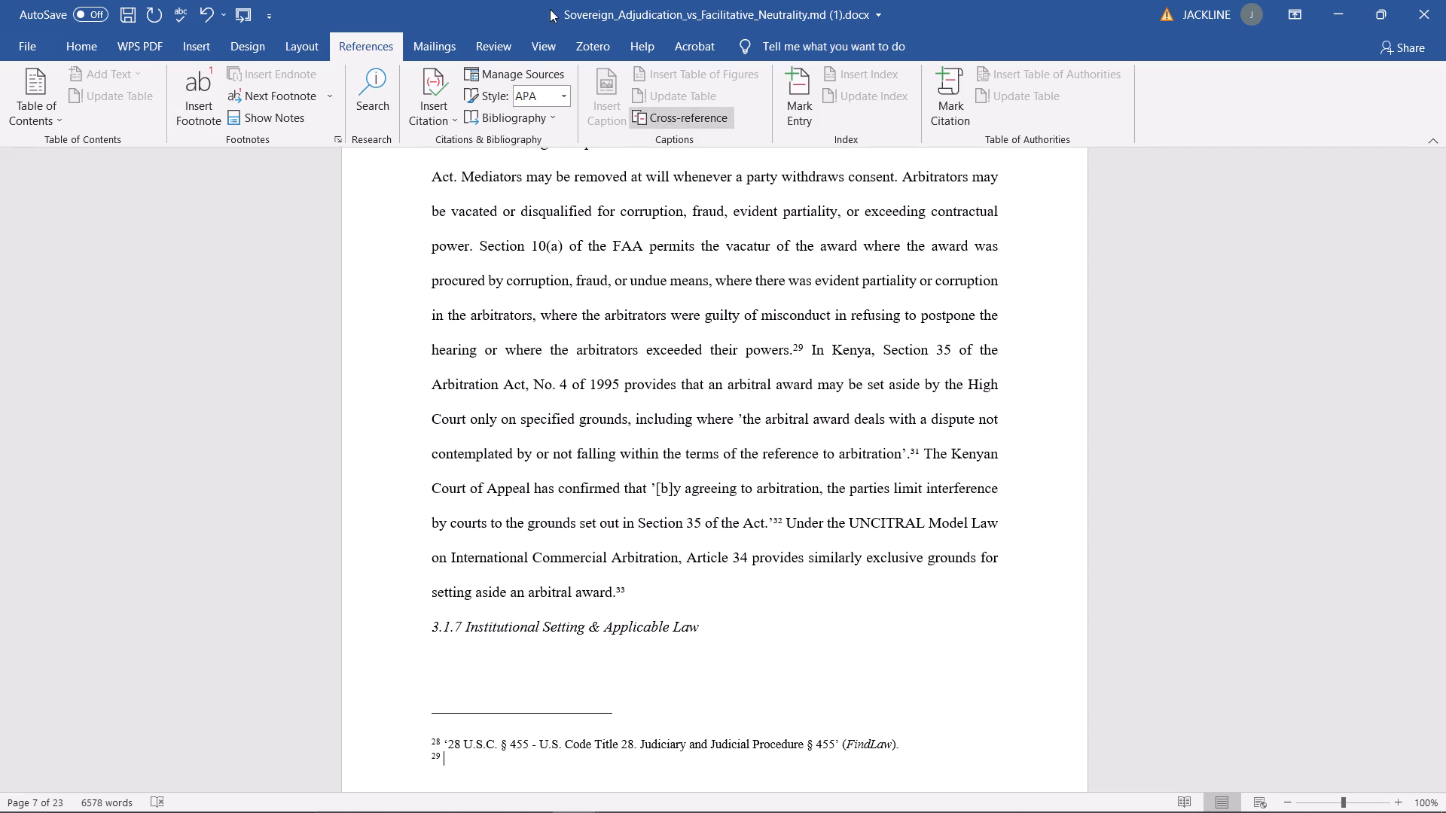
{"action": "left_click", "coordinate": [584, 46]}
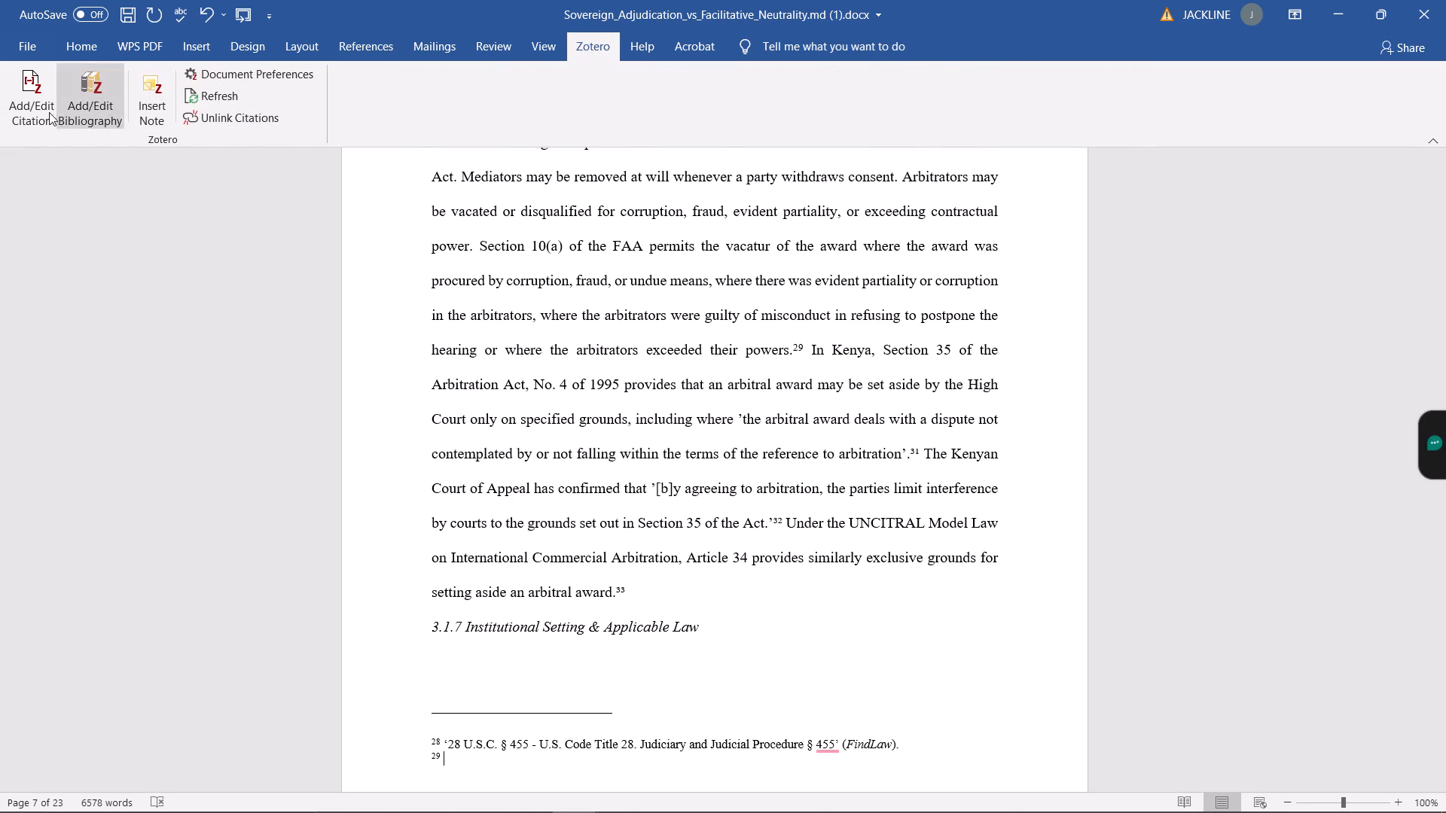
{"action": "left_click", "coordinate": [30, 103]}
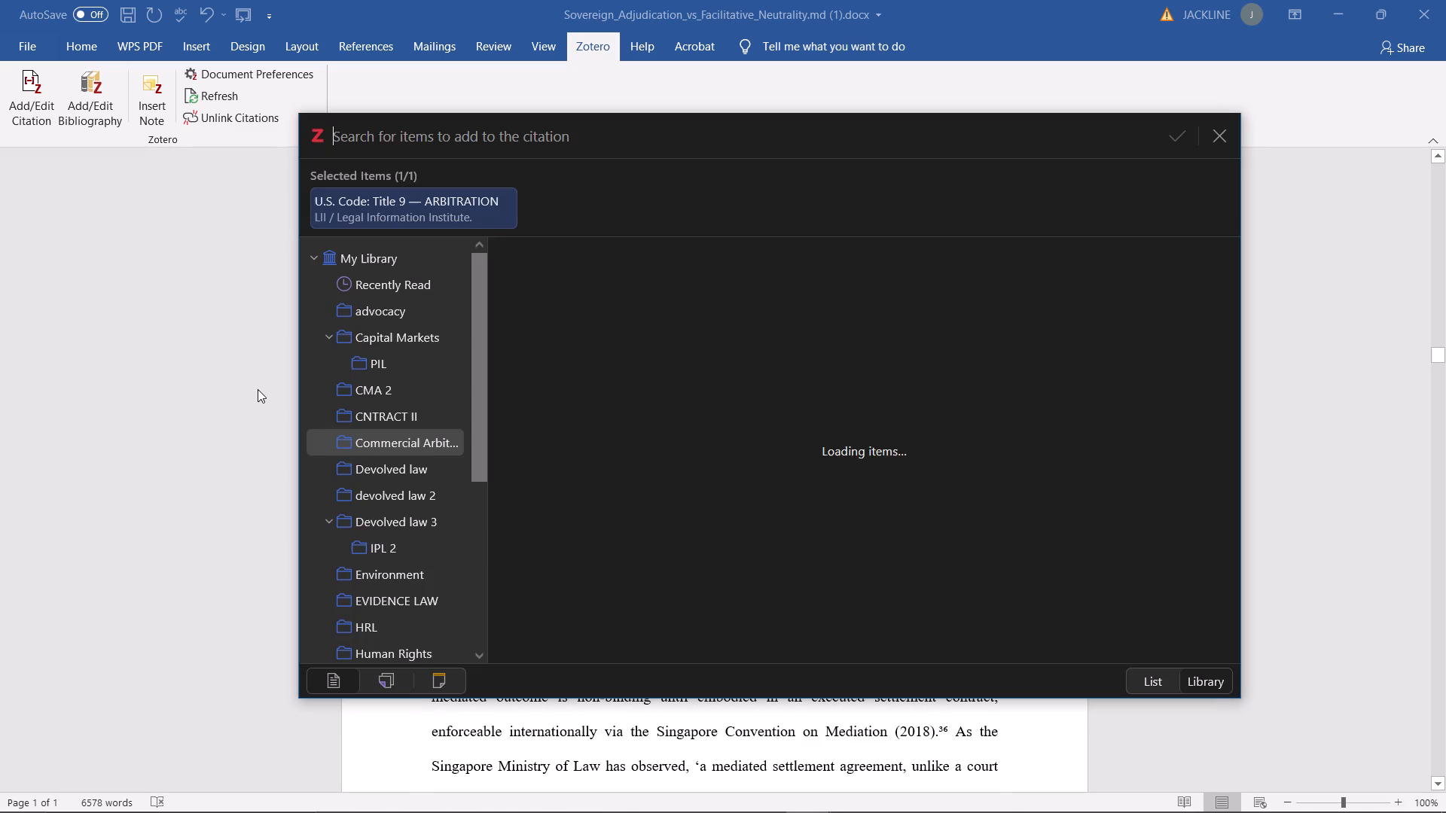
{"action": "left_click", "coordinate": [465, 200]}
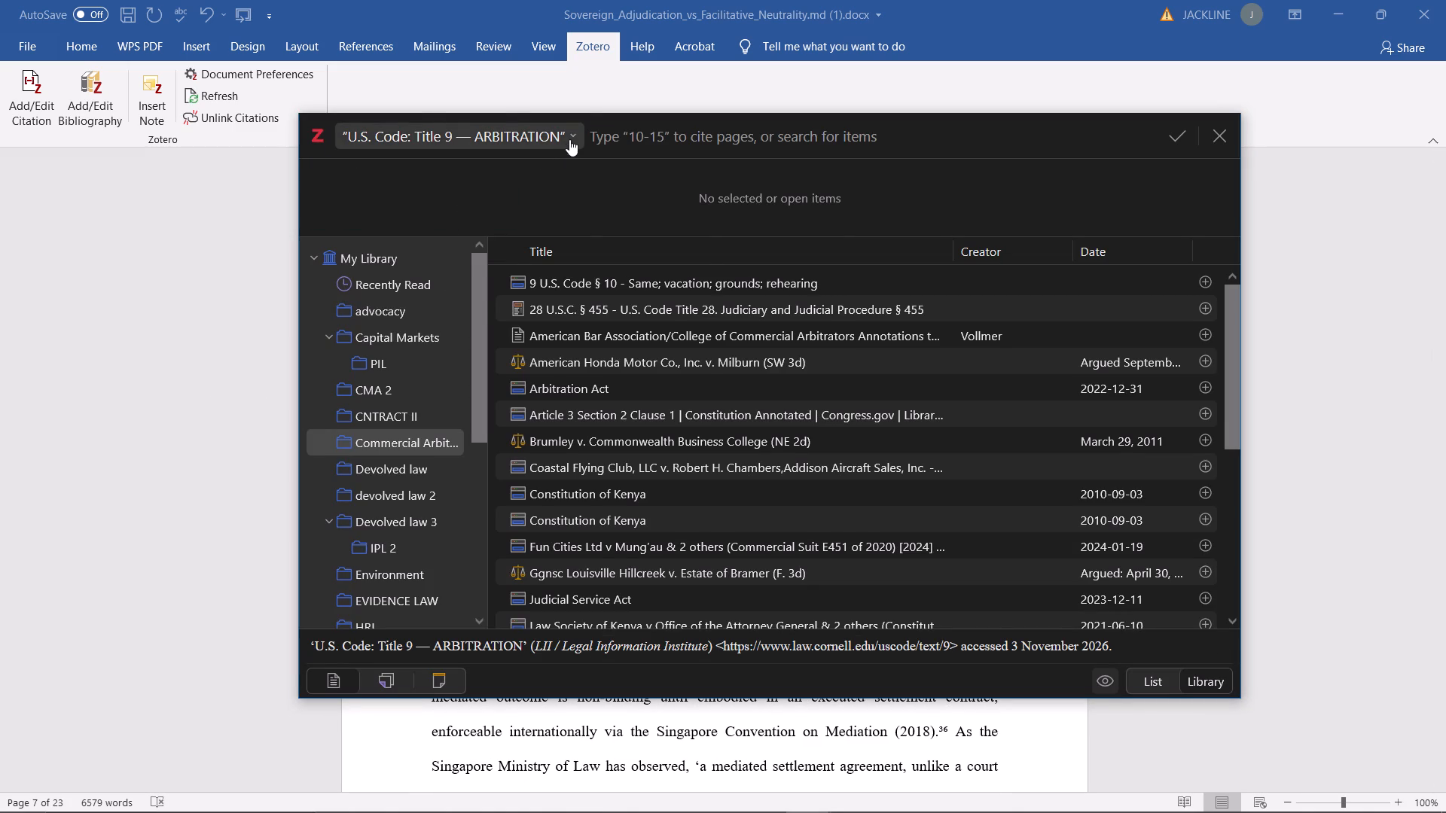
Give the Title 9 citation item a Section locator of 10(a).
{"action": "left_click", "coordinate": [569, 139]}
{"action": "left_click", "coordinate": [425, 229]}
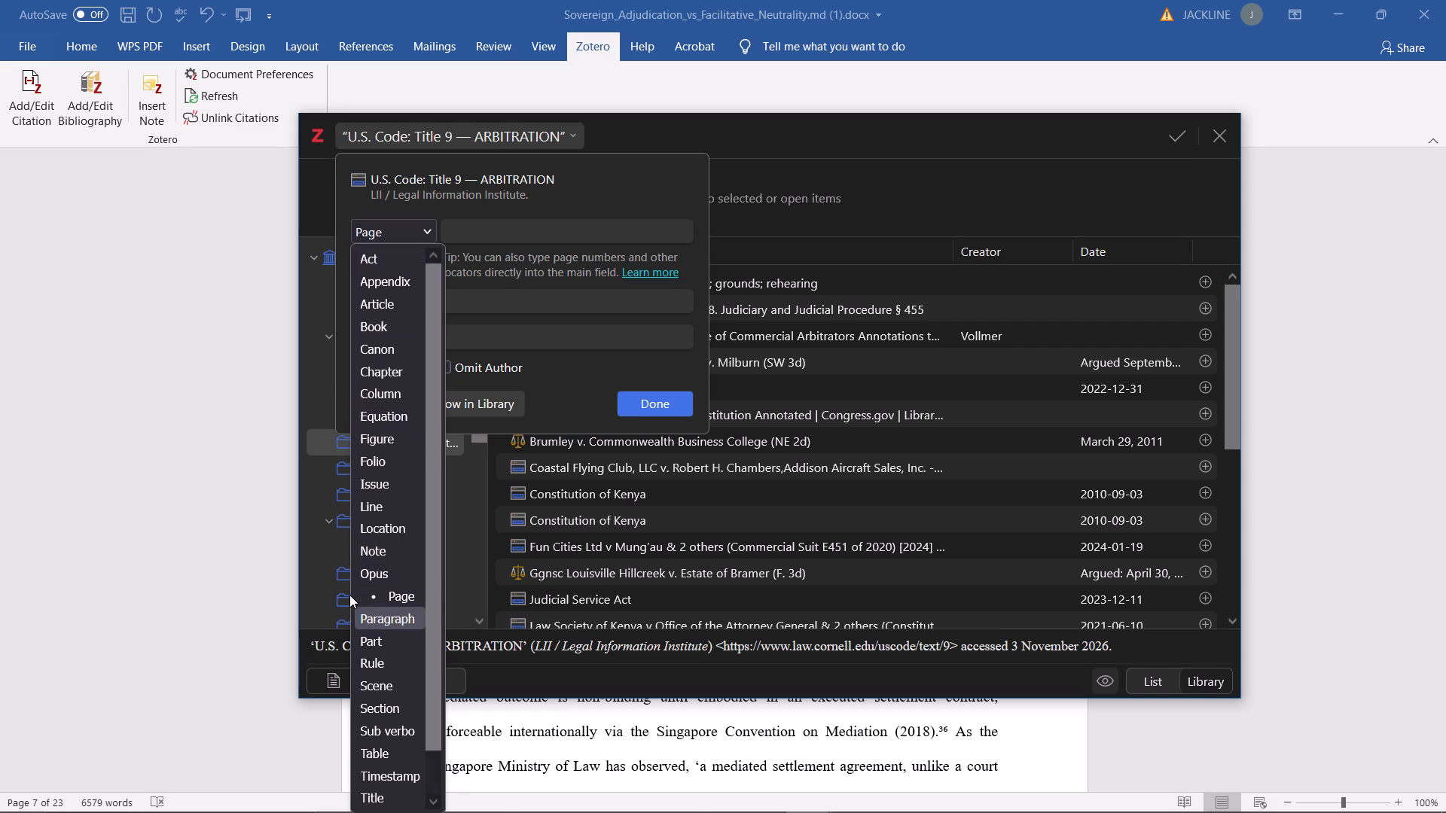
{"action": "left_click", "coordinate": [391, 708]}
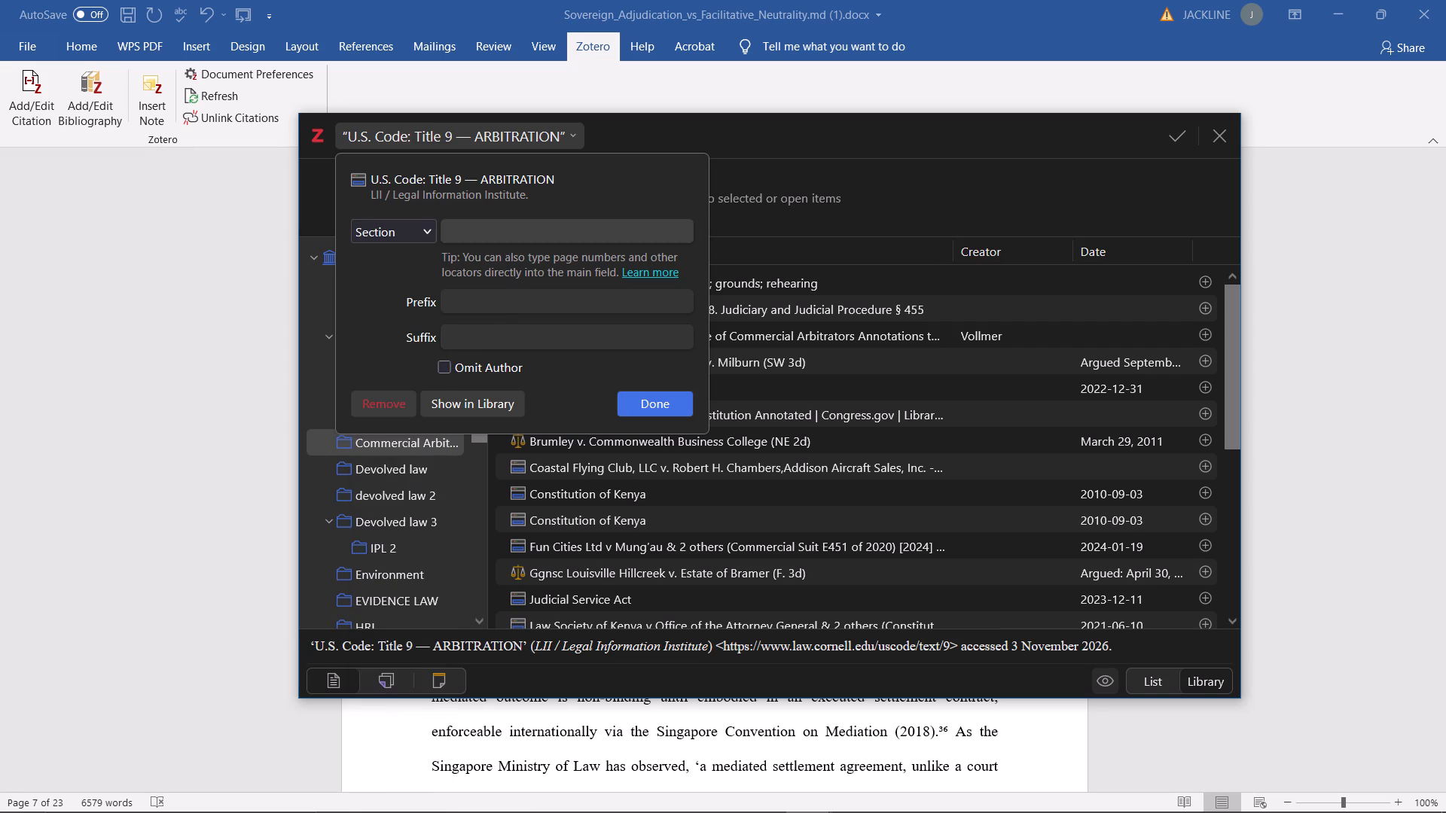
{"action": "left_click", "coordinate": [498, 233]}
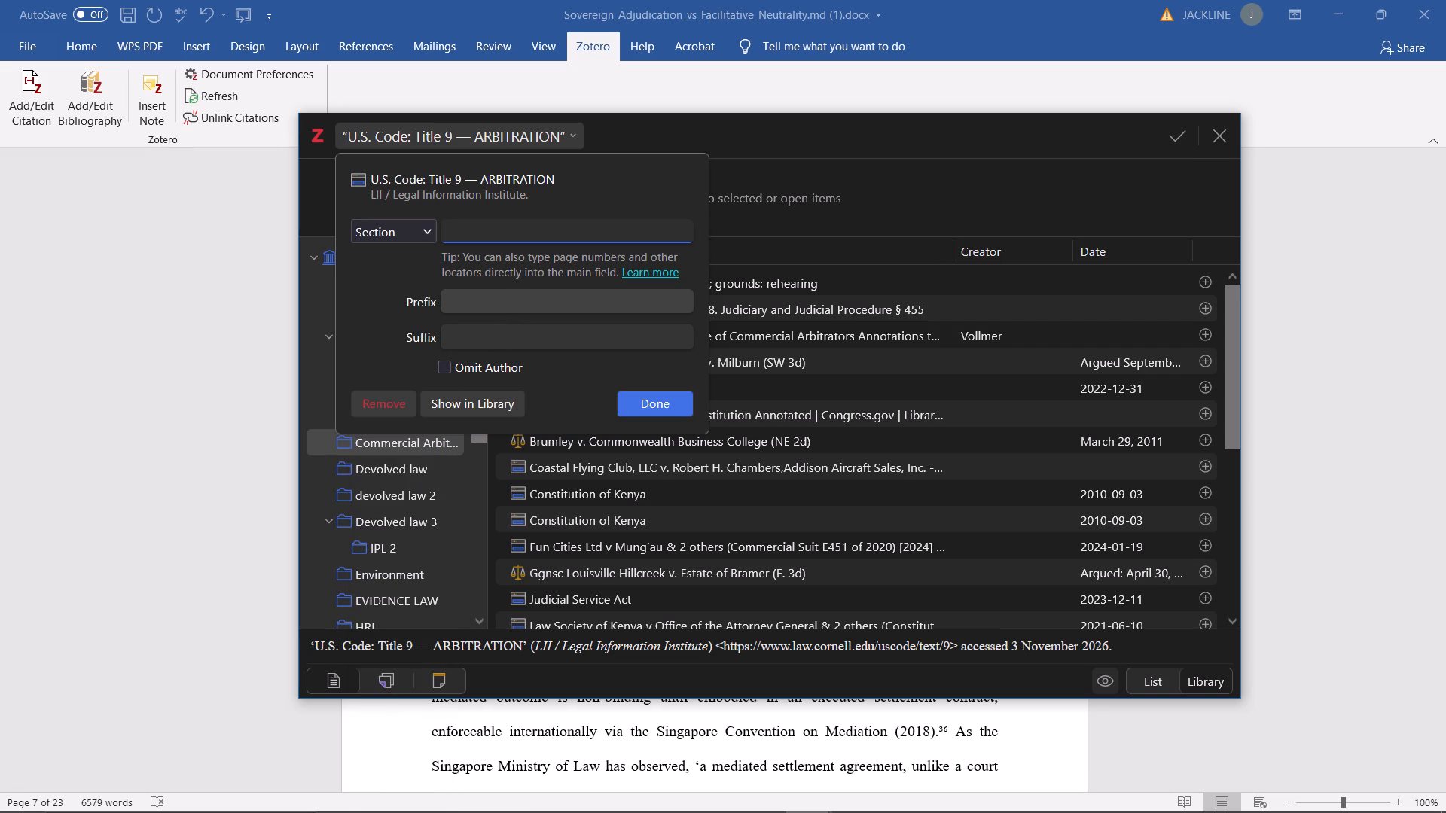
{"action": "type", "text": "10"}
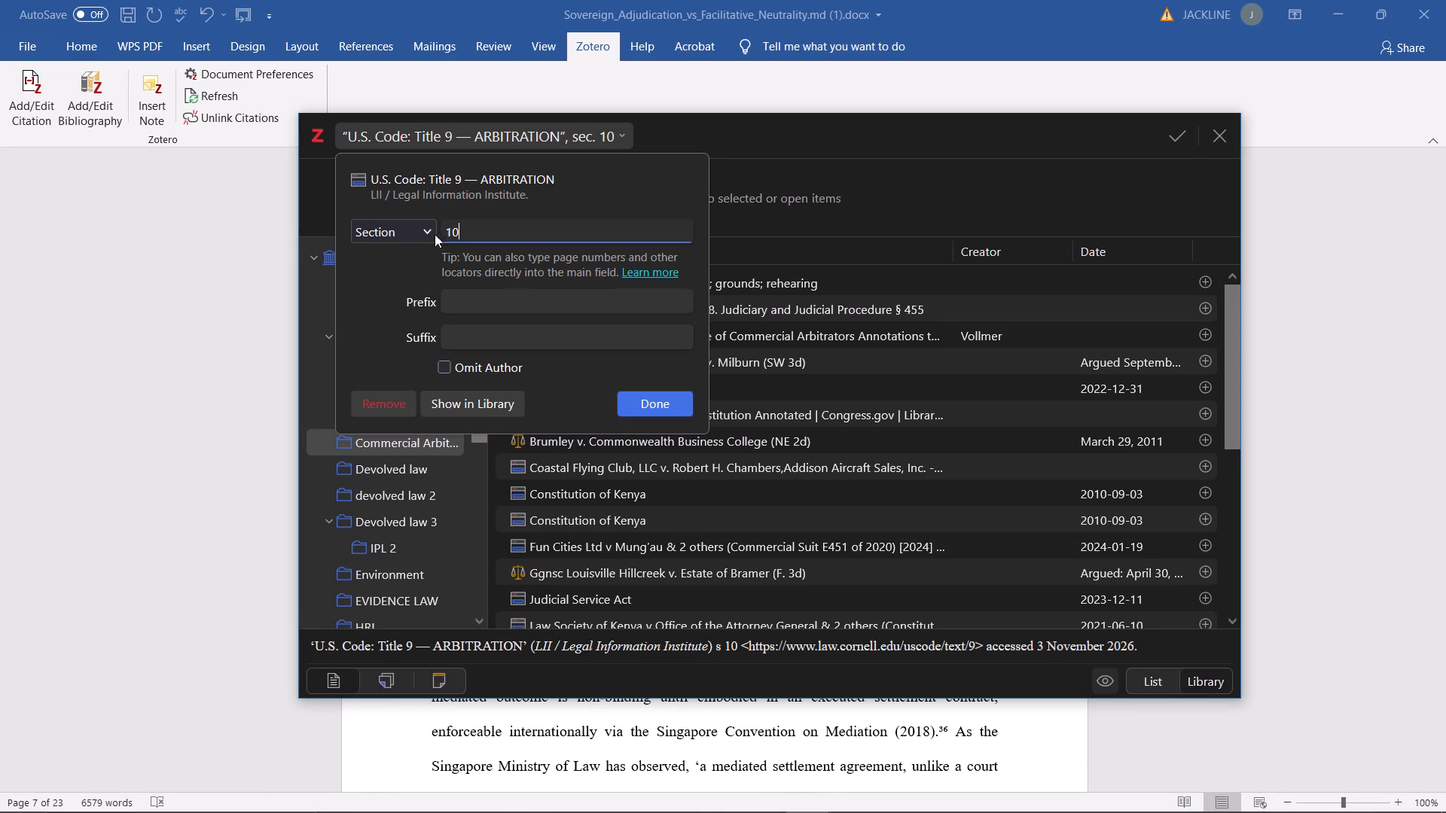
{"action": "left_click", "coordinate": [429, 229]}
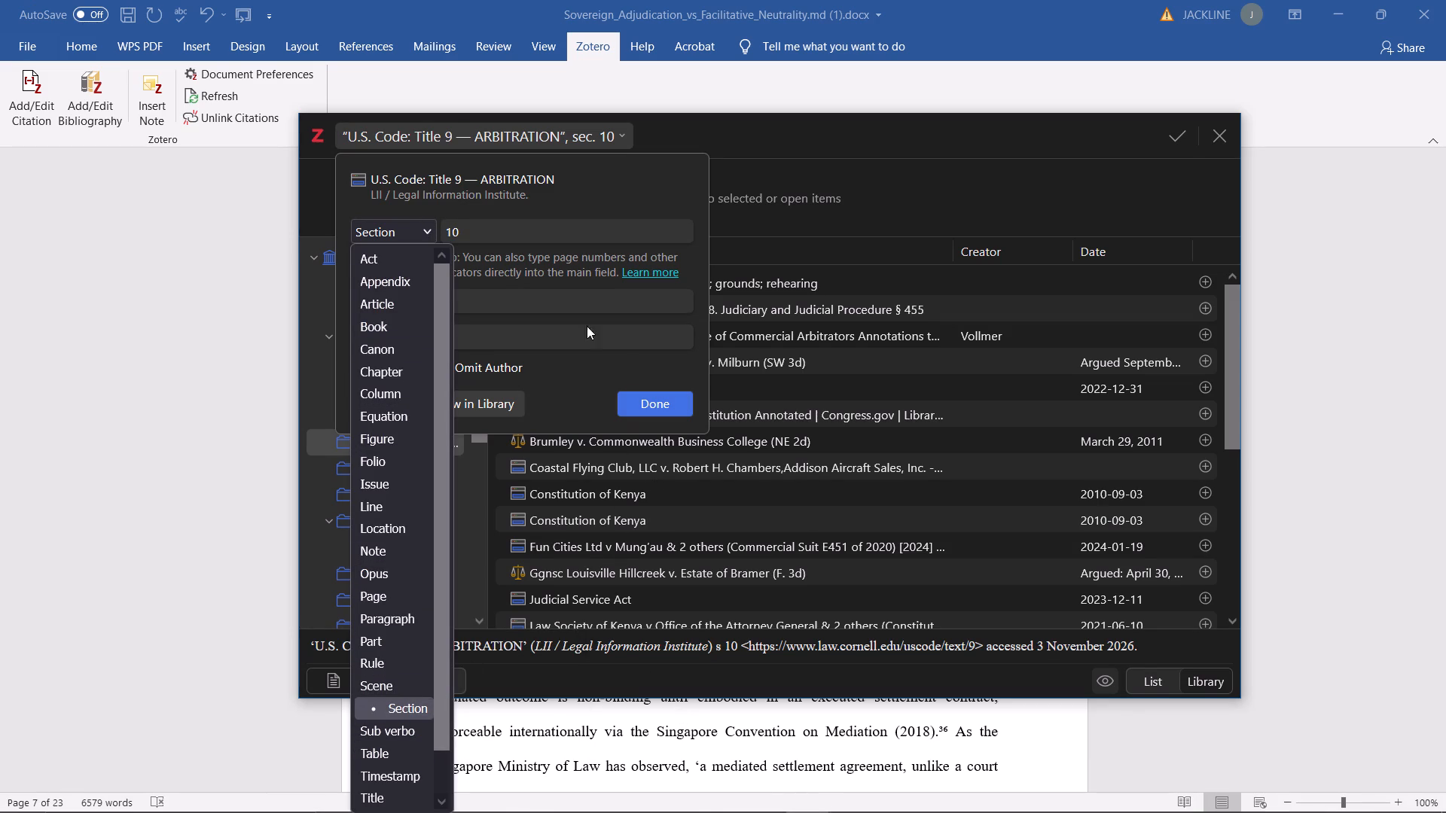
{"action": "left_click", "coordinate": [471, 234]}
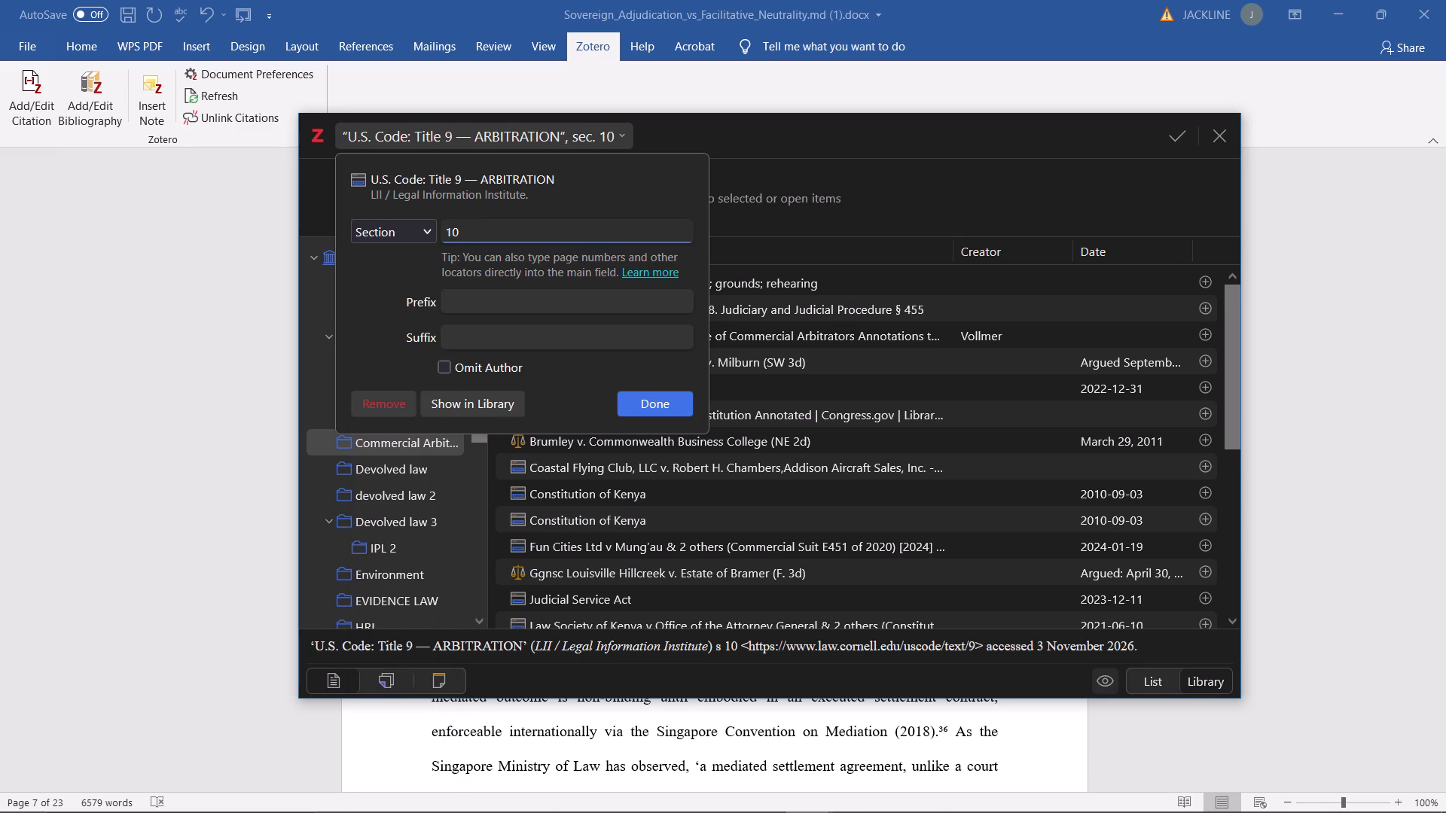
{"action": "type", "text": "()"}
{"action": "key", "text": "Left"}
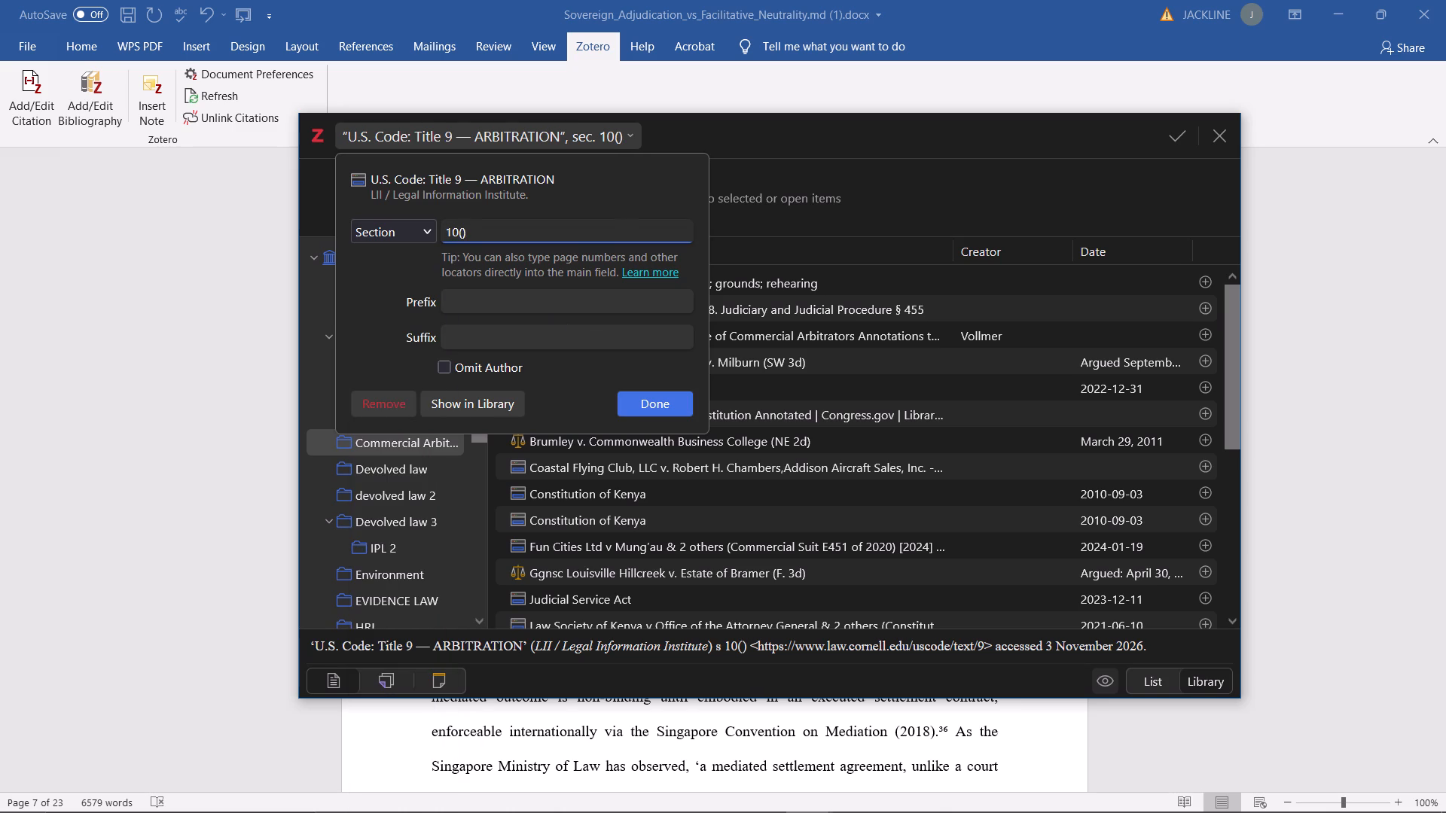
{"action": "key", "text": "a"}
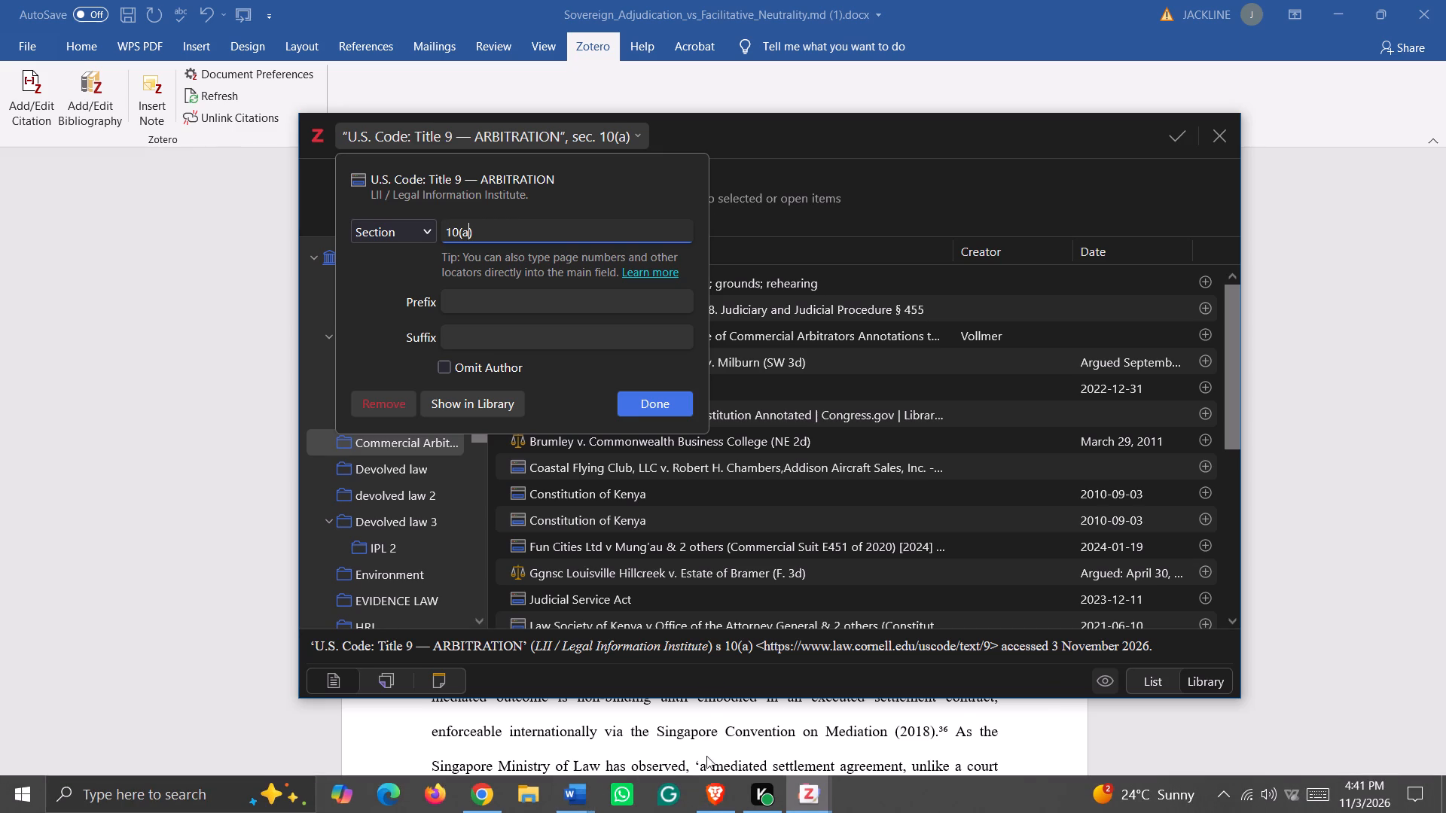
Look ahead through the Word document's remaining sections, past 3.1.13 to the "Vector 6: Grounds for Removal" passage, keeping the citation dialog open.
{"action": "scroll", "coordinate": [1387, 486], "scroll_direction": "down", "scroll_amount": 12}
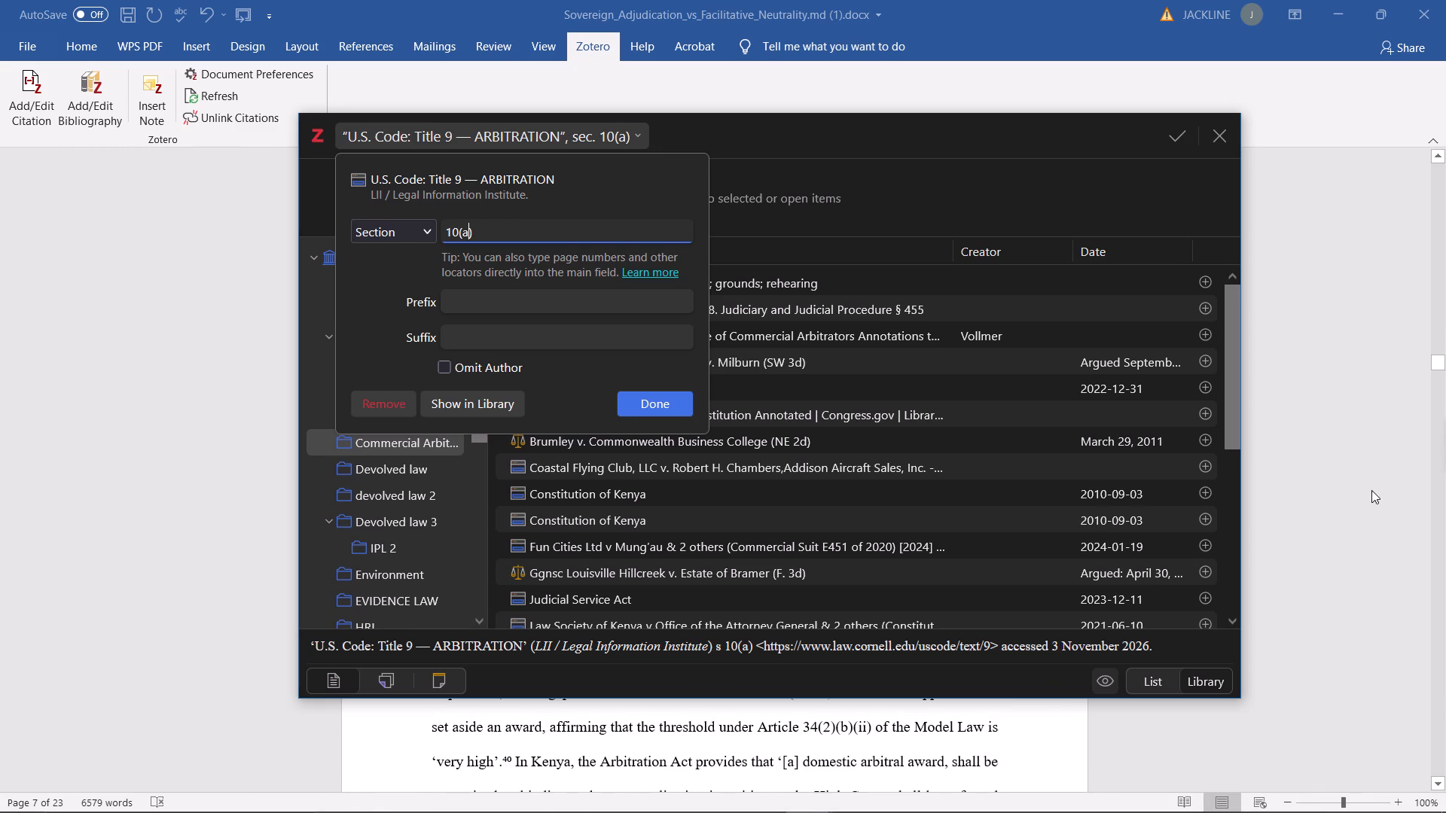
{"action": "scroll", "coordinate": [1371, 490], "scroll_direction": "down", "scroll_amount": 15}
{"action": "scroll", "coordinate": [1356, 504], "scroll_direction": "down", "scroll_amount": 9}
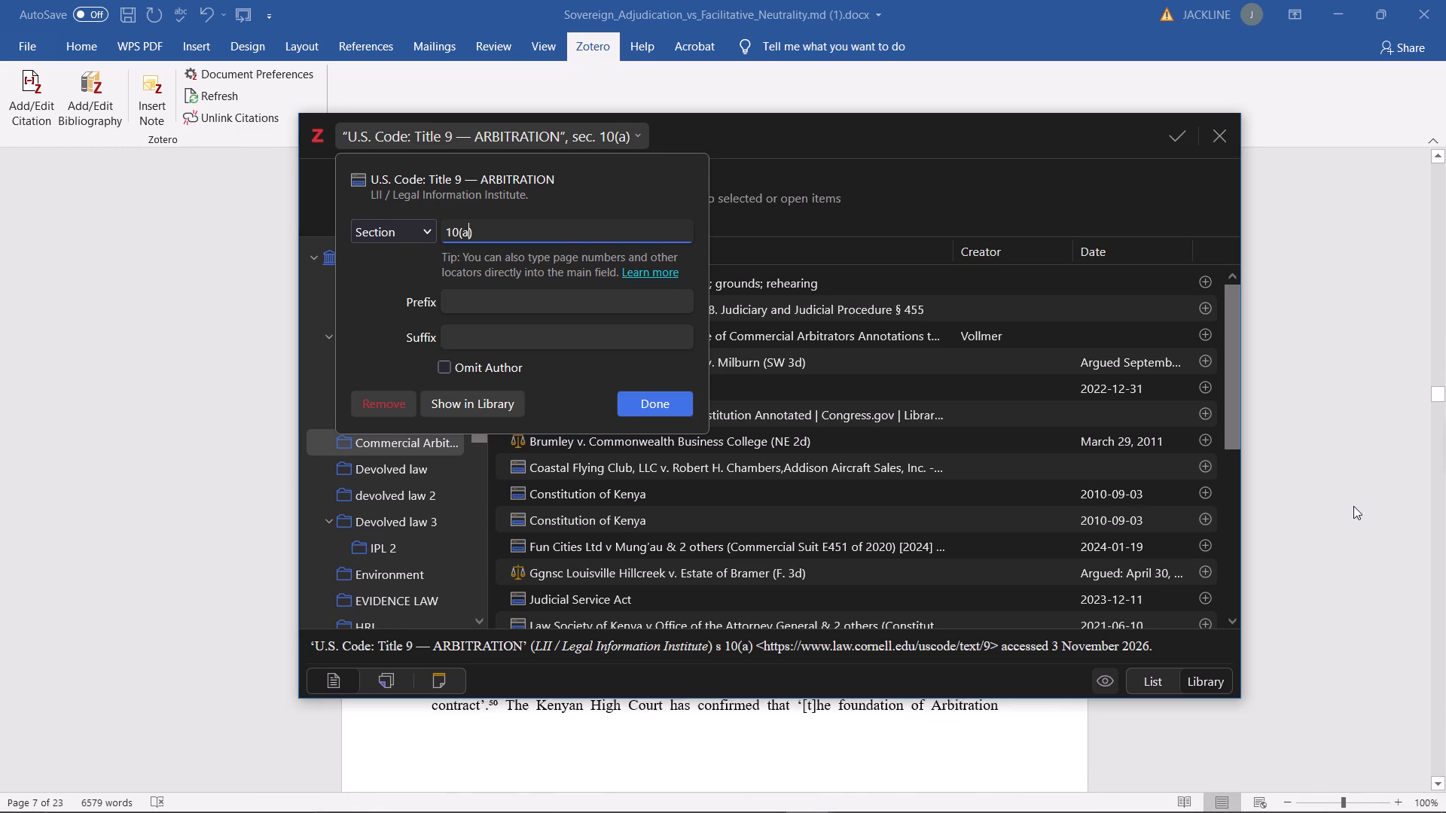
{"action": "scroll", "coordinate": [1353, 506], "scroll_direction": "down", "scroll_amount": 20}
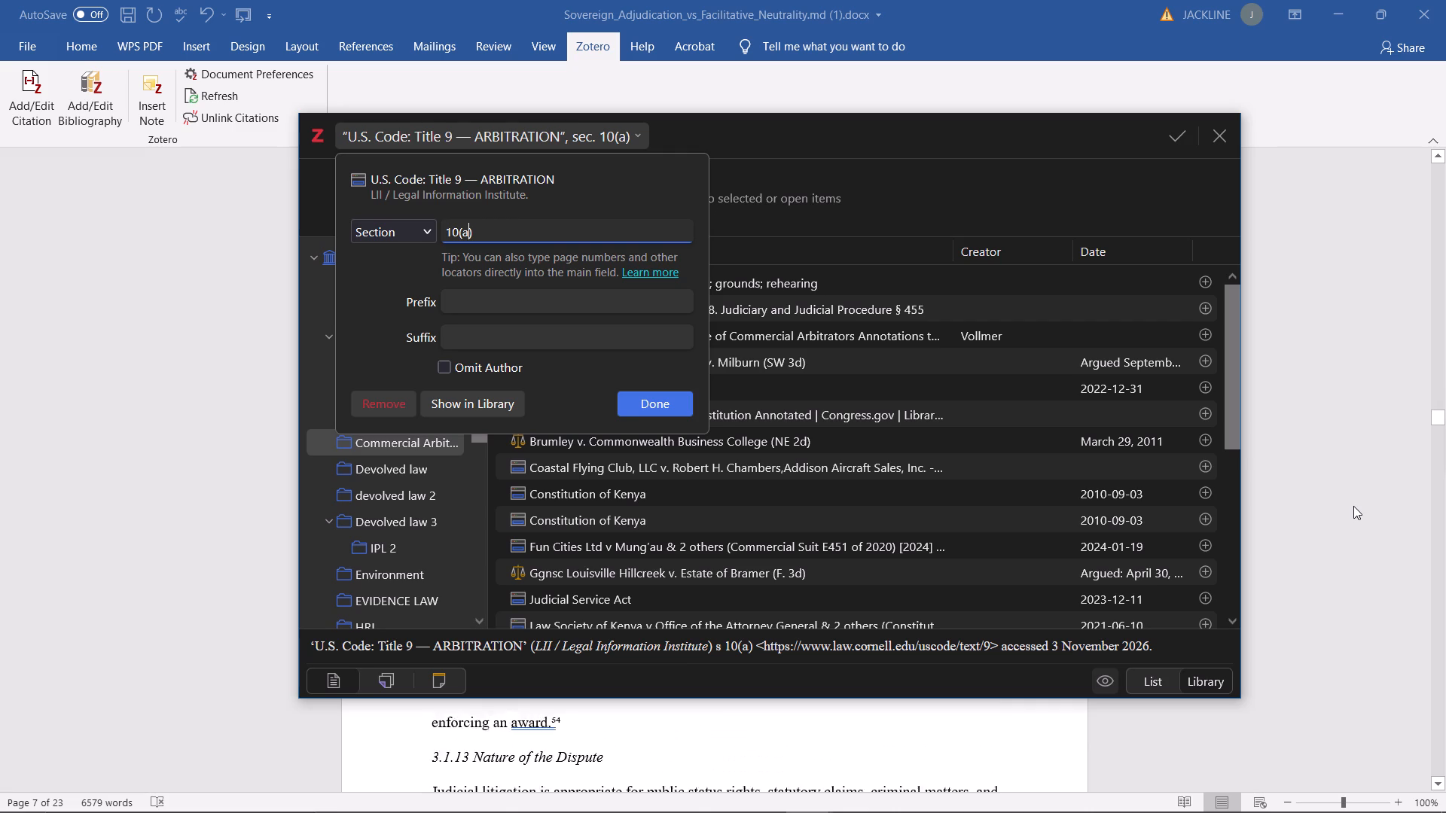
{"action": "scroll", "coordinate": [1353, 506], "scroll_direction": "down", "scroll_amount": 11}
{"action": "scroll", "coordinate": [1353, 506], "scroll_direction": "down", "scroll_amount": 18}
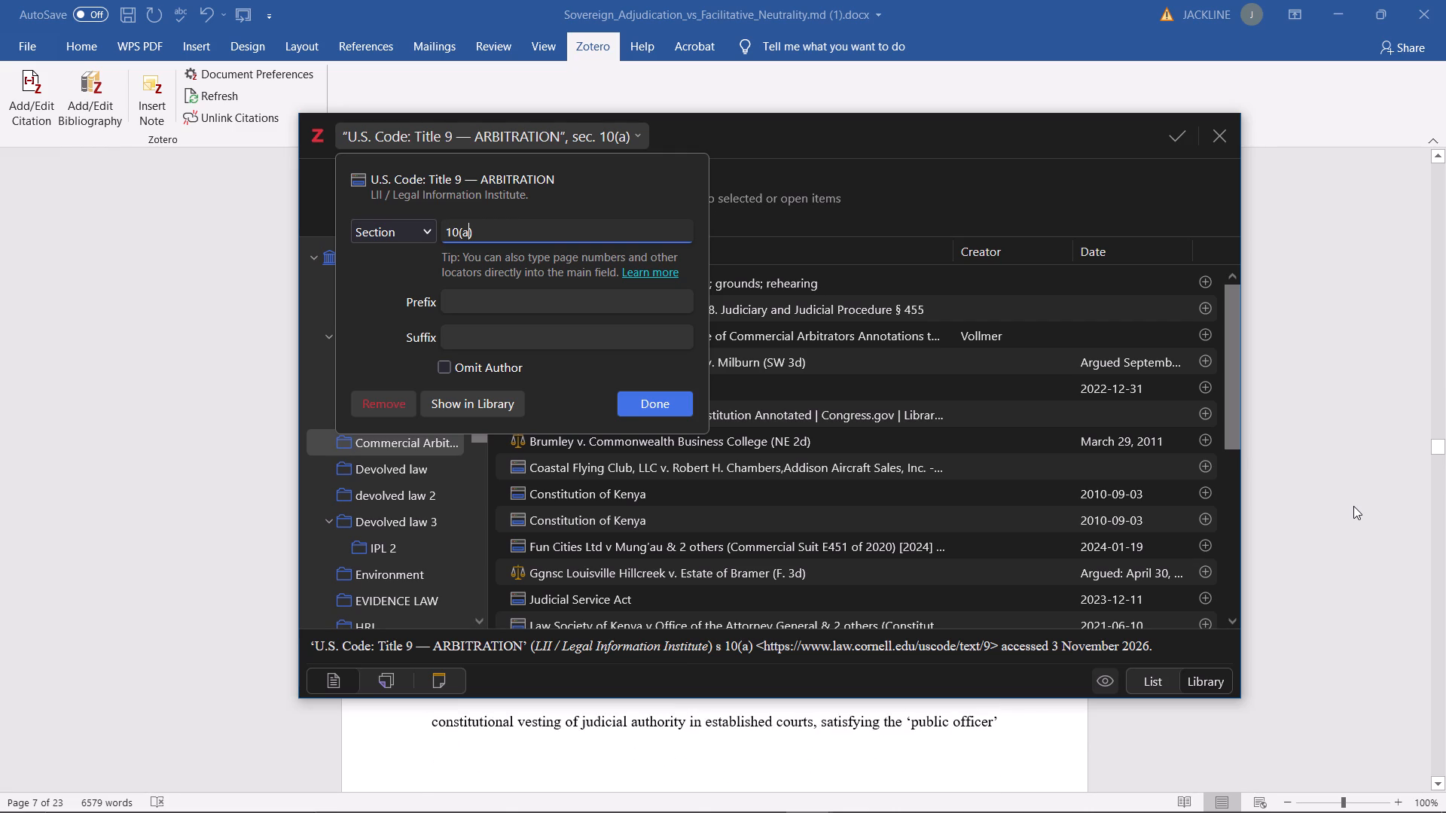
{"action": "scroll", "coordinate": [1353, 506], "scroll_direction": "down", "scroll_amount": 6}
{"action": "scroll", "coordinate": [1353, 506], "scroll_direction": "down", "scroll_amount": 19}
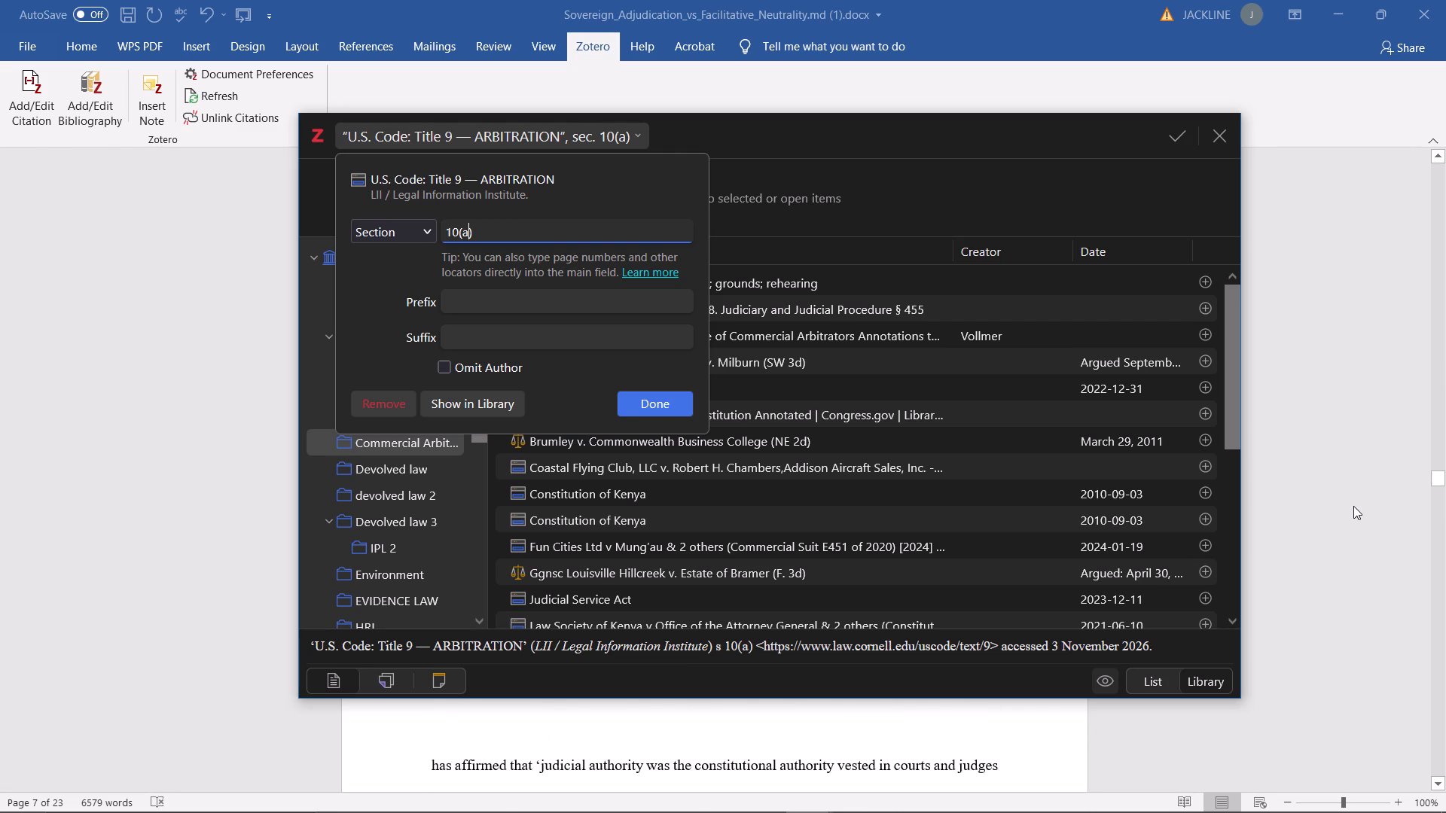
{"action": "scroll", "coordinate": [1353, 506], "scroll_direction": "down", "scroll_amount": 15}
{"action": "scroll", "coordinate": [1353, 506], "scroll_direction": "down", "scroll_amount": 11}
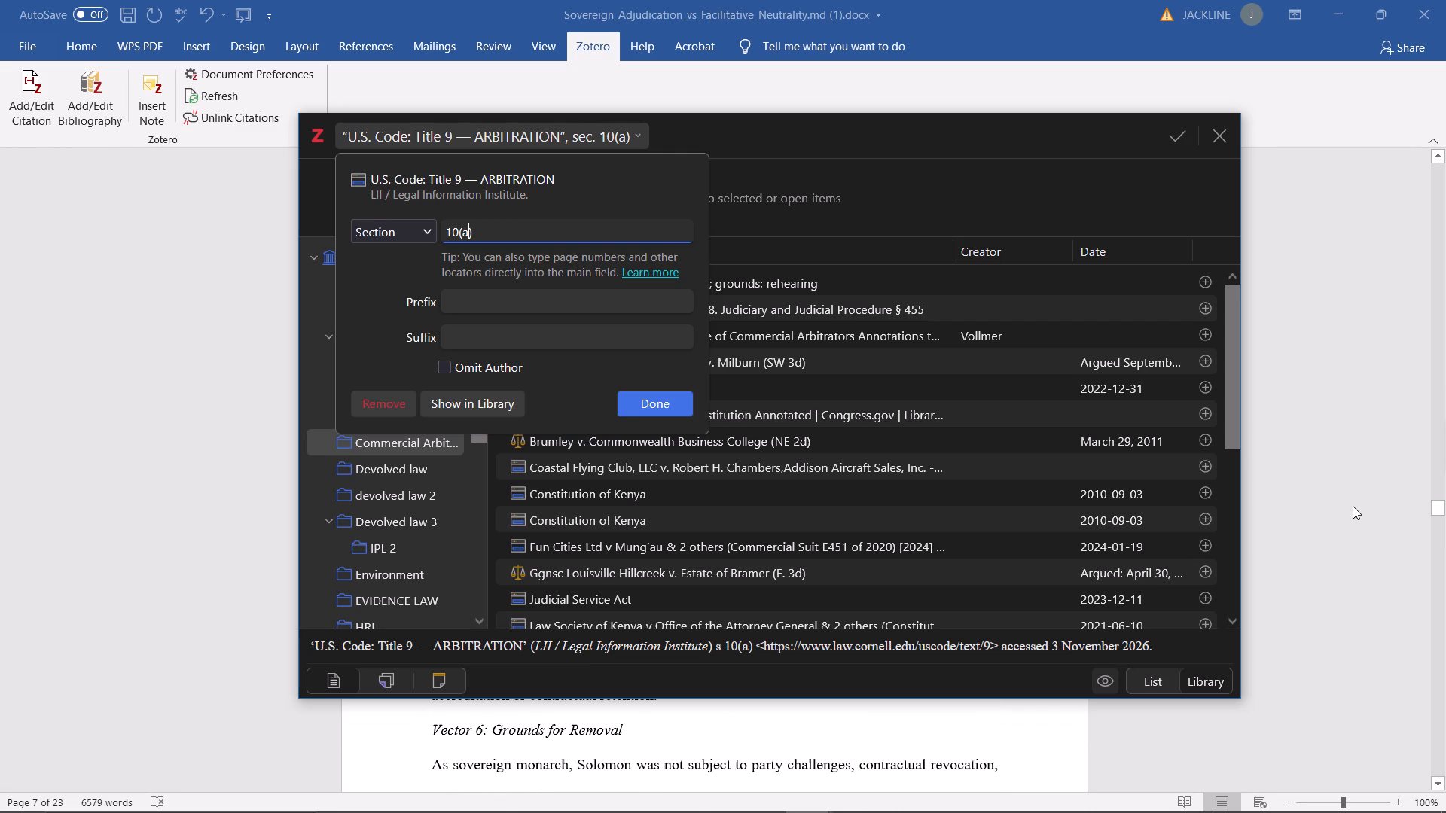
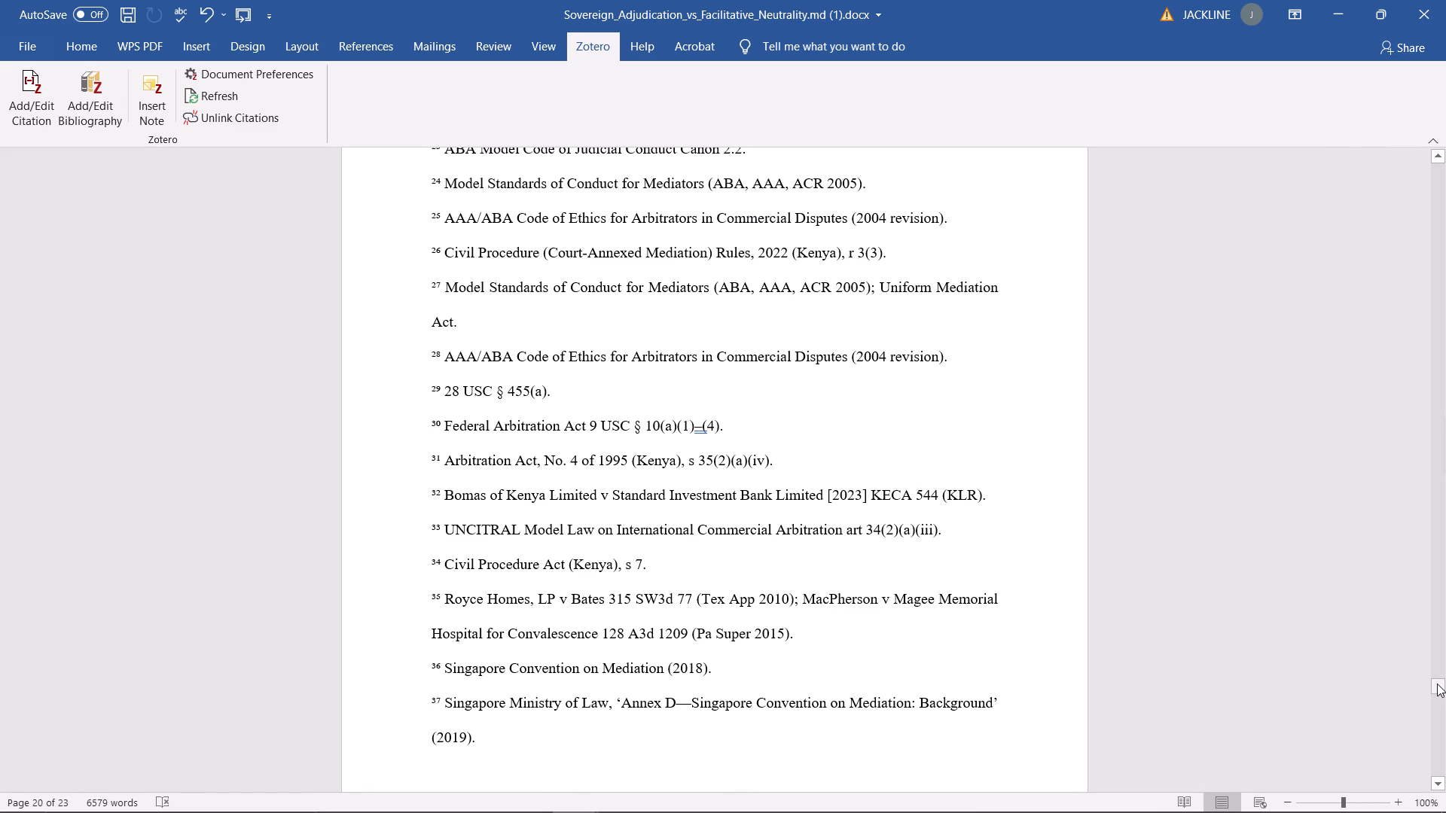
Return to the open Zotero citation and set the Title 9 item's Section locator to 10(a)(1)-(4).
{"action": "left_click_drag", "start_coordinate": [1438, 684], "coordinate": [1438, 531]}
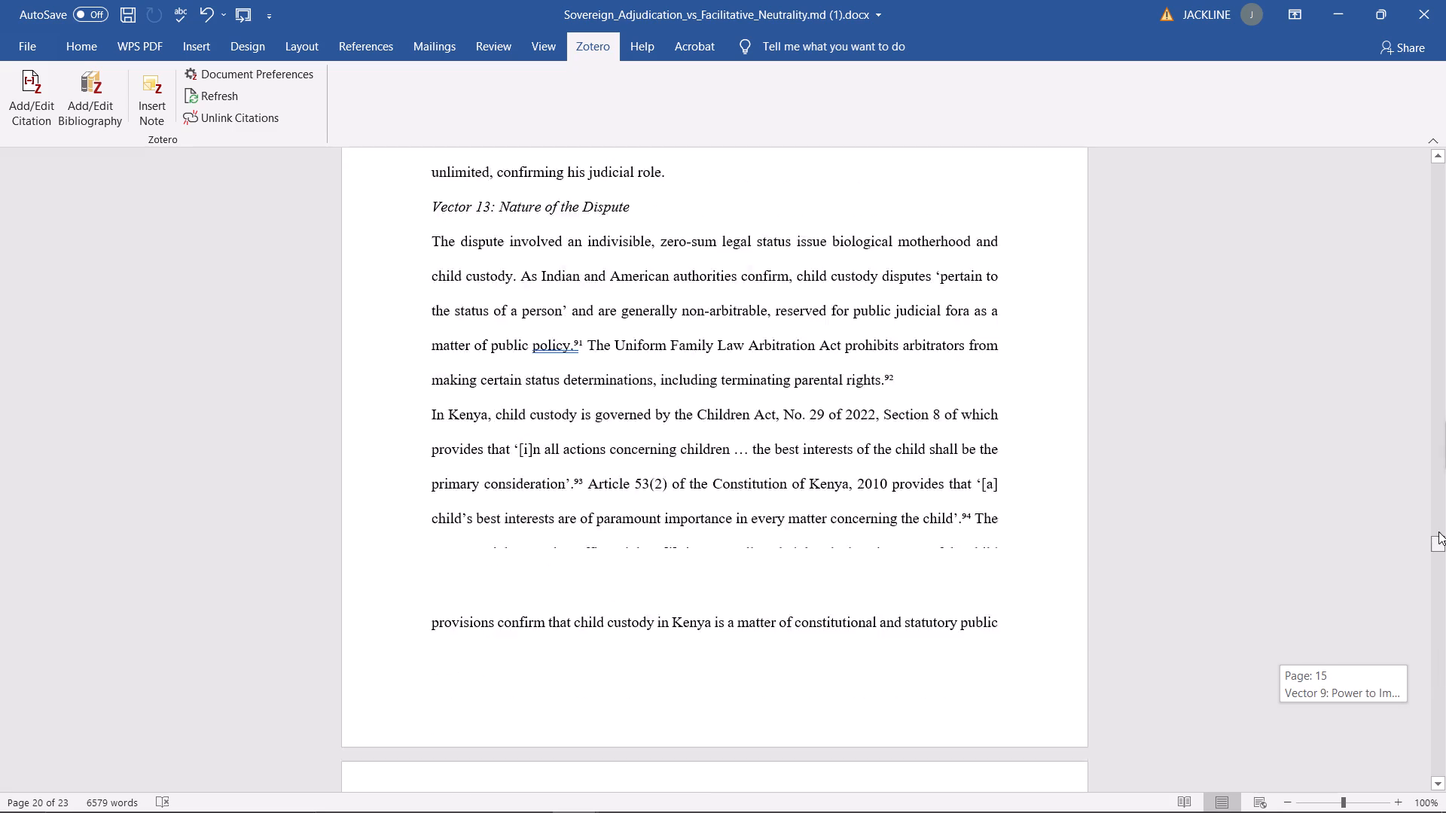
{"action": "left_click_drag", "start_coordinate": [1438, 531], "coordinate": [1410, 346]}
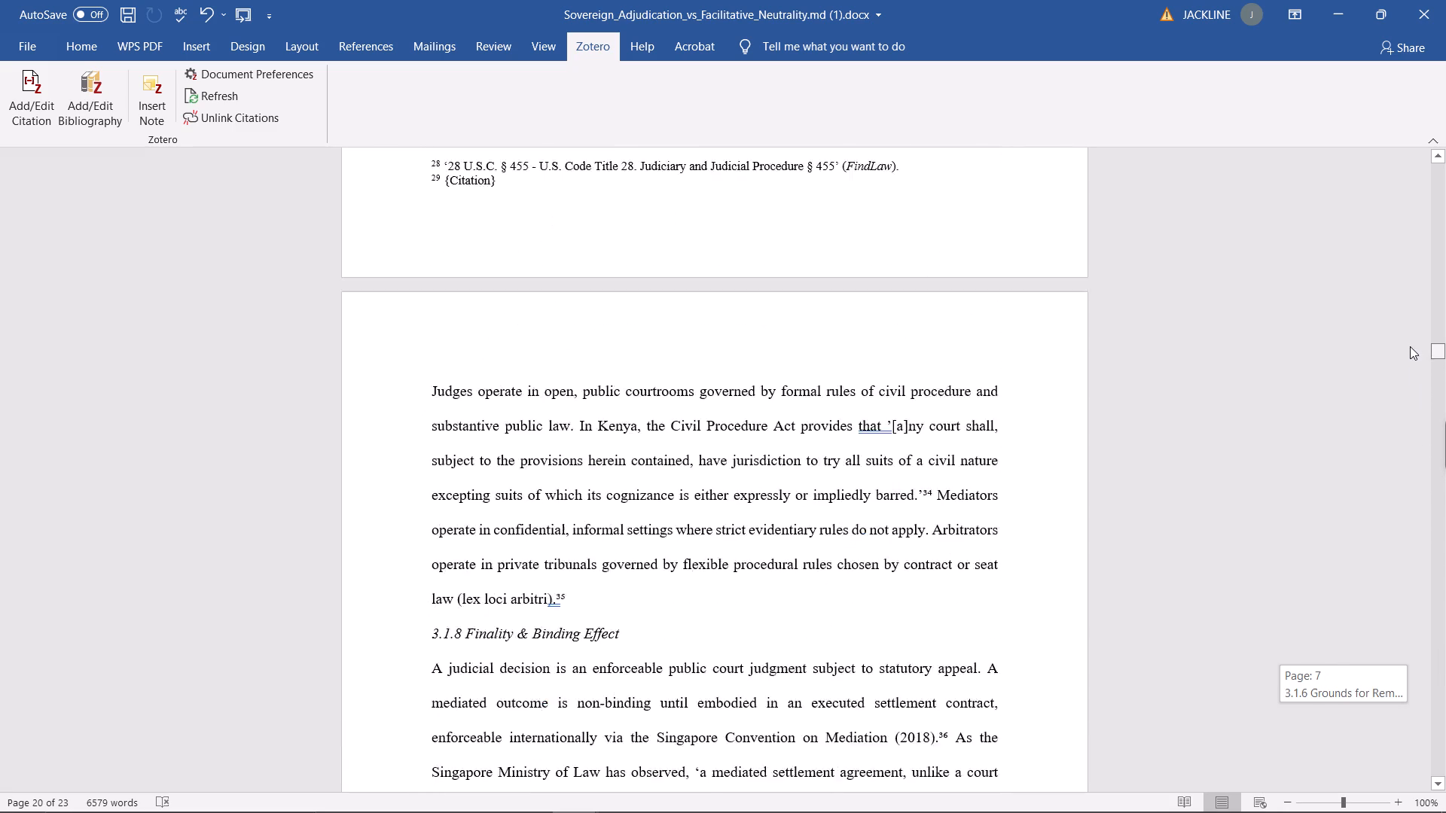
{"action": "left_click_drag", "start_coordinate": [1410, 346], "coordinate": [1408, 364]}
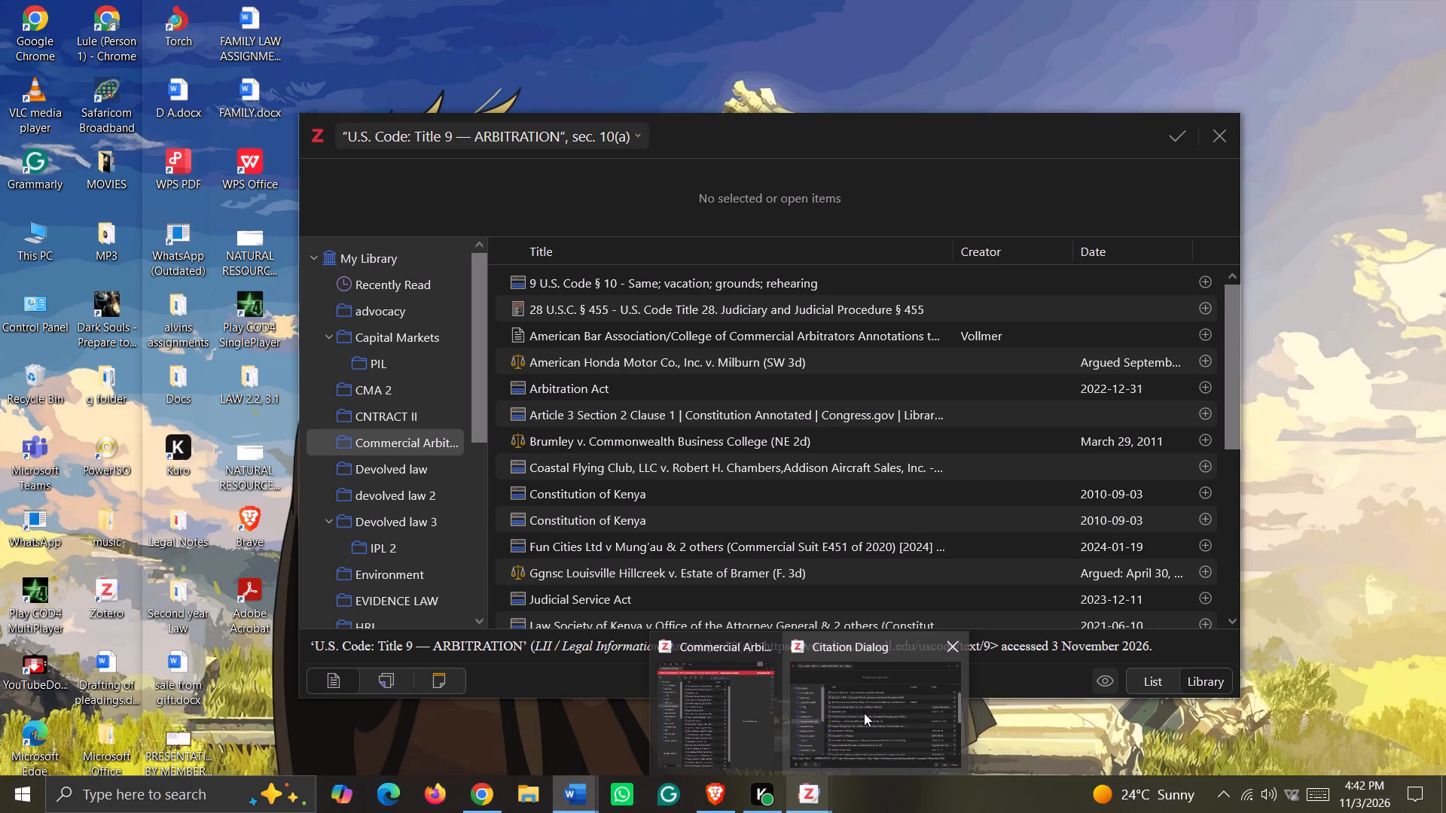
{"action": "left_click", "coordinate": [862, 712]}
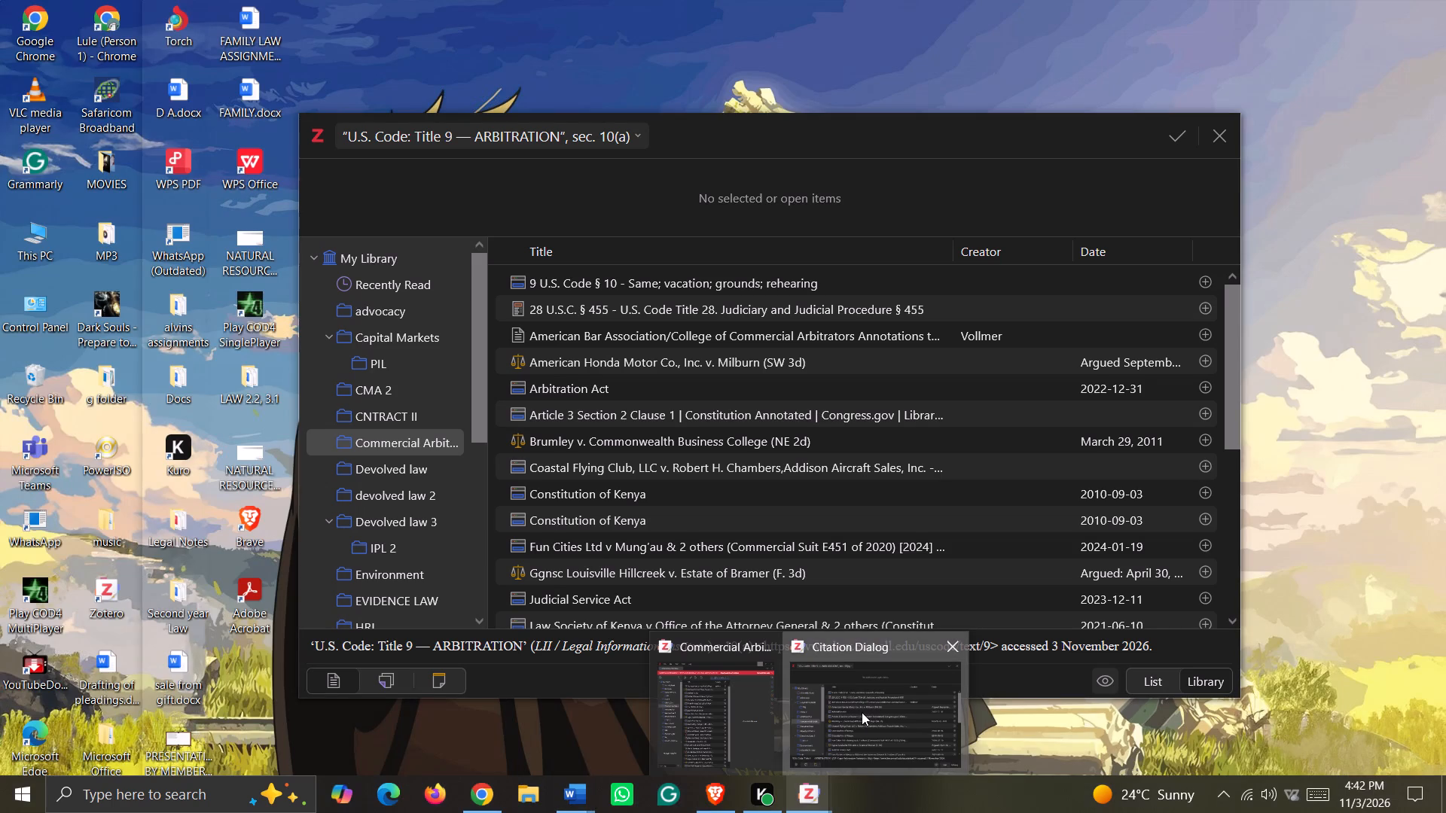
{"action": "left_click", "coordinate": [633, 133]}
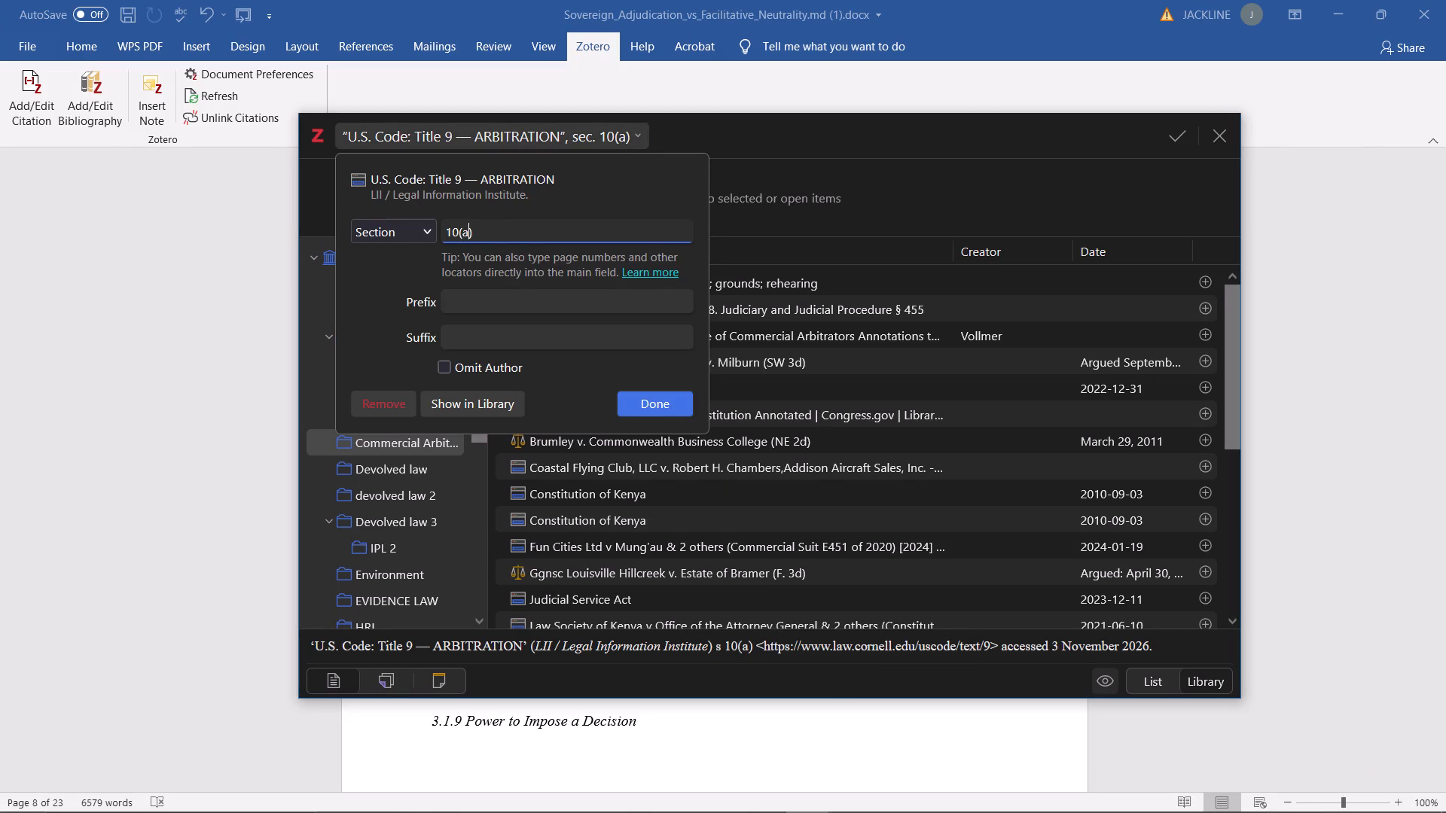
{"action": "key", "text": "Right"}
{"action": "key", "text": "shift+parenleft"}
{"action": "key", "text": "shift+parenright"}
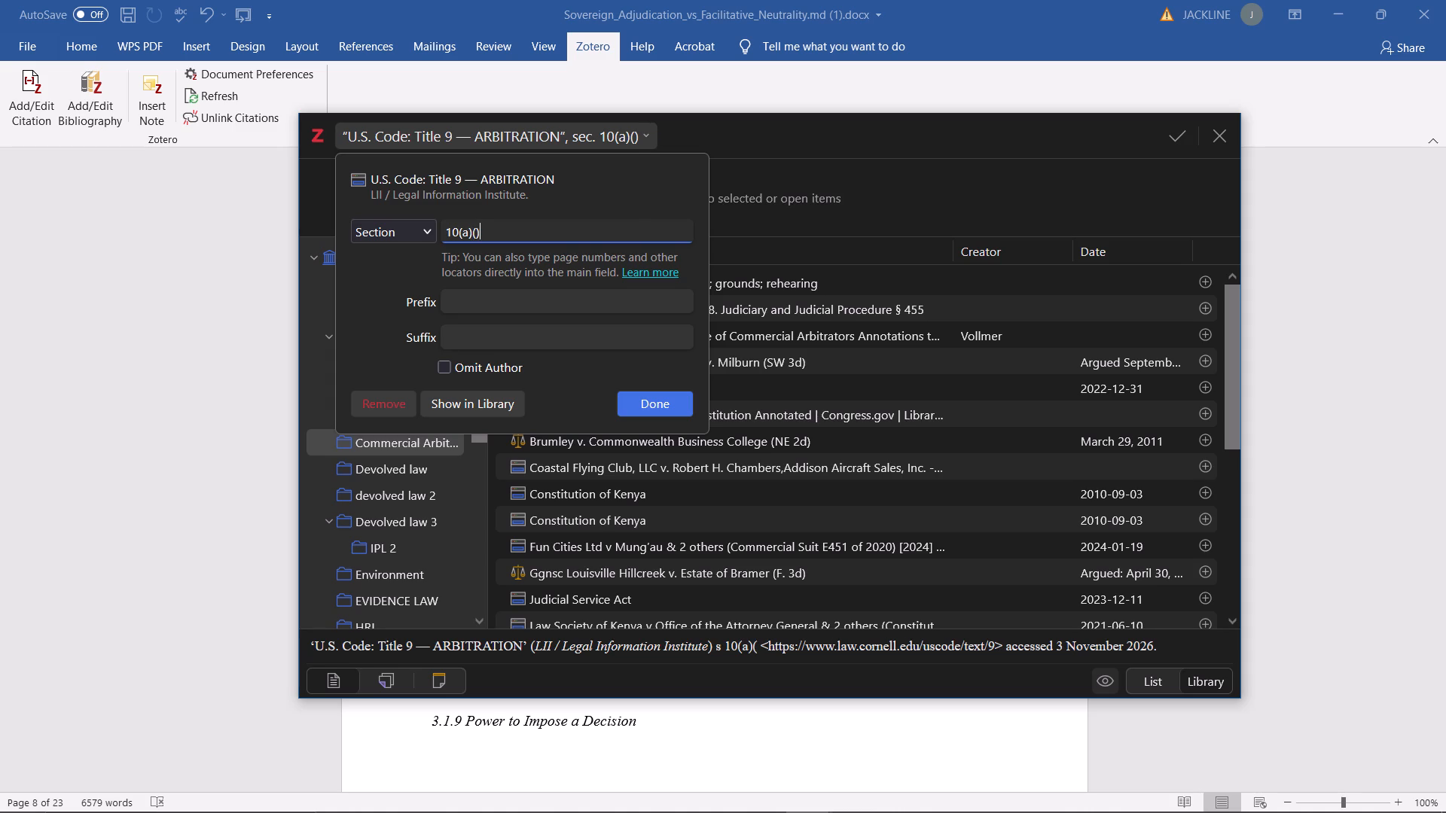
{"action": "key", "text": "1"}
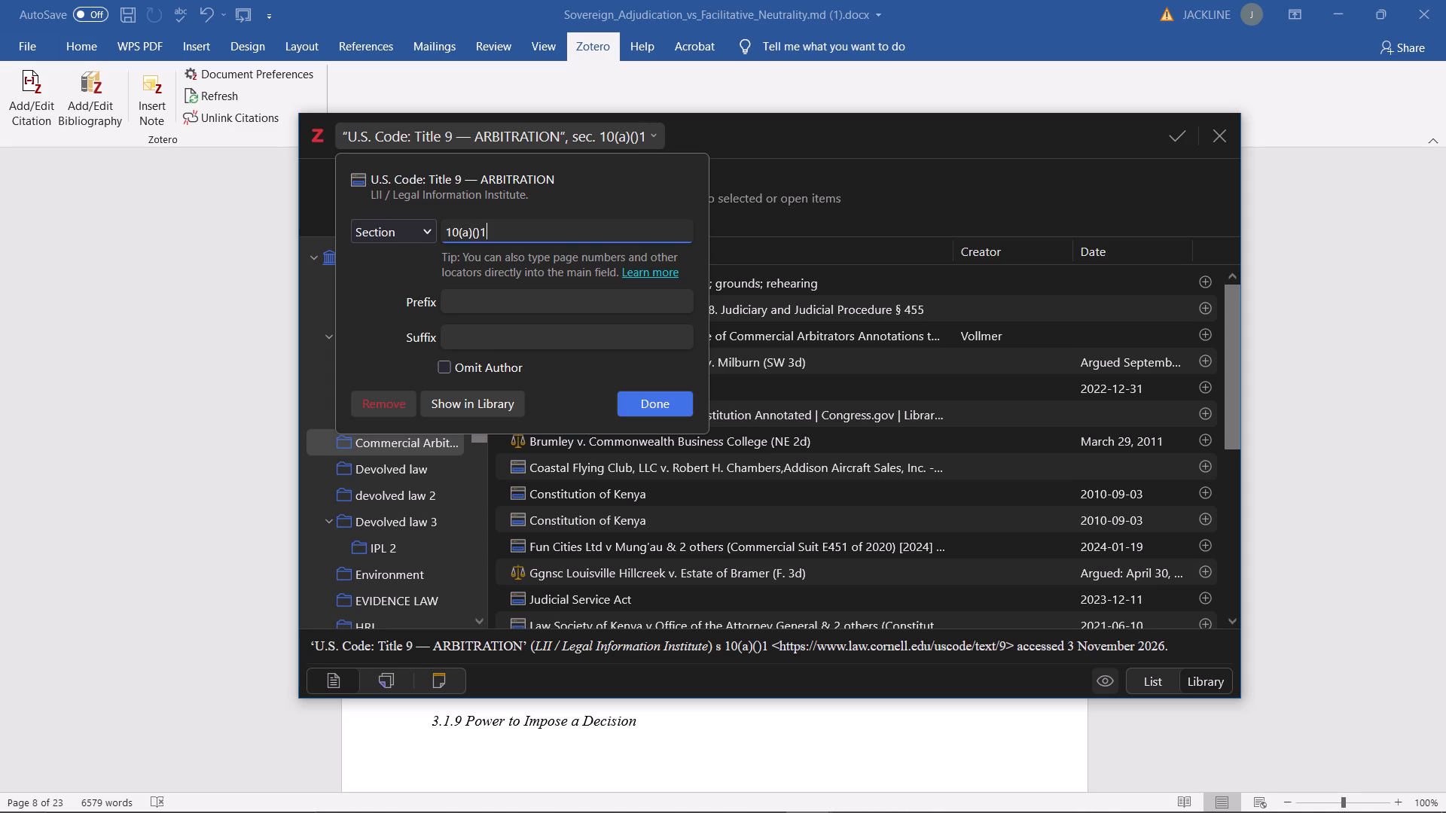
{"action": "key", "text": "BackSpace"}
{"action": "key", "text": "Left"}
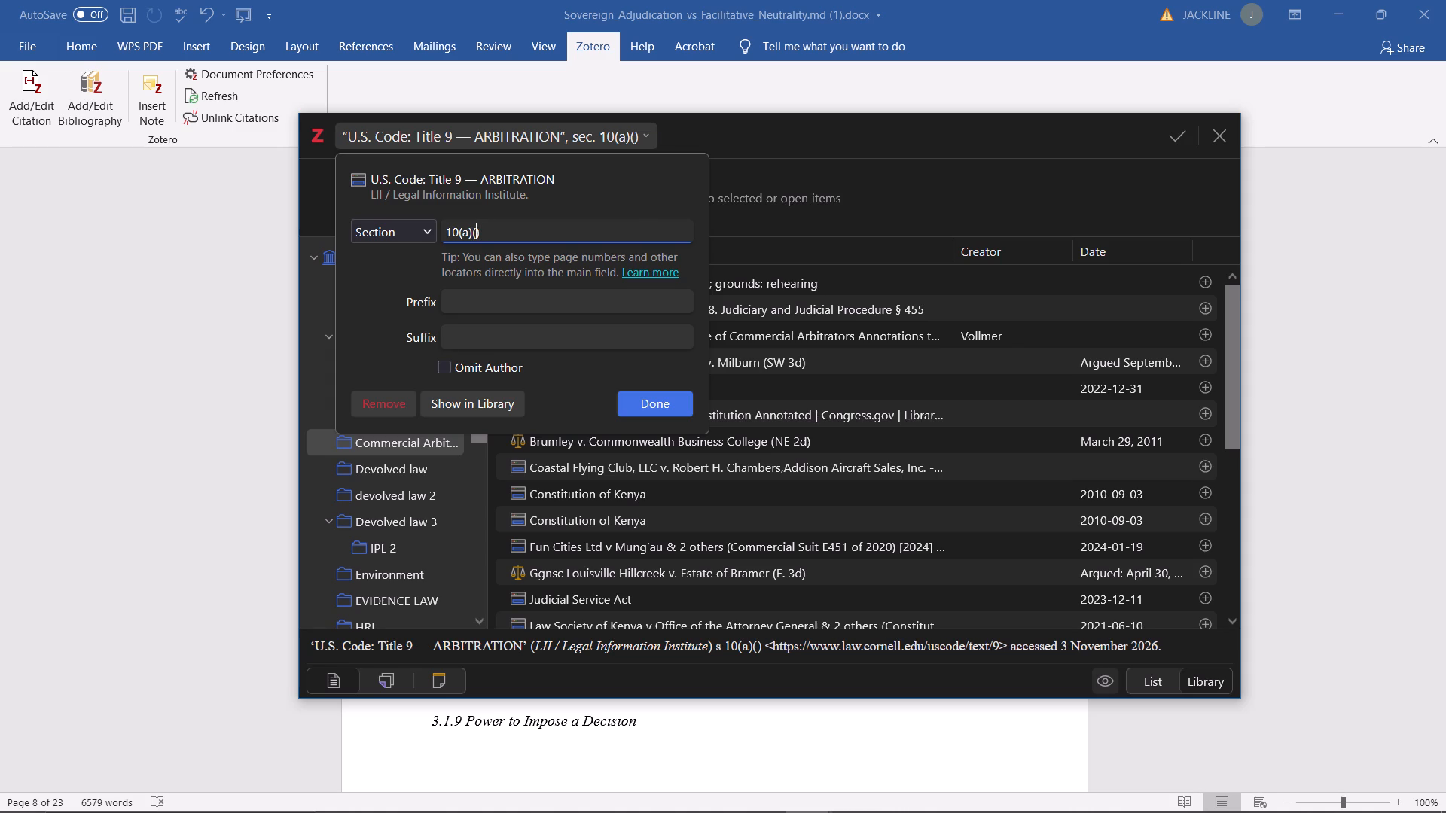
{"action": "key", "text": "1"}
{"action": "key", "text": "Right"}
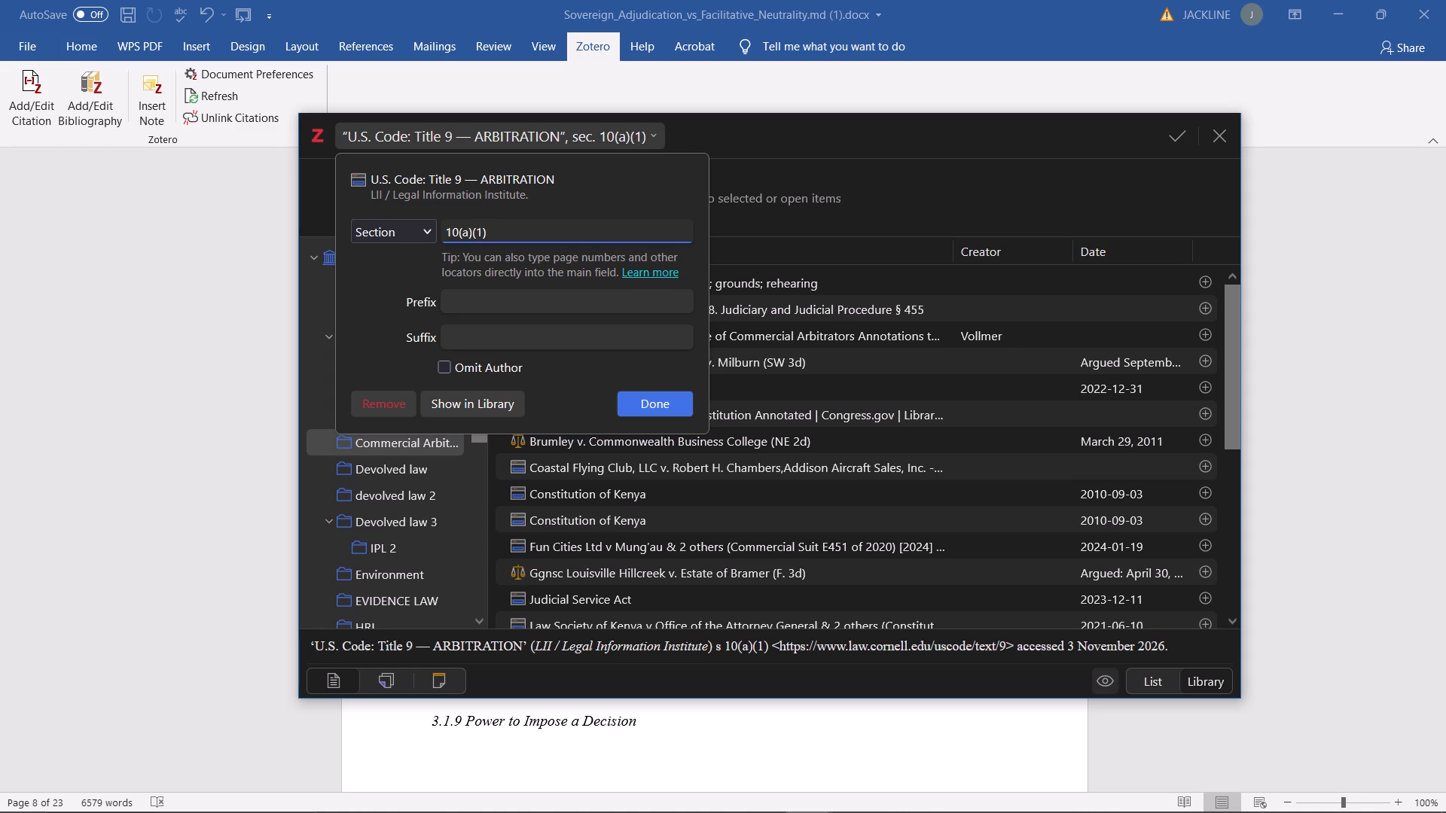
{"action": "key", "text": "minus"}
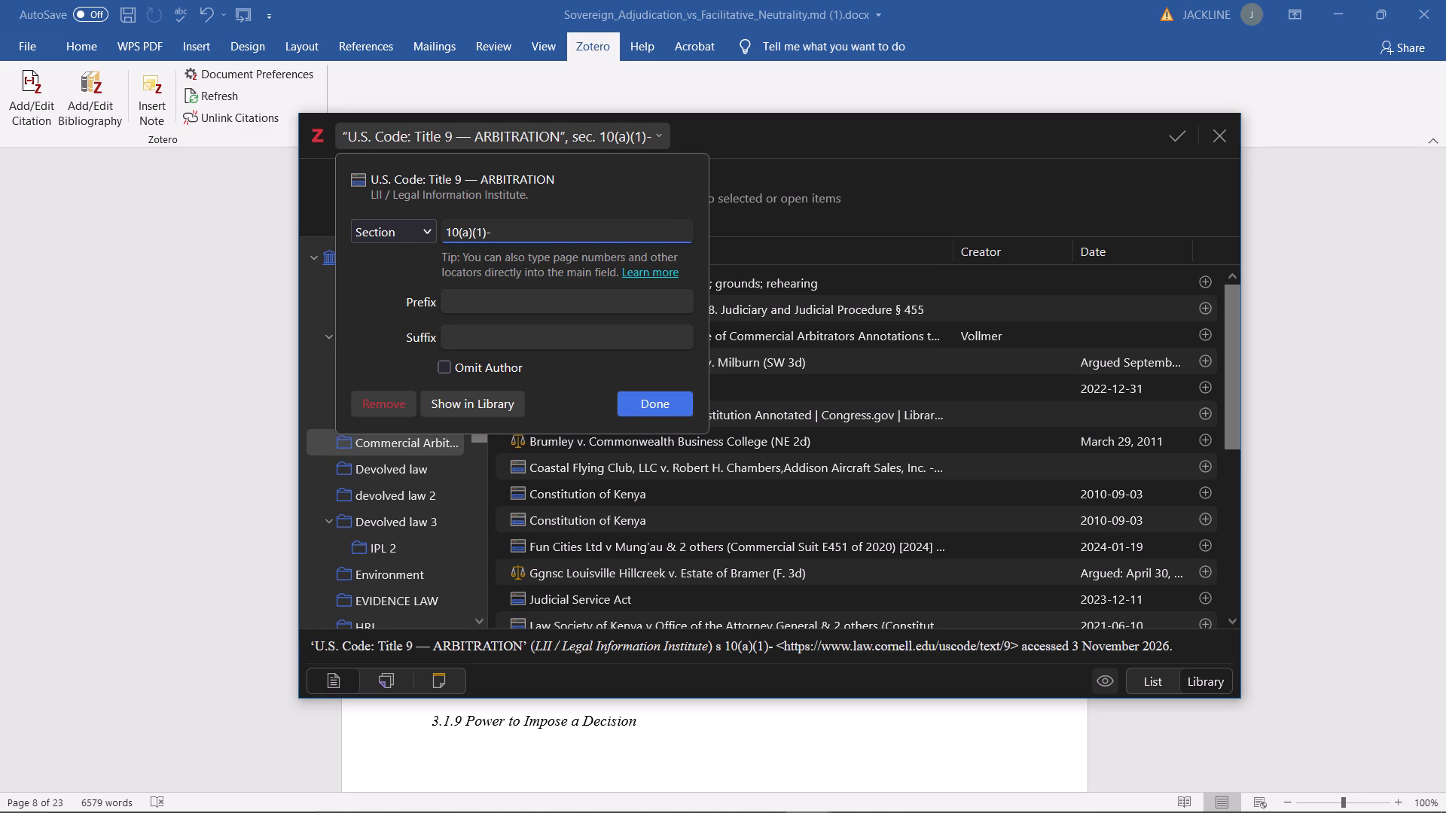
{"action": "type", "text": "()"}
{"action": "key", "text": "Left"}
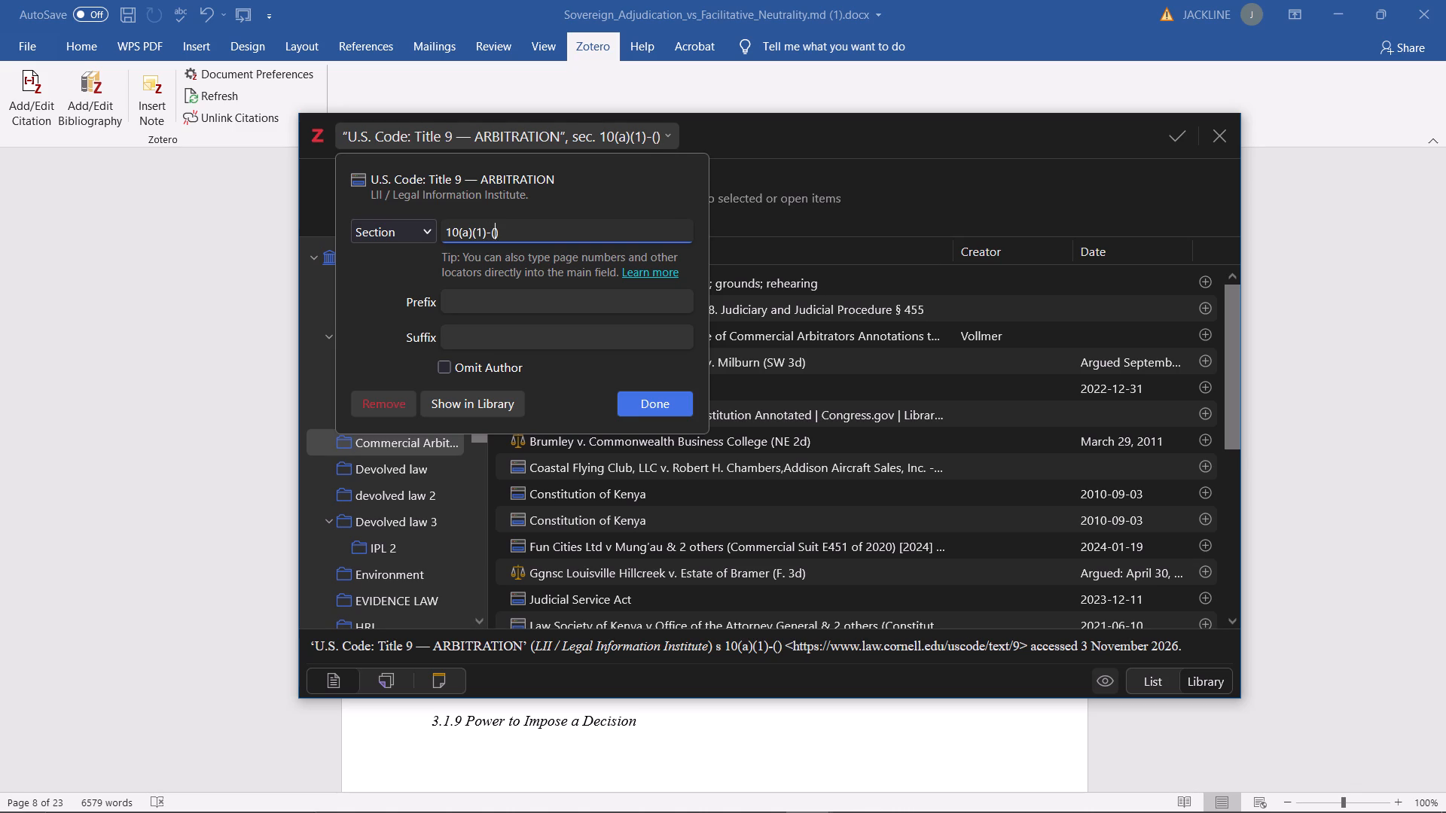
{"action": "key", "text": "4"}
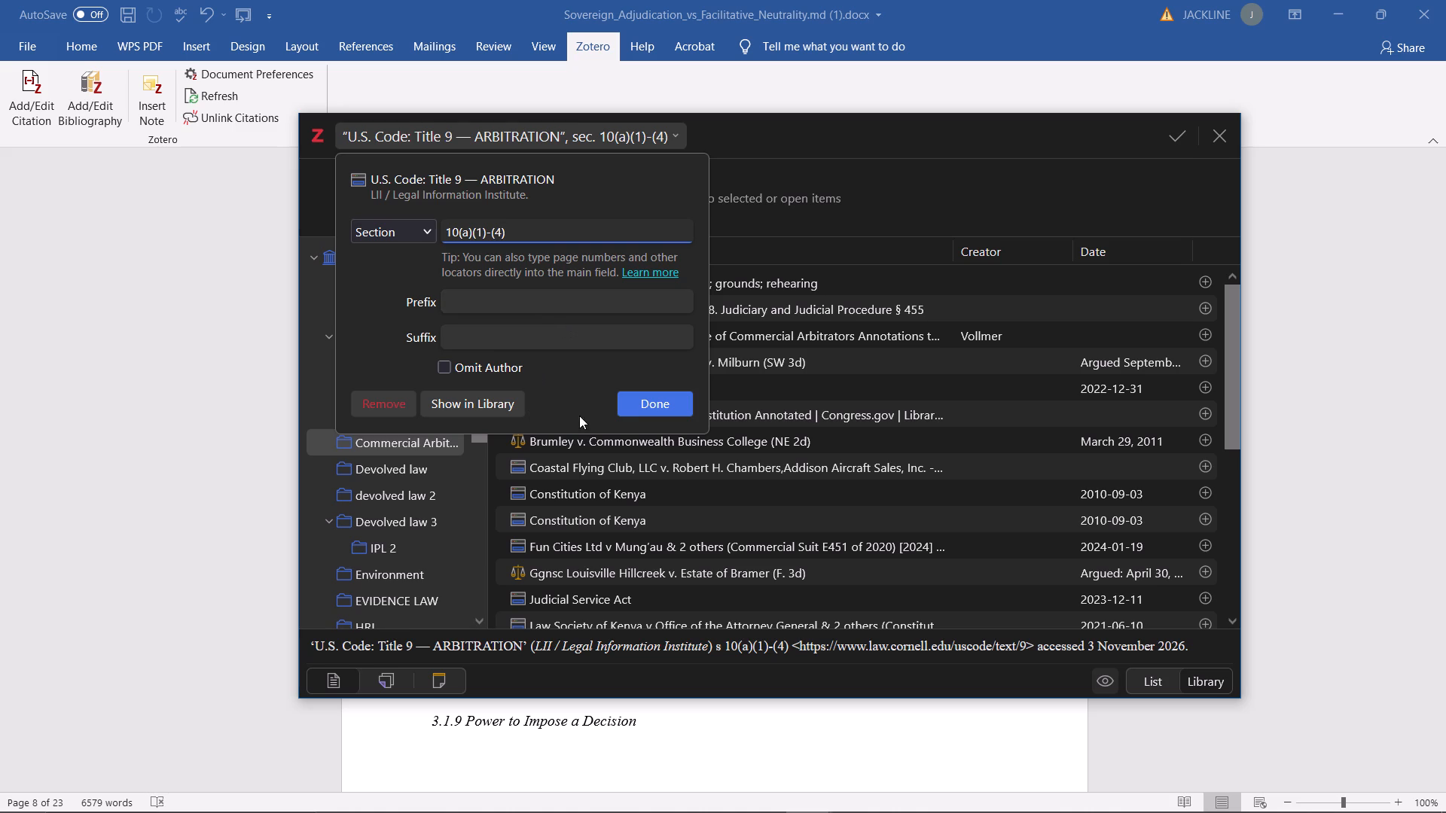
{"action": "left_click", "coordinate": [651, 406]}
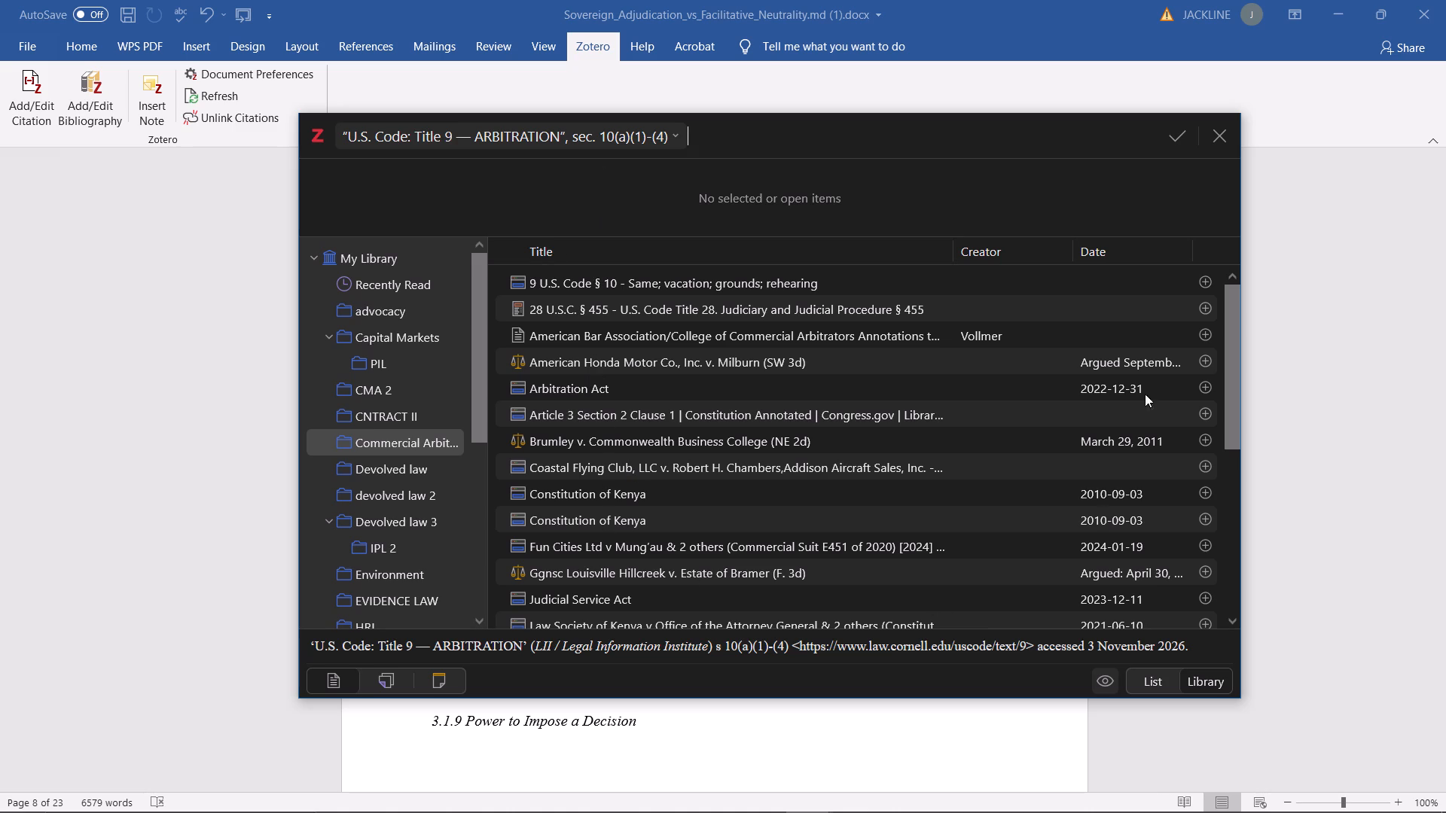
Insert the Title 9 citation into its footnote, keeping the manual modifications to the 28 U.S.C. § 455 citation.
{"action": "left_click", "coordinate": [1172, 141]}
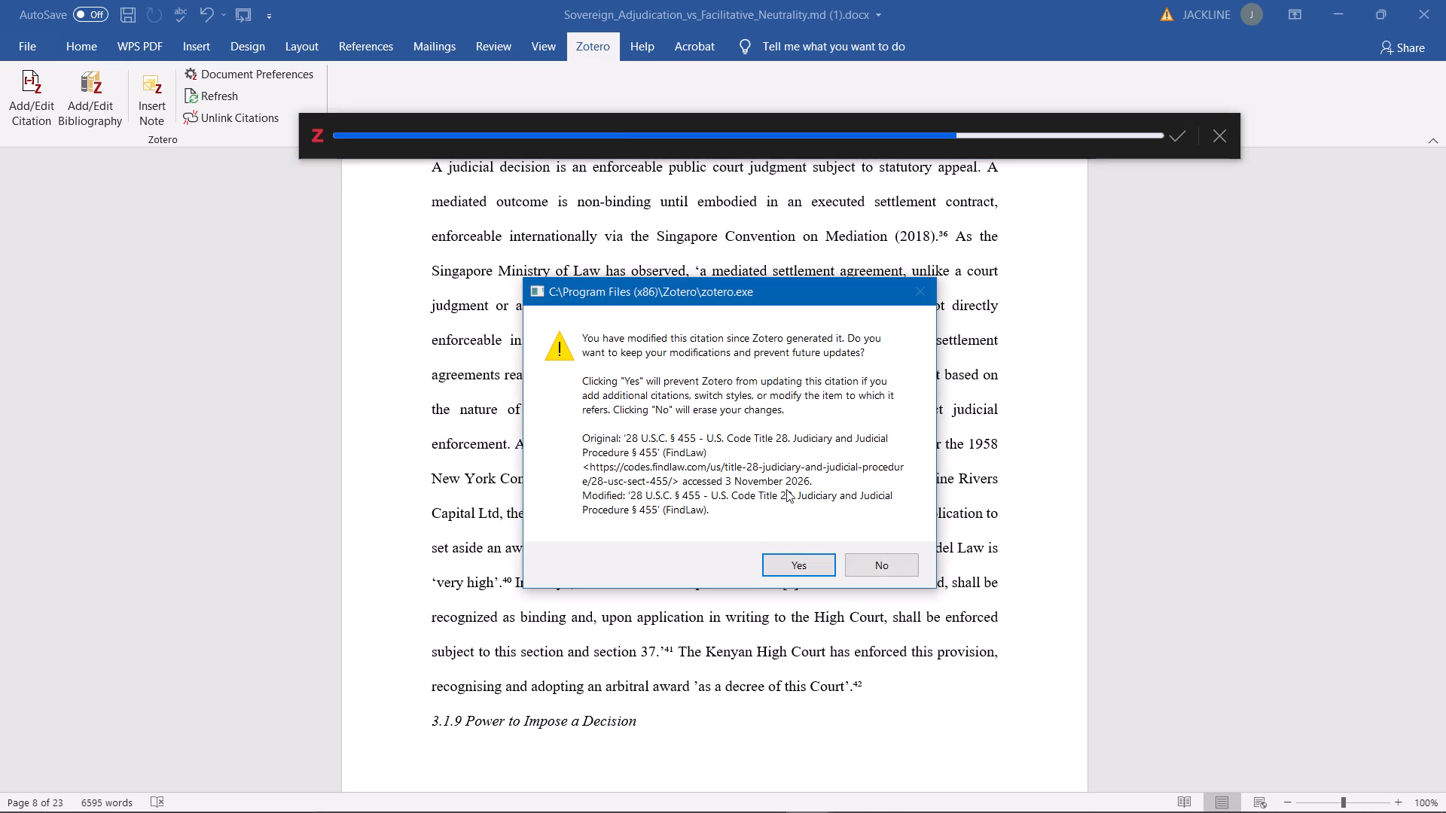
{"action": "left_click", "coordinate": [805, 567]}
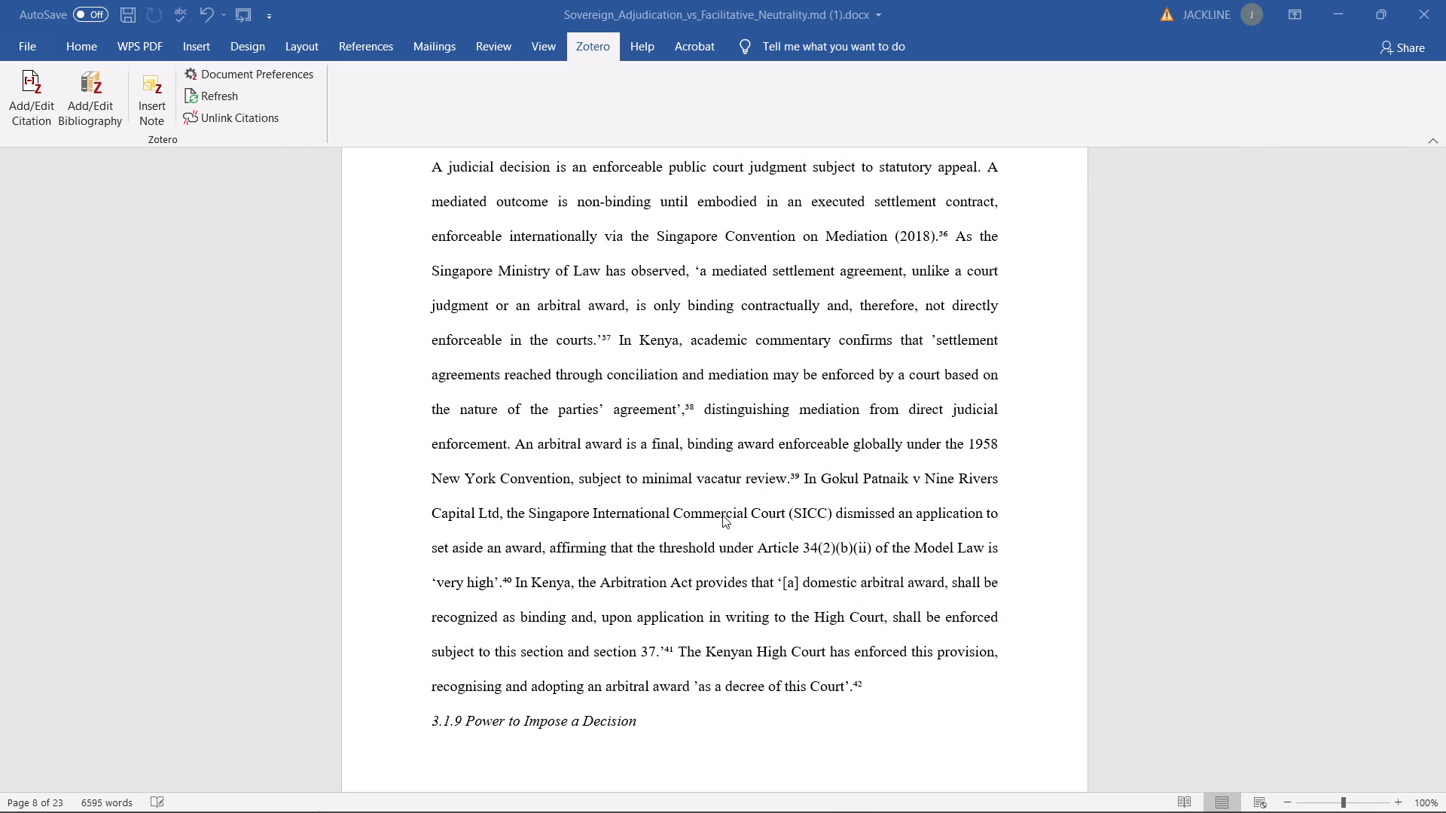
Delete the URL and access date from the Title 9 footnote, keeping its closing full stop, and save the document.
{"action": "scroll", "coordinate": [739, 416], "scroll_direction": "down", "scroll_amount": 5}
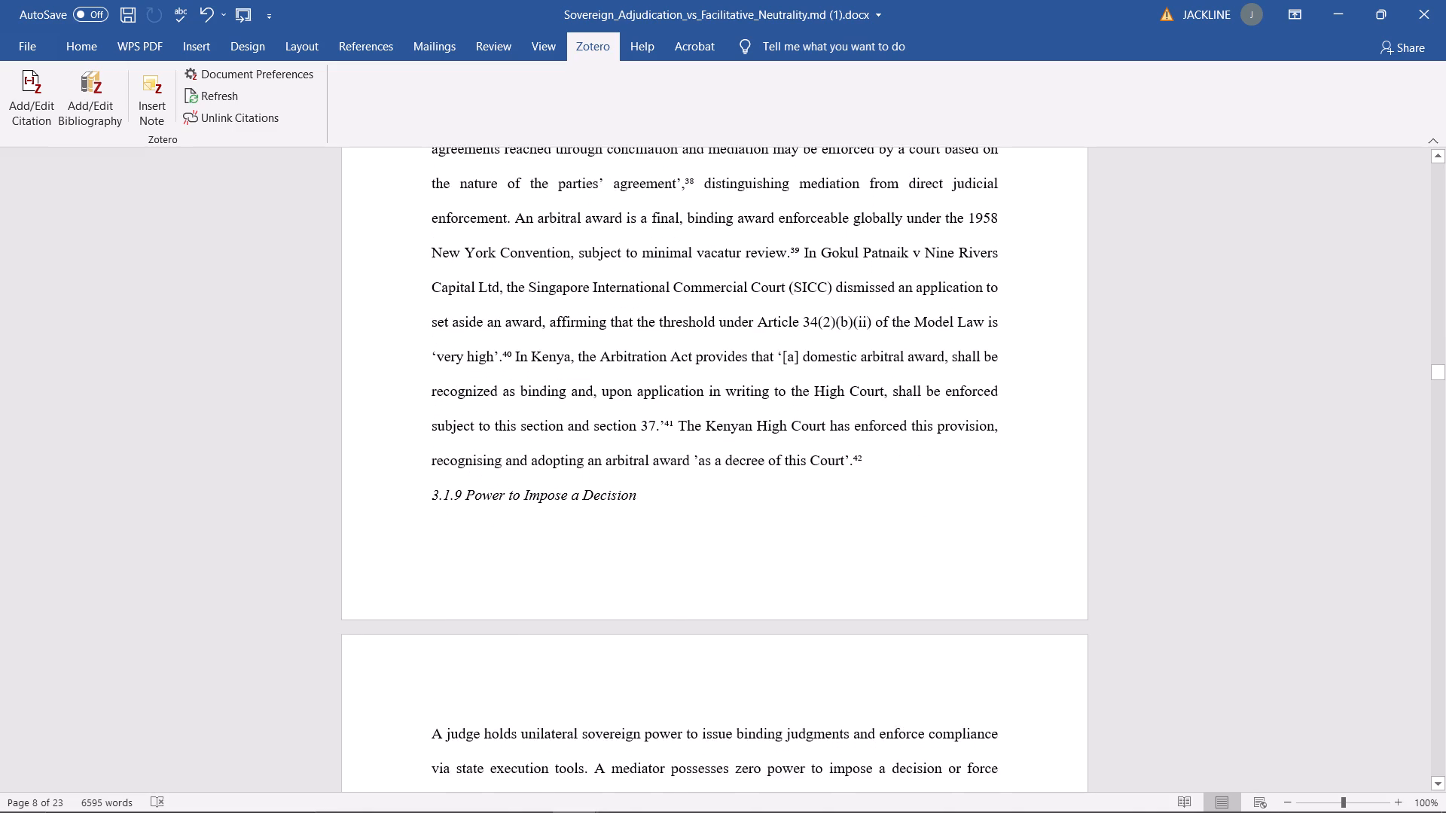
{"action": "scroll", "coordinate": [739, 416], "scroll_direction": "up", "scroll_amount": 20}
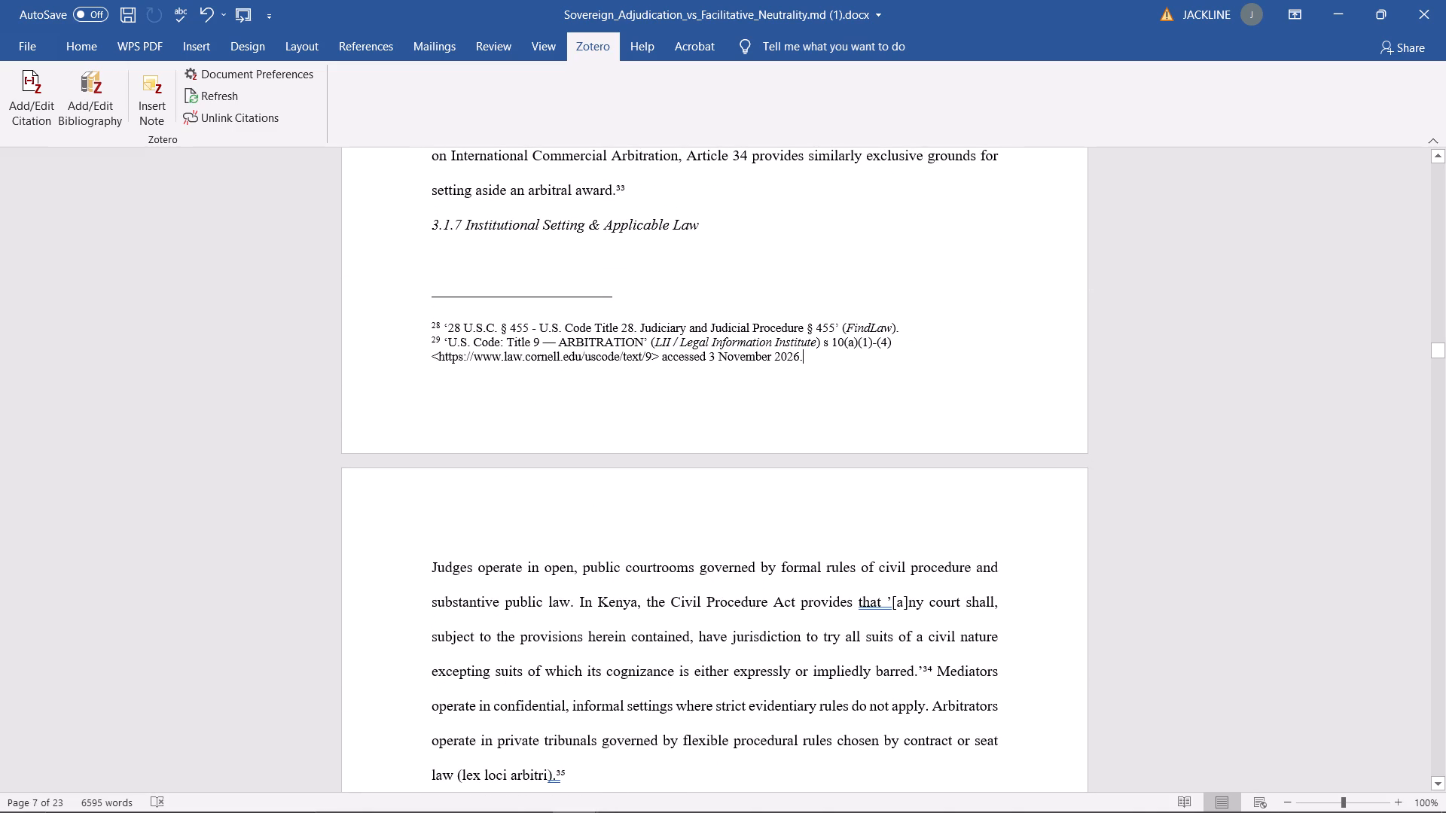
{"action": "key", "text": "Left"}
{"action": "key", "text": "BackSpace"}
{"action": "key", "text": "BackSpace"}
{"action": "key", "text": "BackSpace"}
{"action": "key", "text": "BackSpace"}
{"action": "key", "text": "BackSpace"}
{"action": "key", "text": "BackSpace"}
{"action": "key", "text": "BackSpace"}
{"action": "key", "text": "BackSpace"}
{"action": "key", "text": "BackSpace"}
{"action": "key", "text": "BackSpace"}
{"action": "key", "text": "BackSpace"}
{"action": "key", "text": "BackSpace"}
{"action": "key", "text": "BackSpace"}
{"action": "key", "text": "BackSpace"}
{"action": "key", "text": "BackSpace"}
{"action": "key", "text": "BackSpace"}
{"action": "key", "text": "BackSpace"}
{"action": "key", "text": "BackSpace"}
{"action": "key", "text": "BackSpace"}
{"action": "key", "text": "BackSpace"}
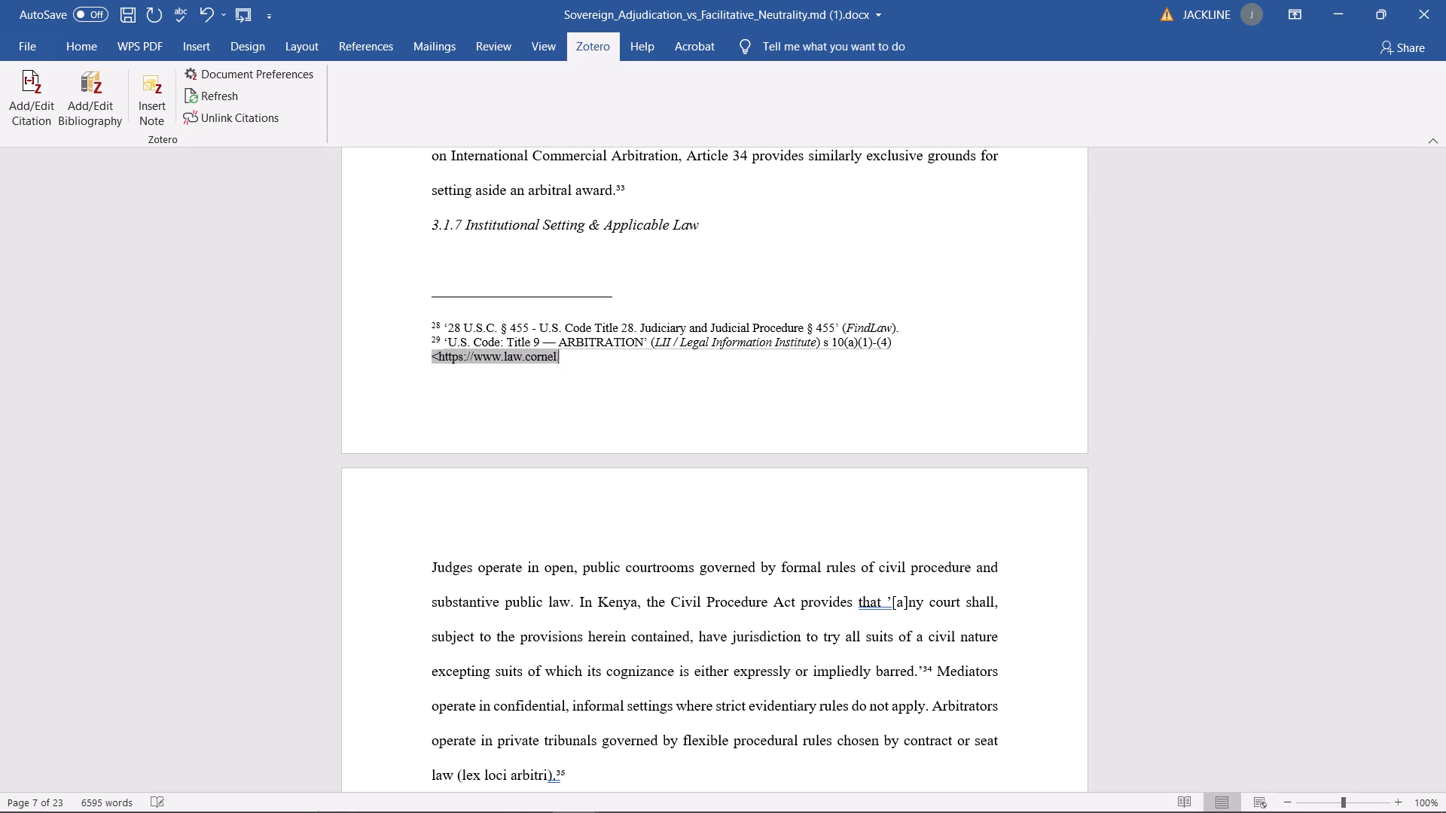
{"action": "key", "text": "BackSpace"}
{"action": "key", "text": "BackSpace"}
{"action": "key", "text": "BackSpace"}
{"action": "key", "text": "BackSpace"}
{"action": "key", "text": "BackSpace"}
{"action": "key", "text": "BackSpace"}
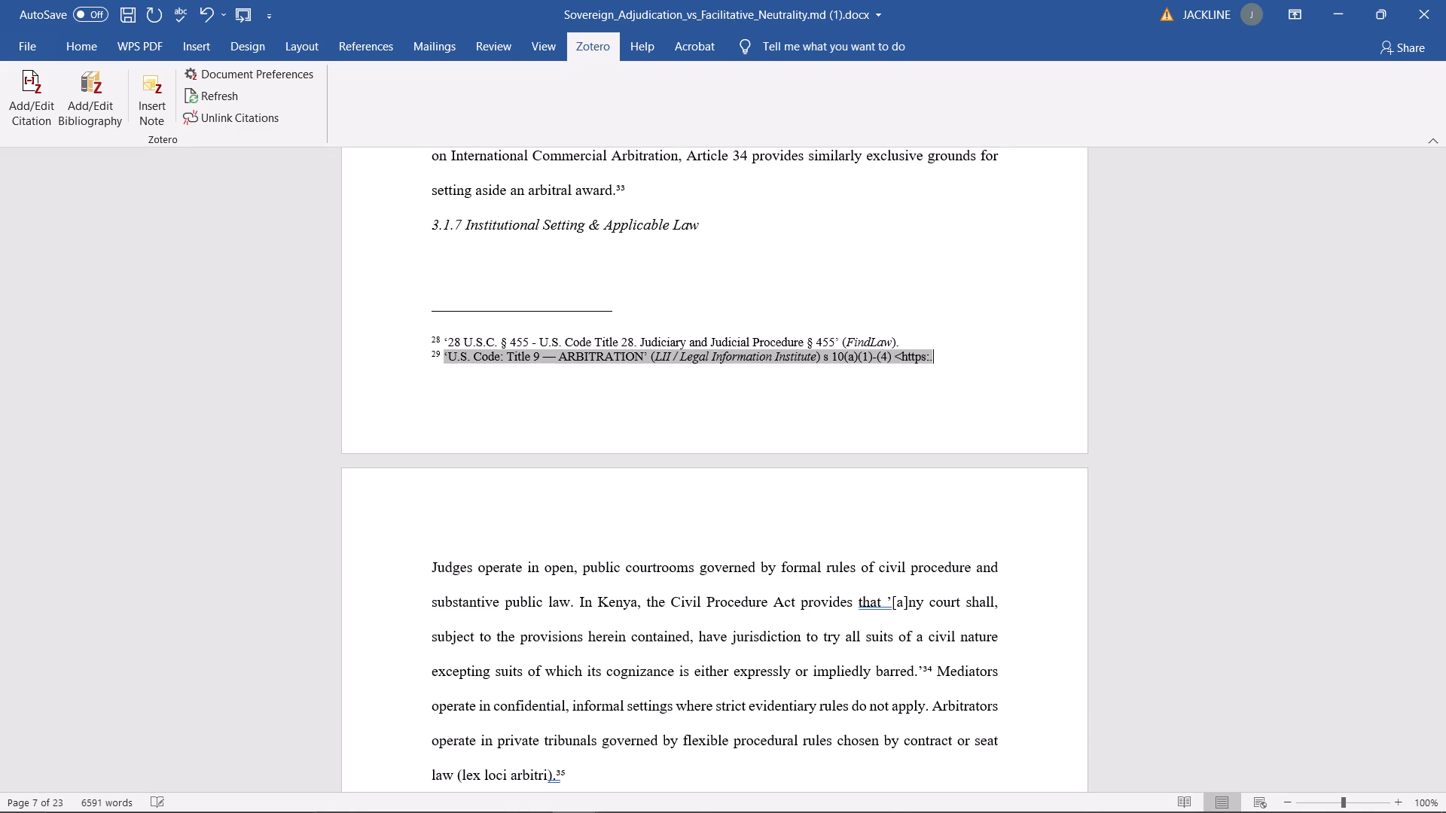
{"action": "key", "text": "BackSpace"}
{"action": "key", "text": "BackSpace"}
{"action": "key", "text": "BackSpace"}
{"action": "key", "text": "BackSpace"}
{"action": "key", "text": "BackSpace"}
{"action": "key", "text": "BackSpace"}
{"action": "key", "text": "BackSpace"}
{"action": "key", "text": "BackSpace"}
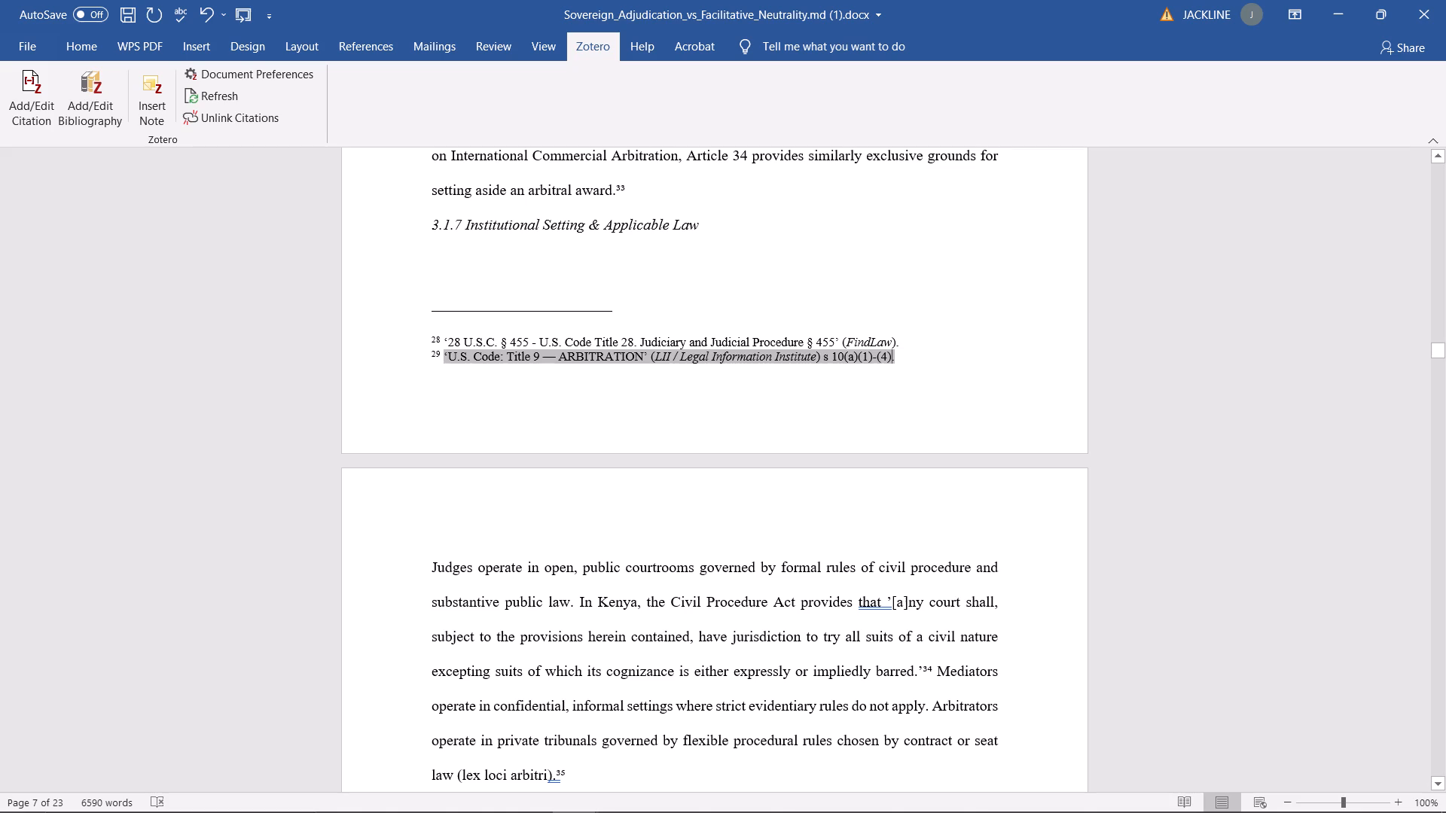
{"action": "key", "text": "ctrl+s"}
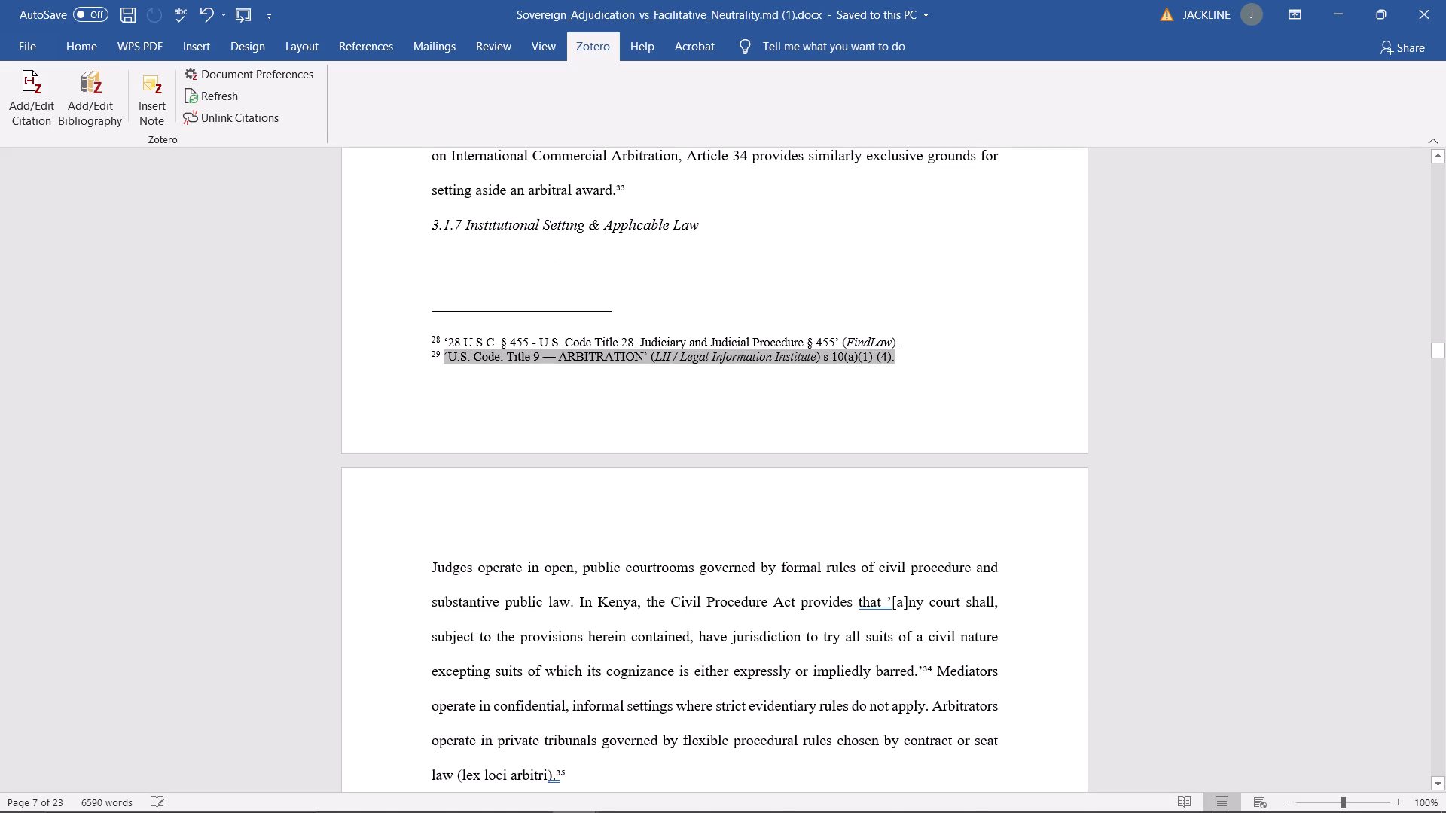
Review sections 3.1.7 to 3.1.12 of the document and the typed citation marks in them.
{"action": "scroll", "coordinate": [572, 282], "scroll_direction": "down", "scroll_amount": 4}
{"action": "scroll", "coordinate": [749, 372], "scroll_direction": "down", "scroll_amount": 6}
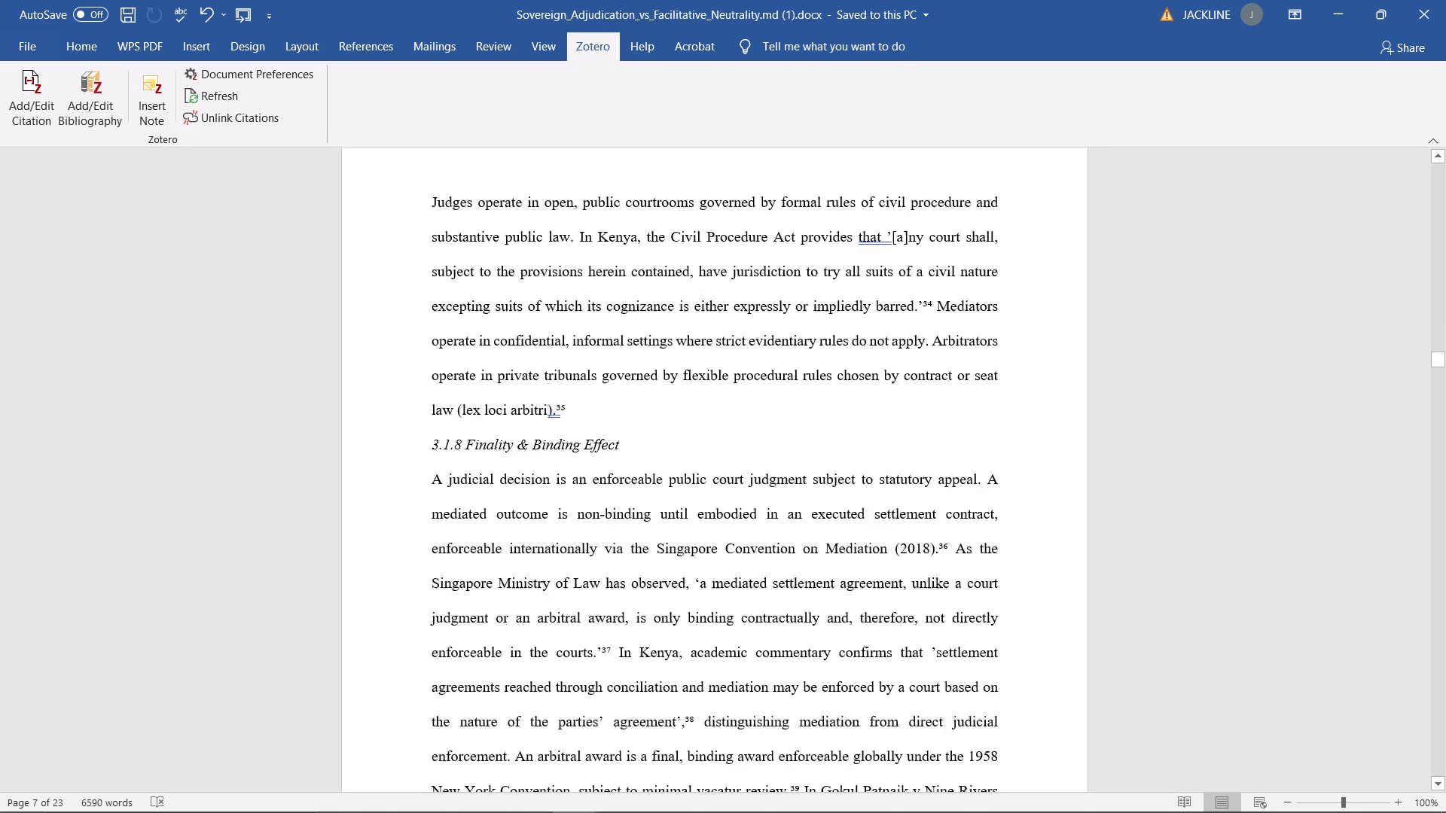
{"action": "scroll", "coordinate": [761, 436], "scroll_direction": "up", "scroll_amount": 7}
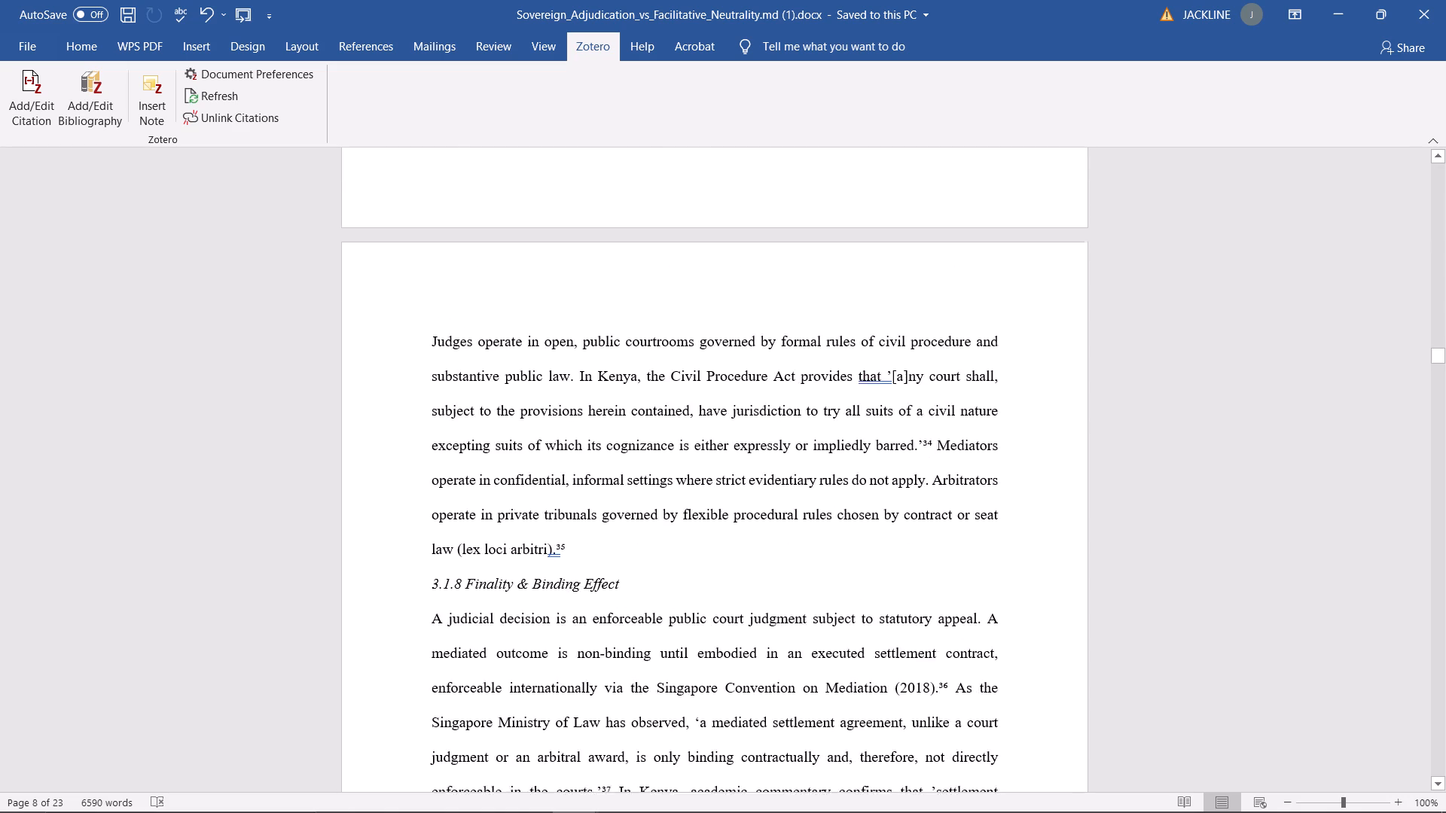
{"action": "scroll", "coordinate": [761, 436], "scroll_direction": "up", "scroll_amount": 2}
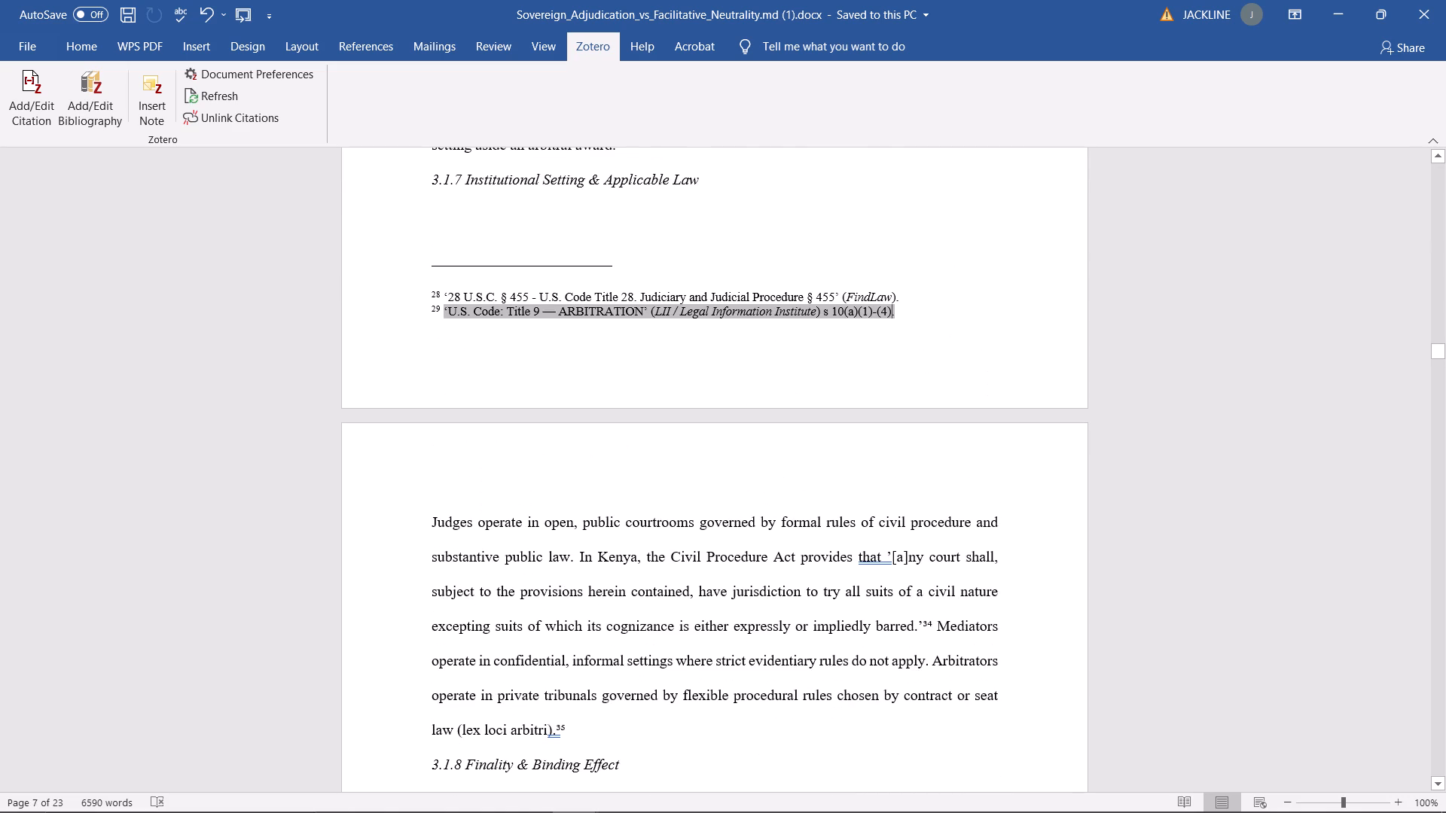
{"action": "scroll", "coordinate": [754, 434], "scroll_direction": "down", "scroll_amount": 13}
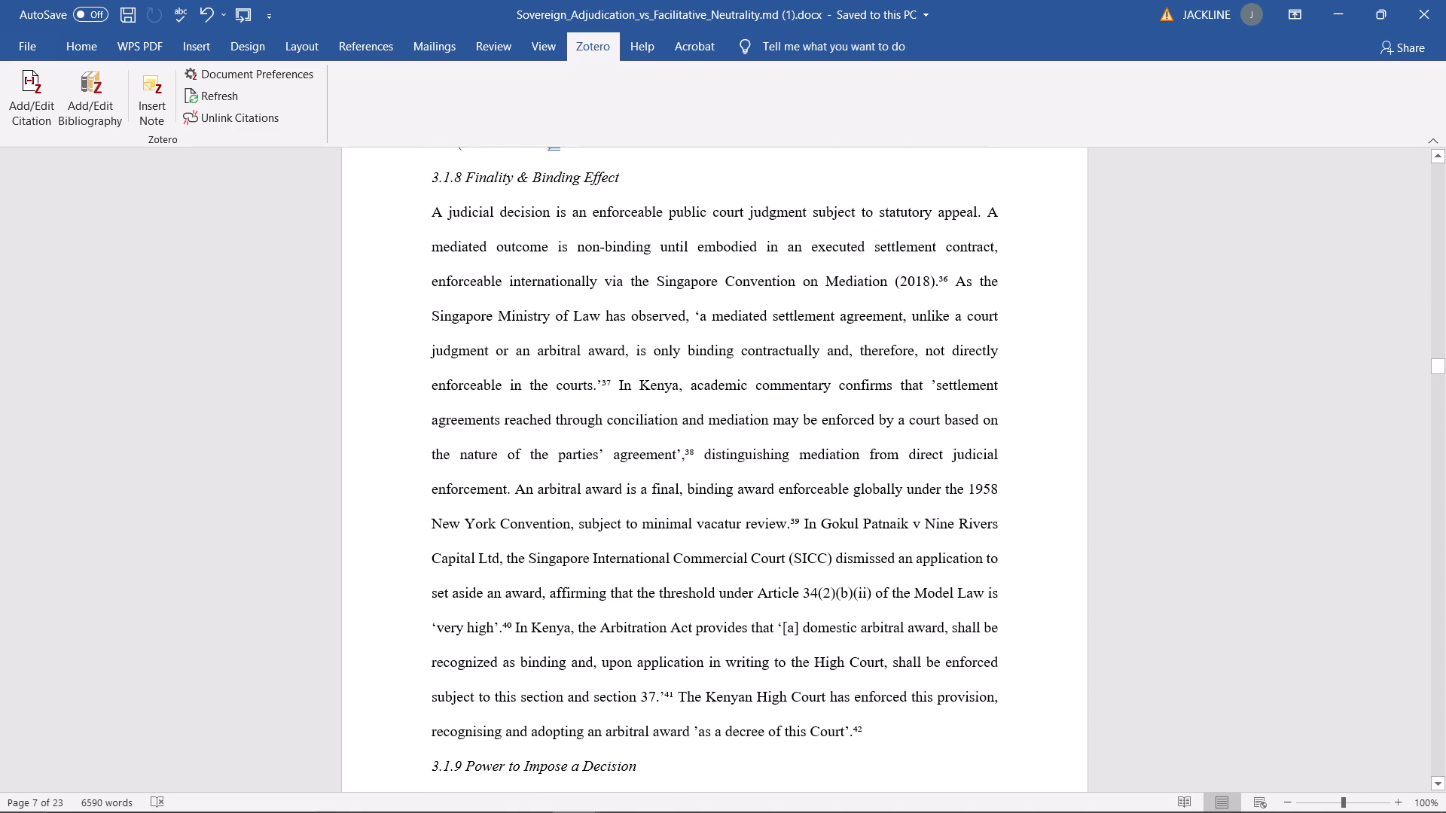
{"action": "scroll", "coordinate": [751, 440], "scroll_direction": "down", "scroll_amount": 3}
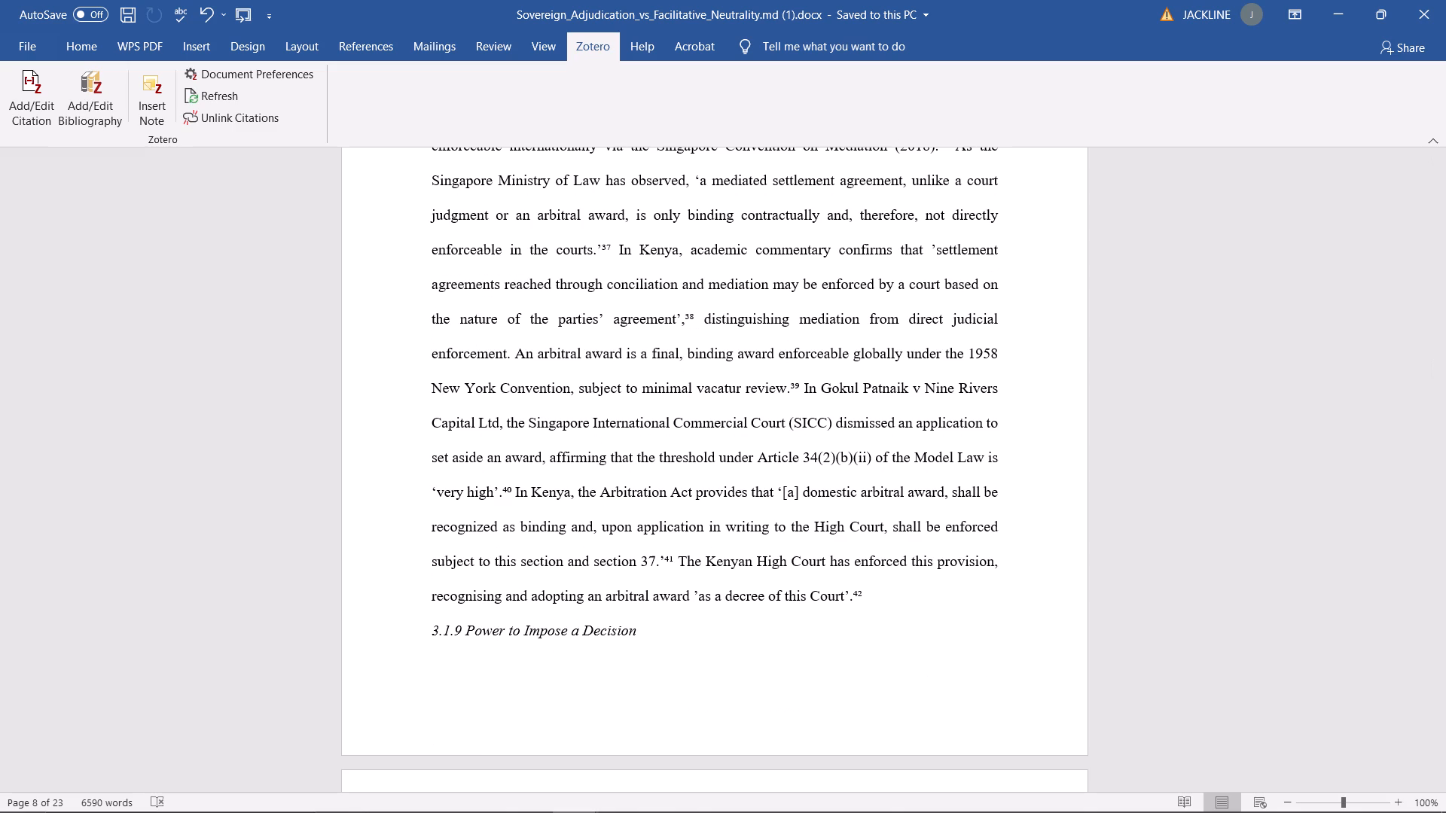
{"action": "scroll", "coordinate": [751, 440], "scroll_direction": "down", "scroll_amount": 10}
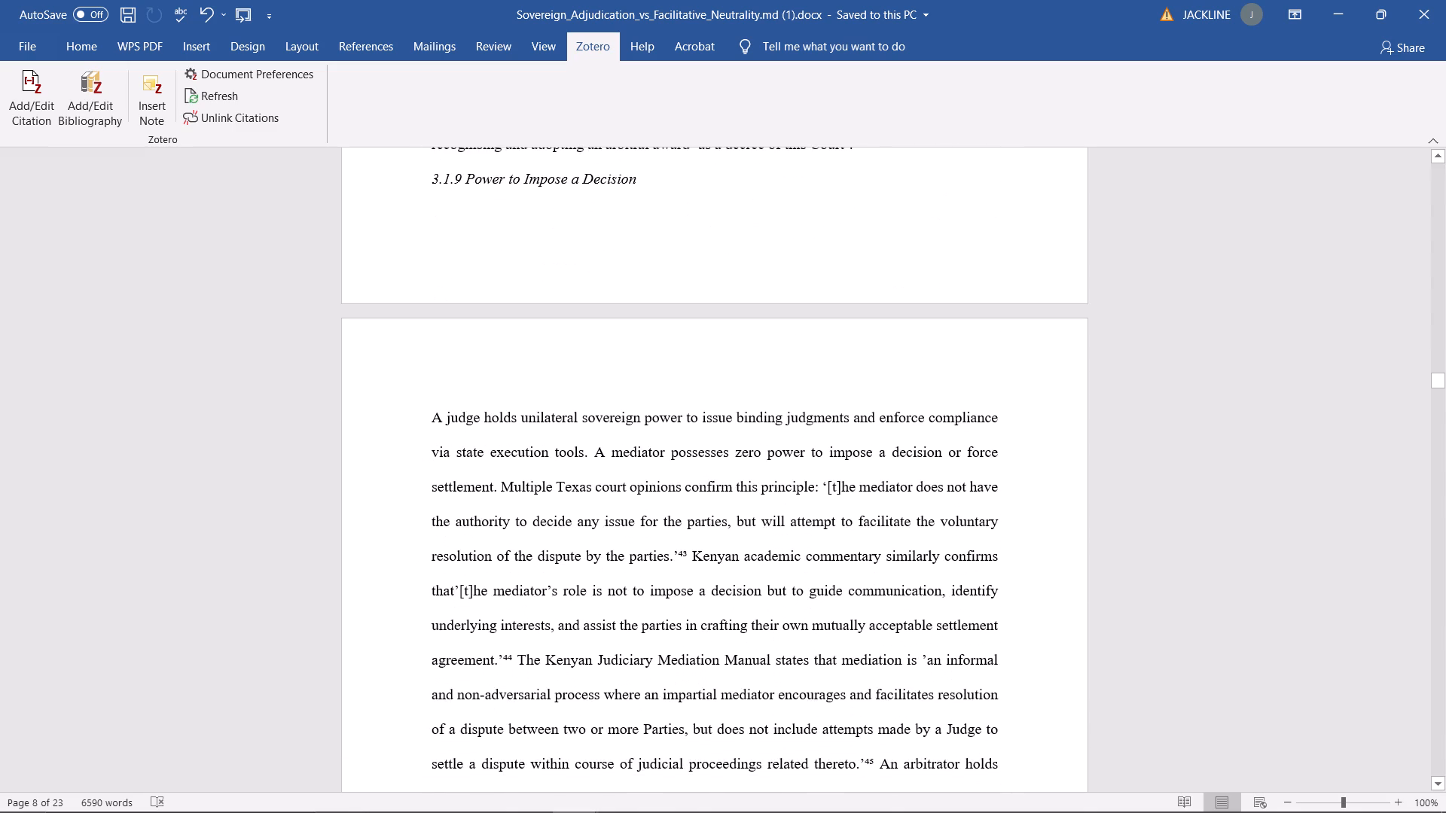
{"action": "scroll", "coordinate": [751, 440], "scroll_direction": "down", "scroll_amount": 8}
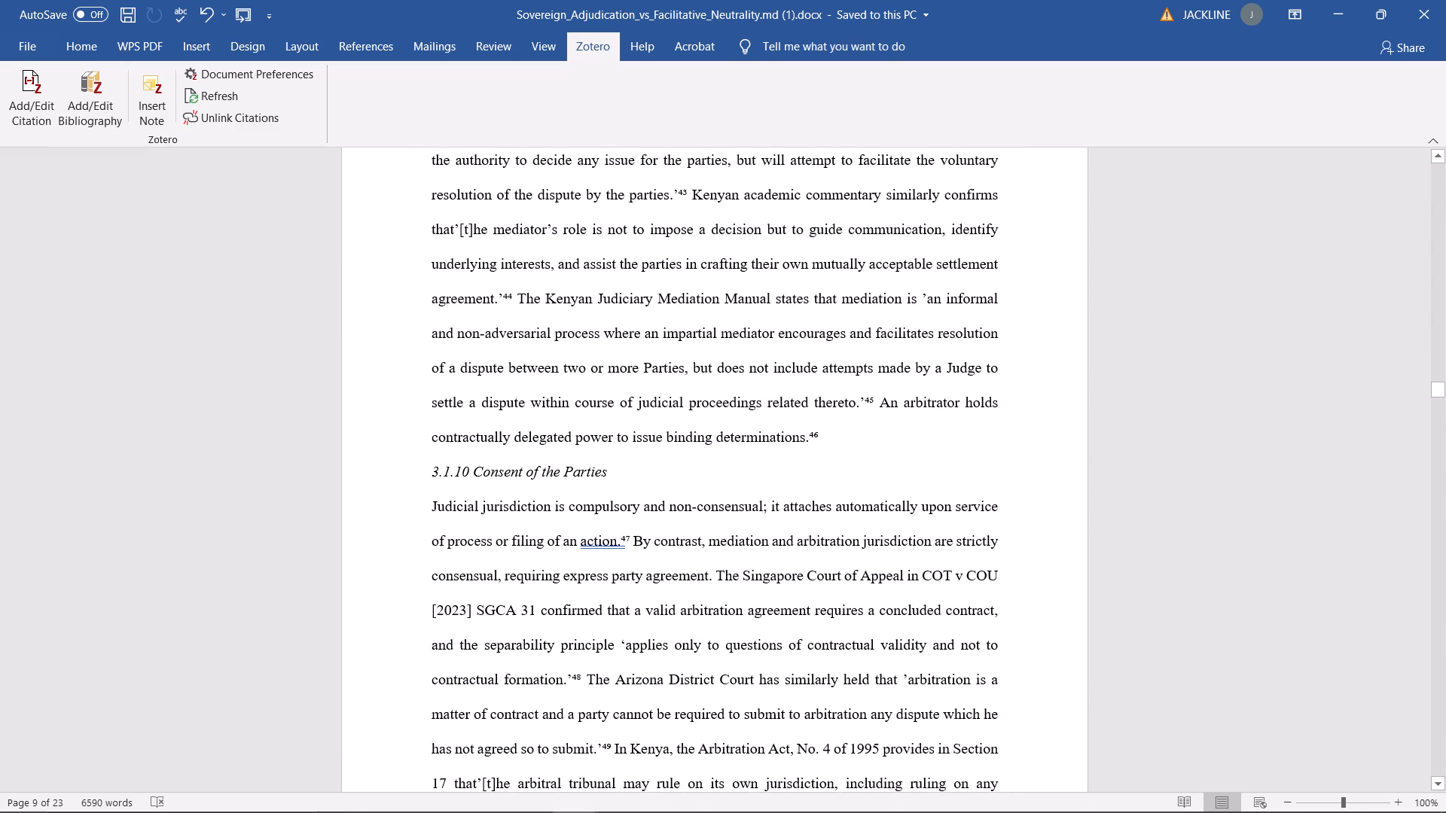
{"action": "scroll", "coordinate": [746, 438], "scroll_direction": "down", "scroll_amount": 6}
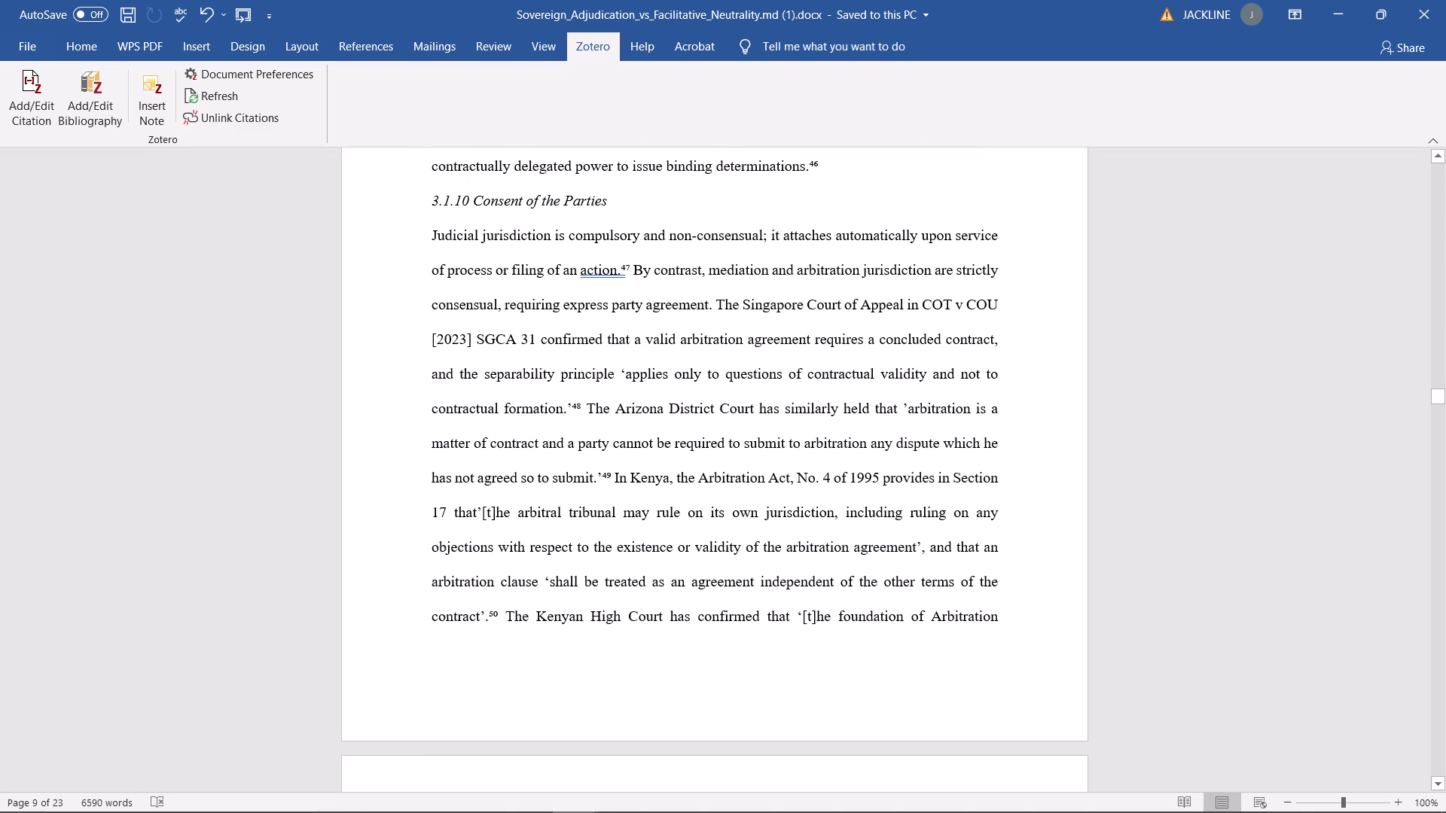
{"action": "scroll", "coordinate": [741, 437], "scroll_direction": "down", "scroll_amount": 13}
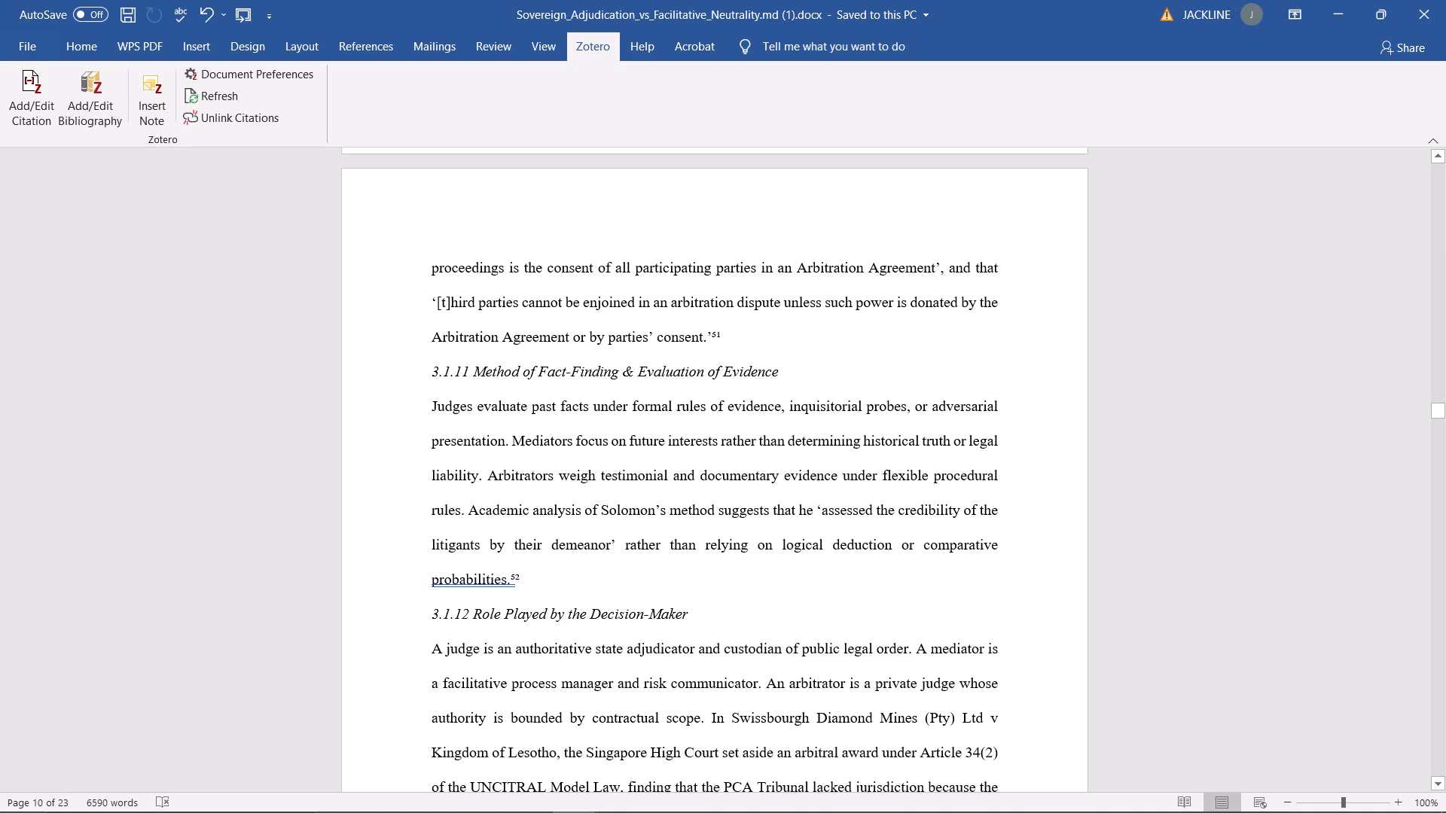
{"action": "scroll", "coordinate": [740, 453], "scroll_direction": "down", "scroll_amount": 4}
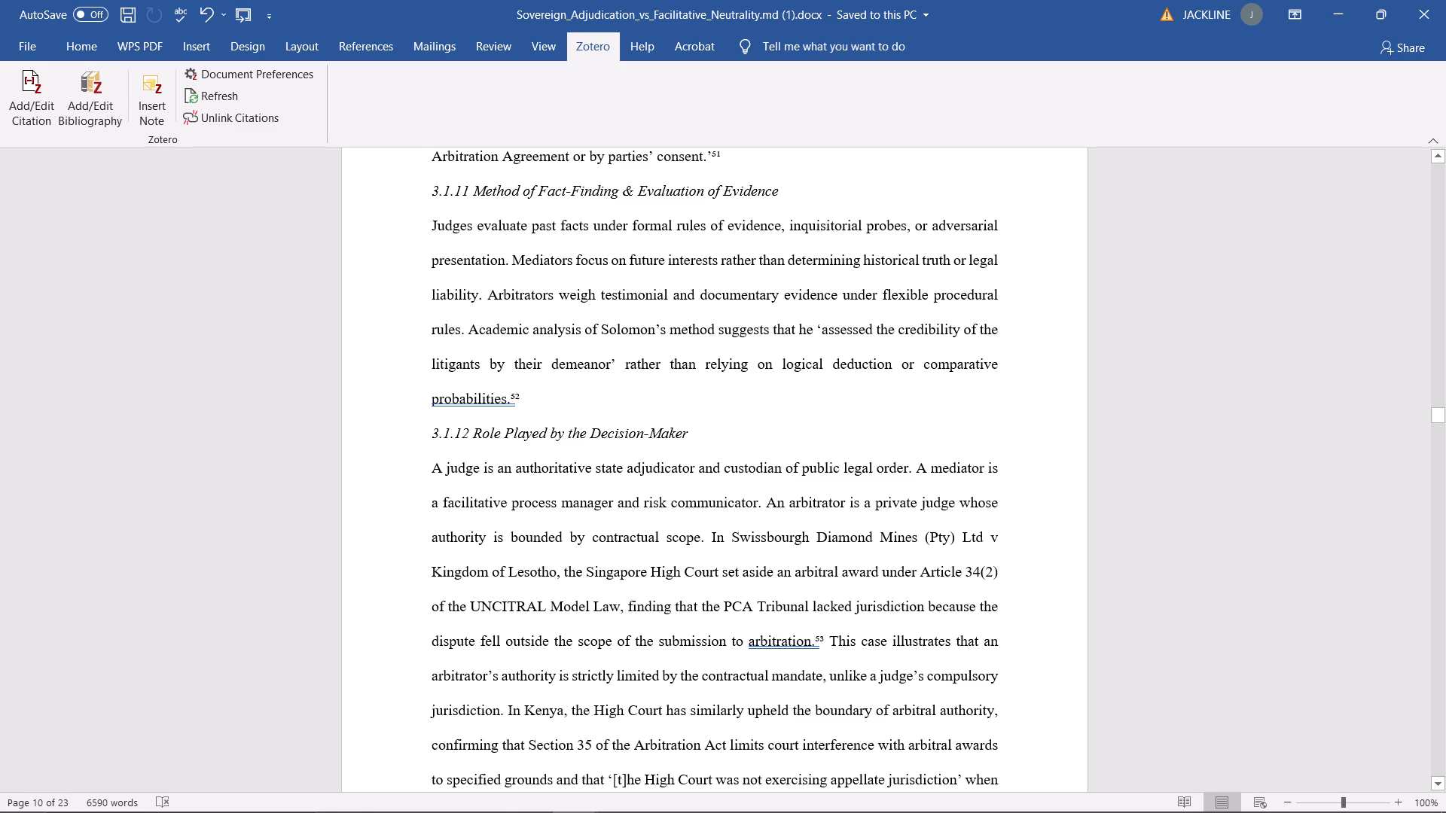
{"action": "scroll", "coordinate": [738, 473], "scroll_direction": "up", "scroll_amount": 3}
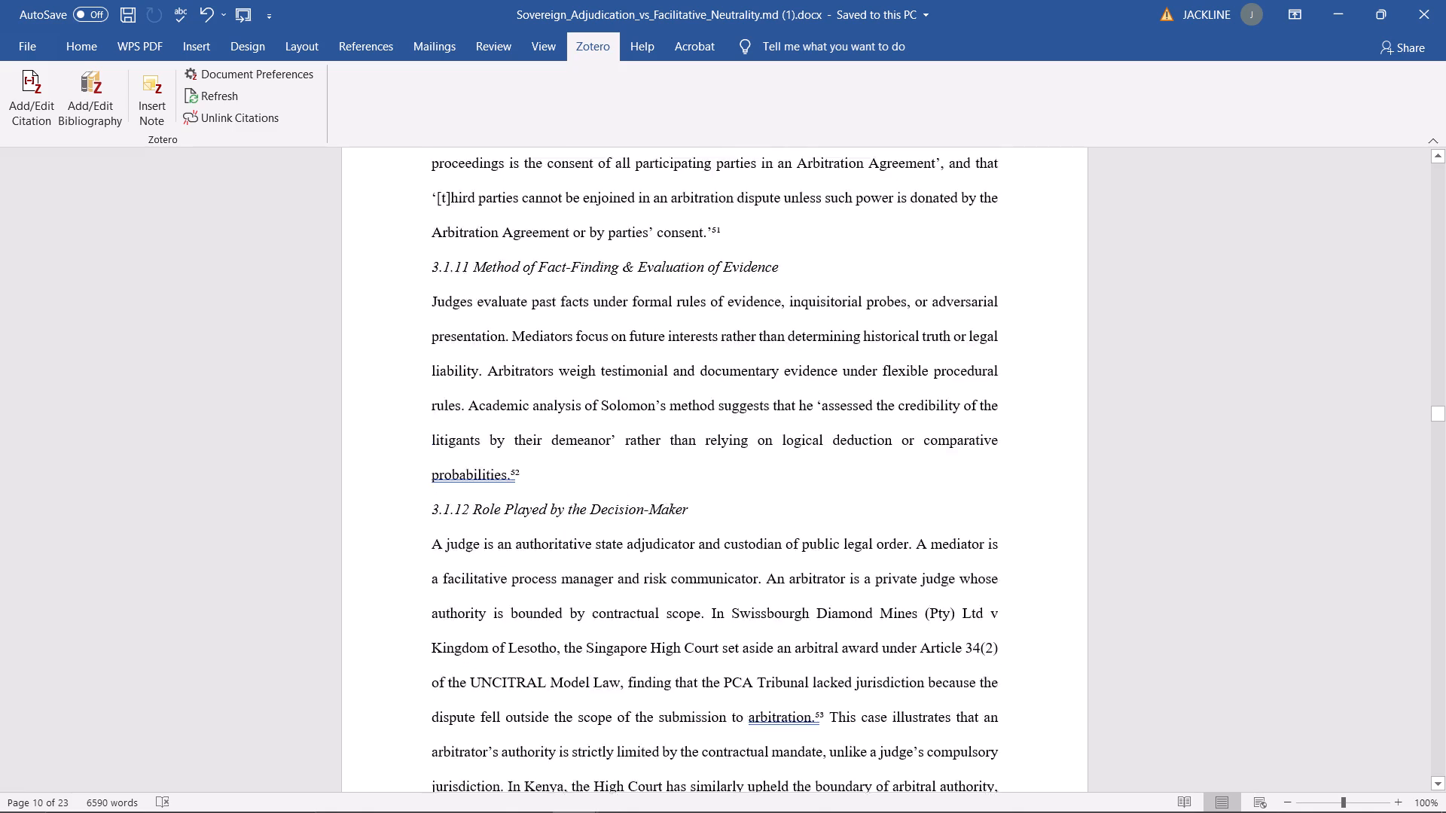
{"action": "scroll", "coordinate": [738, 473], "scroll_direction": "down", "scroll_amount": 6}
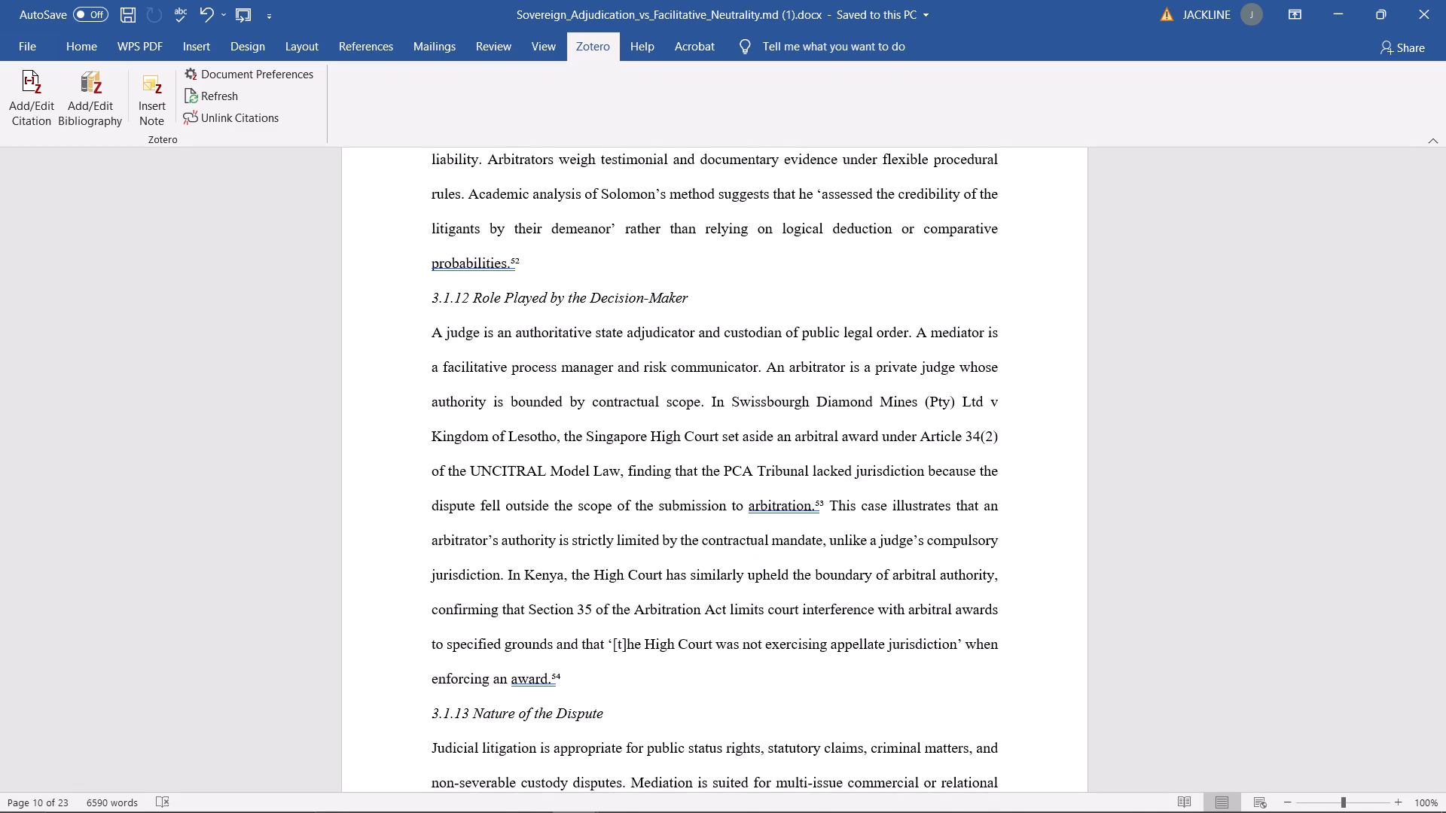
Review section 3.1.13 and Vectors 1 to 3 of section 4, including the typed citation marks in them.
{"action": "scroll", "coordinate": [744, 470], "scroll_direction": "down", "scroll_amount": 6}
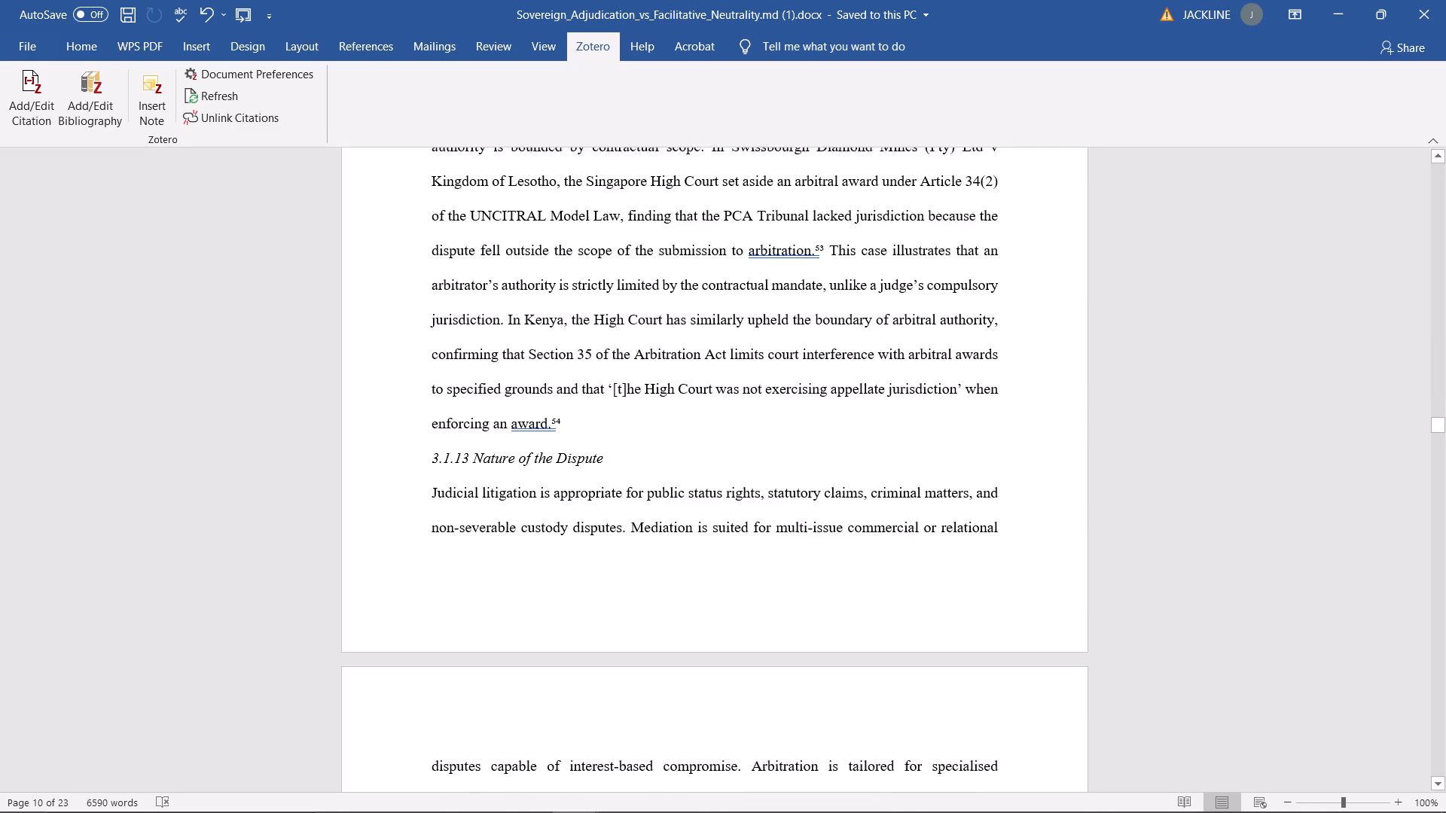
{"action": "scroll", "coordinate": [749, 470], "scroll_direction": "down", "scroll_amount": 6}
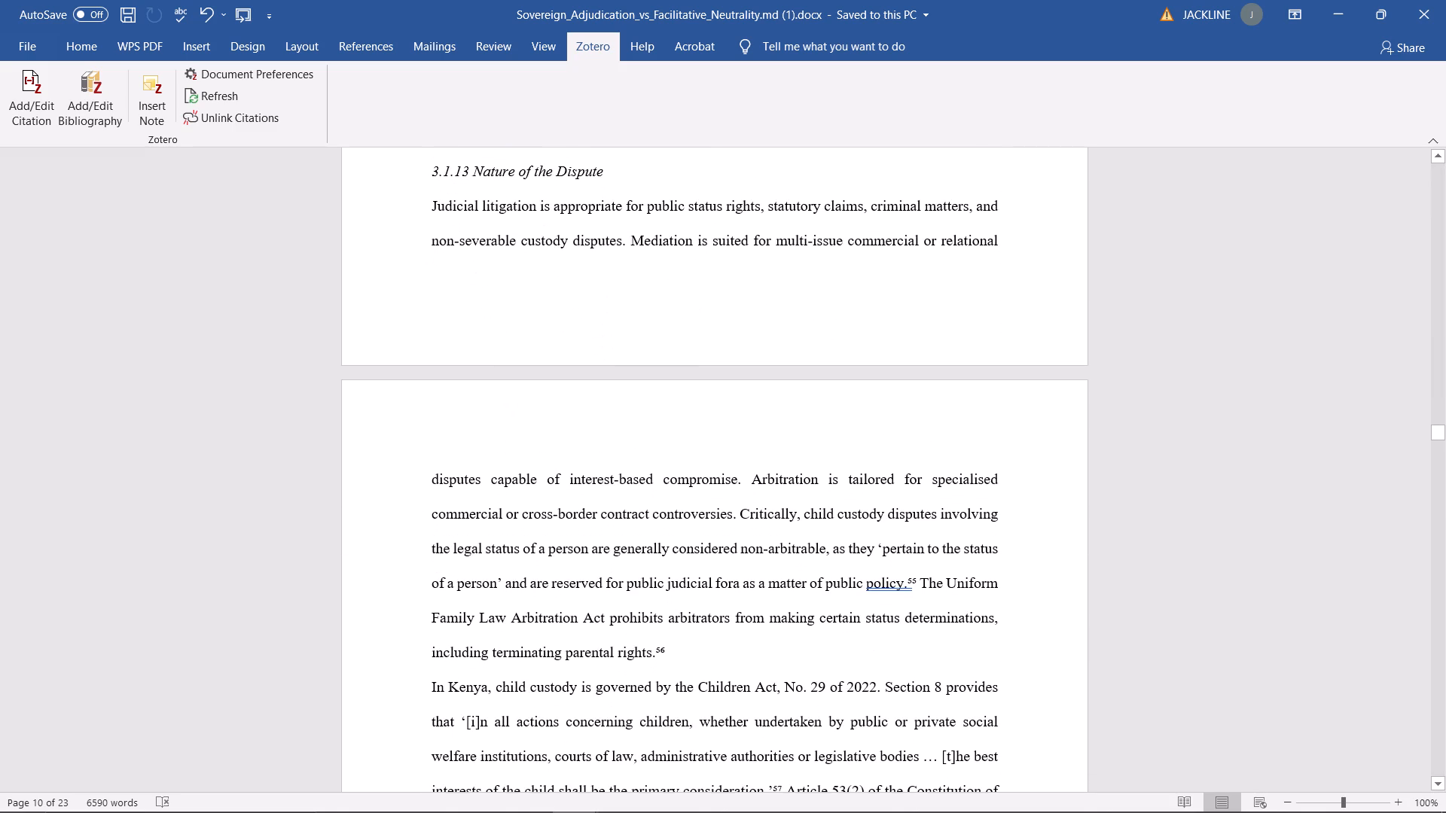
{"action": "scroll", "coordinate": [749, 470], "scroll_direction": "down", "scroll_amount": 1}
{"action": "scroll", "coordinate": [749, 470], "scroll_direction": "up", "scroll_amount": 3}
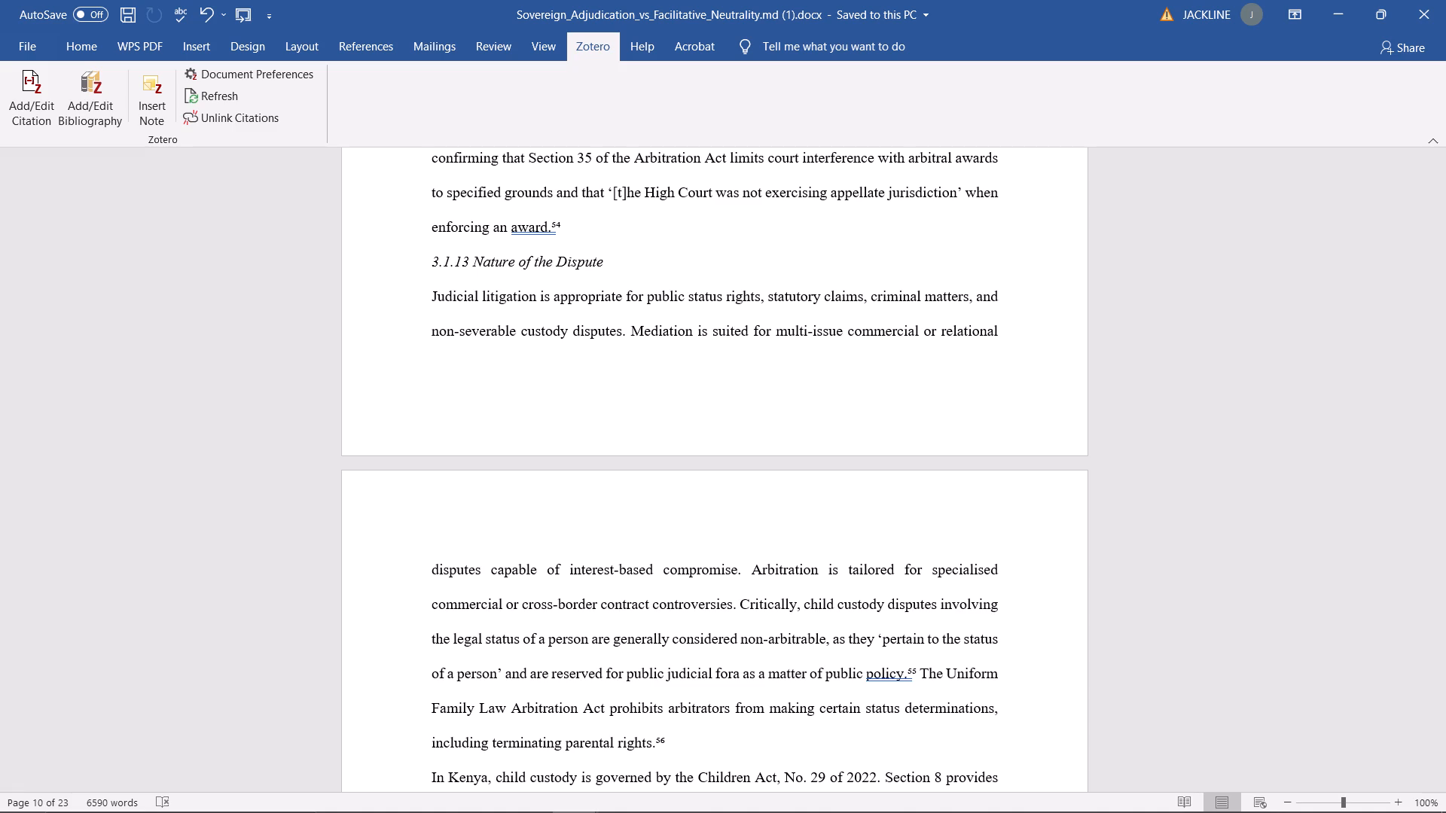
{"action": "scroll", "coordinate": [750, 473], "scroll_direction": "down", "scroll_amount": 5}
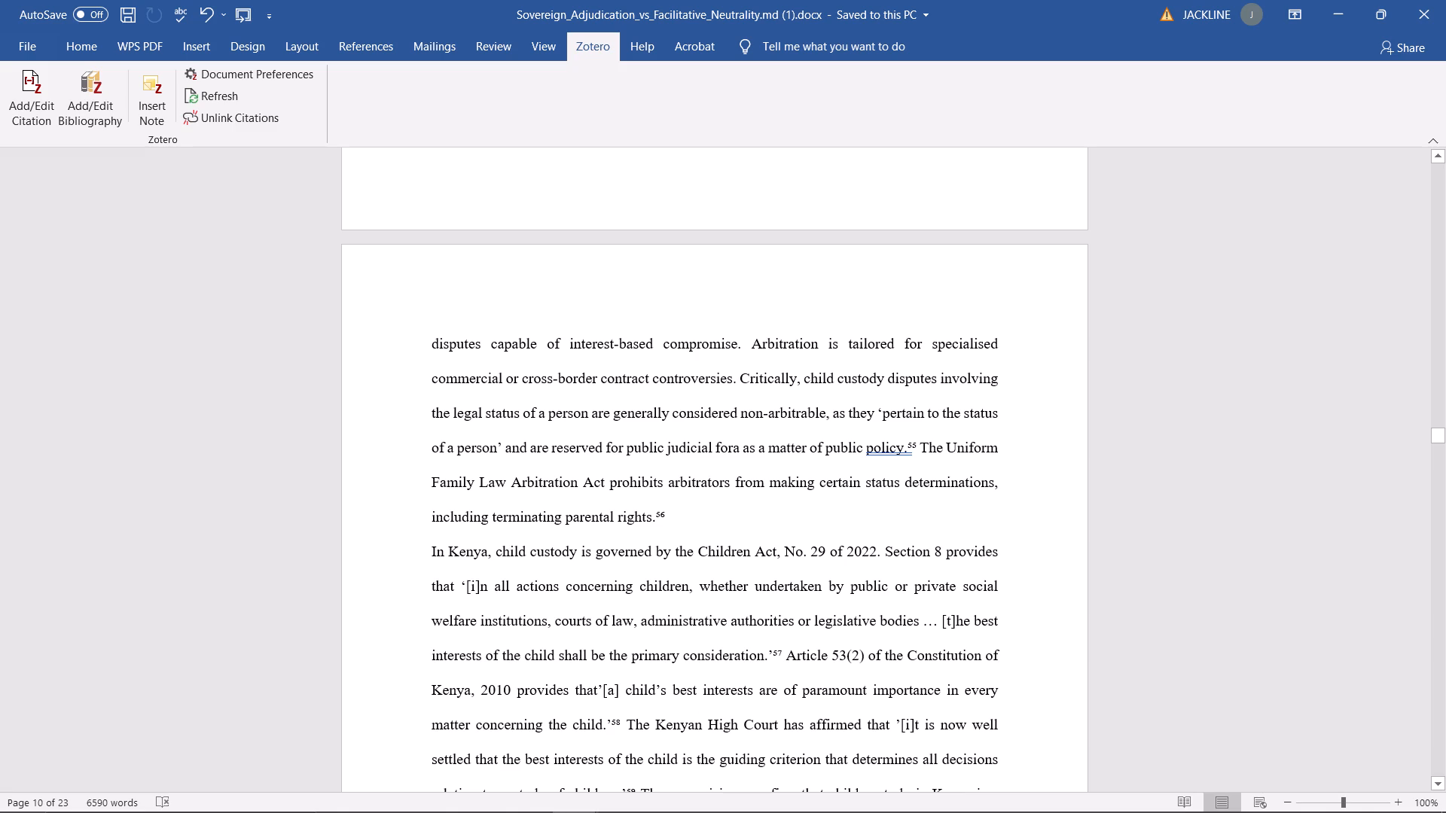
{"action": "scroll", "coordinate": [745, 473], "scroll_direction": "down", "scroll_amount": 3}
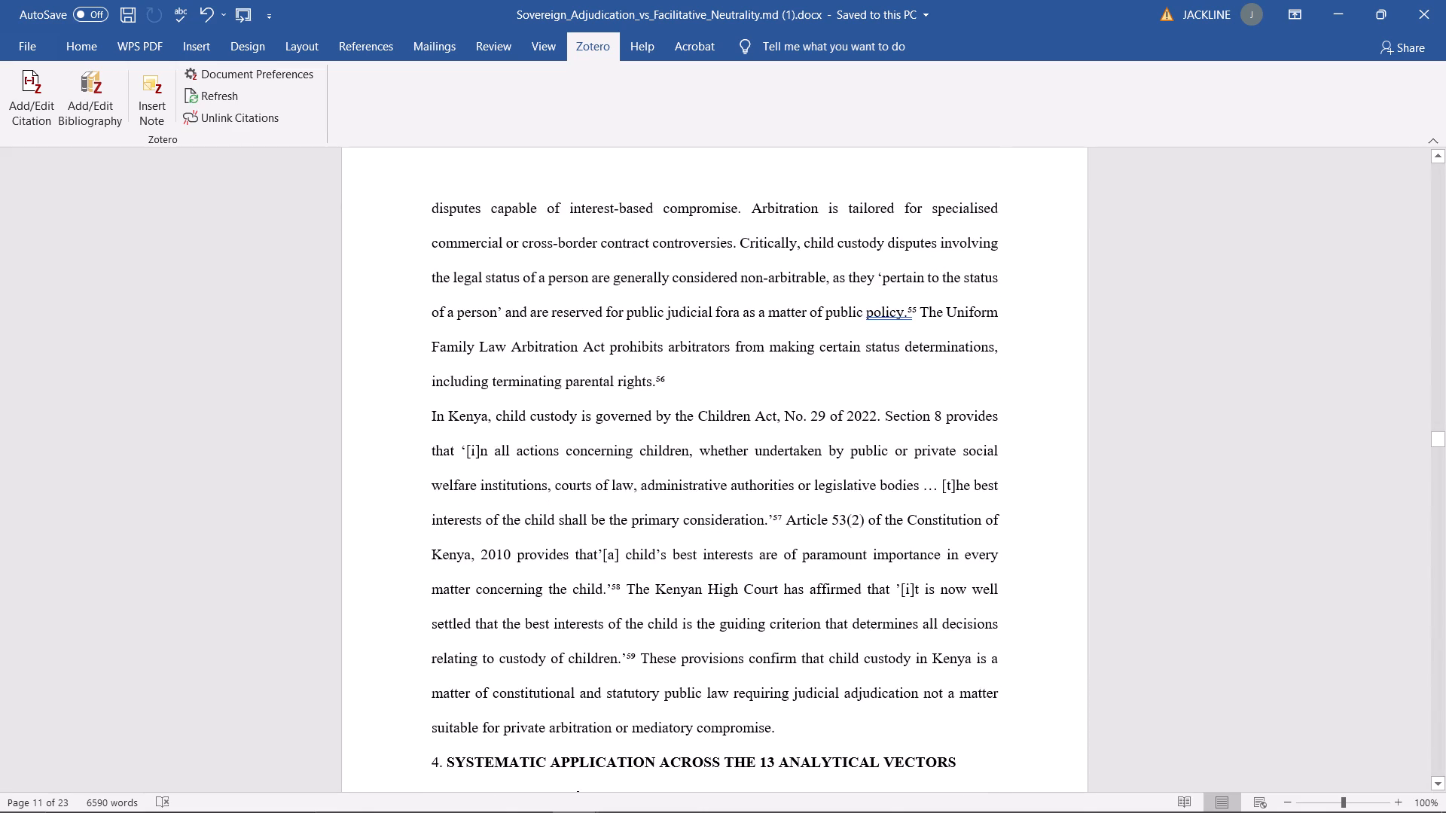
{"action": "scroll", "coordinate": [745, 473], "scroll_direction": "down", "scroll_amount": 4}
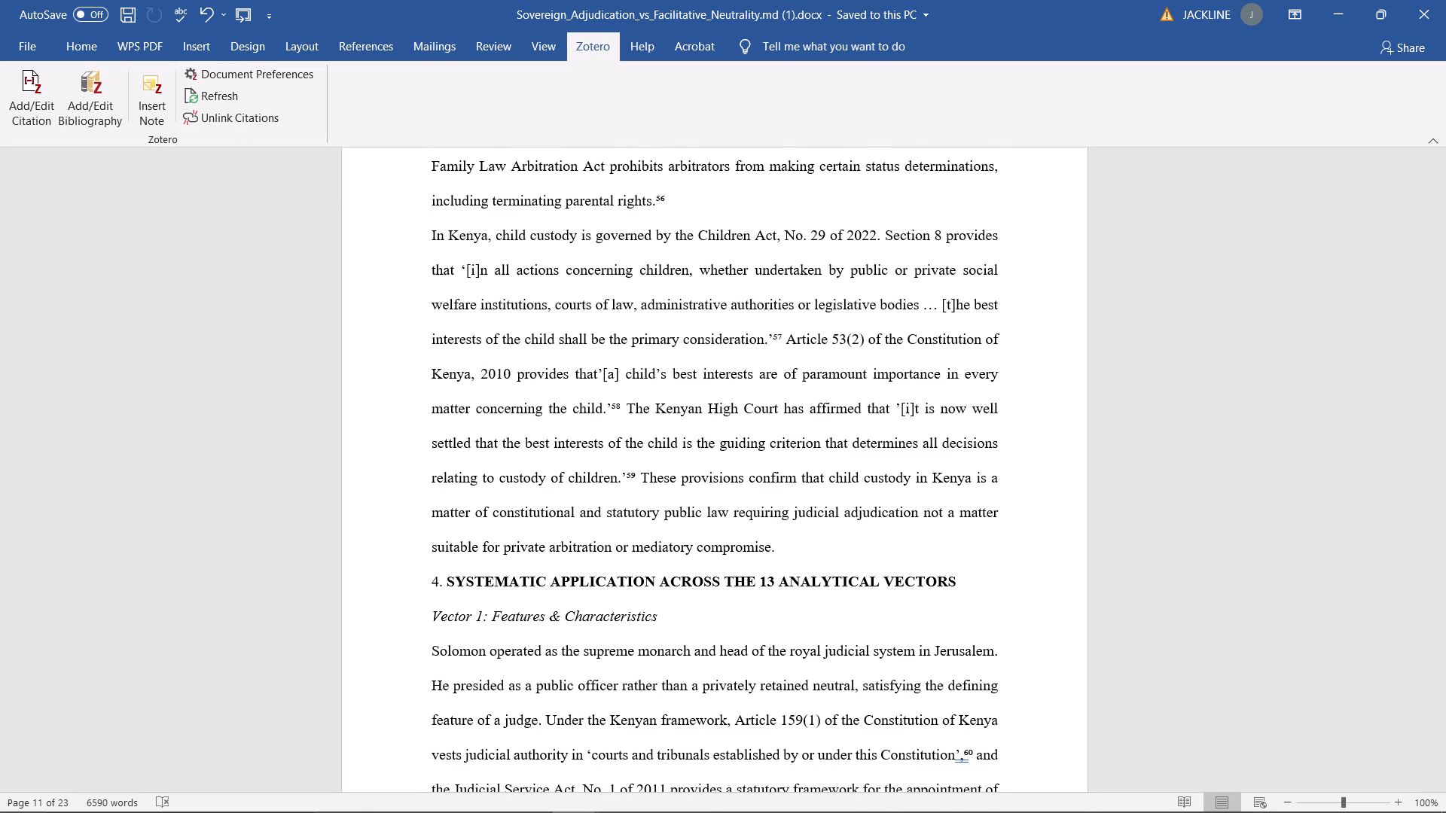
{"action": "scroll", "coordinate": [745, 473], "scroll_direction": "down", "scroll_amount": 5}
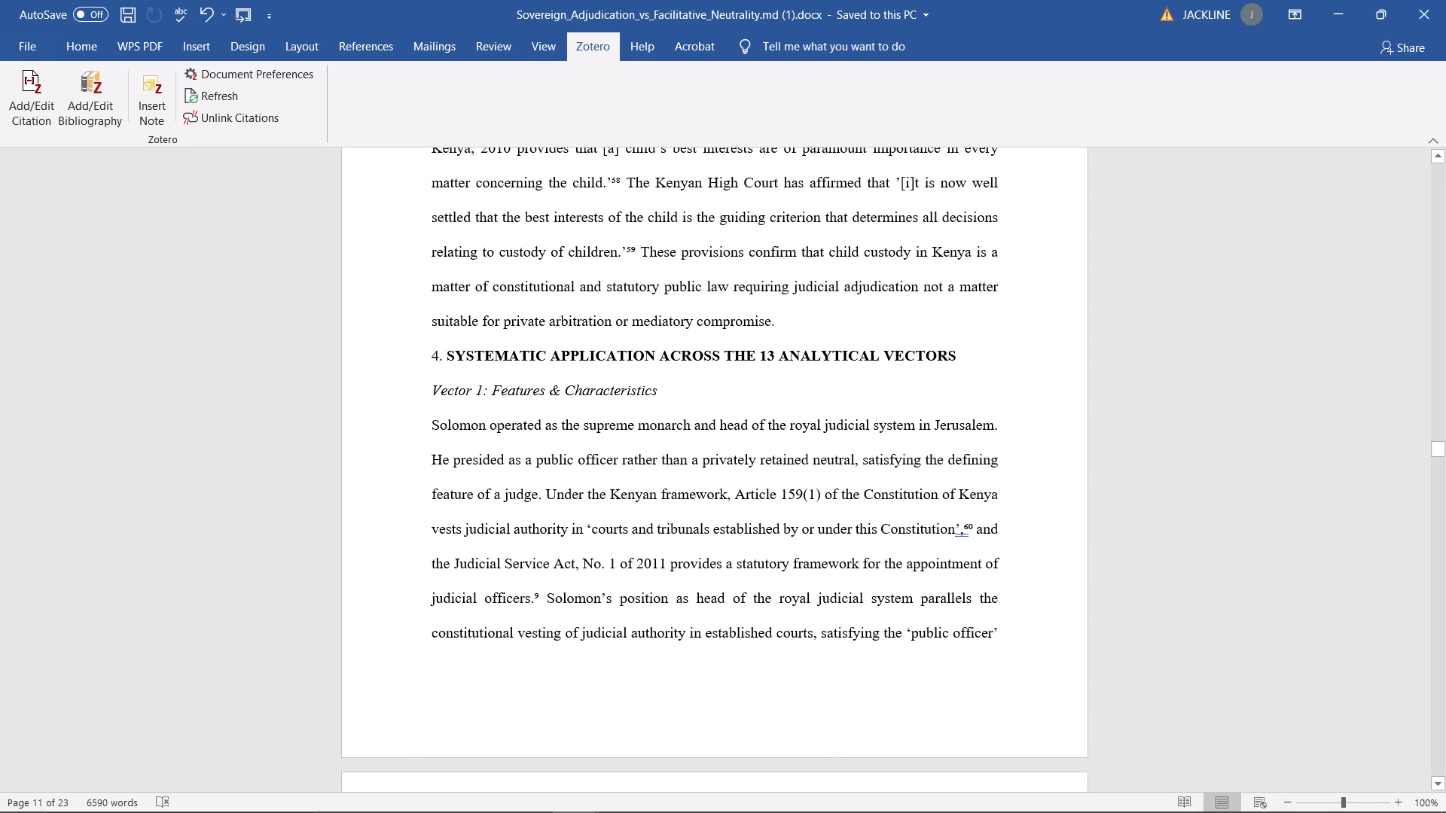
{"action": "scroll", "coordinate": [823, 473], "scroll_direction": "down", "scroll_amount": 3}
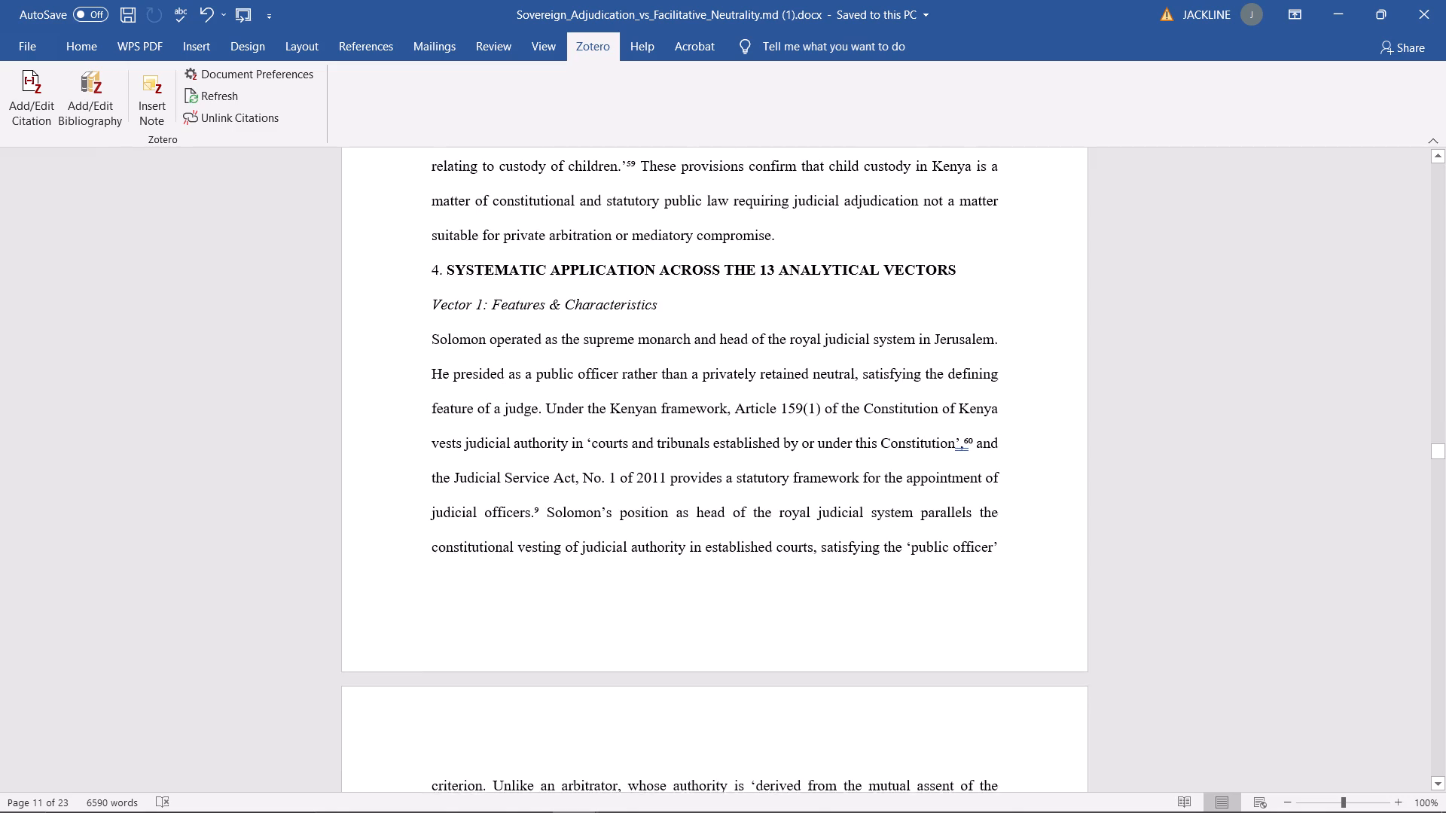
{"action": "scroll", "coordinate": [823, 474], "scroll_direction": "down", "scroll_amount": 6}
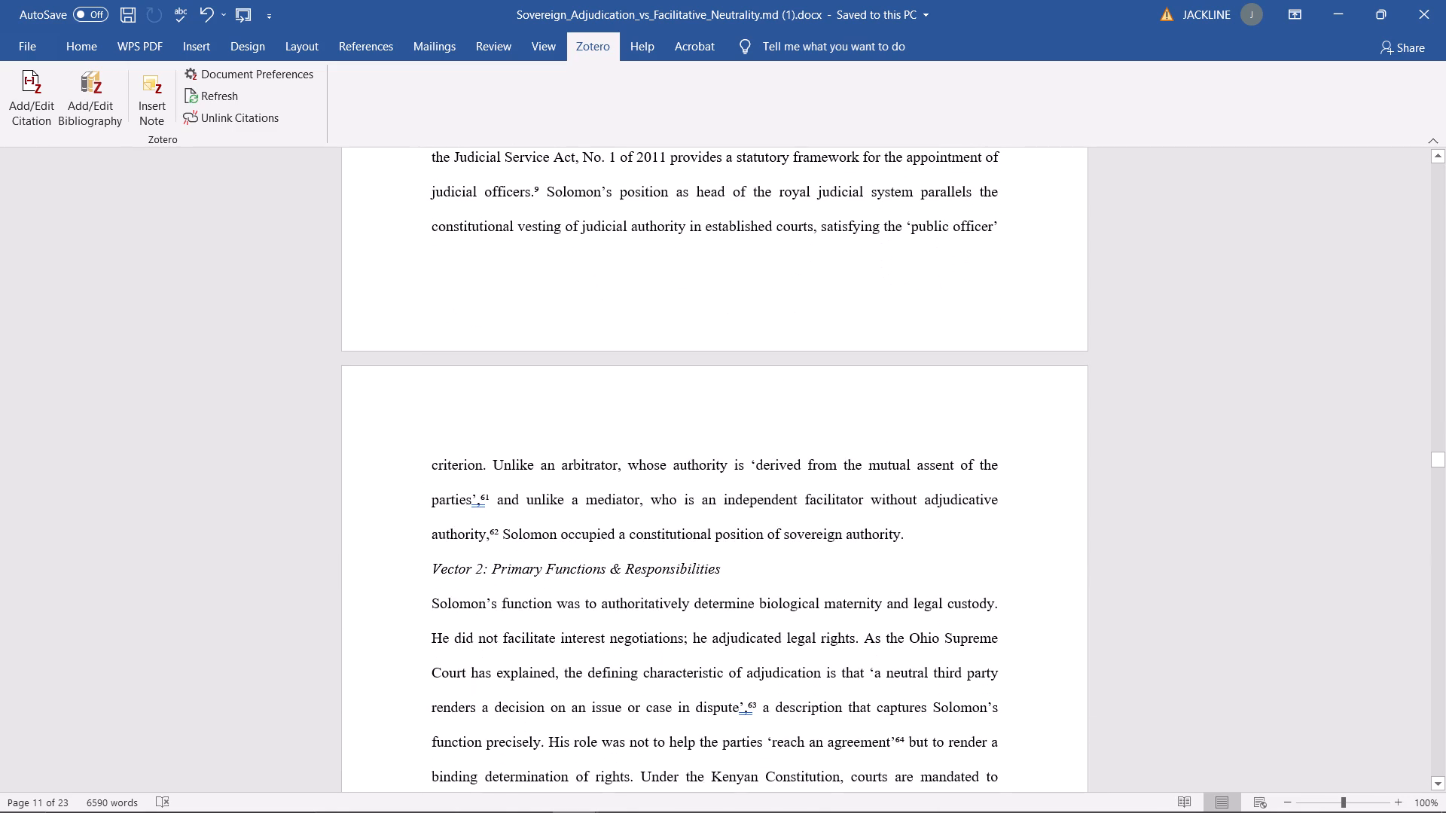
{"action": "scroll", "coordinate": [823, 474], "scroll_direction": "down", "scroll_amount": 5}
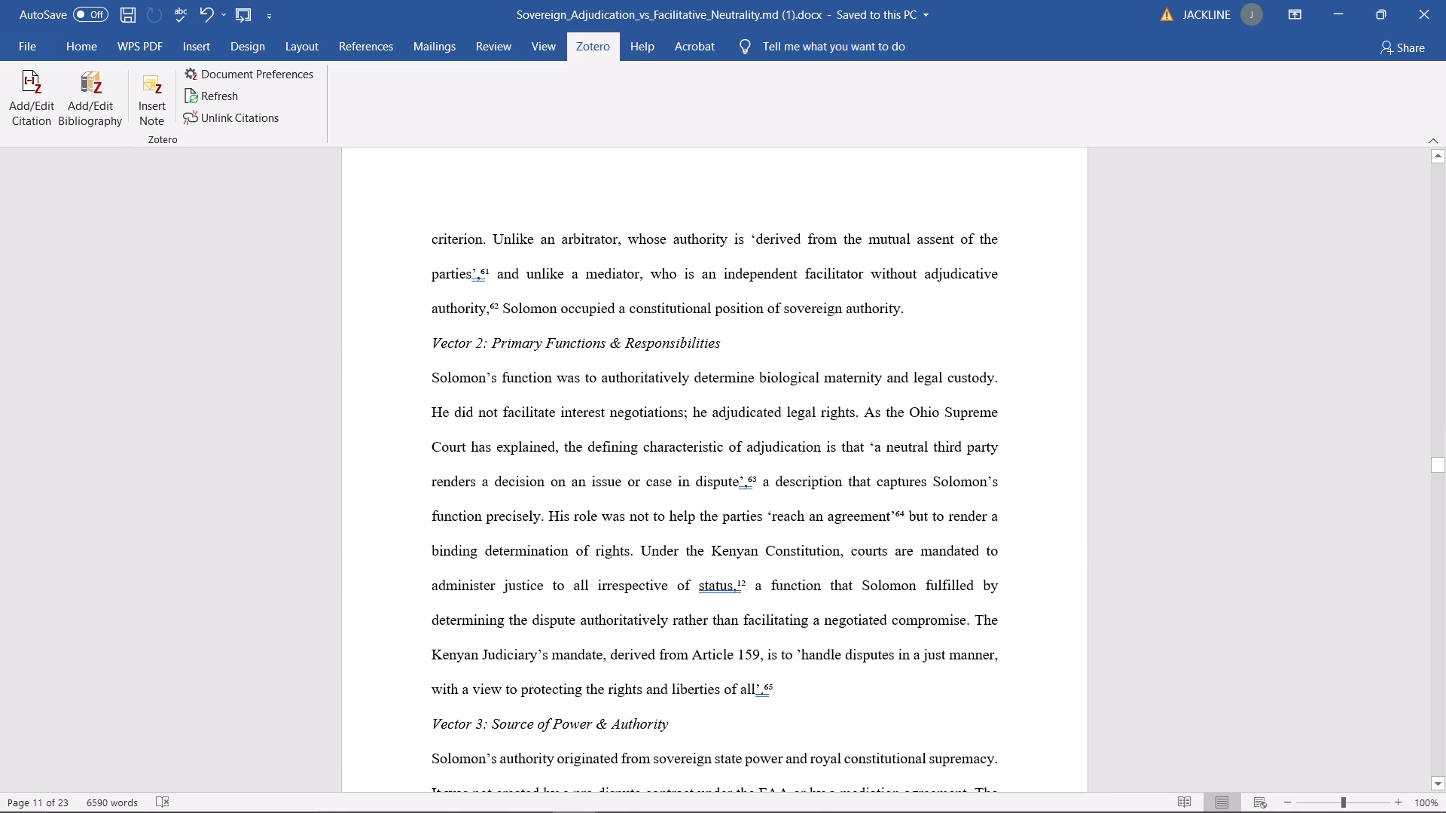
{"action": "scroll", "coordinate": [903, 513], "scroll_direction": "down", "scroll_amount": 7}
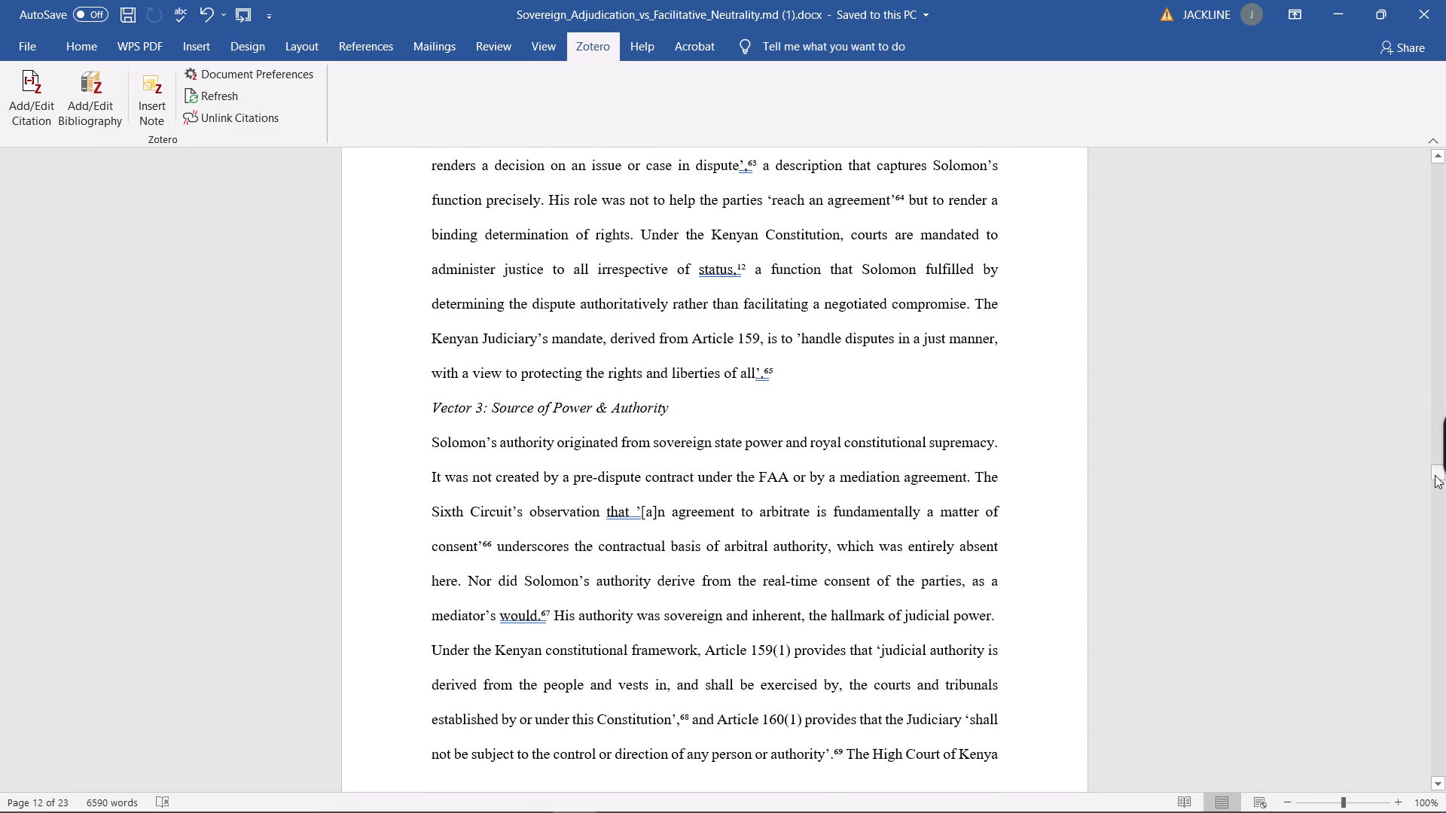
Return to section 3.1.6, Grounds for Removal and Disqualification, and save the document.
{"action": "left_click_drag", "start_coordinate": [1435, 475], "coordinate": [1429, 374]}
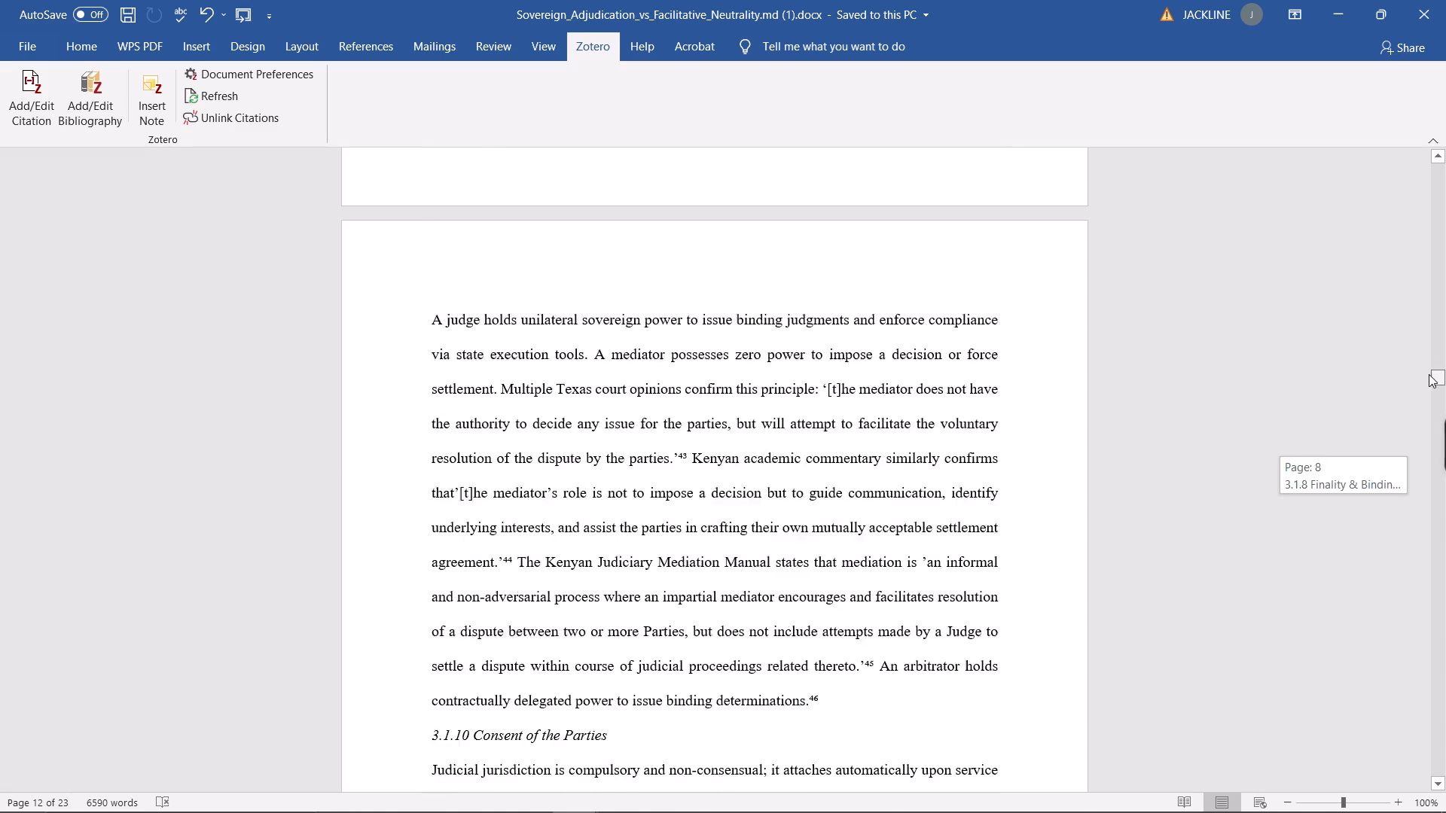
{"action": "left_click_drag", "start_coordinate": [1429, 374], "coordinate": [1419, 346]}
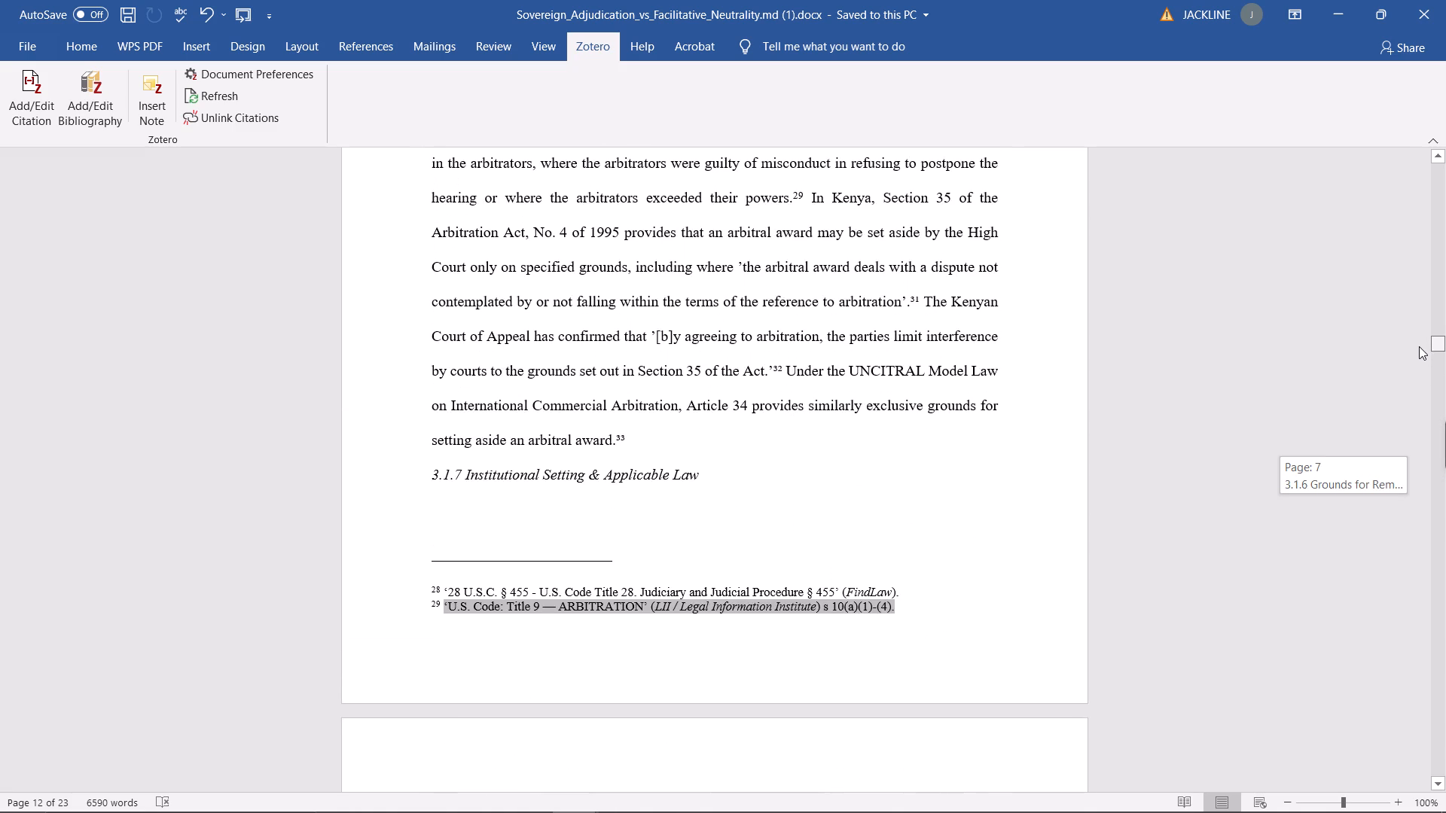
{"action": "left_click_drag", "start_coordinate": [1419, 346], "coordinate": [1416, 336]}
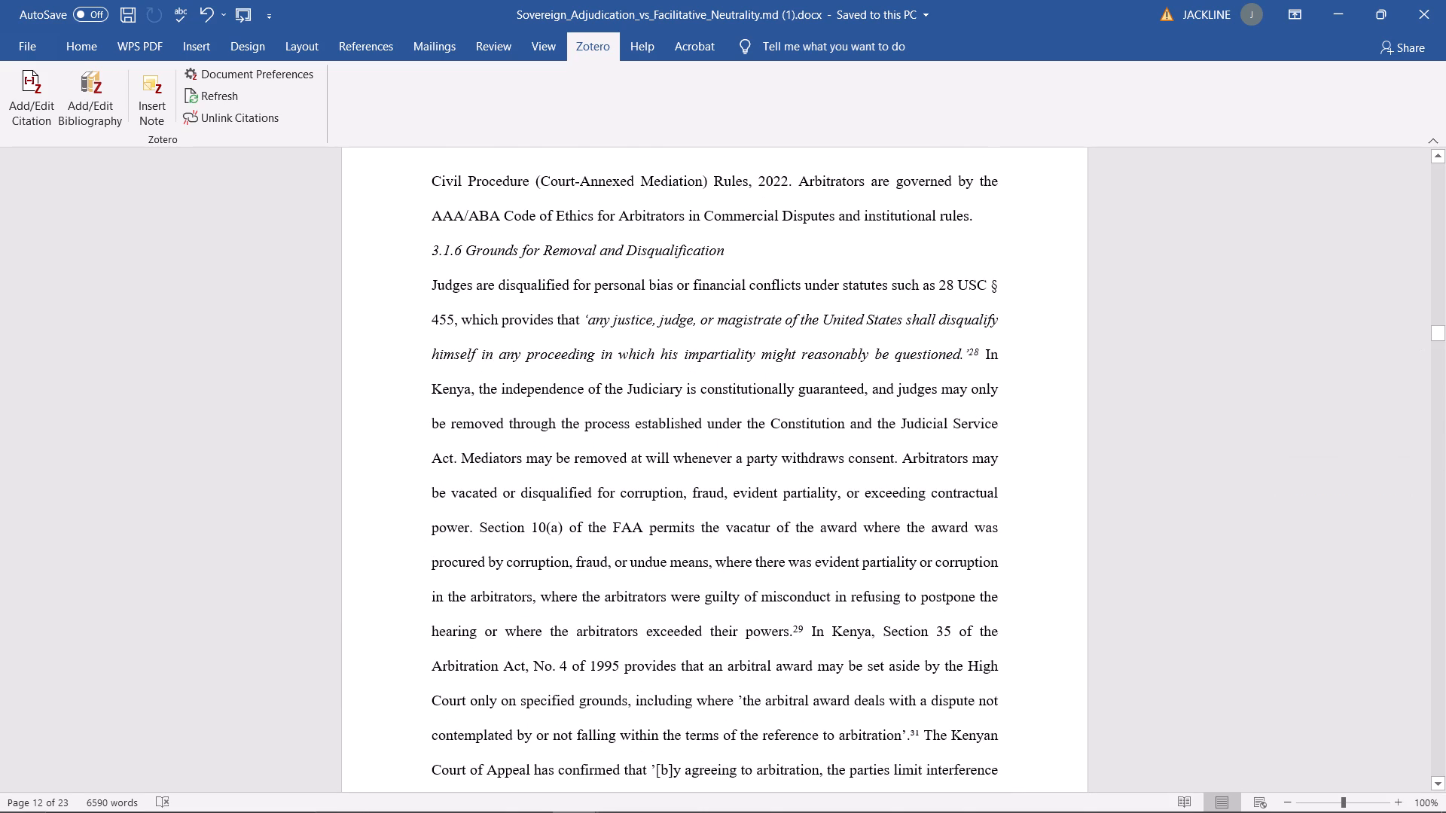
{"action": "scroll", "coordinate": [927, 364], "scroll_direction": "down", "scroll_amount": 4}
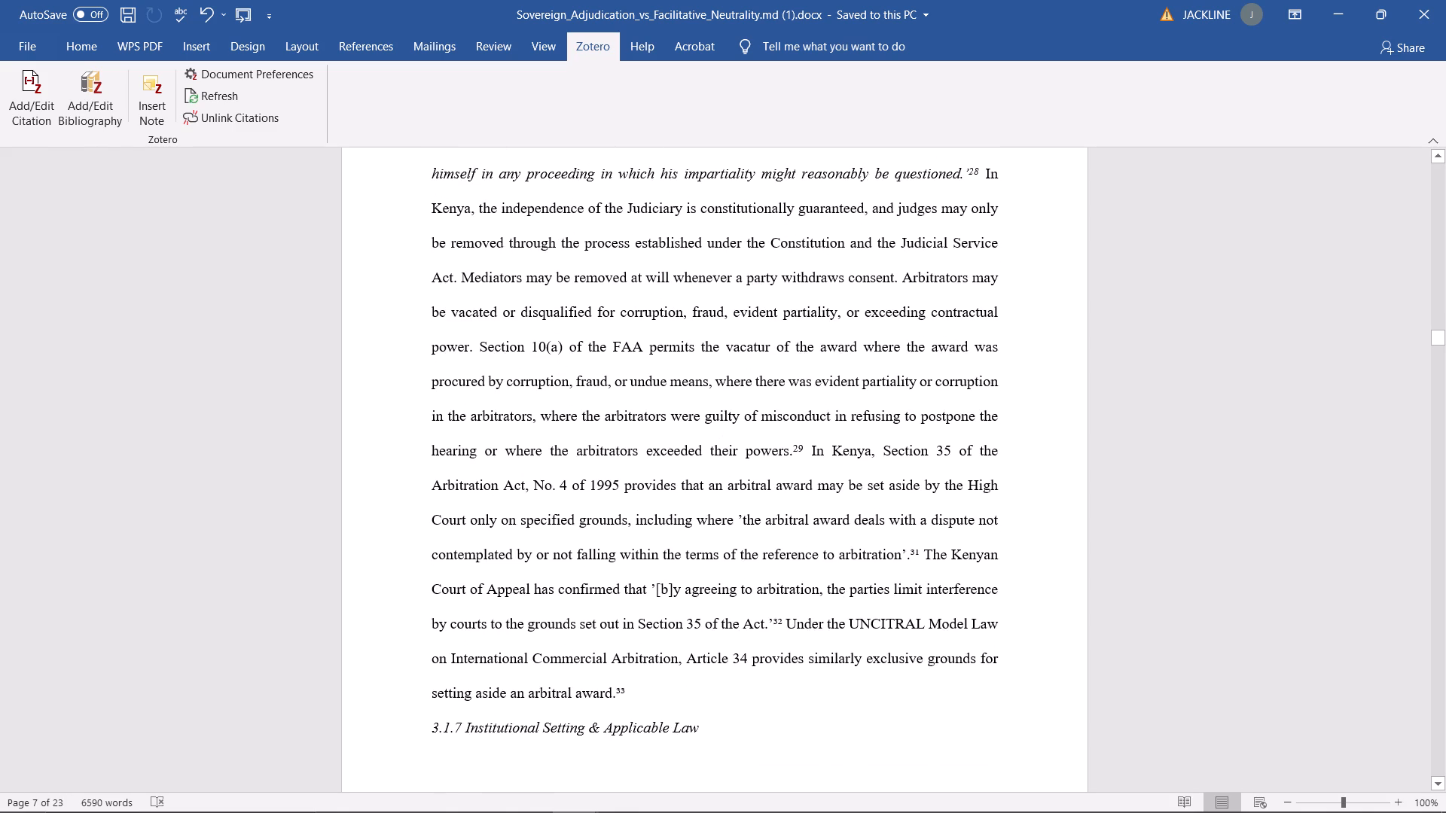
{"action": "key", "text": "ctrl+s"}
Examine the typed FOOTNOTES list around entries 30 to 33, and return to the citation marks at the end of section 3.1.6.
{"action": "left_click_drag", "start_coordinate": [1439, 331], "coordinate": [1445, 555]}
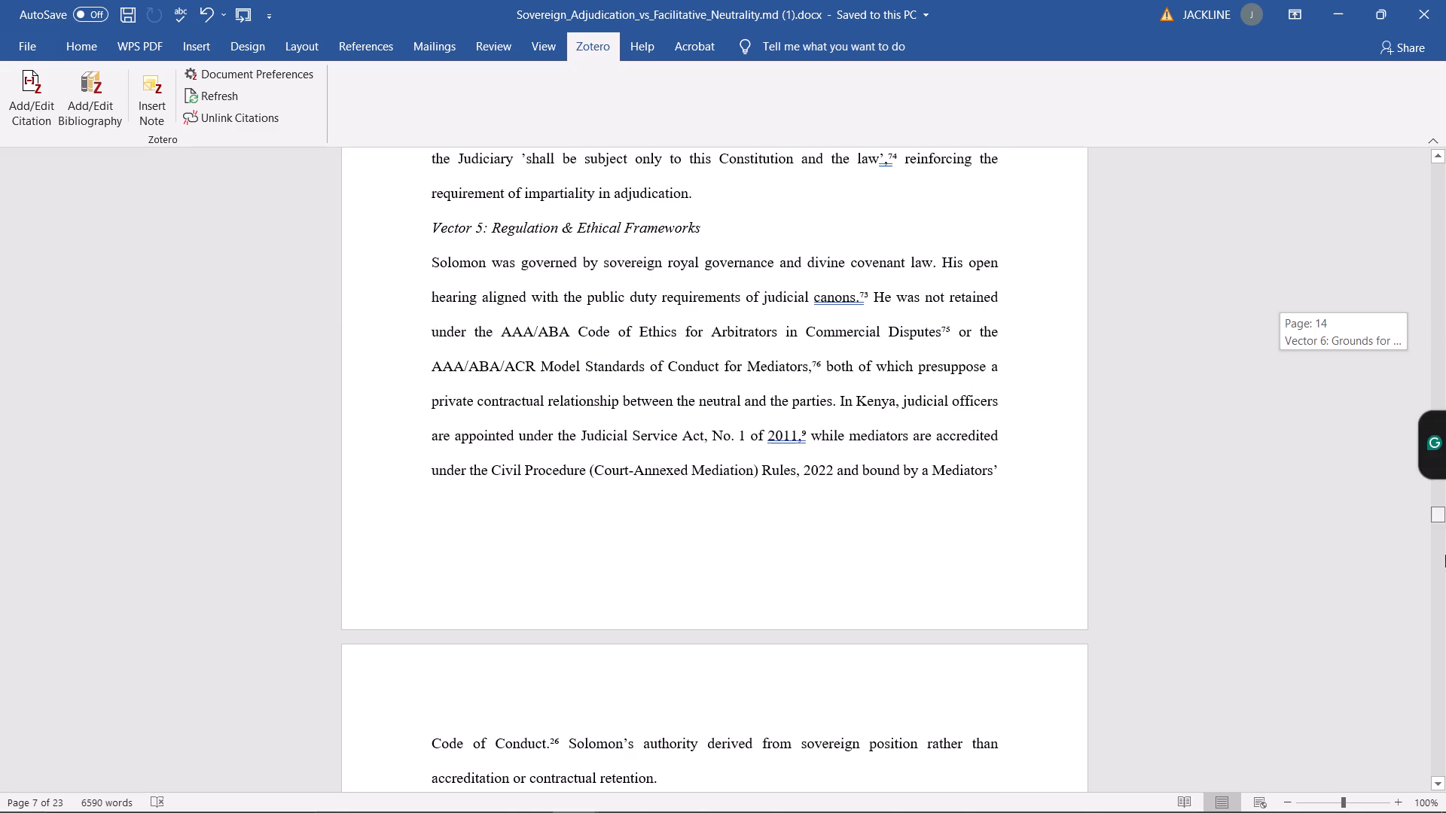
{"action": "left_click_drag", "start_coordinate": [1445, 555], "coordinate": [1445, 652]}
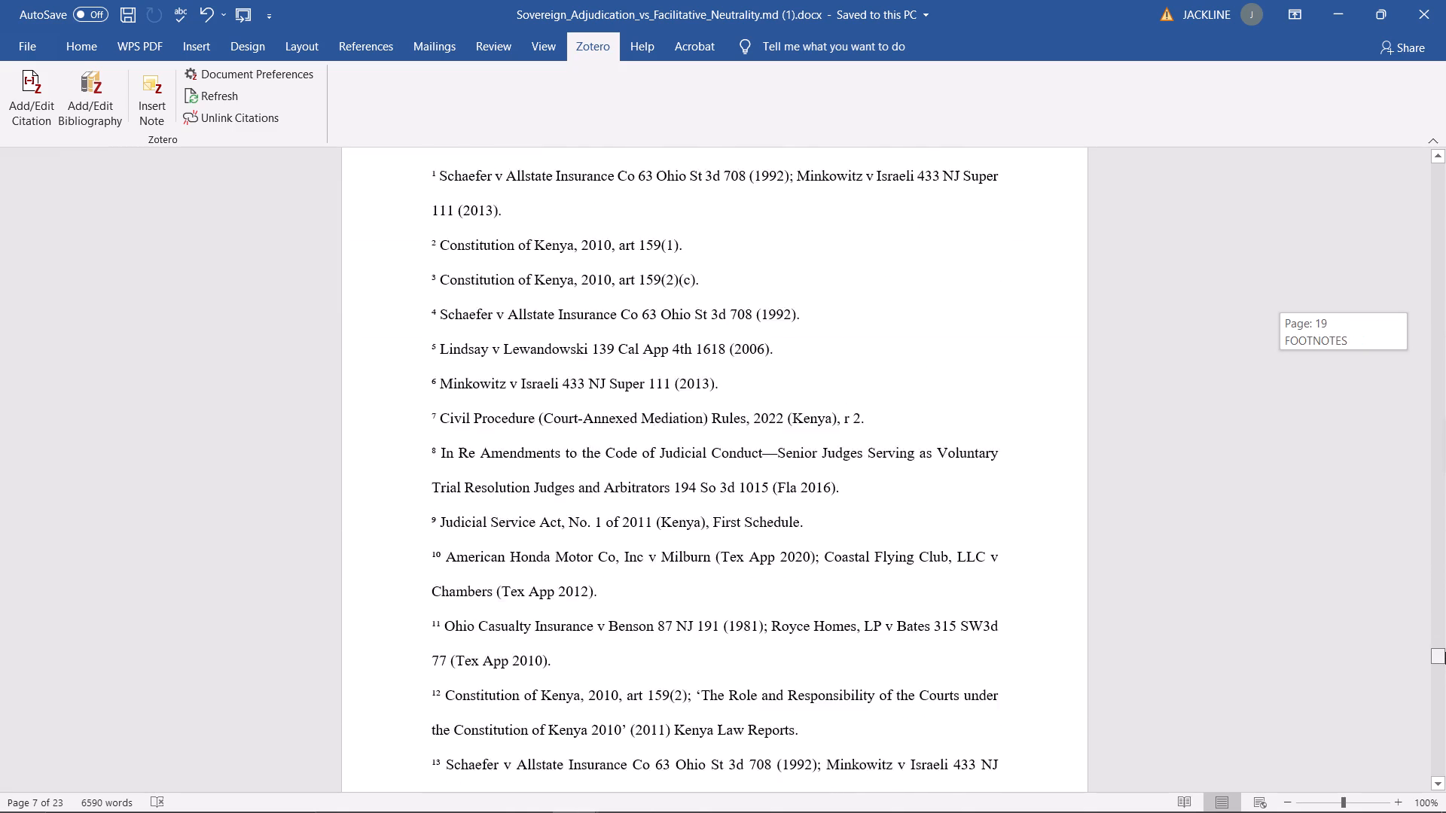
{"action": "left_click_drag", "start_coordinate": [1445, 652], "coordinate": [1445, 672]}
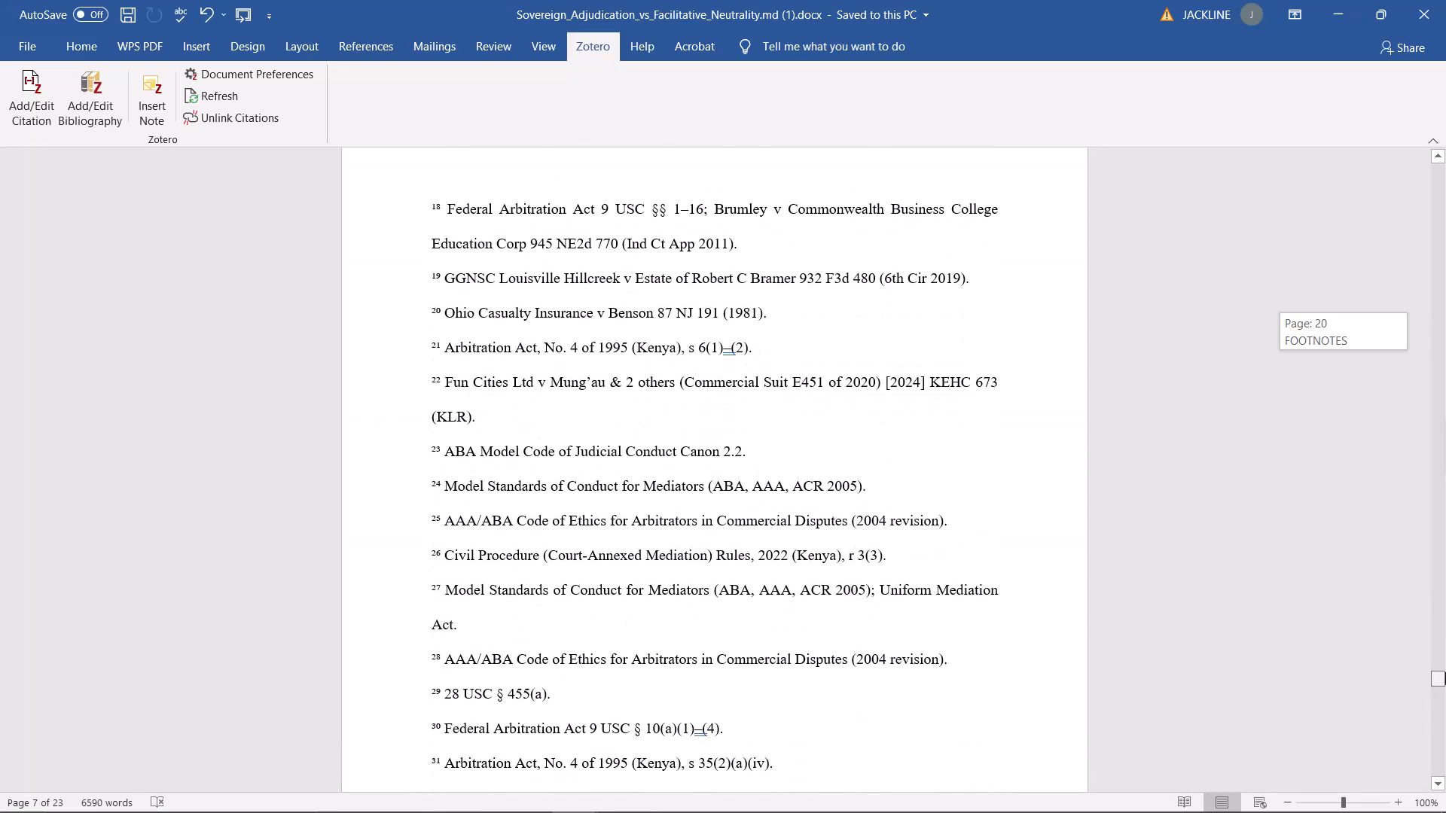
{"action": "left_click_drag", "start_coordinate": [1445, 672], "coordinate": [1445, 681]}
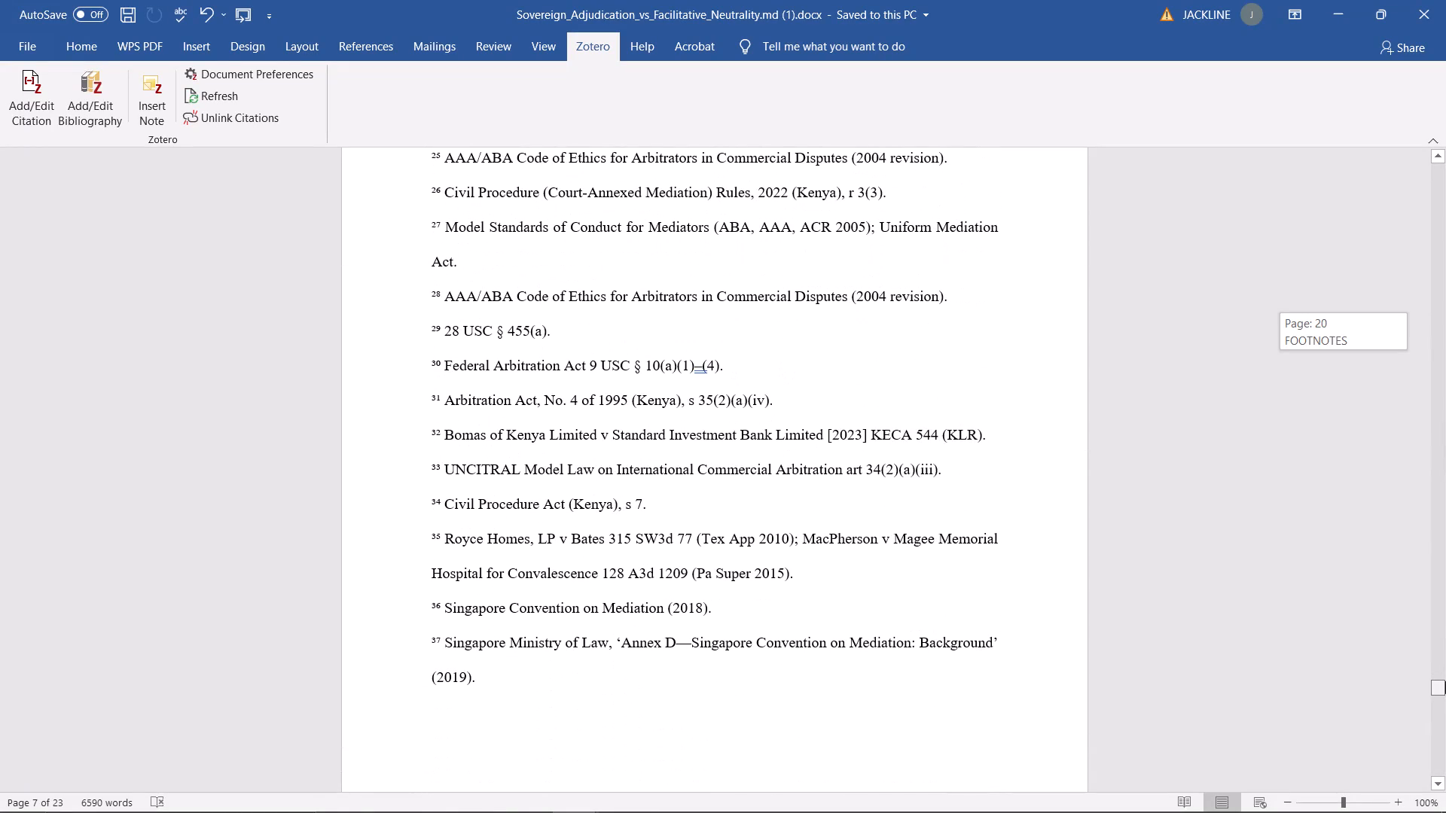
{"action": "left_click_drag", "start_coordinate": [1445, 681], "coordinate": [1445, 676]}
{"action": "left_click_drag", "start_coordinate": [1445, 676], "coordinate": [1421, 529]}
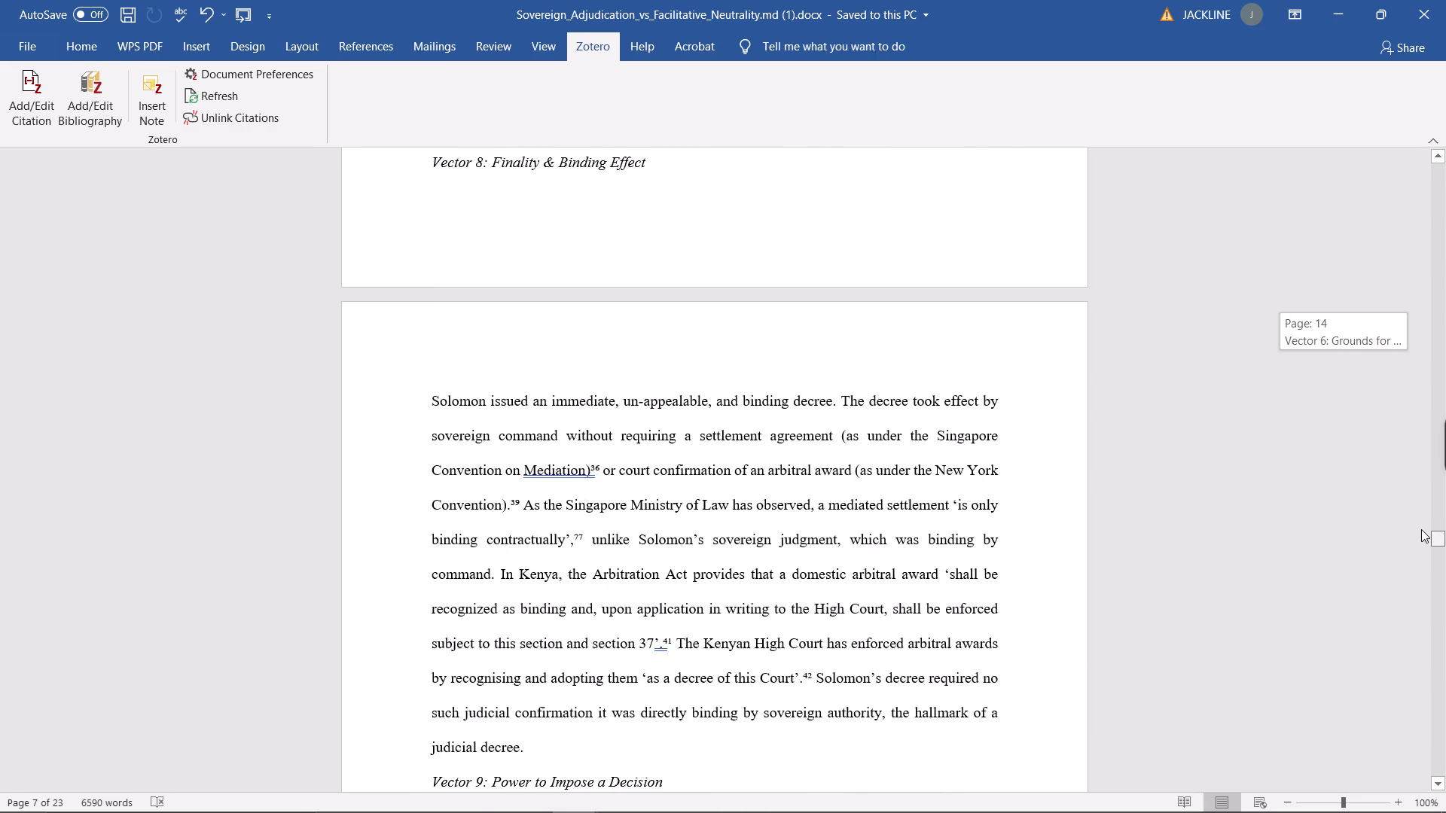
{"action": "left_click_drag", "start_coordinate": [1421, 529], "coordinate": [1398, 442]}
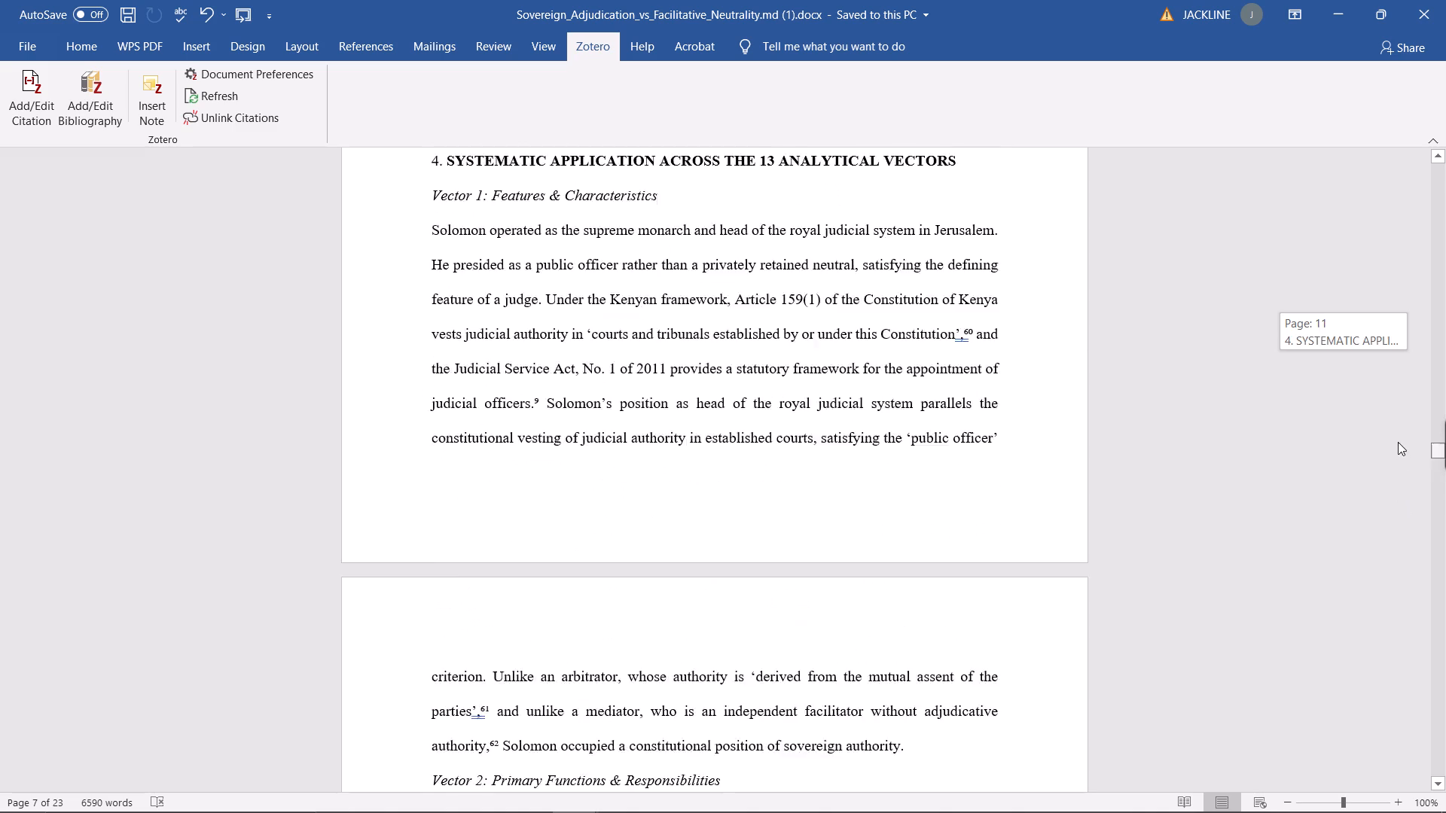
{"action": "left_click_drag", "start_coordinate": [1398, 442], "coordinate": [1395, 427]}
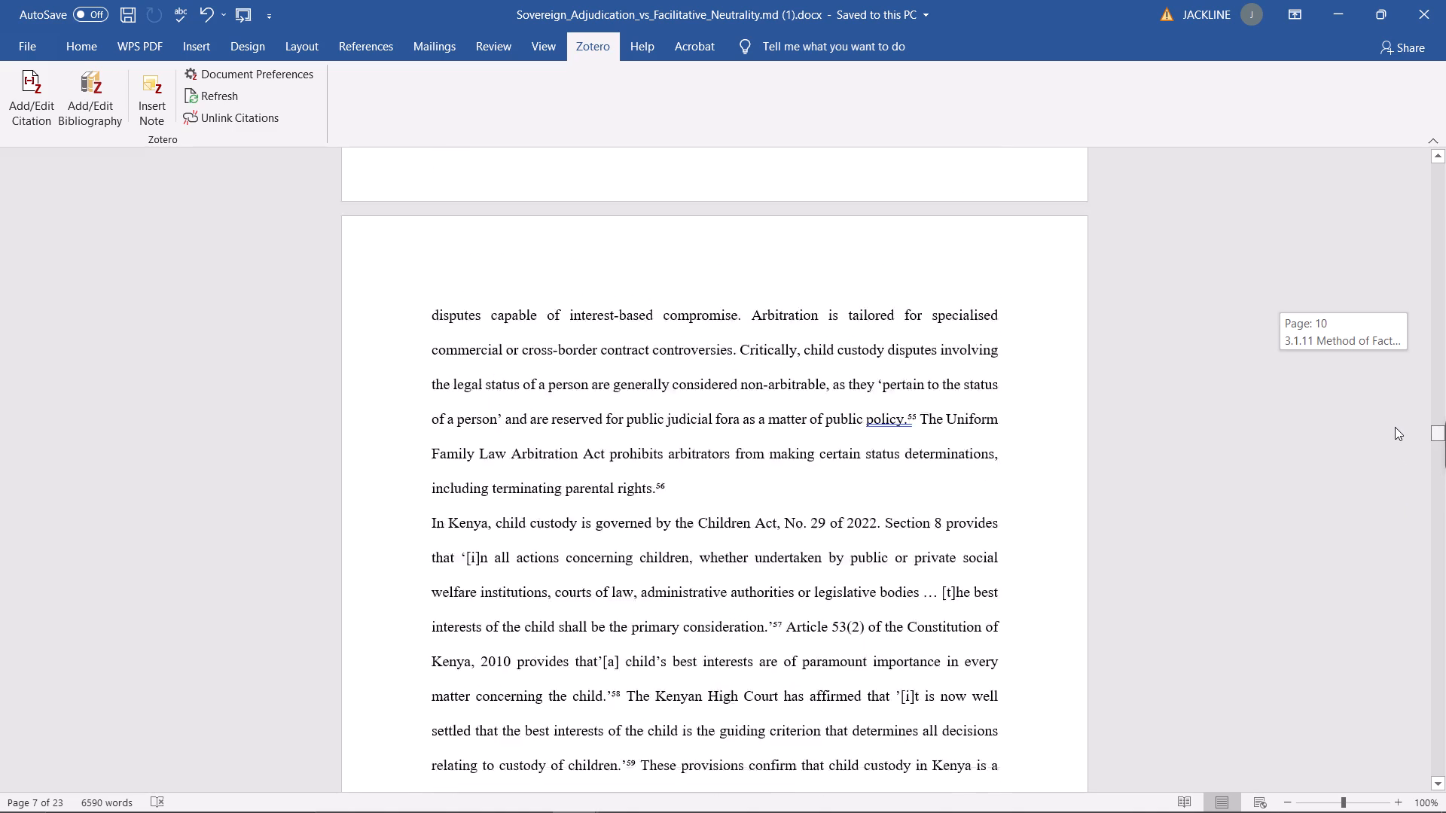
{"action": "left_click_drag", "start_coordinate": [1395, 427], "coordinate": [1383, 401]}
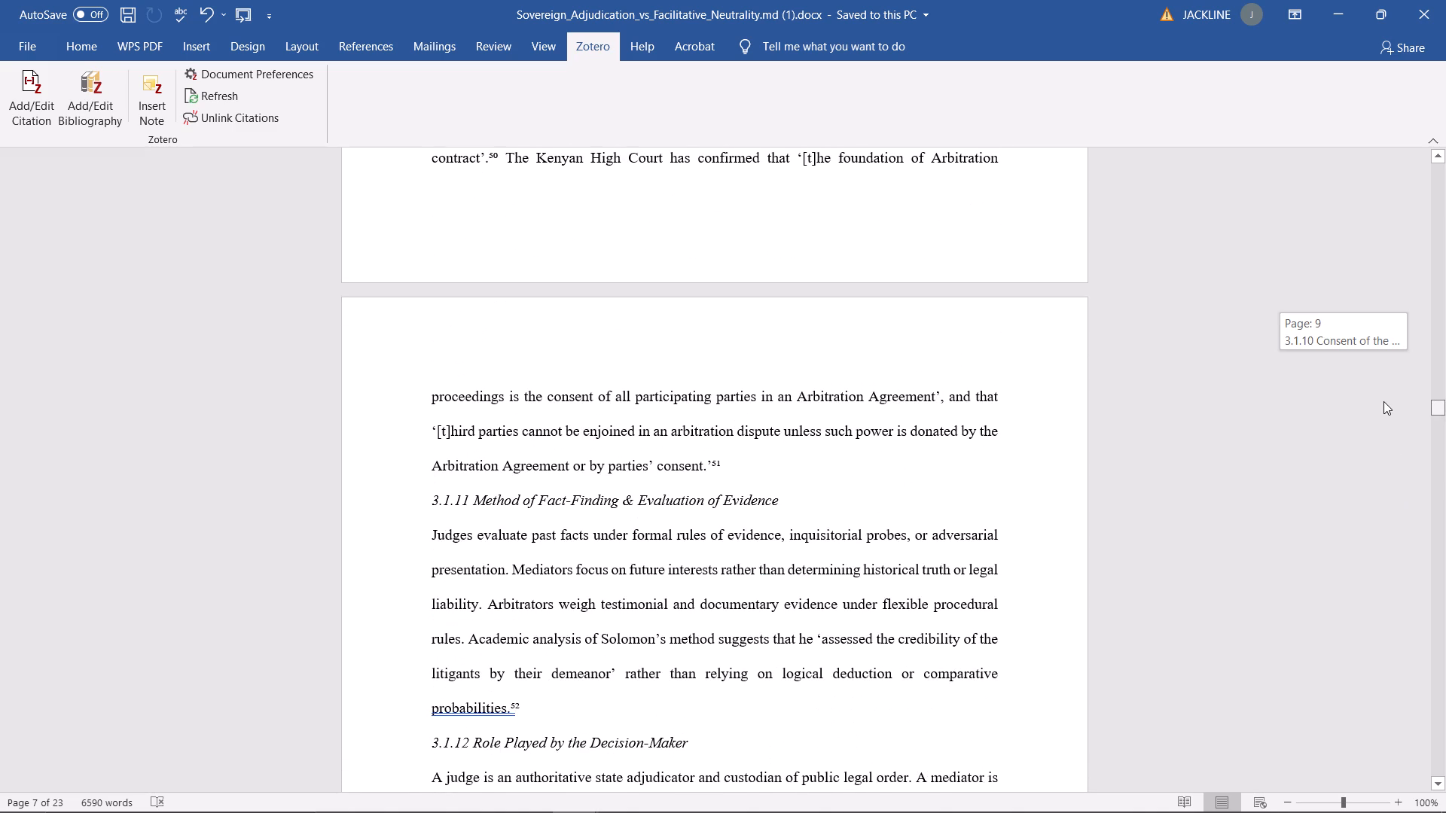
{"action": "left_click_drag", "start_coordinate": [1383, 401], "coordinate": [1383, 403]}
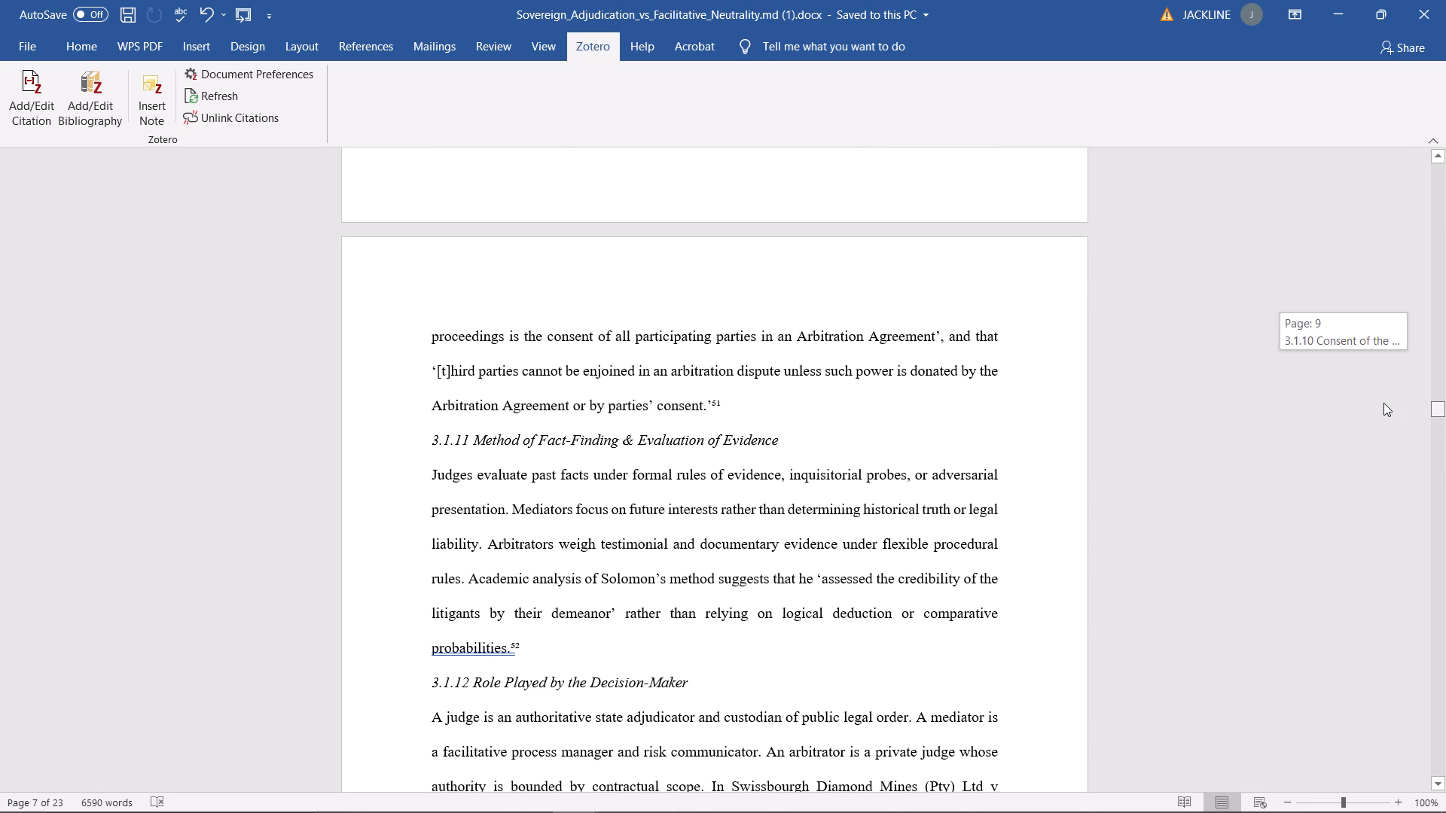
{"action": "left_click_drag", "start_coordinate": [1383, 403], "coordinate": [1378, 388]}
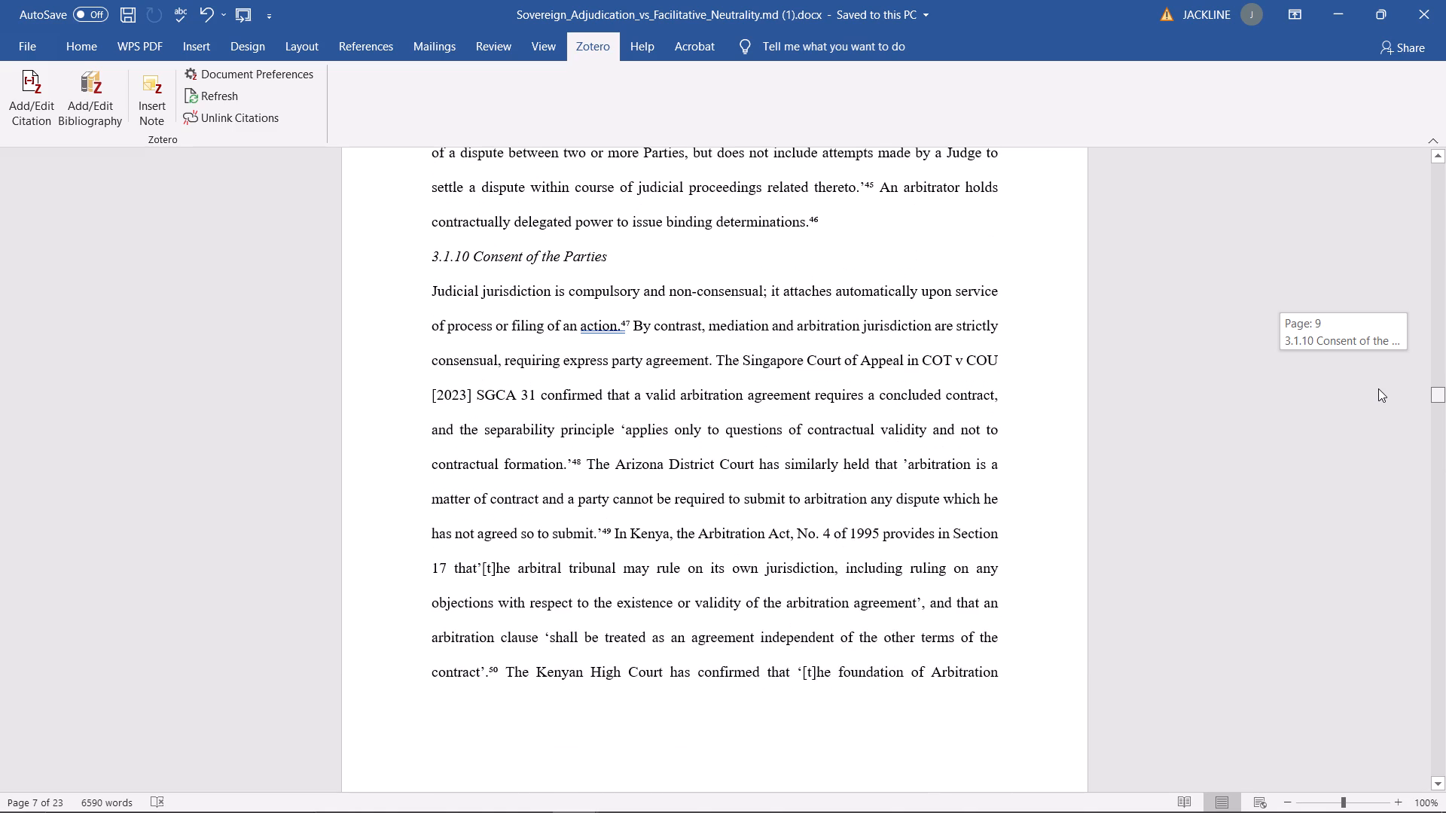
{"action": "left_click_drag", "start_coordinate": [1378, 388], "coordinate": [1374, 368]}
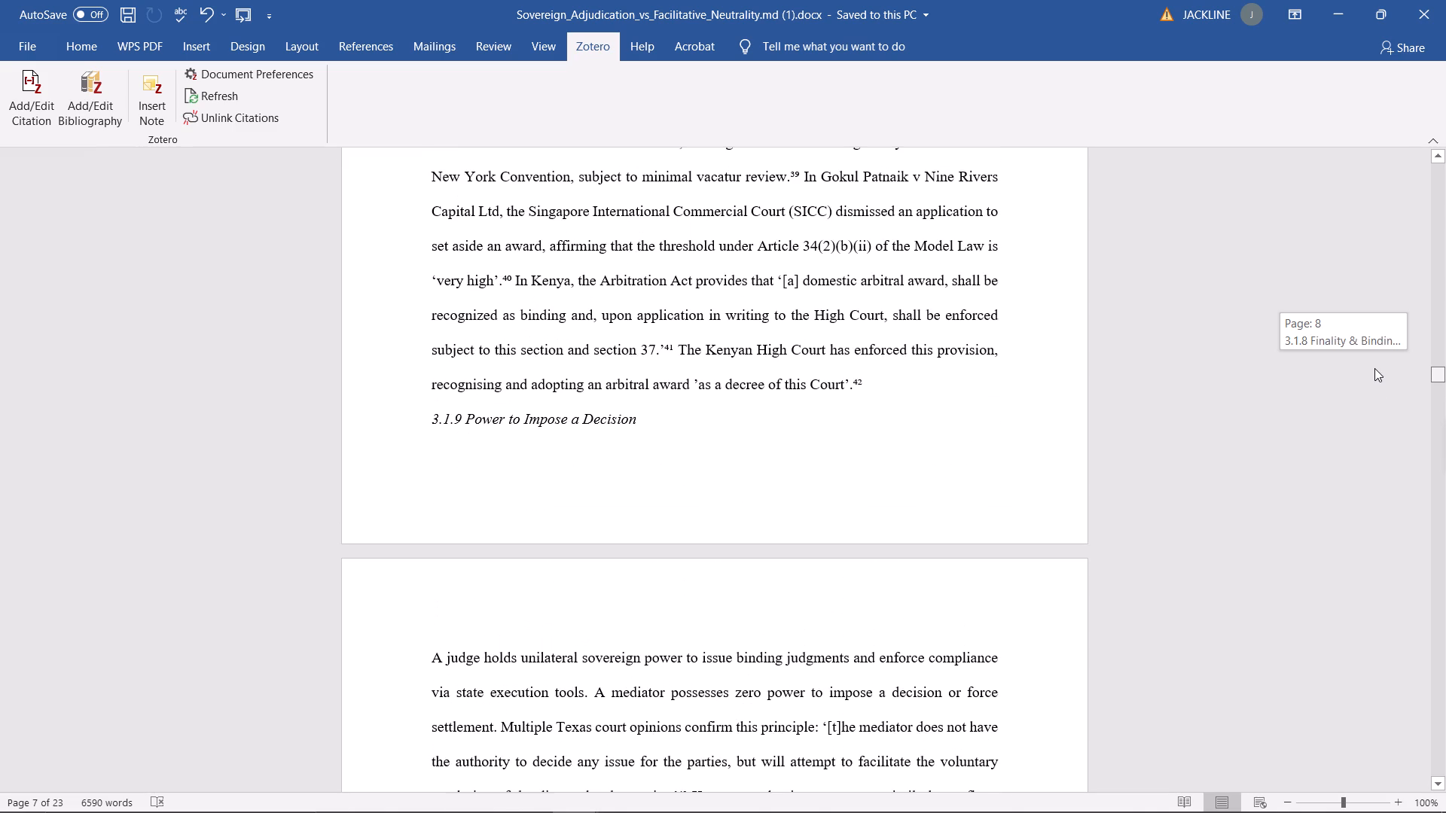
{"action": "left_click_drag", "start_coordinate": [1374, 368], "coordinate": [1374, 363]}
{"action": "scroll", "coordinate": [717, 487], "scroll_direction": "up", "scroll_amount": 8}
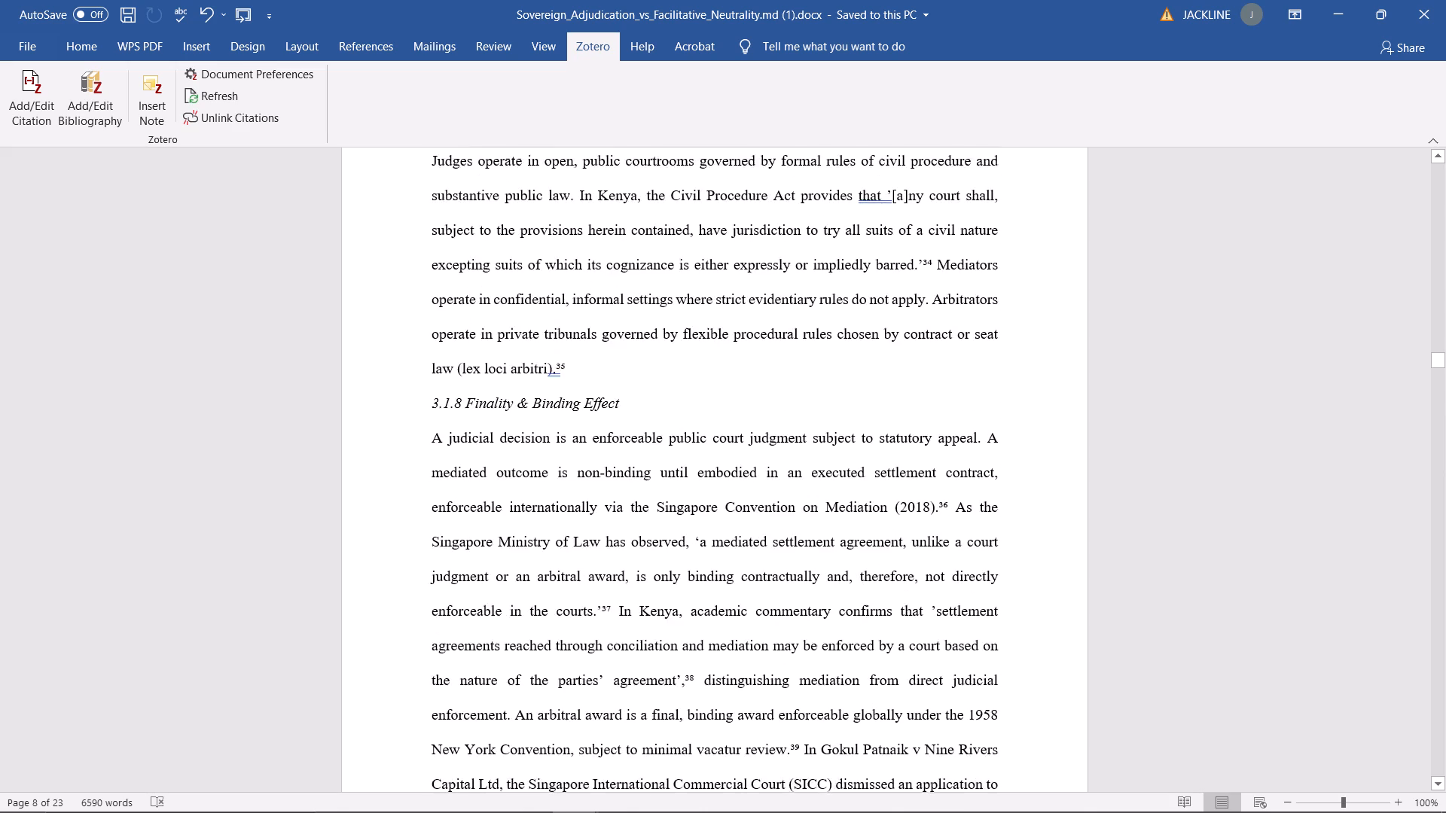
{"action": "scroll", "coordinate": [728, 472], "scroll_direction": "up", "scroll_amount": 13}
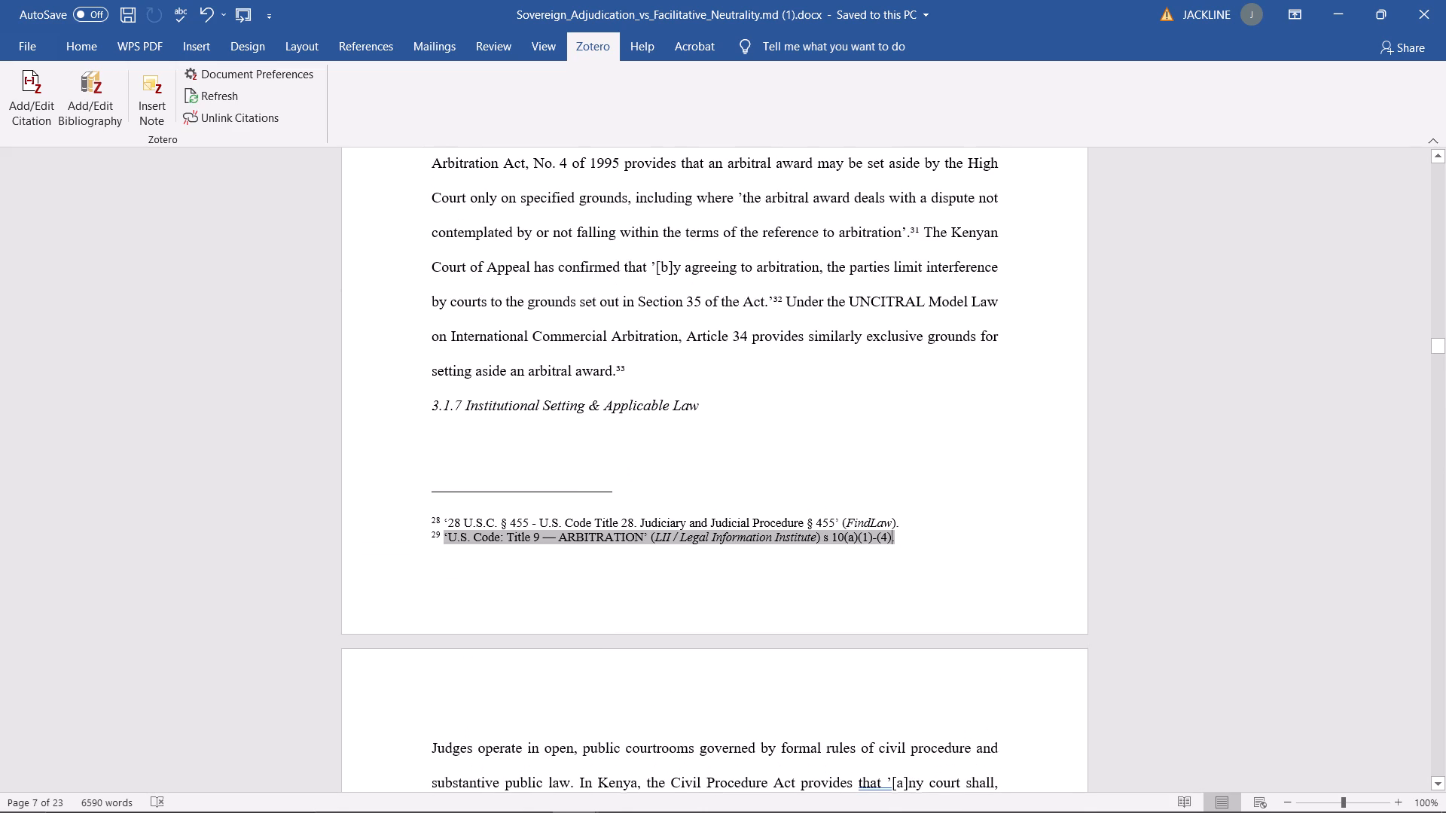
{"action": "scroll", "coordinate": [754, 290], "scroll_direction": "up", "scroll_amount": 1}
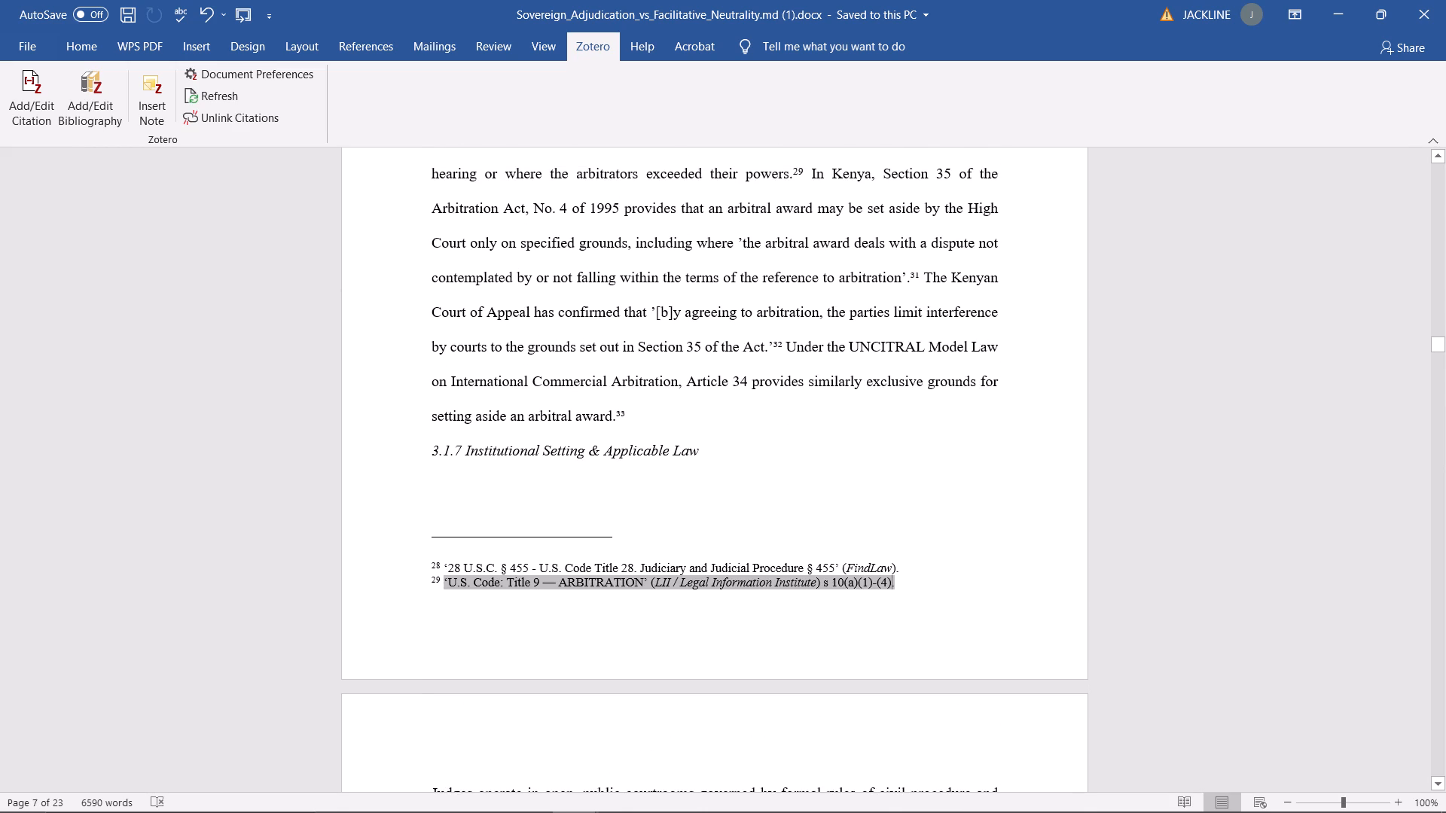
Review the Conclusion and the typed FOOTNOTES list through to its last entries around 75 to 78.
{"action": "left_click", "coordinate": [917, 275]}
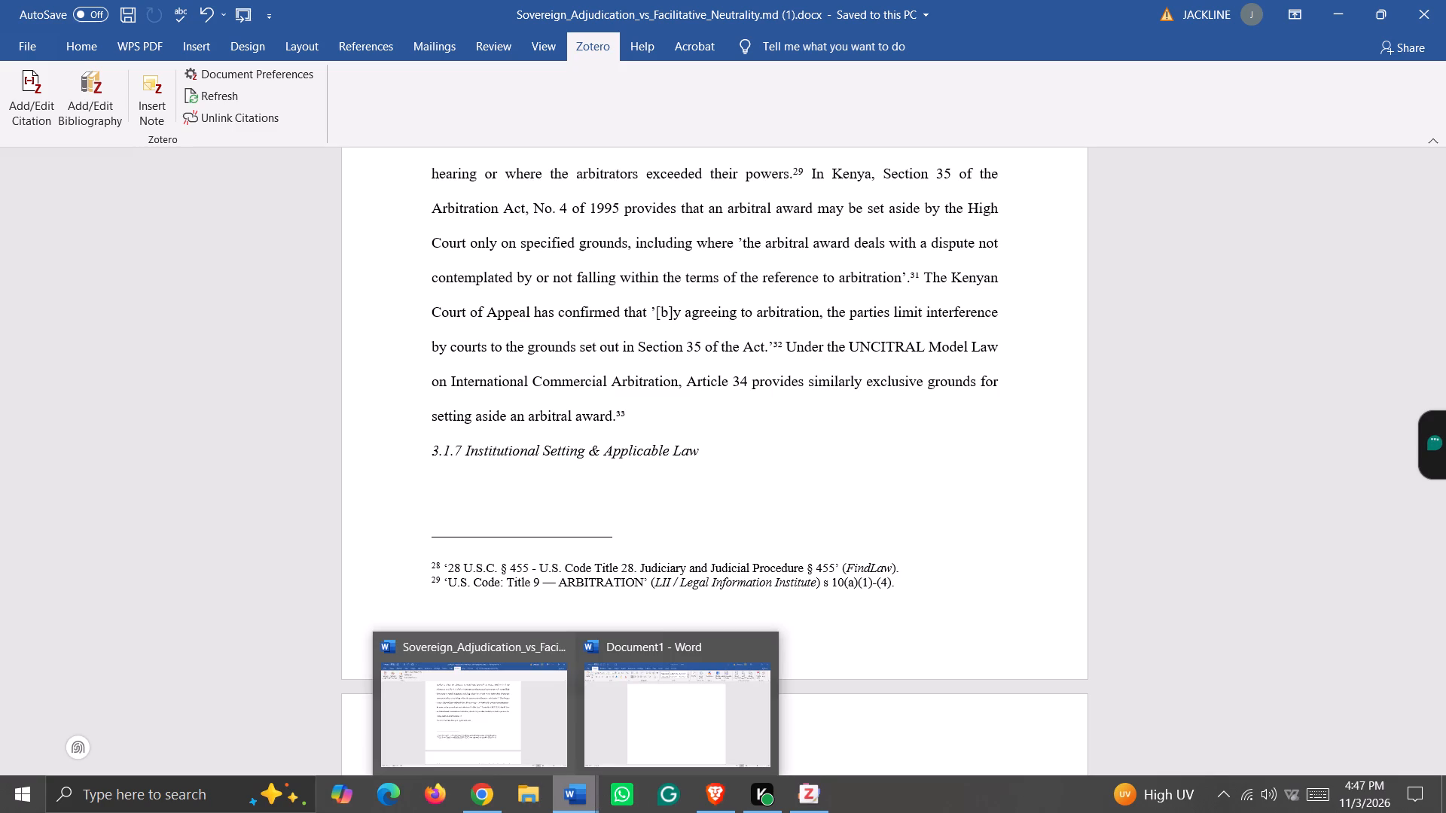
{"action": "left_click_drag", "start_coordinate": [1438, 351], "coordinate": [1438, 354]}
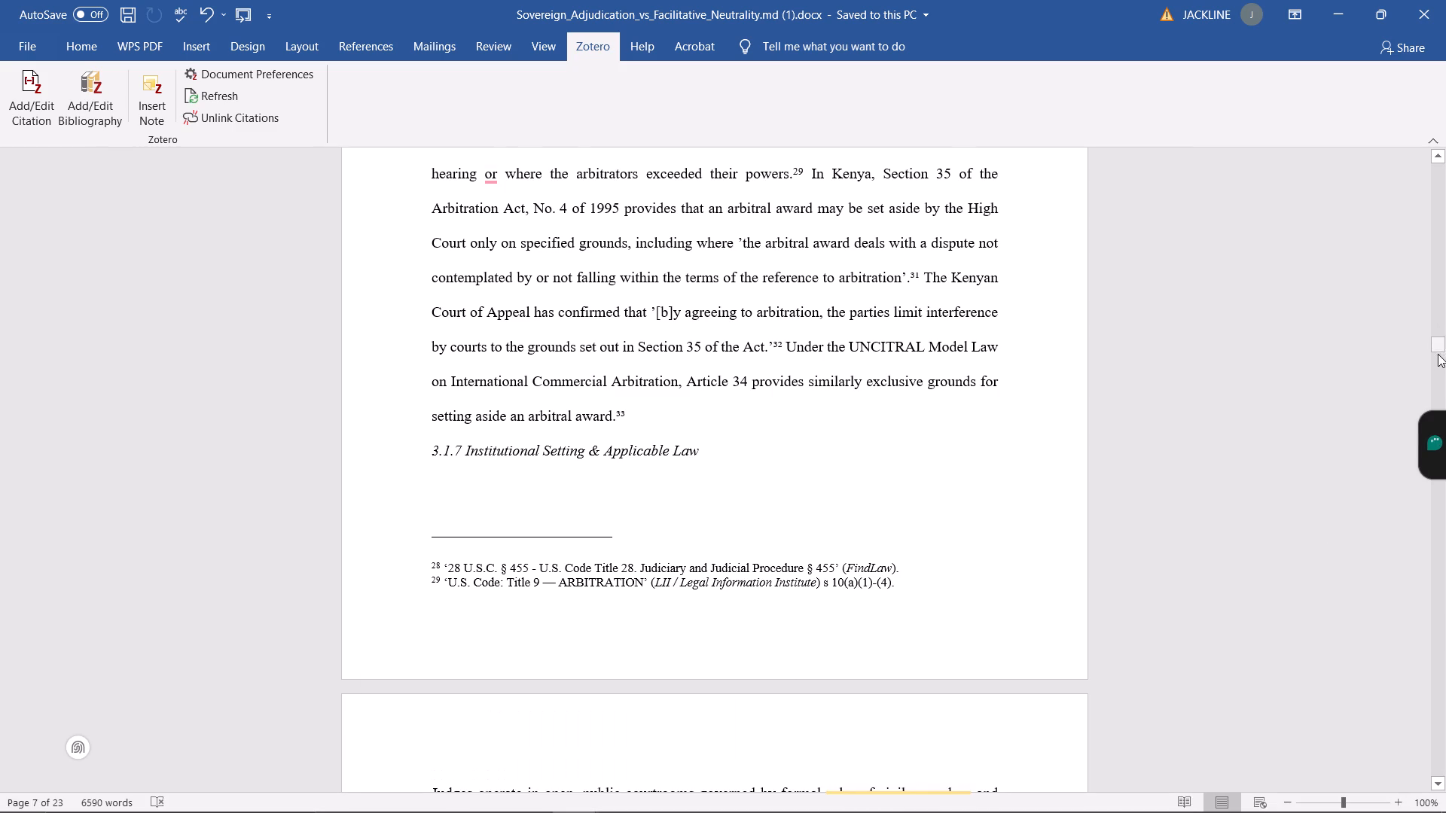
{"action": "left_click_drag", "start_coordinate": [1438, 354], "coordinate": [1445, 592]}
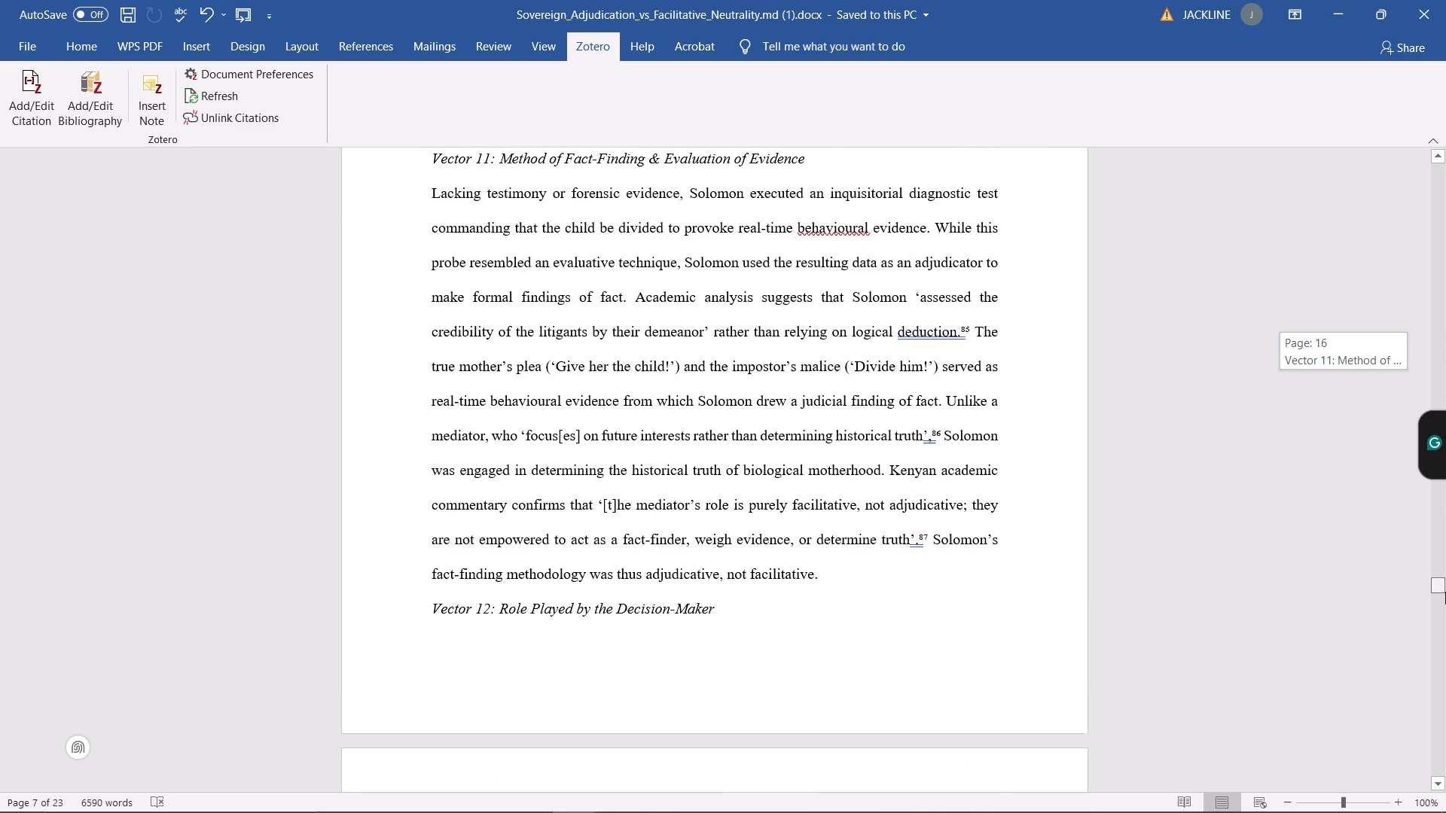
{"action": "left_click_drag", "start_coordinate": [1445, 592], "coordinate": [1445, 633]}
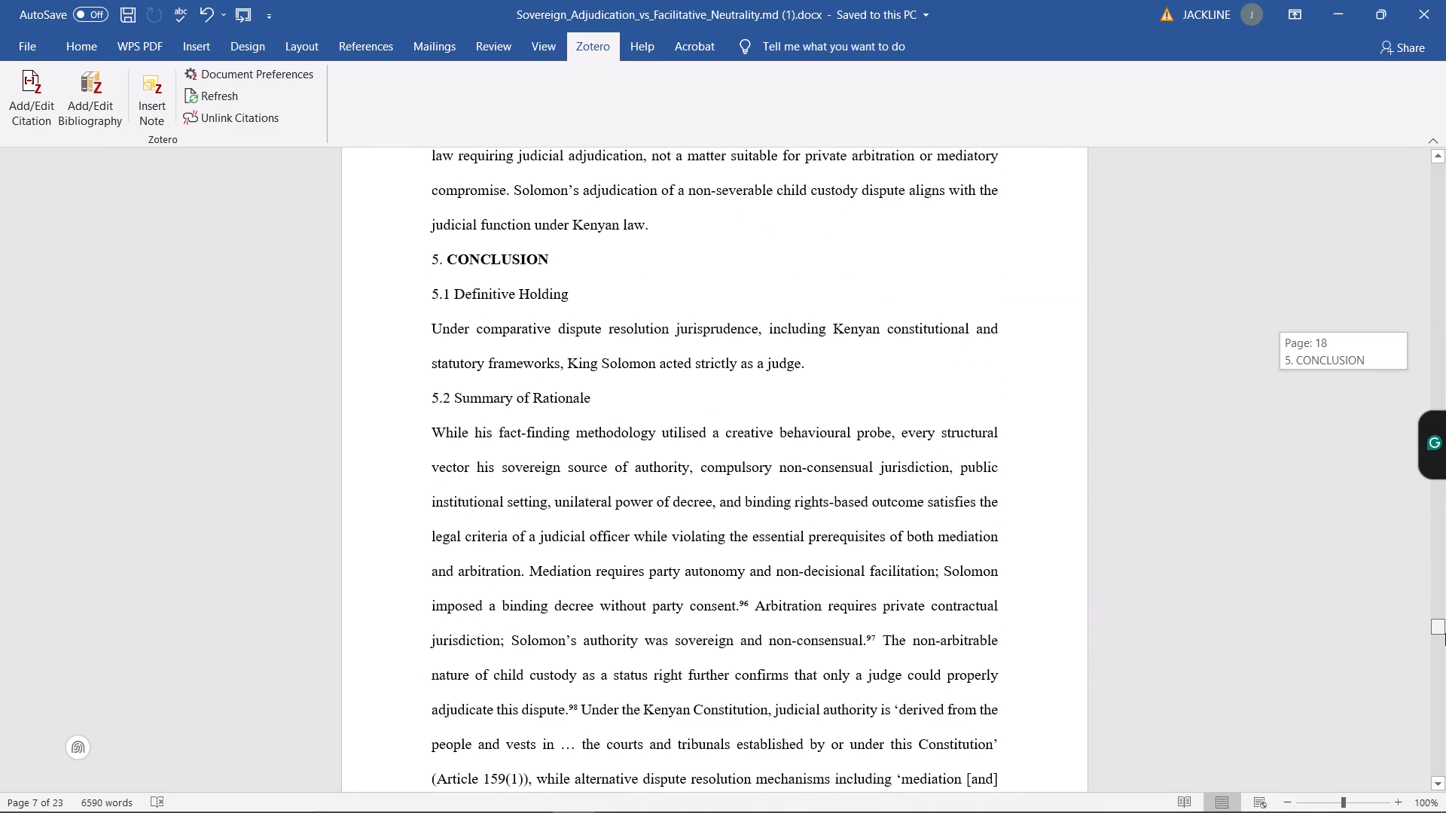
{"action": "left_click_drag", "start_coordinate": [1445, 633], "coordinate": [1445, 644]}
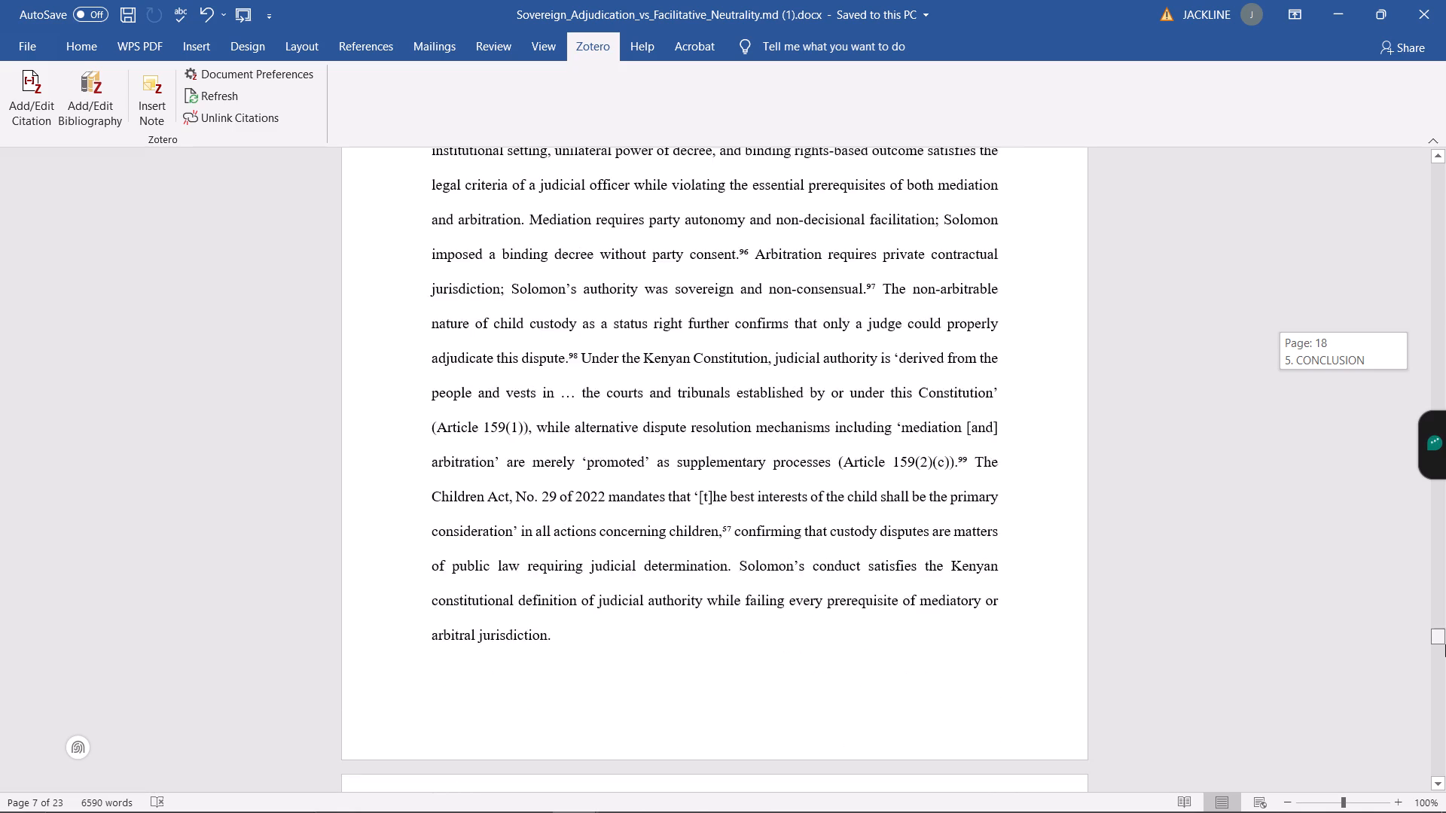
{"action": "left_click_drag", "start_coordinate": [1445, 644], "coordinate": [1445, 673]}
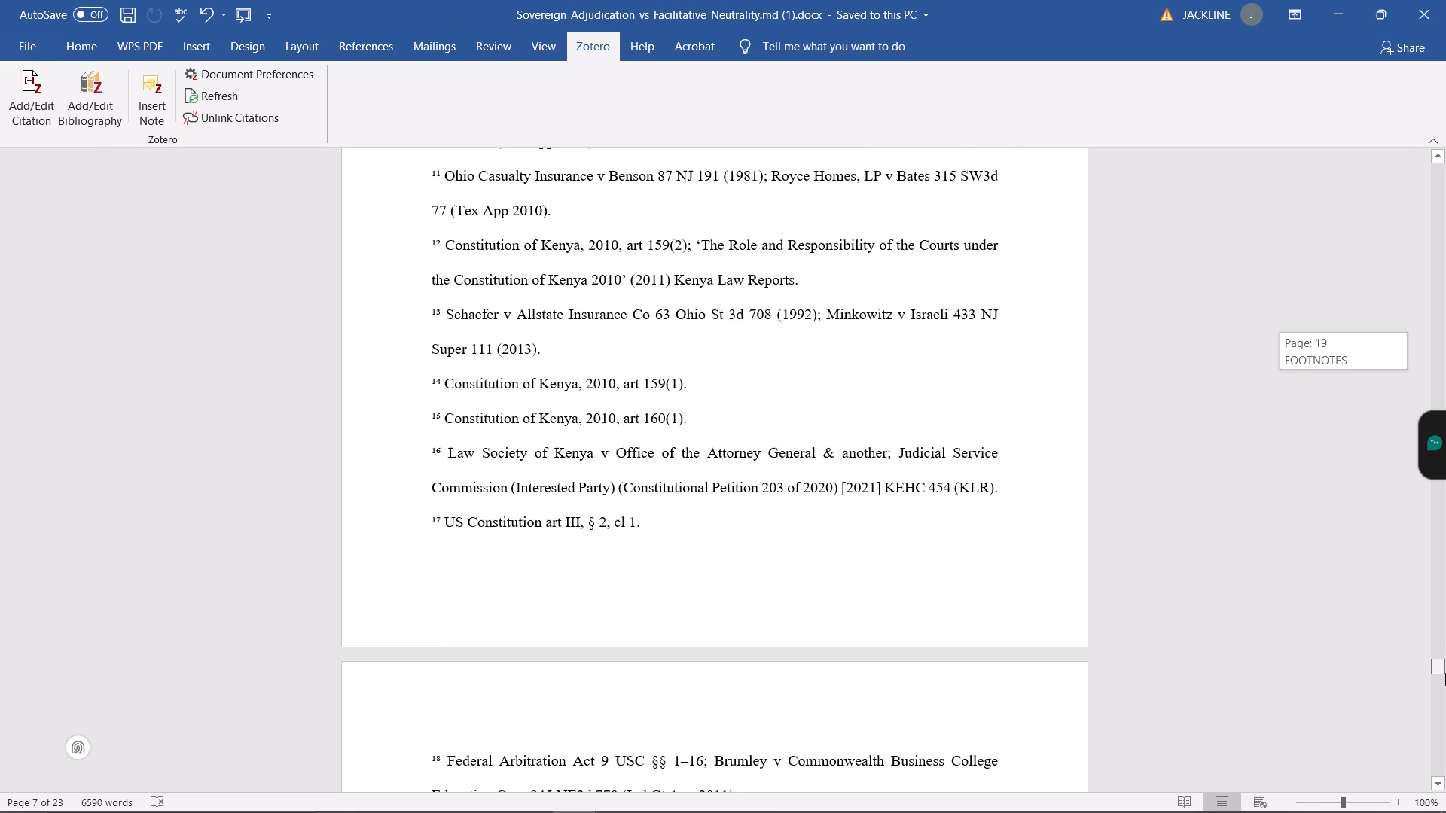
{"action": "left_click_drag", "start_coordinate": [1445, 673], "coordinate": [1445, 708]}
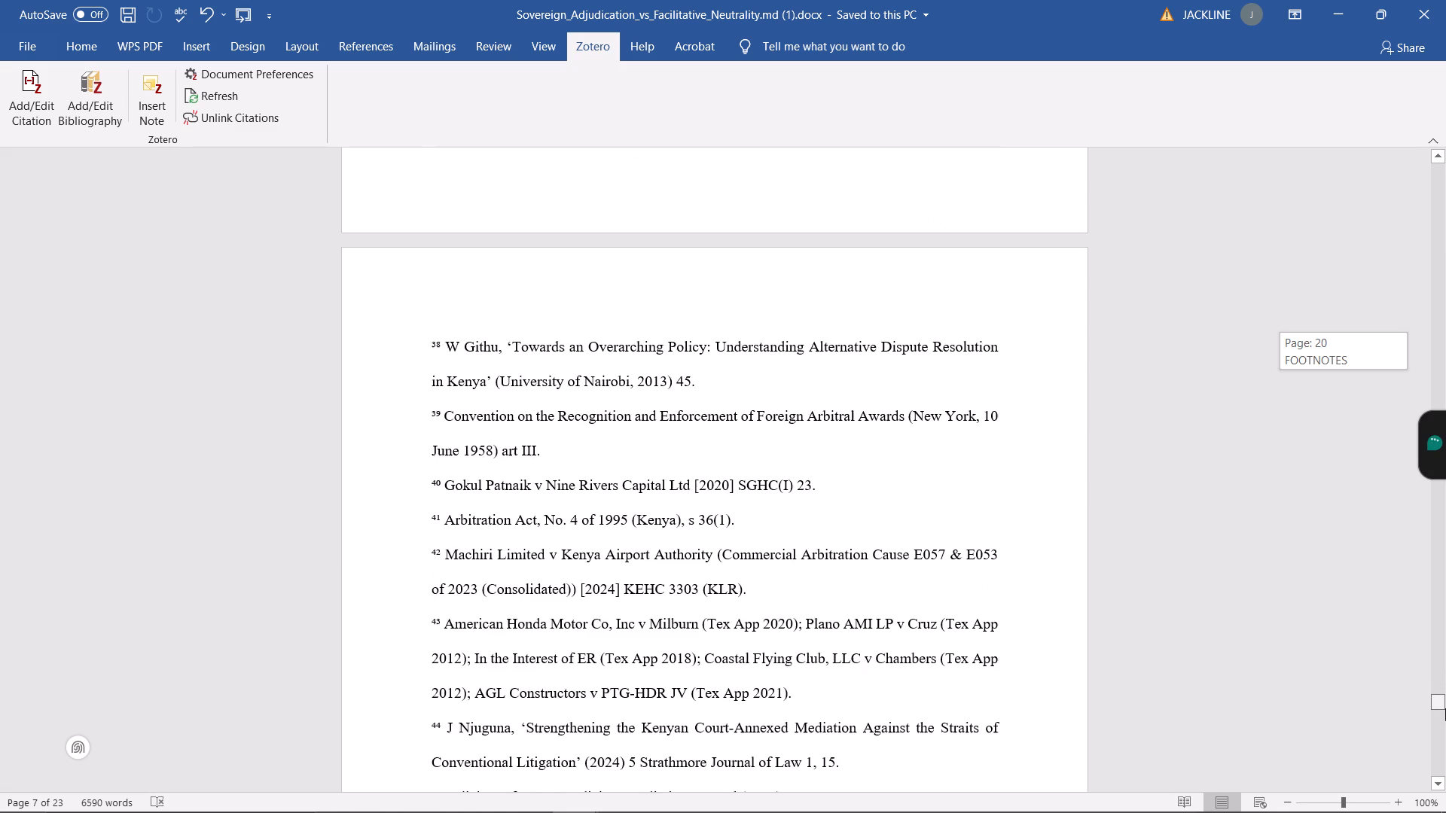
{"action": "left_click_drag", "start_coordinate": [1445, 708], "coordinate": [1445, 723]}
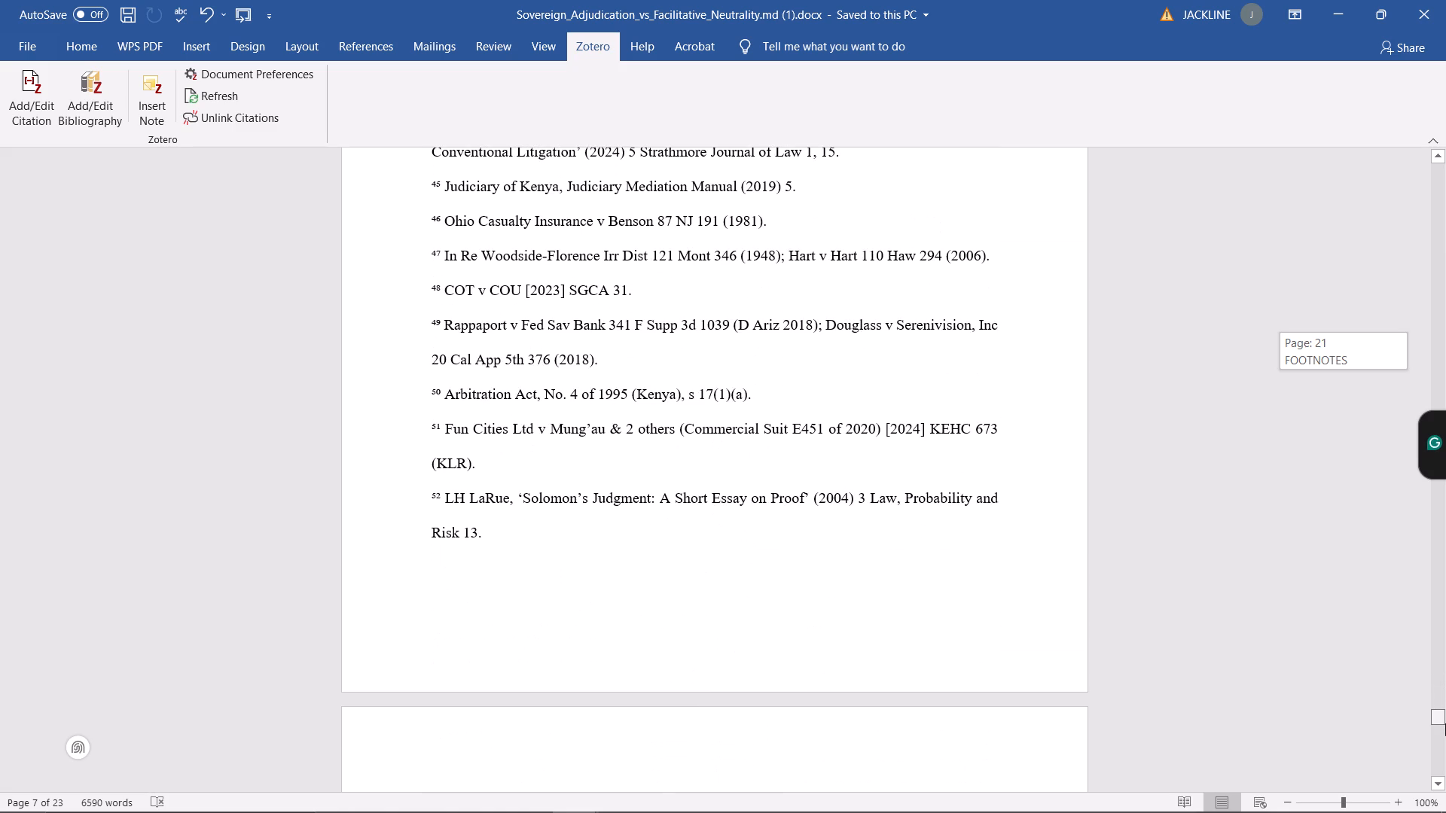
{"action": "left_click_drag", "start_coordinate": [1445, 723], "coordinate": [1445, 722]}
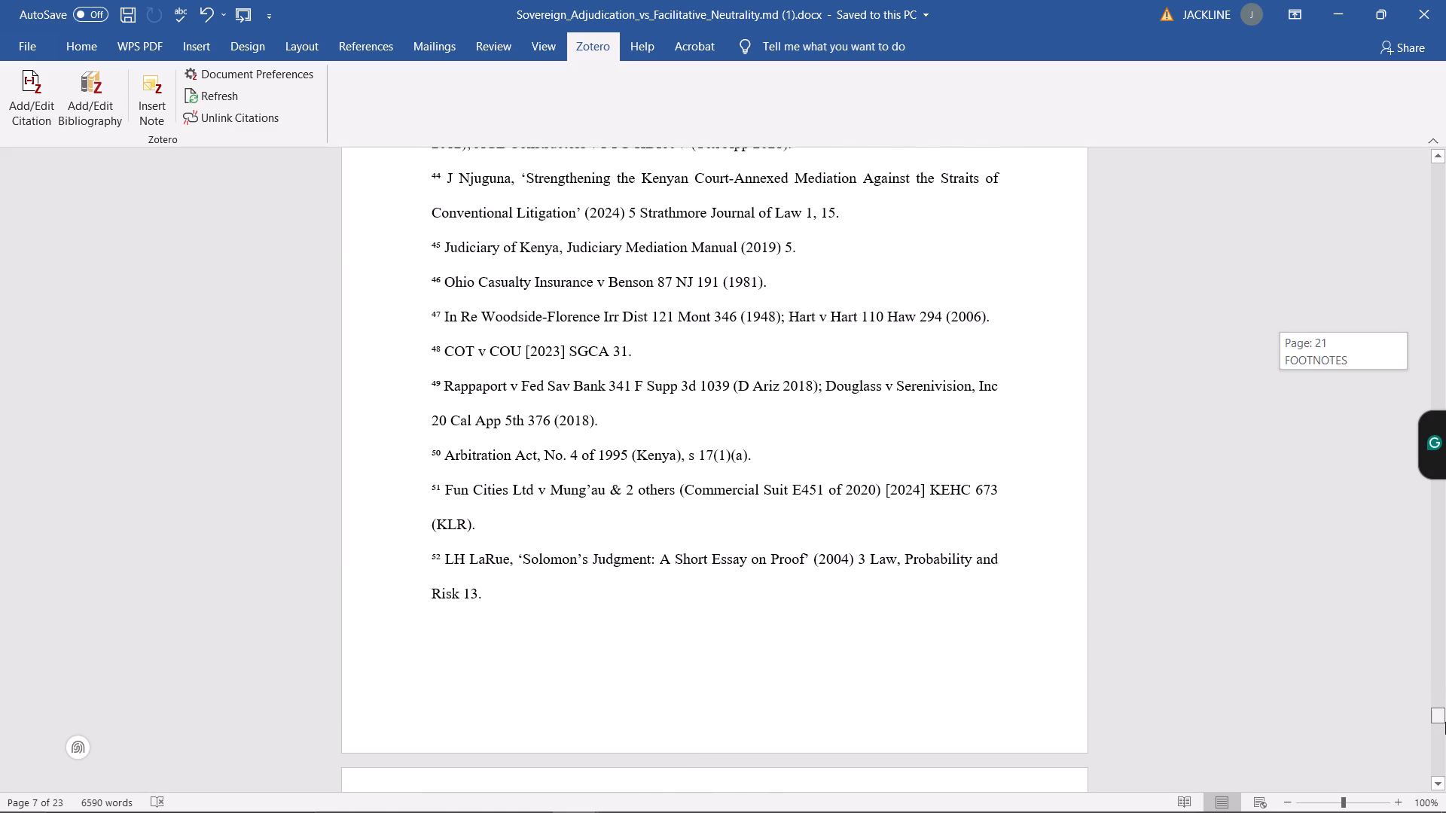
{"action": "left_click_drag", "start_coordinate": [1445, 722], "coordinate": [1445, 759]}
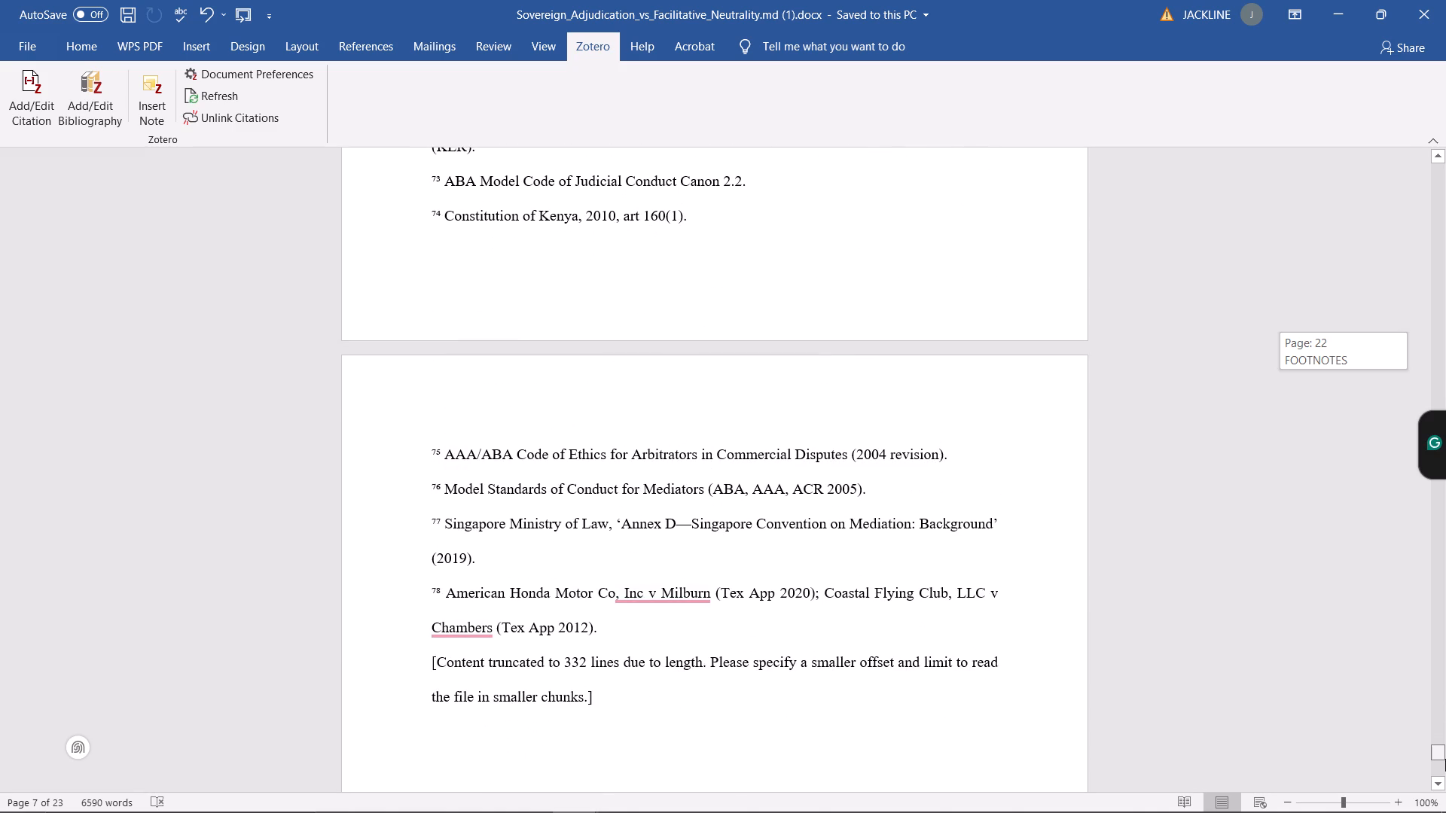
Copy the text of entry 31, "Arbitration Act, No. 4 of 1995 (Kenya), s 35(2)(a)(iv).", from the typed FOOTNOTES list.
{"action": "left_click_drag", "start_coordinate": [1445, 759], "coordinate": [1442, 732]}
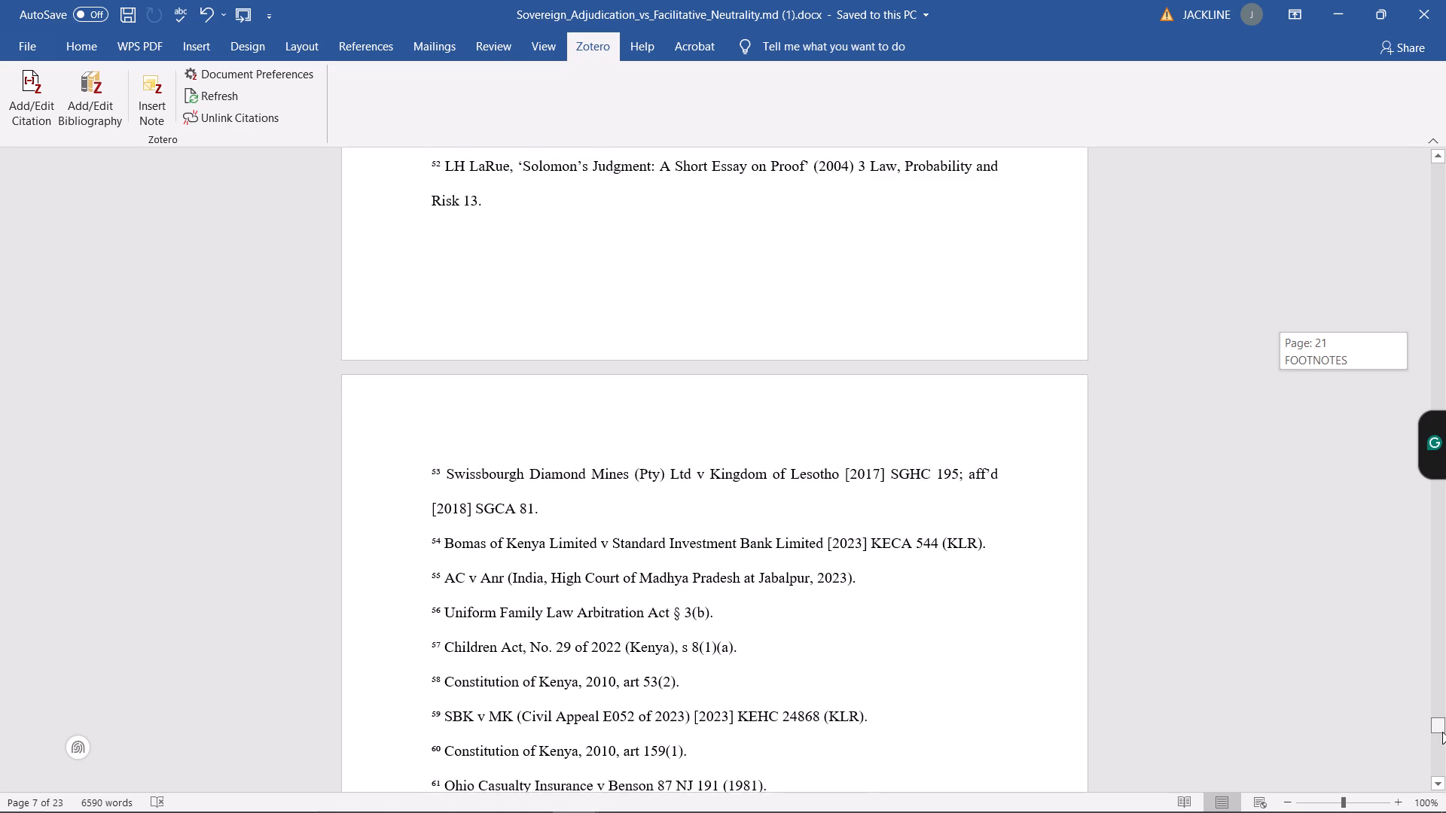
{"action": "left_click_drag", "start_coordinate": [1442, 732], "coordinate": [1437, 712]}
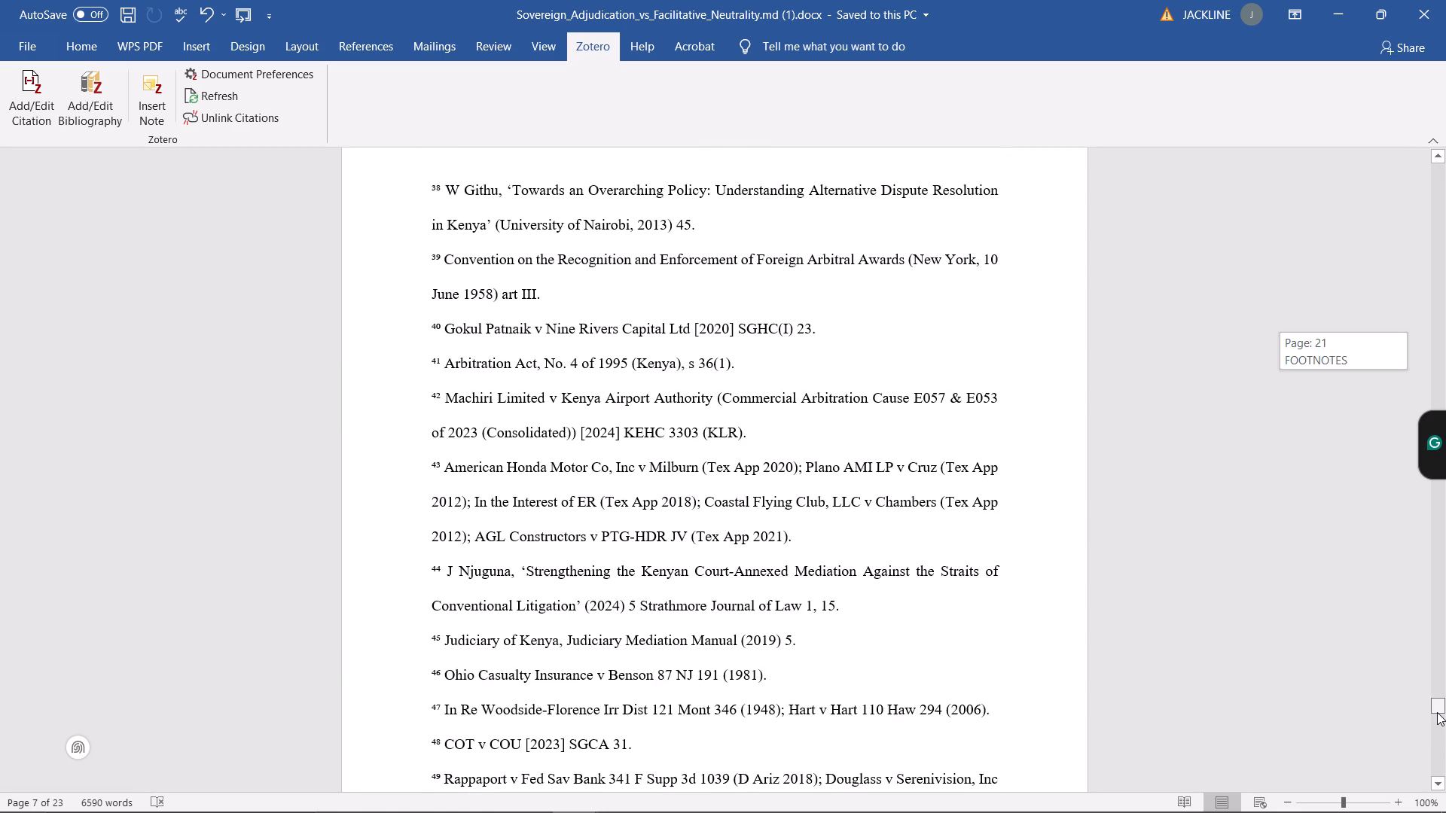
{"action": "left_click_drag", "start_coordinate": [1437, 712], "coordinate": [1431, 695]}
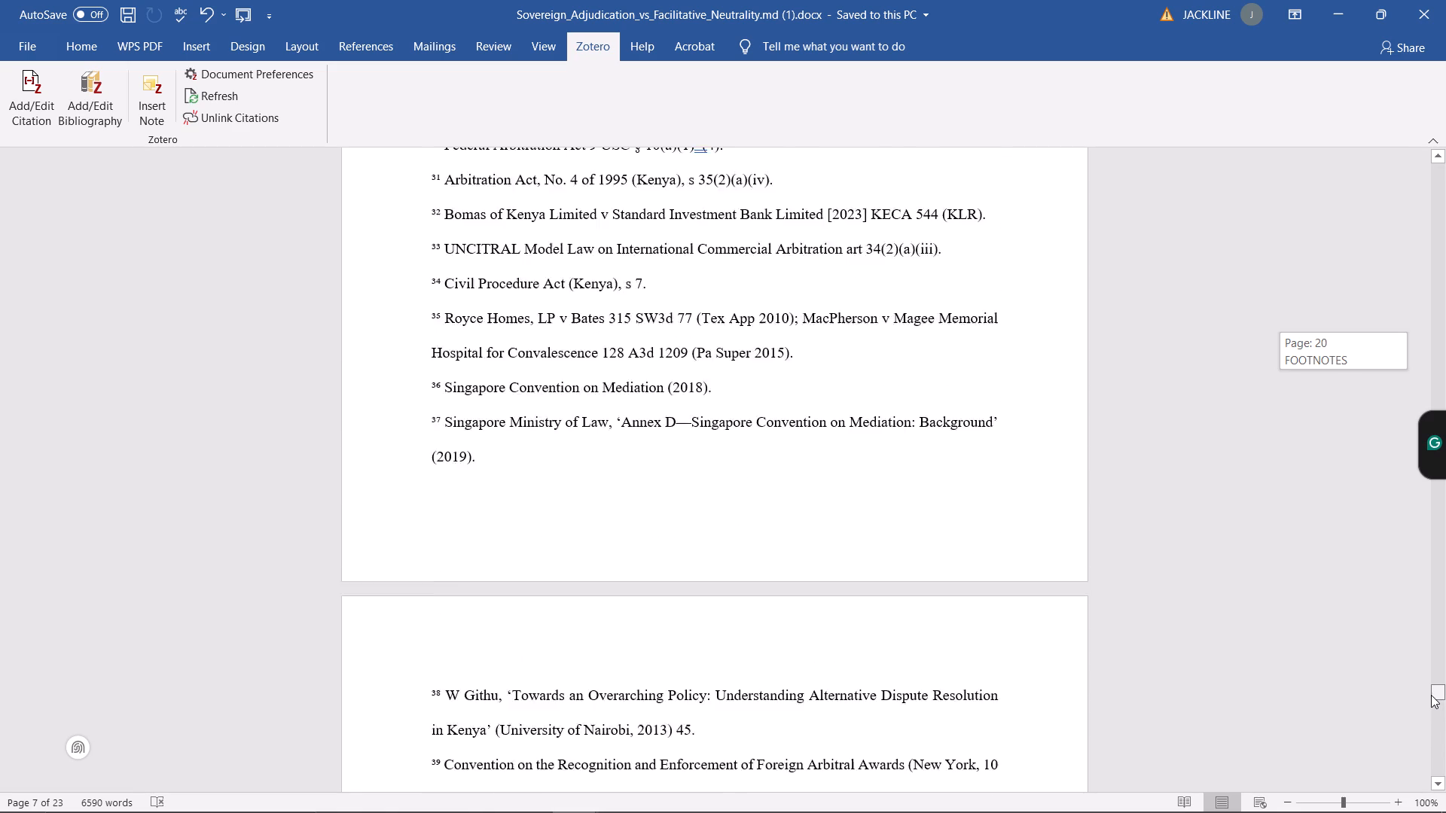
{"action": "left_click_drag", "start_coordinate": [1431, 695], "coordinate": [1431, 690]}
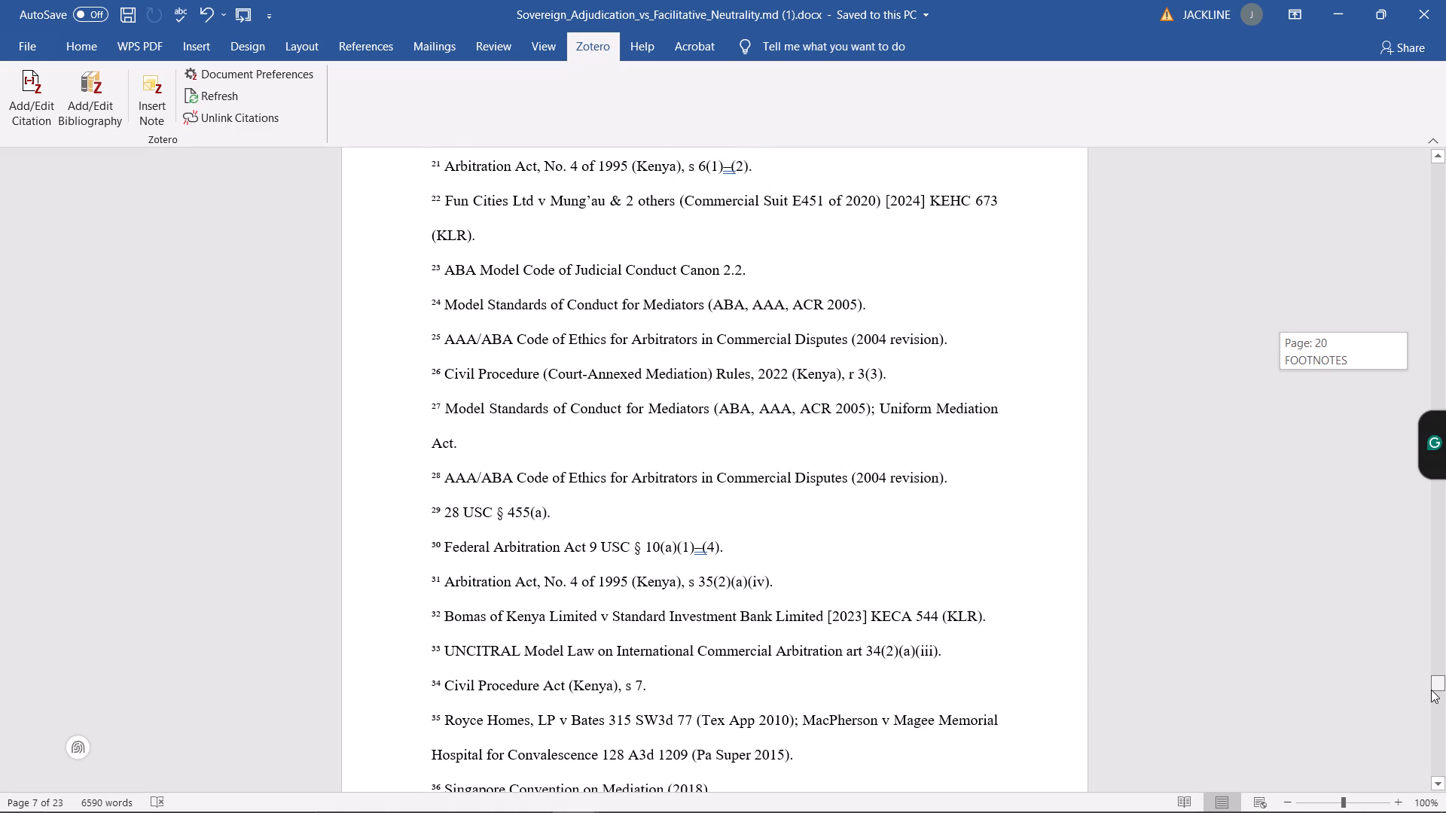
{"action": "left_click_drag", "start_coordinate": [1431, 690], "coordinate": [1426, 673]}
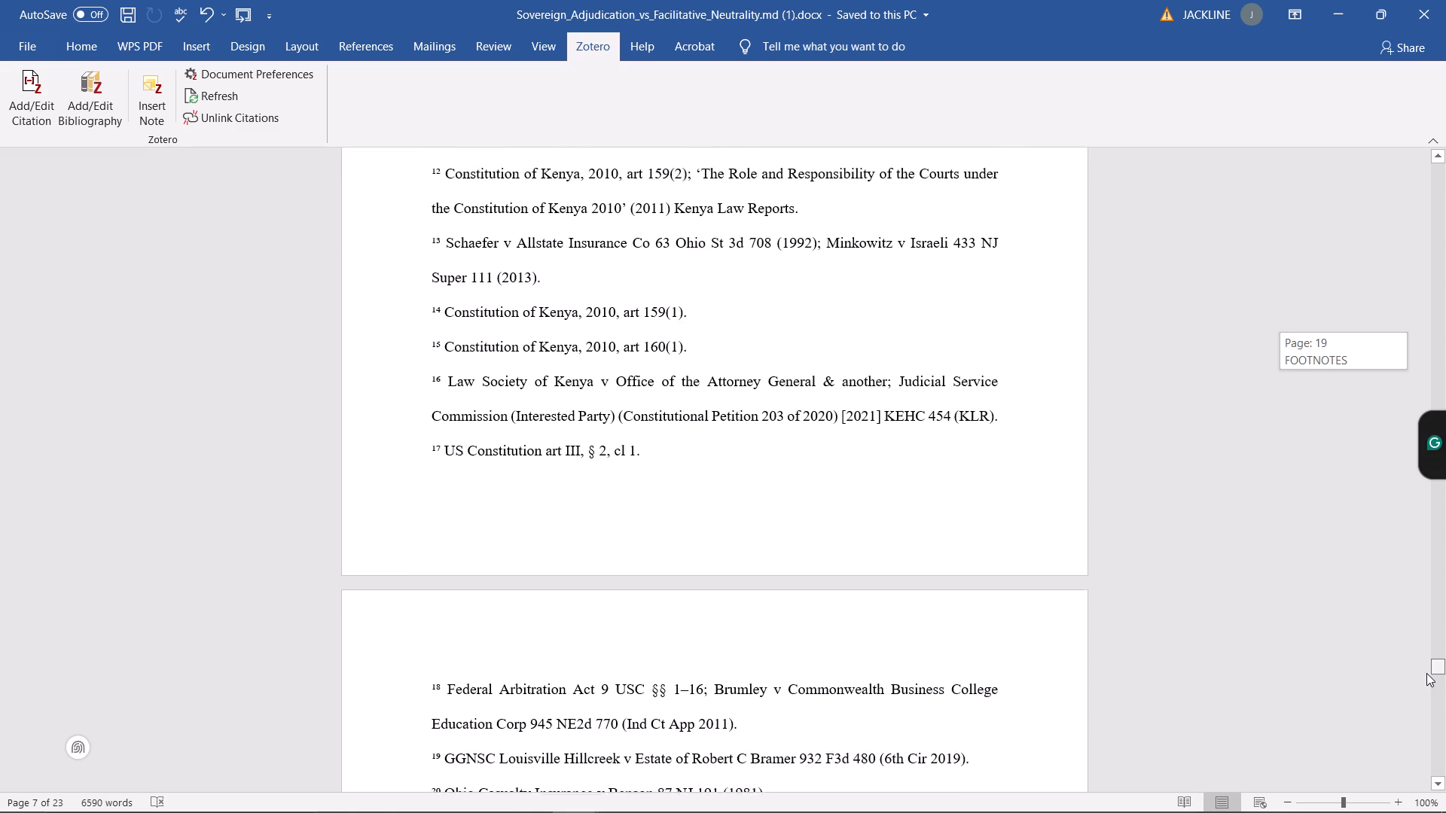
{"action": "left_click_drag", "start_coordinate": [1426, 673], "coordinate": [1418, 644]}
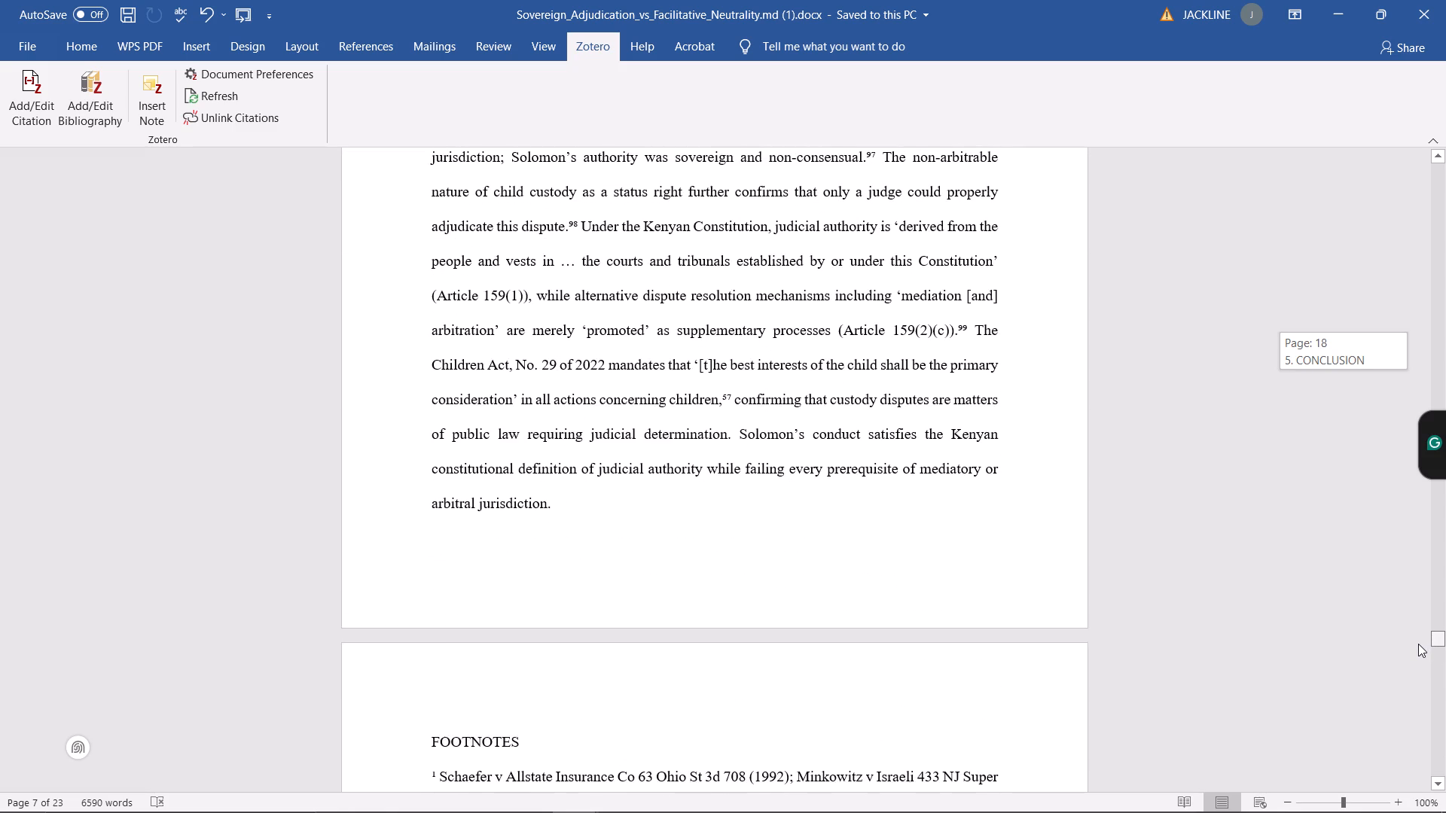
{"action": "left_click_drag", "start_coordinate": [1418, 644], "coordinate": [1419, 643]}
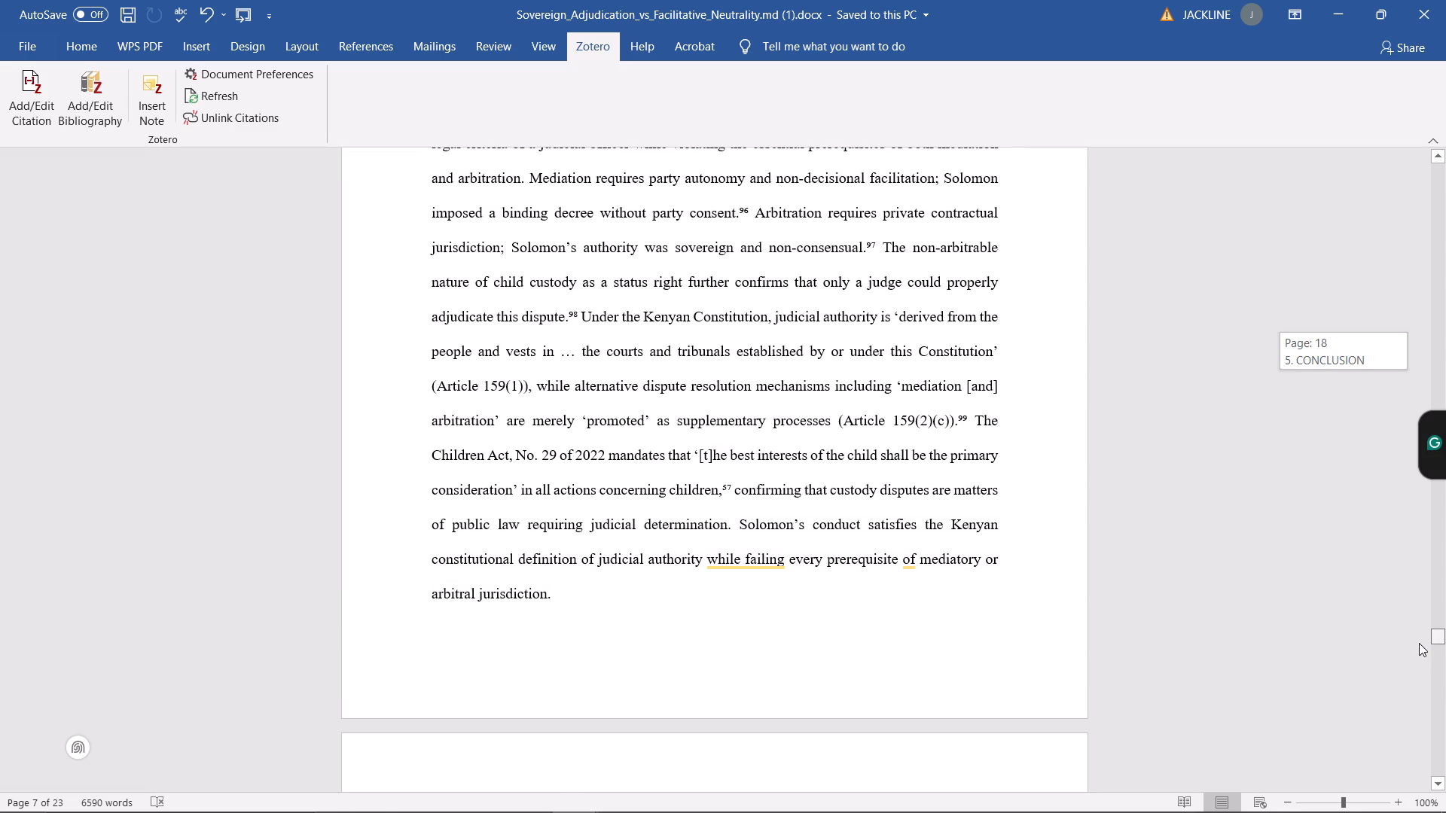
{"action": "left_click_drag", "start_coordinate": [1419, 643], "coordinate": [1430, 675]}
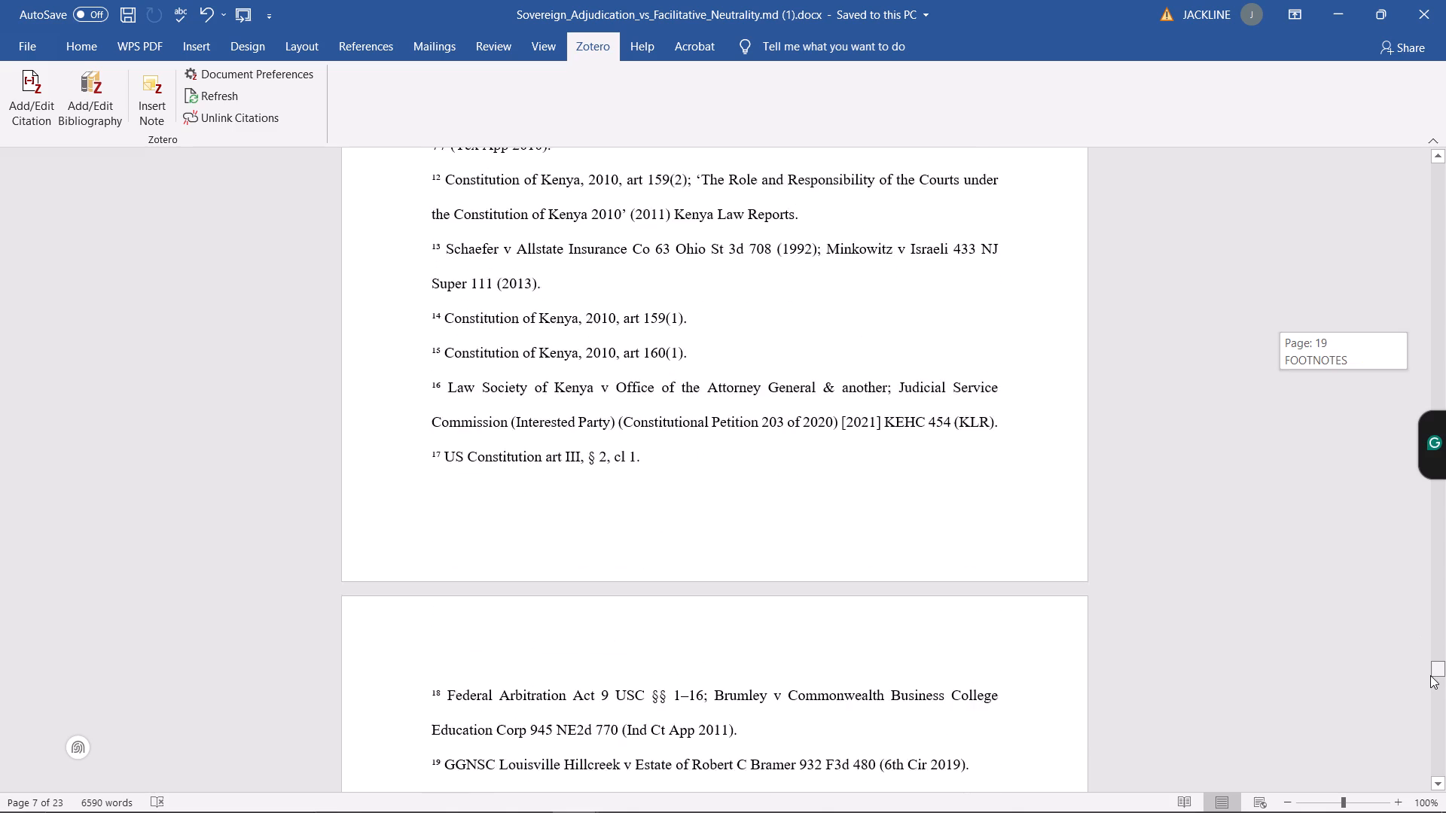
{"action": "left_click_drag", "start_coordinate": [1430, 675], "coordinate": [1435, 688]}
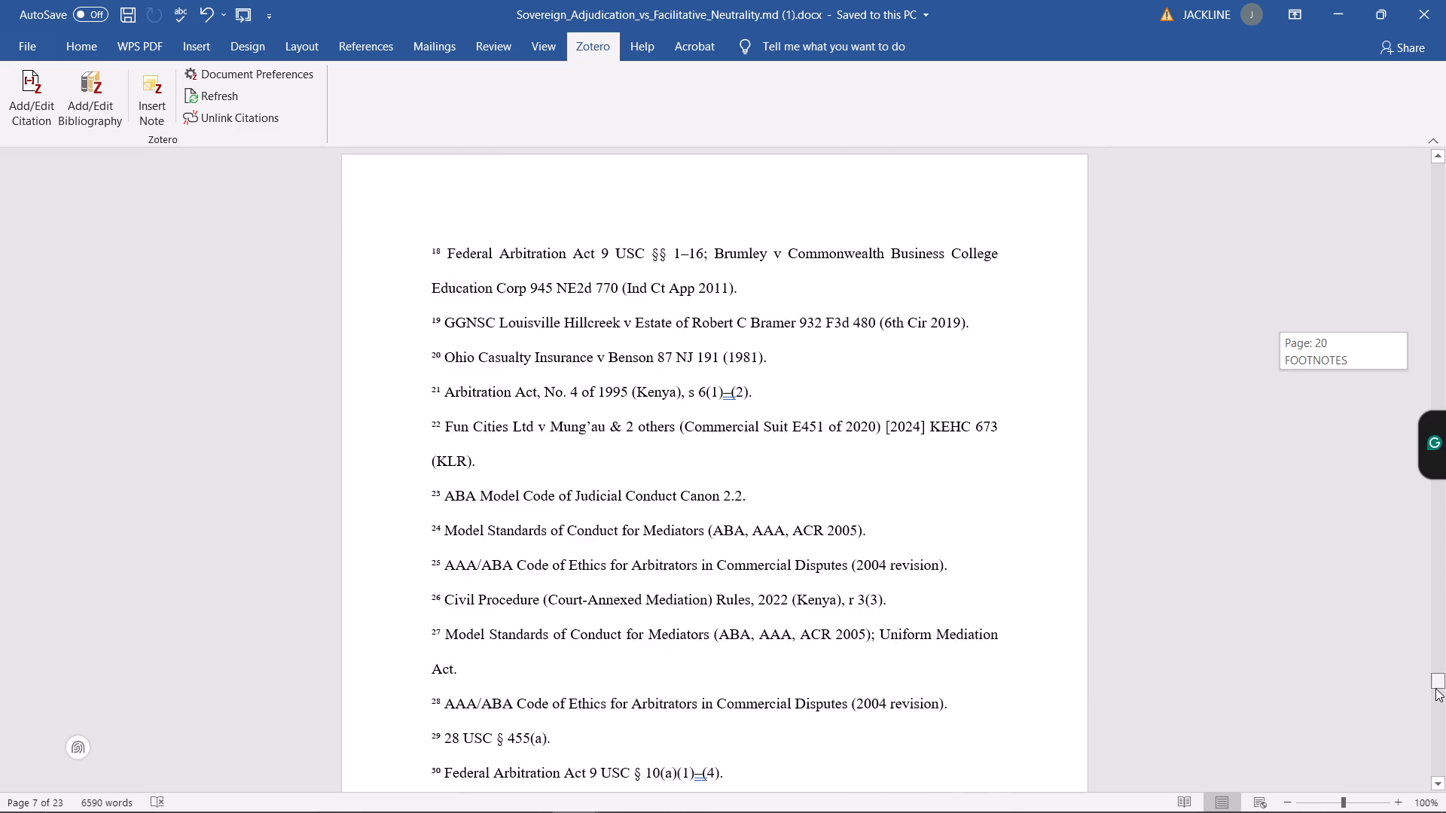
{"action": "left_click_drag", "start_coordinate": [1435, 688], "coordinate": [1439, 695]}
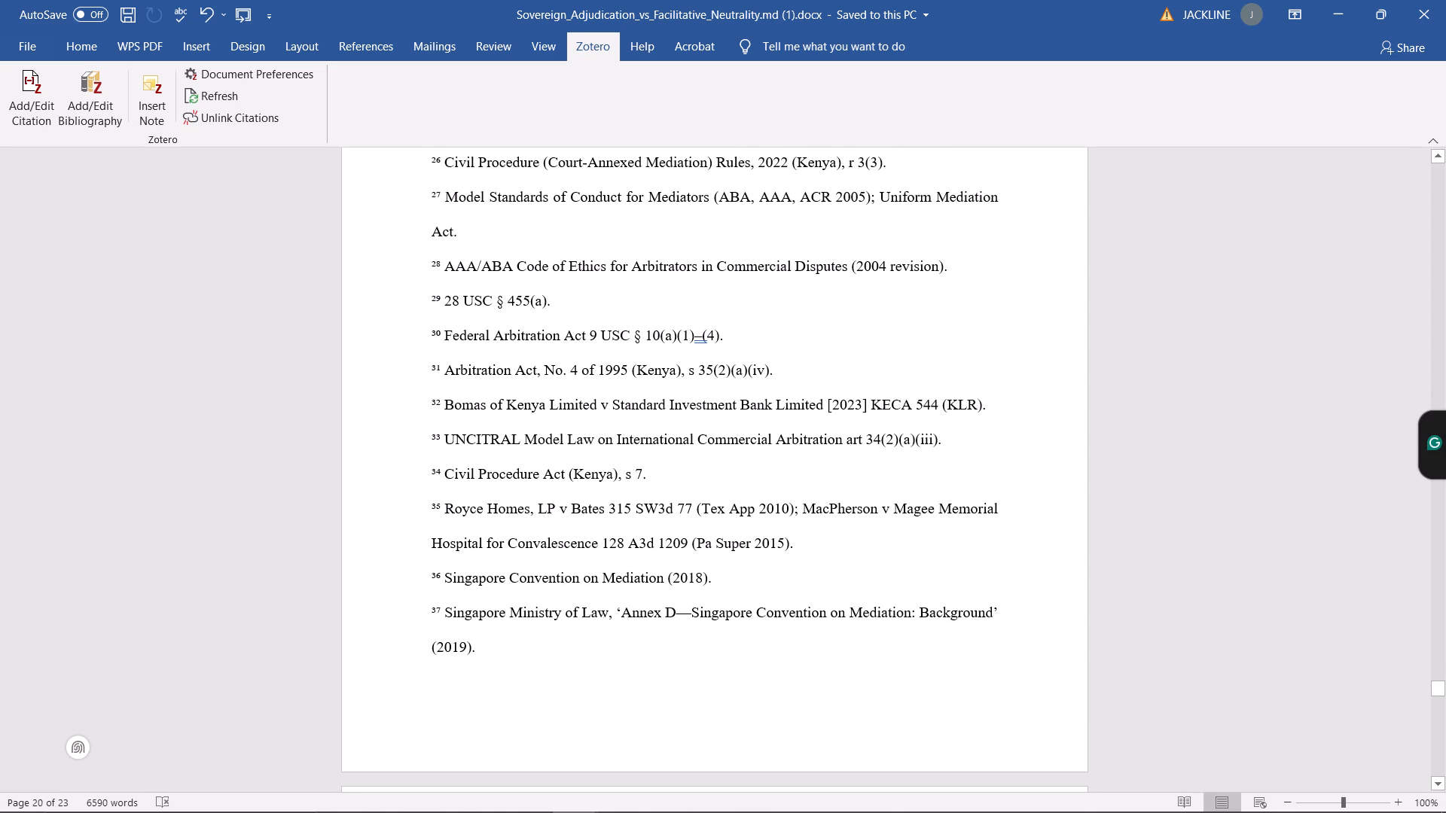
{"action": "left_click_drag", "start_coordinate": [772, 374], "coordinate": [680, 370]}
{"action": "left_click_drag", "start_coordinate": [680, 370], "coordinate": [486, 373]}
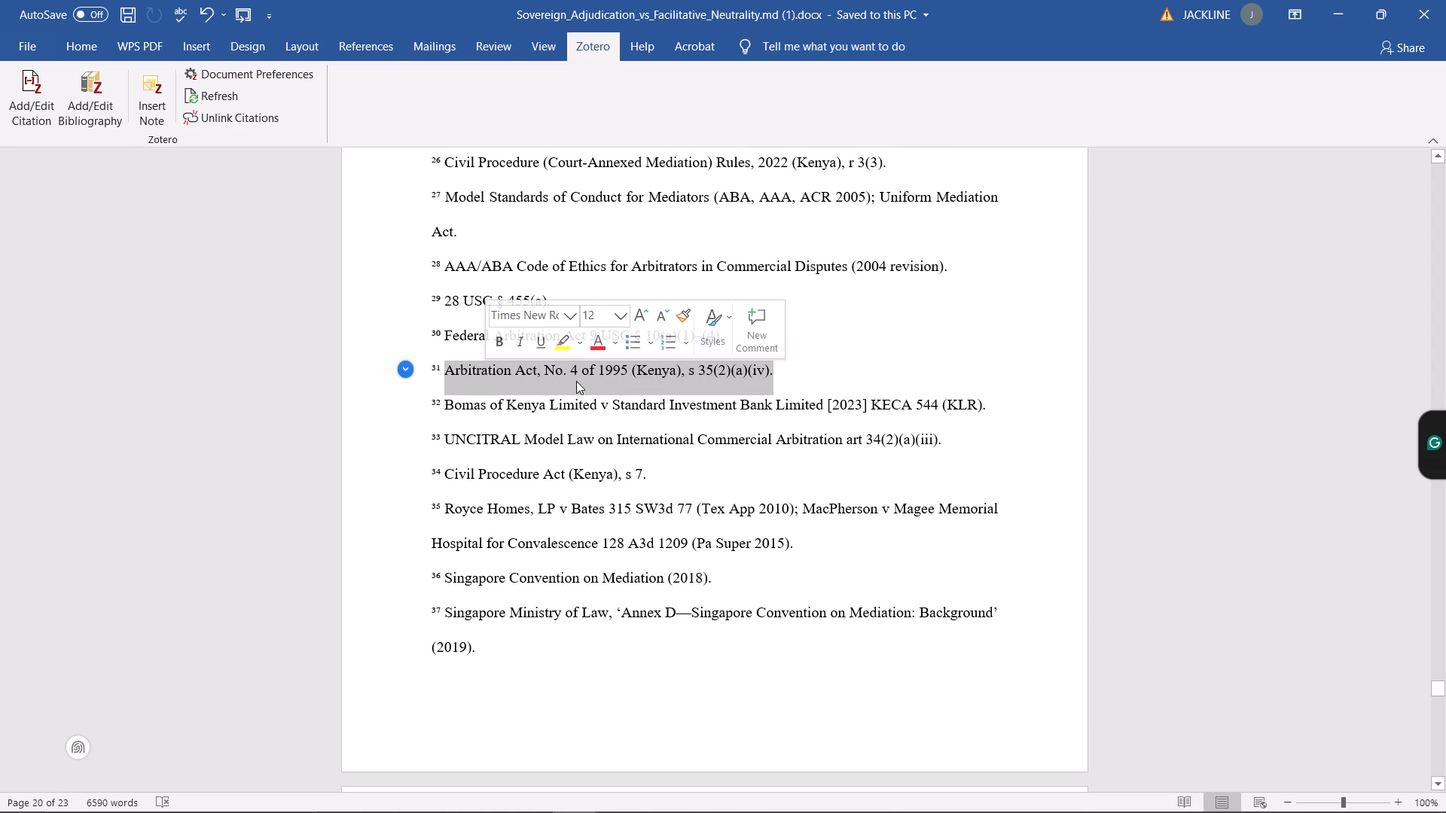
{"action": "key", "text": "ctrl+c"}
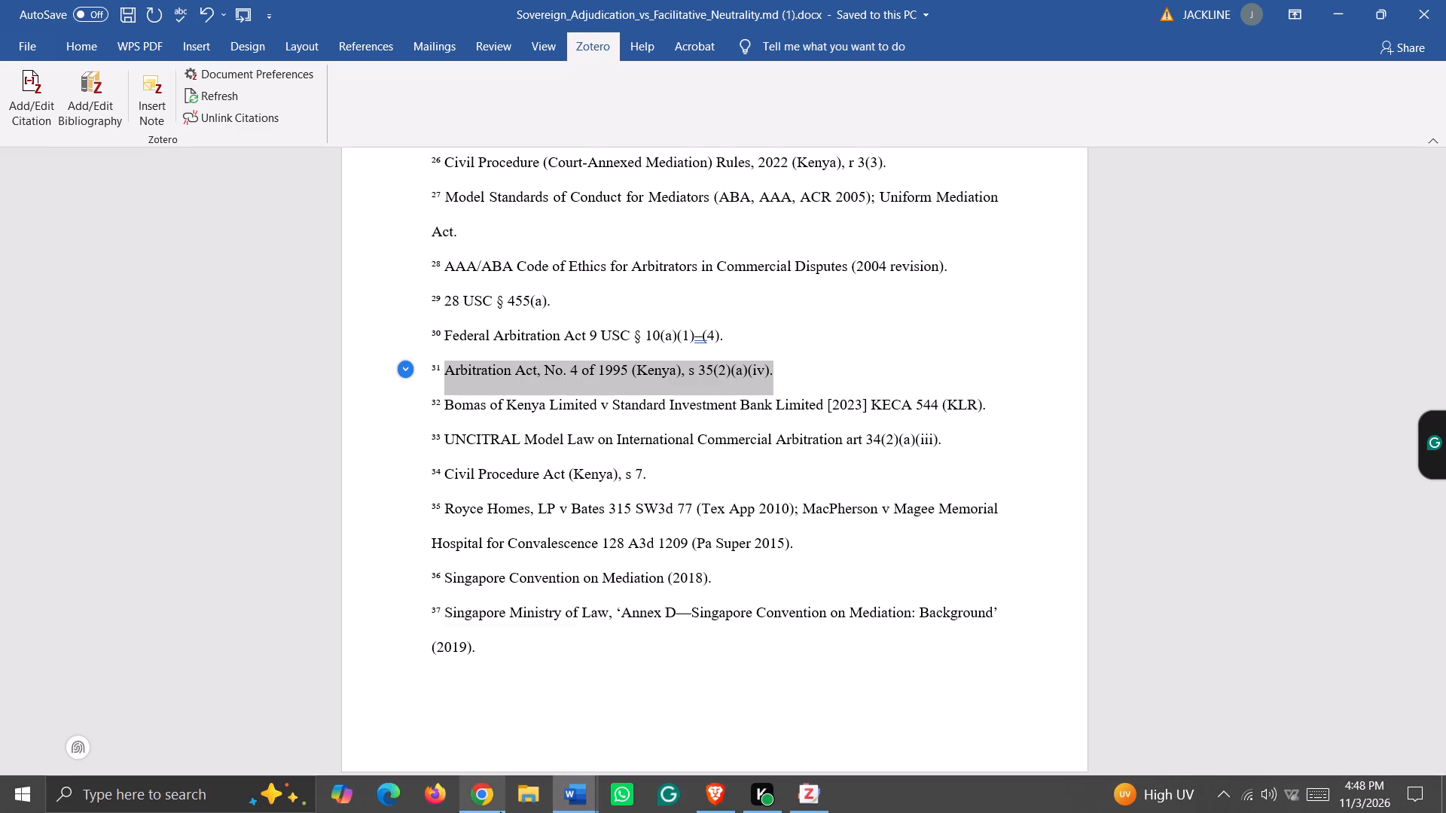
In Chrome, return from the U.S. Code Title 9 page to the search results and close the Civil Procedure (Court-Annexed Mediation) Rules page.
{"action": "left_click", "coordinate": [500, 811]}
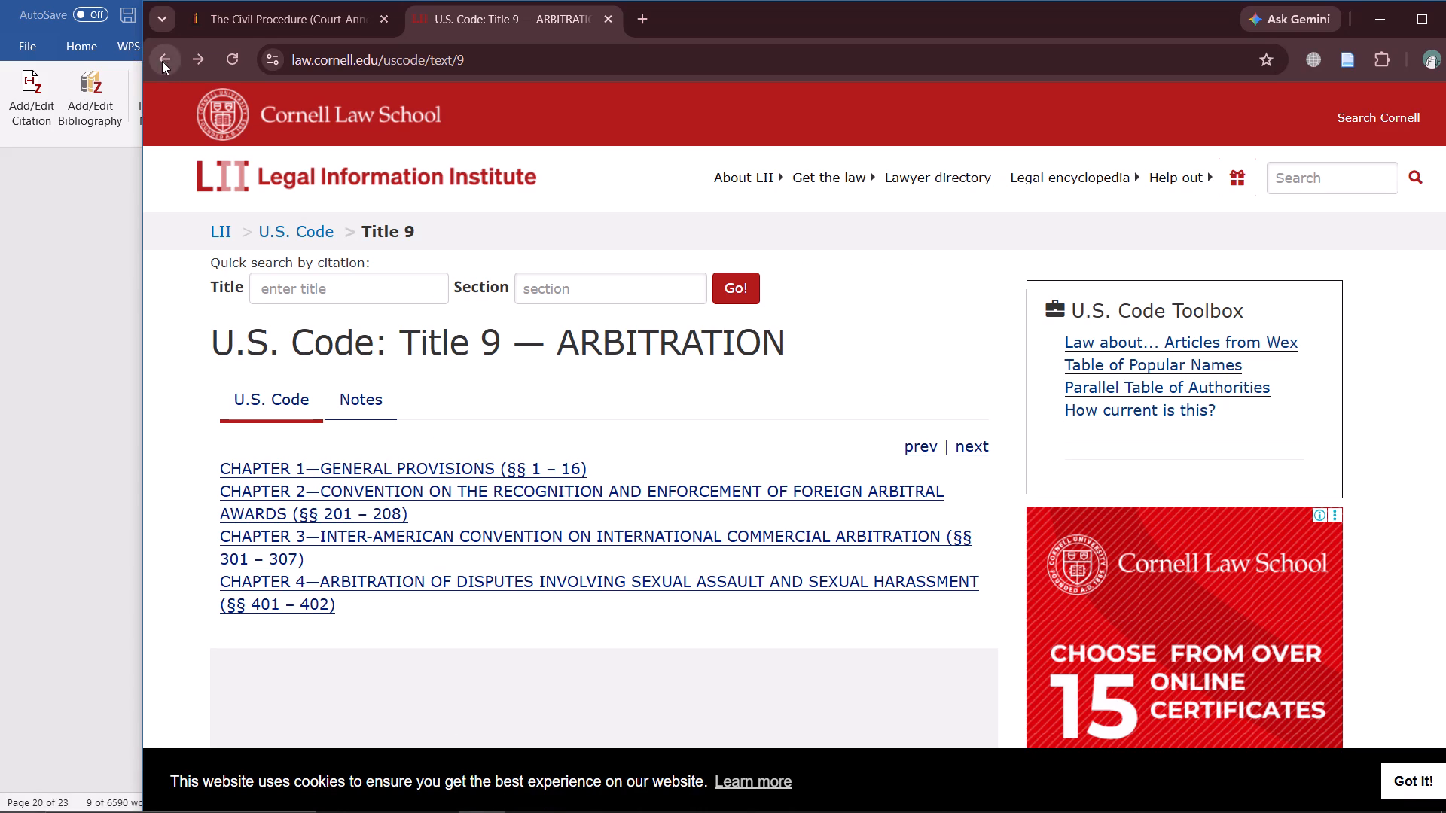
{"action": "left_click", "coordinate": [162, 61]}
{"action": "left_click", "coordinate": [289, 22]}
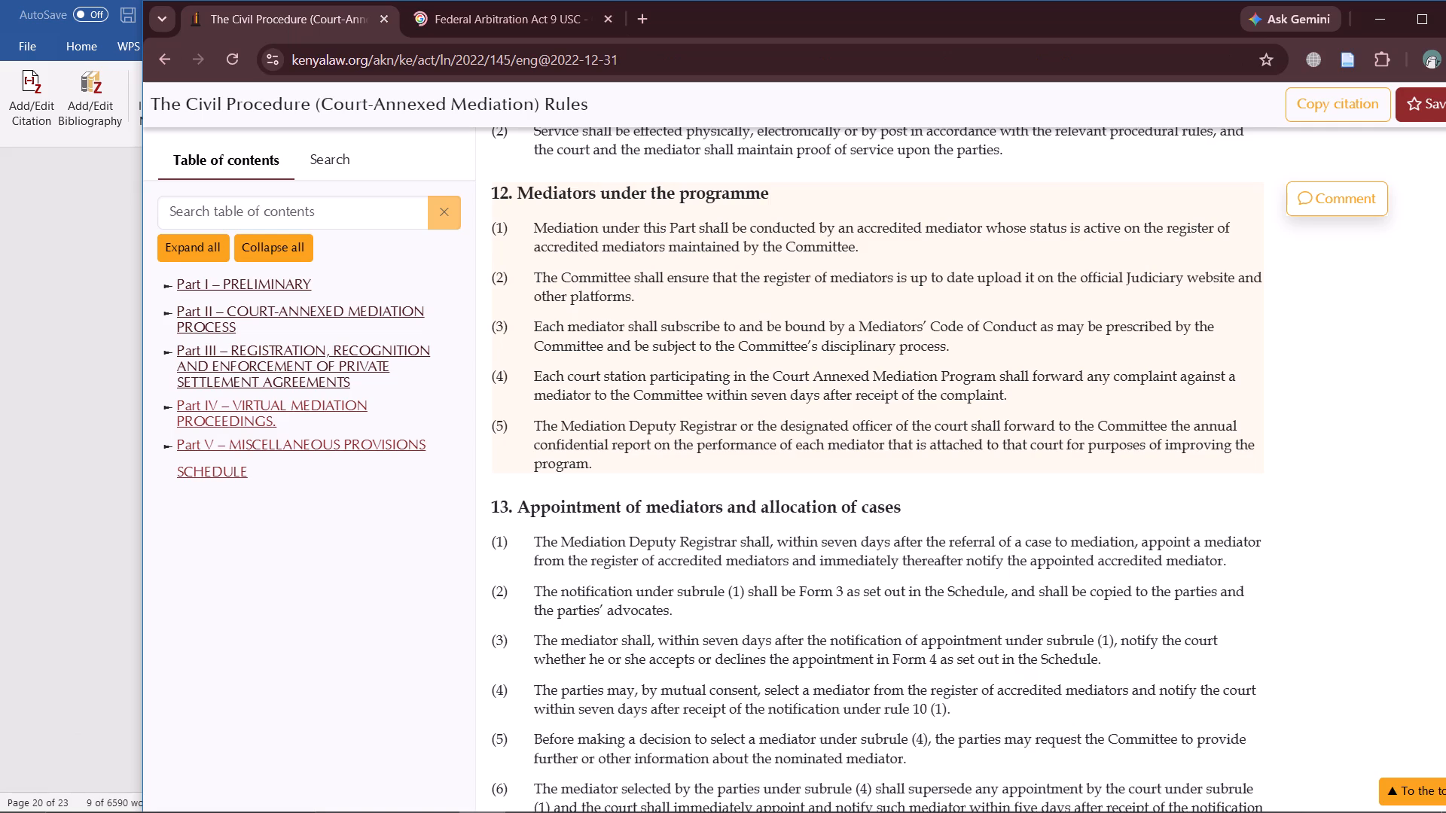
{"action": "scroll", "coordinate": [591, 254], "scroll_direction": "up", "scroll_amount": 16}
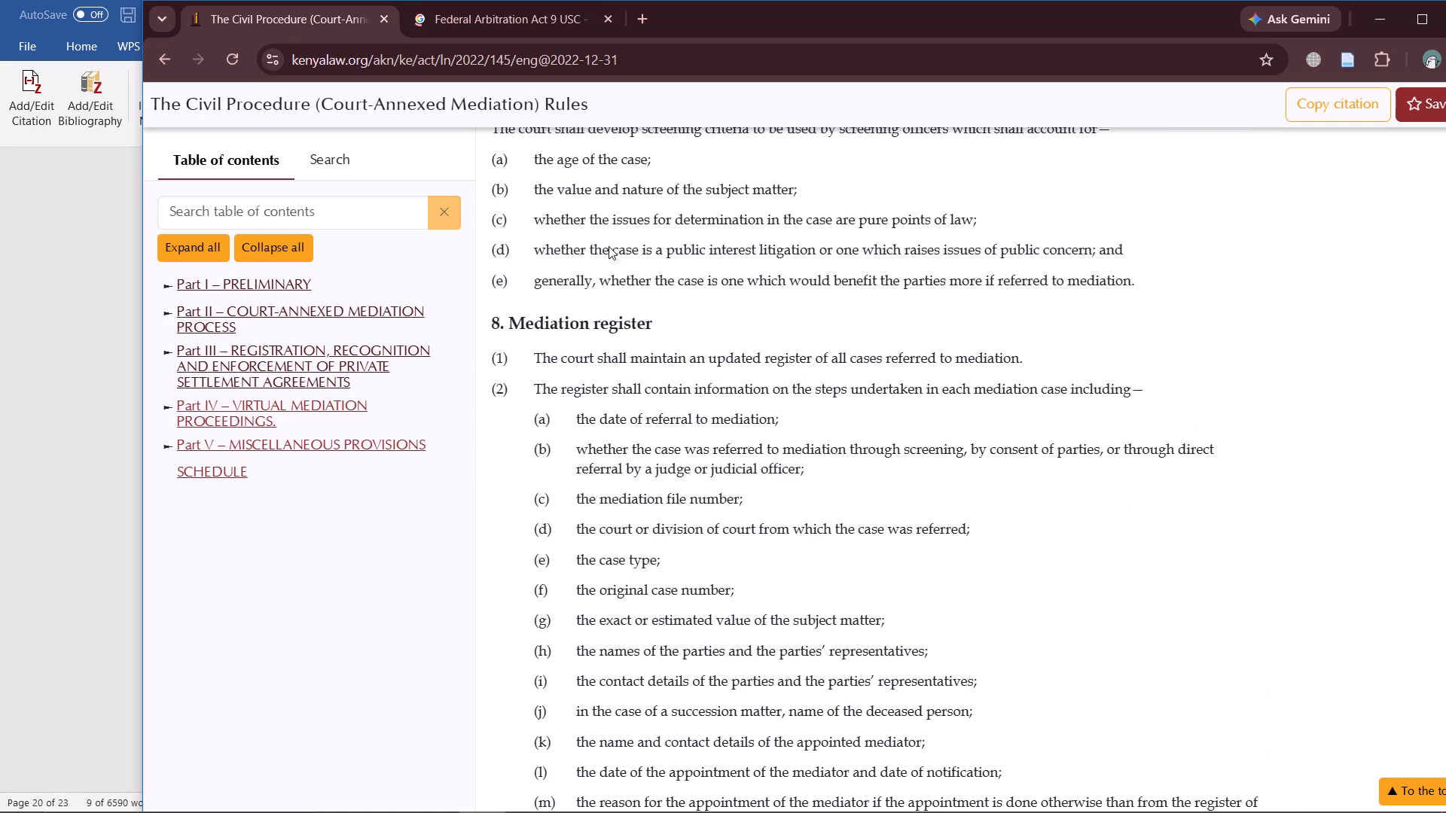
{"action": "scroll", "coordinate": [609, 246], "scroll_direction": "up", "scroll_amount": 3}
{"action": "left_click", "coordinate": [384, 16]}
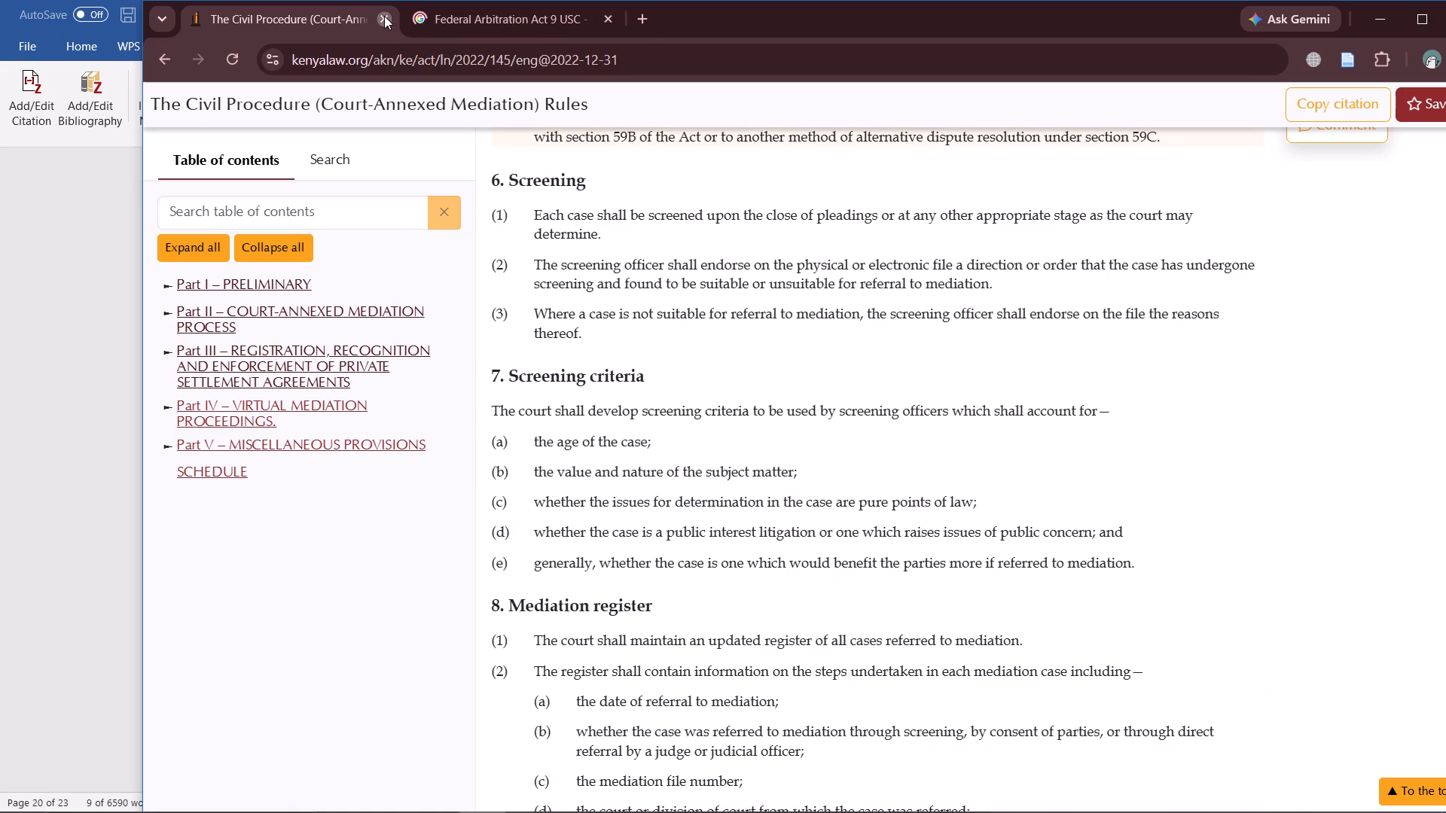
Open the Kenya Law website in a new browser tab.
{"action": "left_click", "coordinate": [415, 15]}
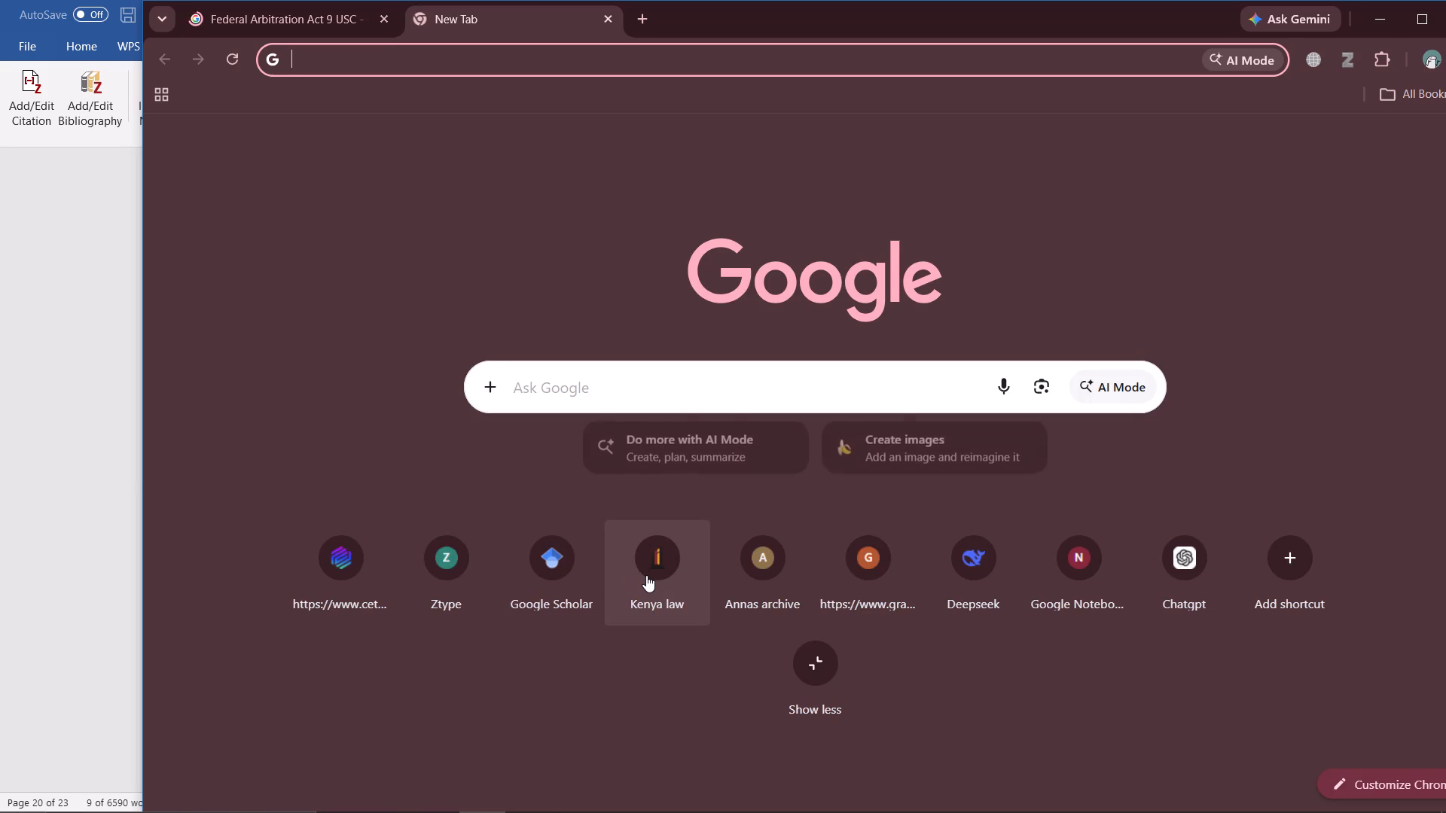
{"action": "left_click", "coordinate": [646, 575]}
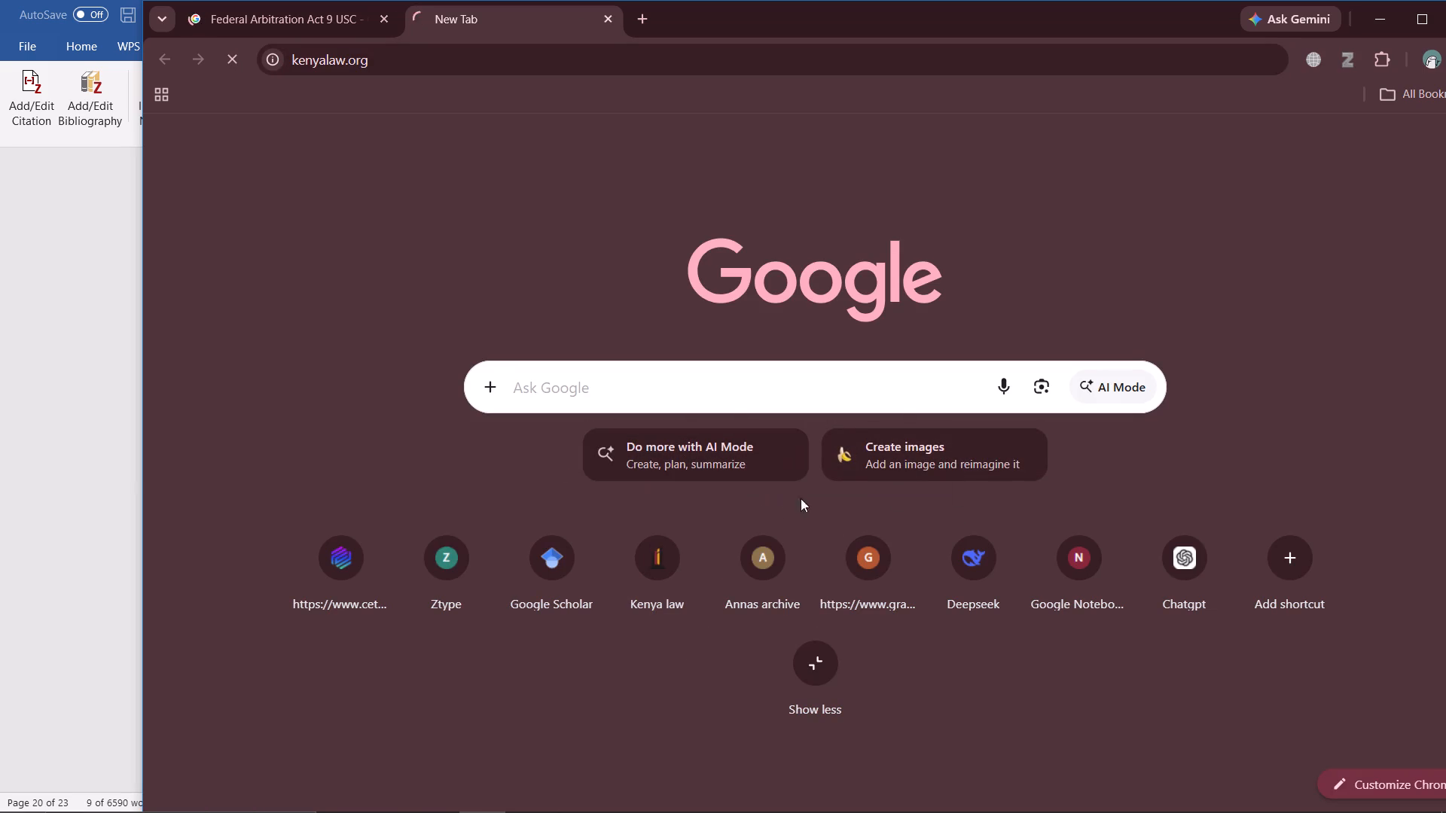
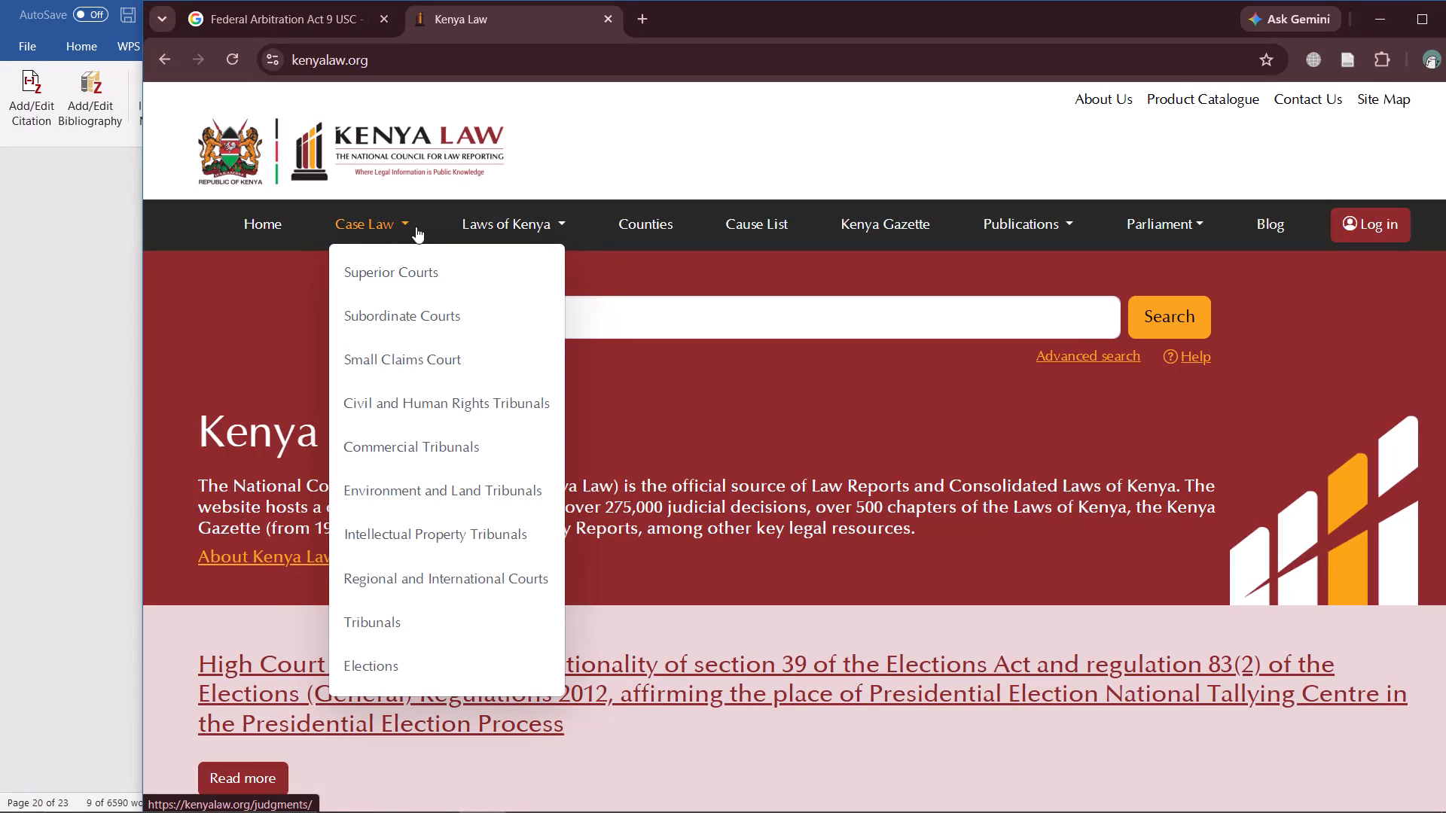
Open the Laws of Kenya legislation page on the Kenya Law website.
{"action": "left_click", "coordinate": [522, 224]}
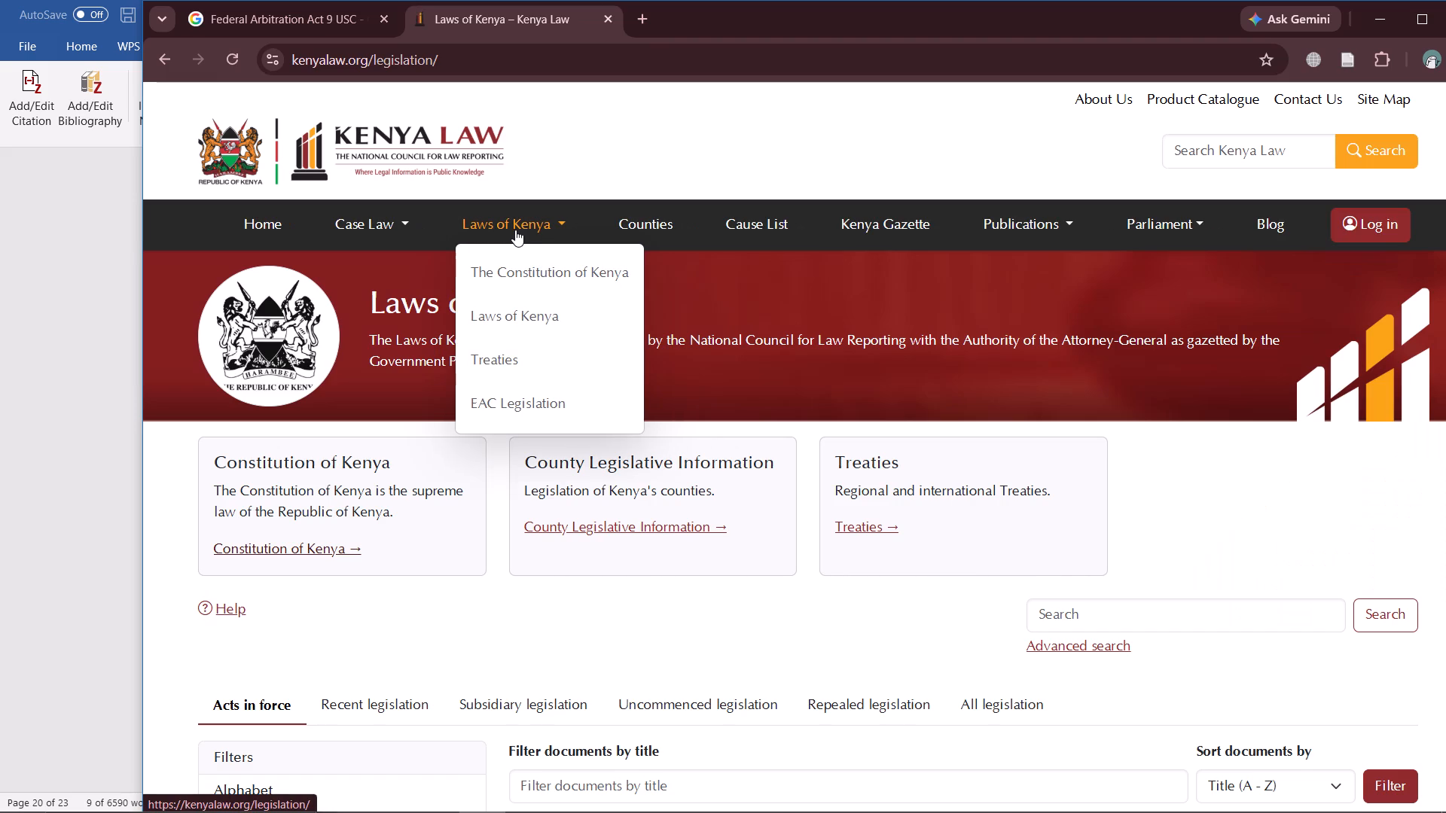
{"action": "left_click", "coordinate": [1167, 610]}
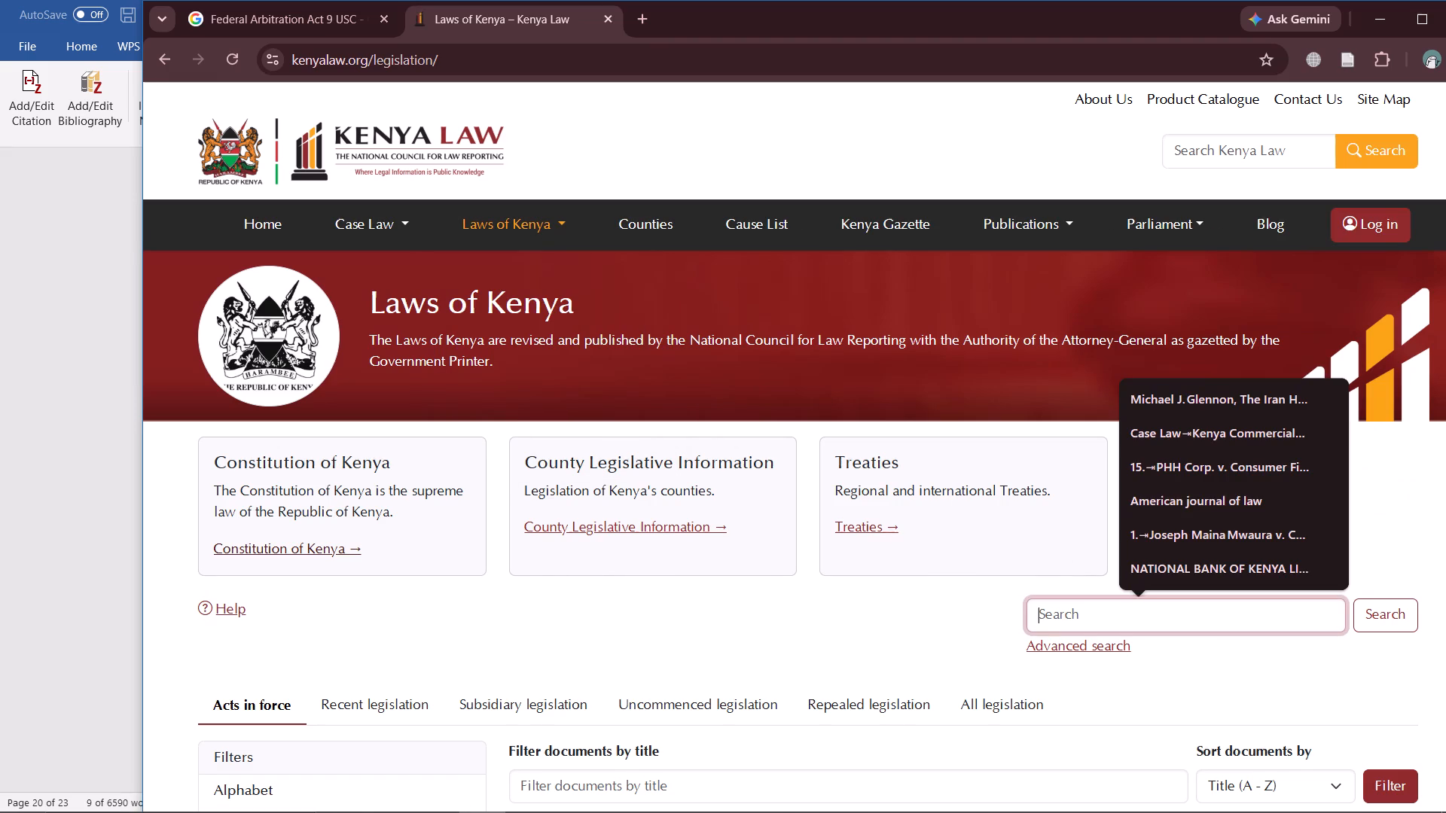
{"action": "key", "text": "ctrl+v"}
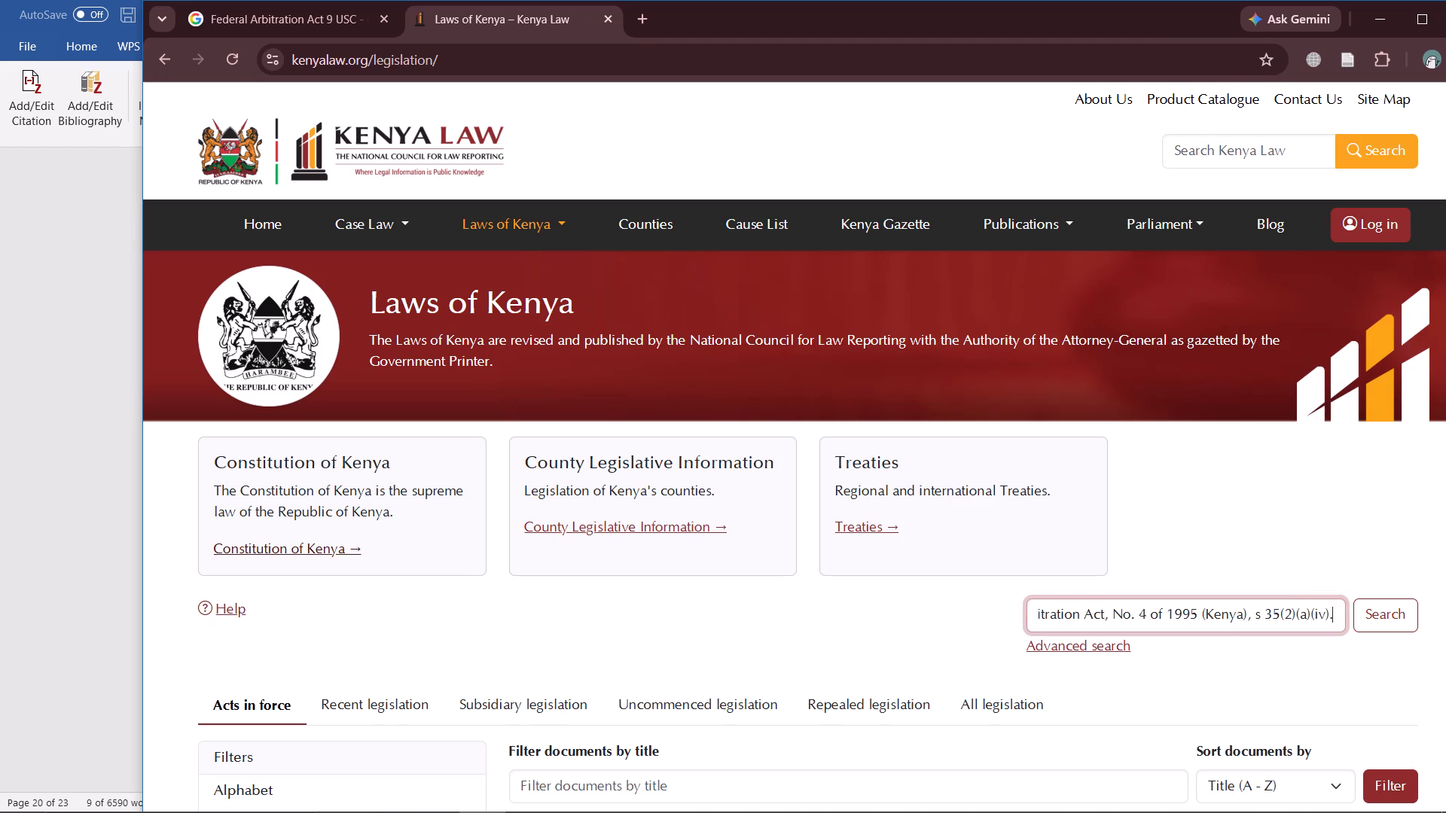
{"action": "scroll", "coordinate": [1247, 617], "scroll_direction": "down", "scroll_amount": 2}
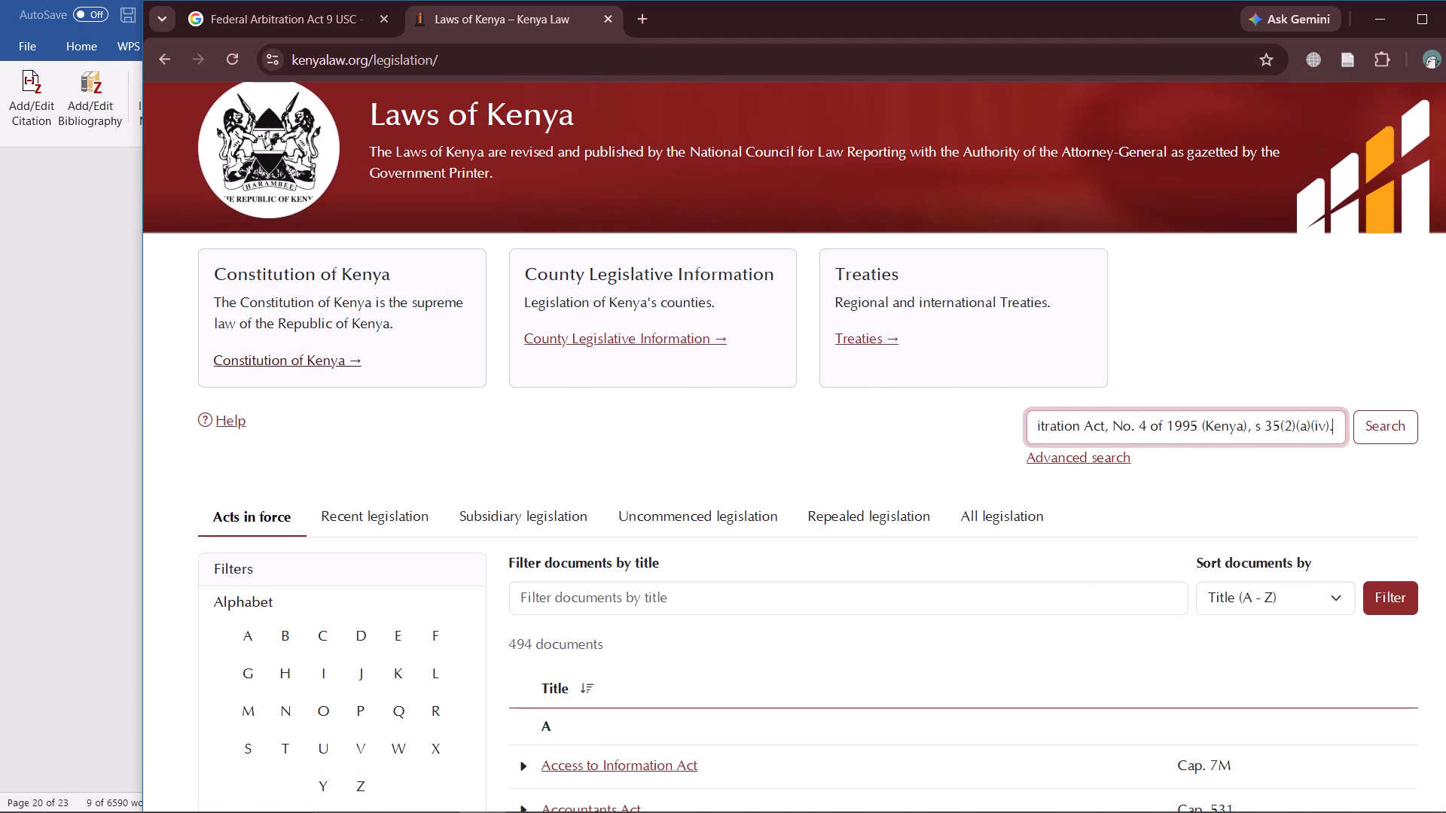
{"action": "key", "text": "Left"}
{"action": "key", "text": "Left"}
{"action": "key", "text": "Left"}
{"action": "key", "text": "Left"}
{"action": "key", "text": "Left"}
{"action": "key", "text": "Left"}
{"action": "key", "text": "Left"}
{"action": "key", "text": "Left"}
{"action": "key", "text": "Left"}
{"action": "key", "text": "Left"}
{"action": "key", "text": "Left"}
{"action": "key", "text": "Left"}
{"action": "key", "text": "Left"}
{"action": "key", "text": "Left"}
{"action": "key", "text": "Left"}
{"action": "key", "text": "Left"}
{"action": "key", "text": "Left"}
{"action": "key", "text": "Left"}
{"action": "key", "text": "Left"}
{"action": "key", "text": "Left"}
Find the Arbitration Act, Cap. 49, in the list of acts in force and open it.
{"action": "scroll", "coordinate": [853, 548], "scroll_direction": "down", "scroll_amount": 4}
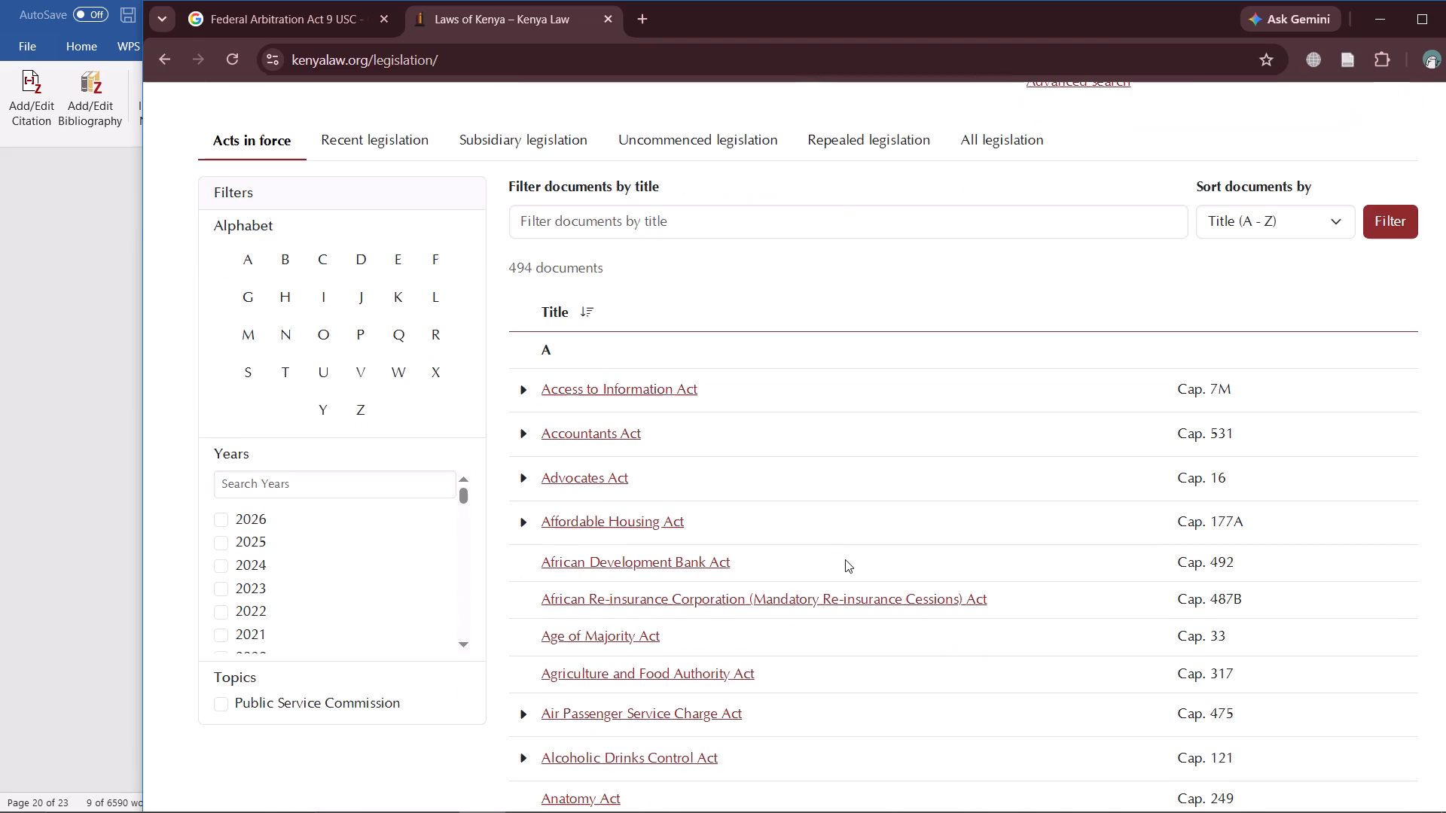
{"action": "scroll", "coordinate": [636, 548], "scroll_direction": "down", "scroll_amount": 2}
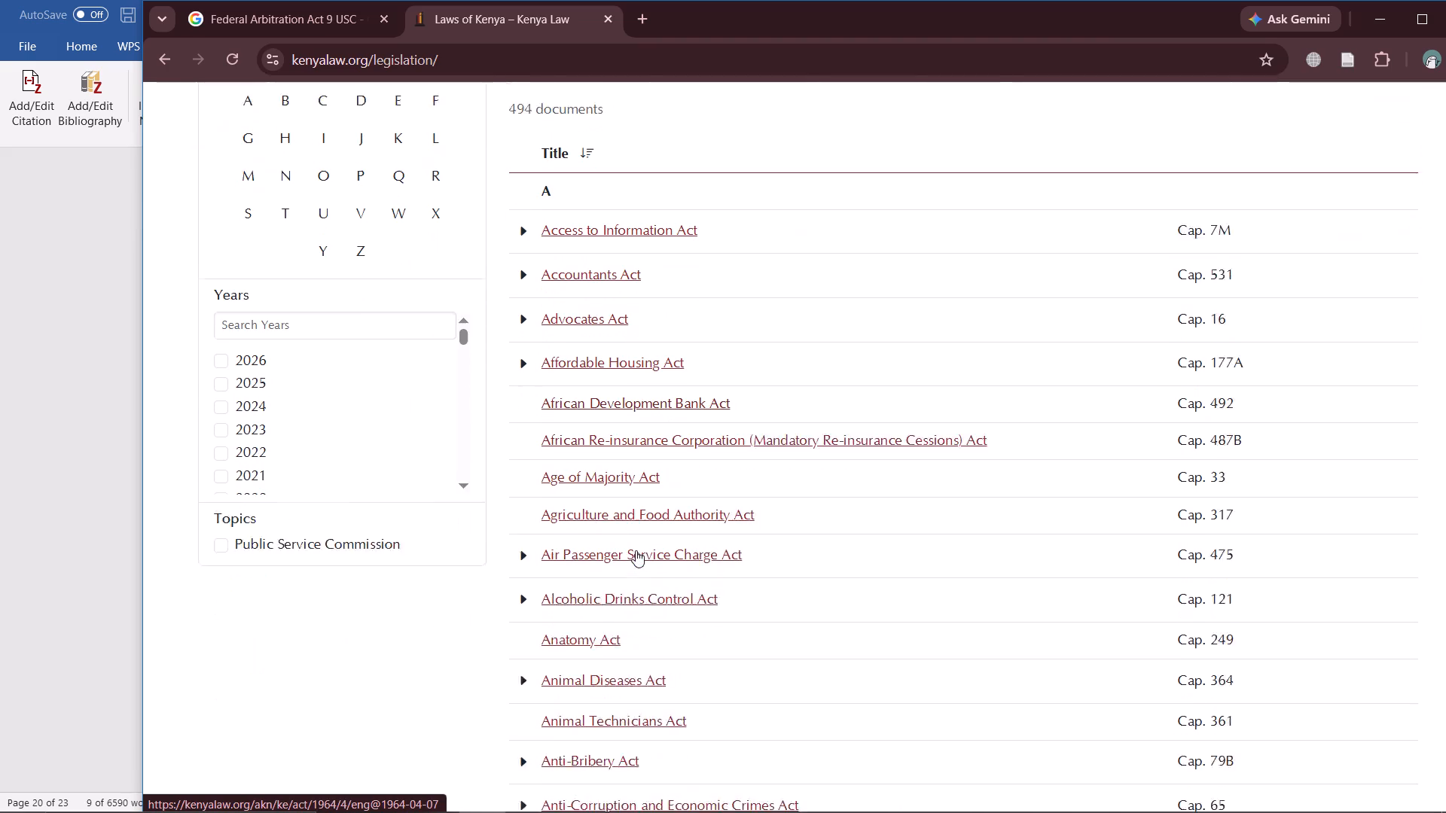
{"action": "scroll", "coordinate": [627, 588], "scroll_direction": "down", "scroll_amount": 3}
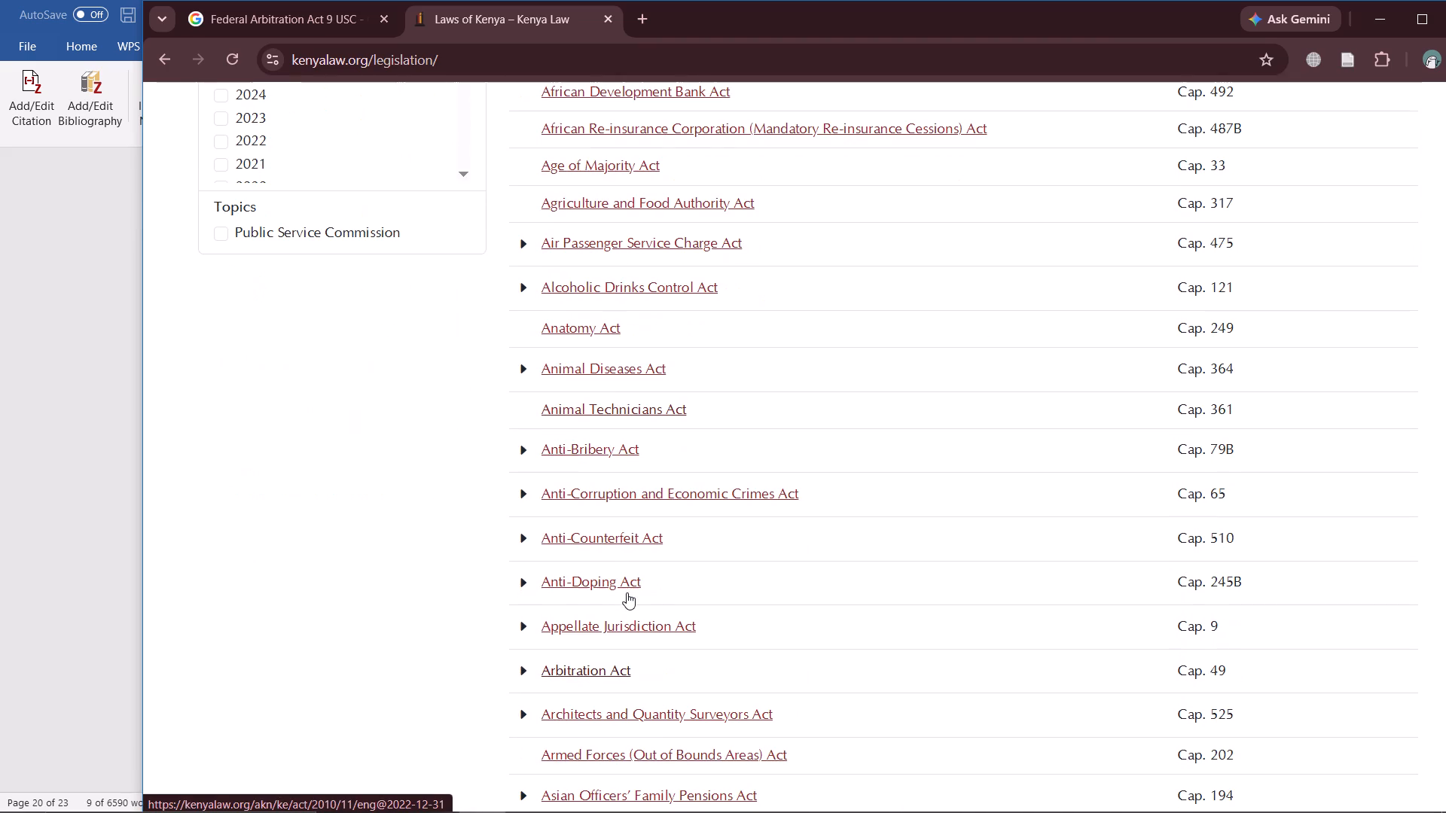
{"action": "left_click", "coordinate": [601, 671]}
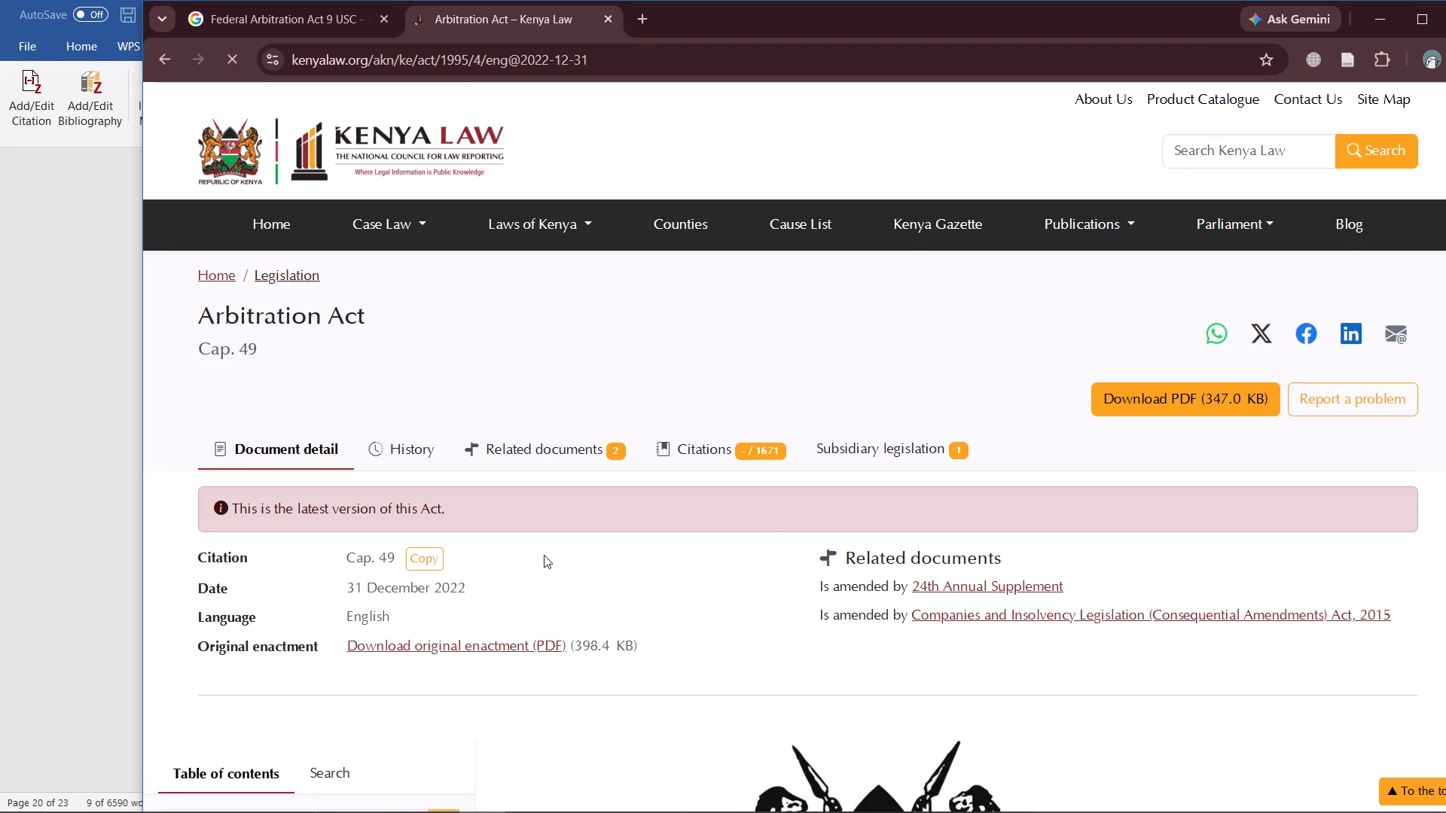
Read through the Arbitration Act to section 35 and examine subsection (2)(a)(iv) on setting aside an arbitral award.
{"action": "scroll", "coordinate": [495, 569], "scroll_direction": "down", "scroll_amount": 4}
{"action": "scroll", "coordinate": [588, 569], "scroll_direction": "down", "scroll_amount": 3}
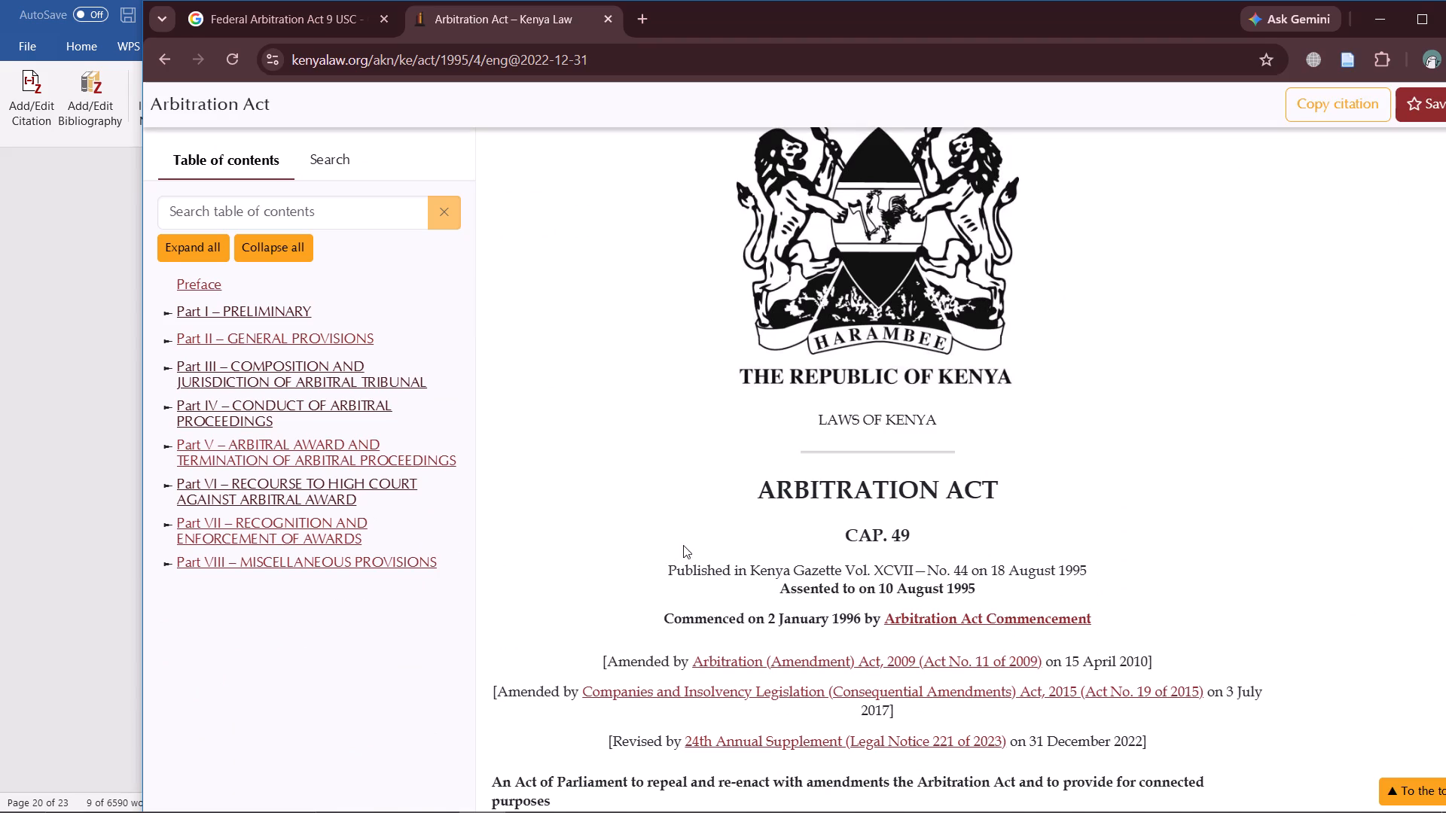
{"action": "scroll", "coordinate": [763, 531], "scroll_direction": "down", "scroll_amount": 16}
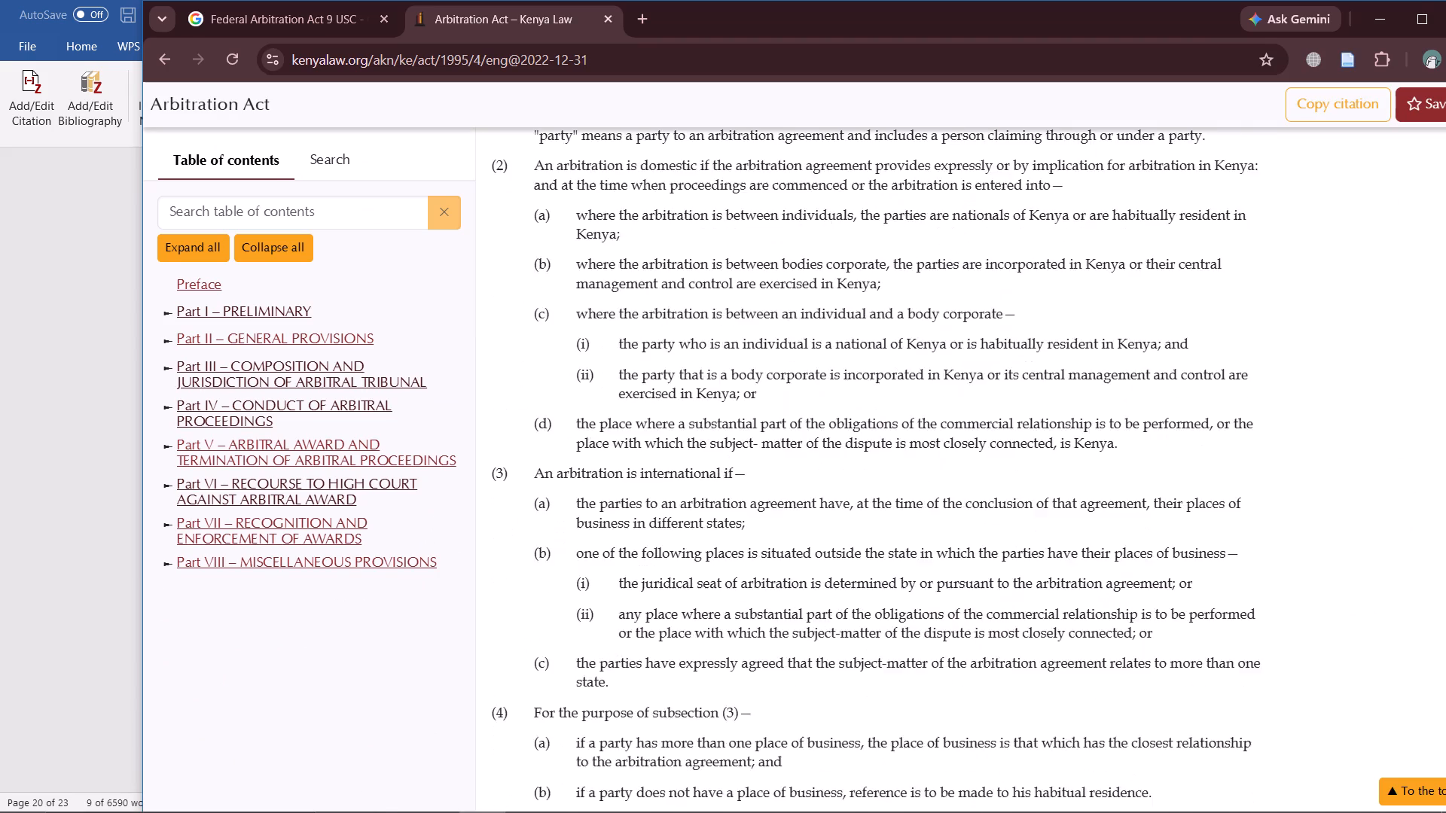
{"action": "scroll", "coordinate": [772, 551], "scroll_direction": "down", "scroll_amount": 16}
{"action": "scroll", "coordinate": [772, 551], "scroll_direction": "down", "scroll_amount": 10}
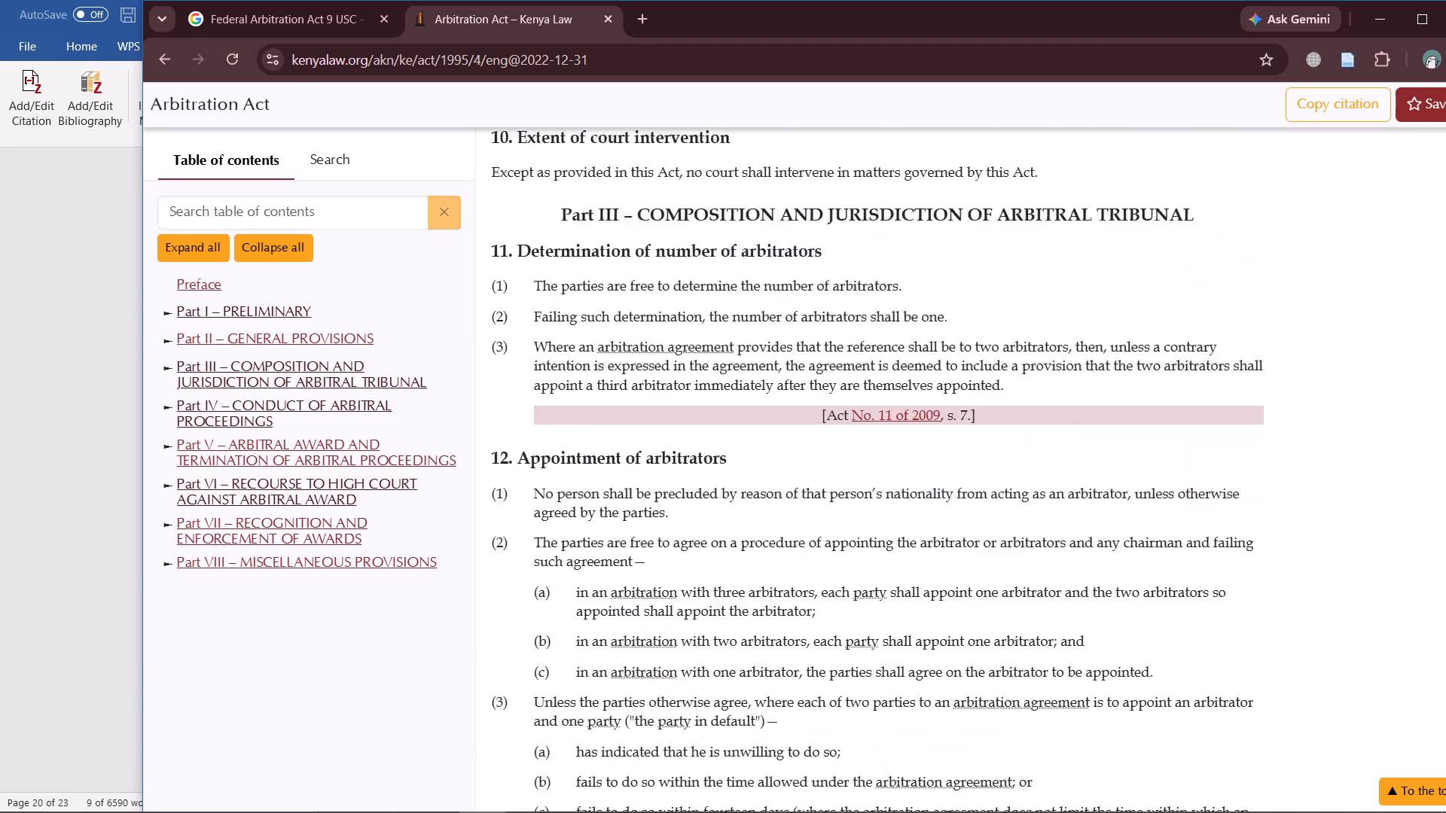
{"action": "scroll", "coordinate": [772, 551], "scroll_direction": "down", "scroll_amount": 11}
{"action": "scroll", "coordinate": [772, 551], "scroll_direction": "down", "scroll_amount": 16}
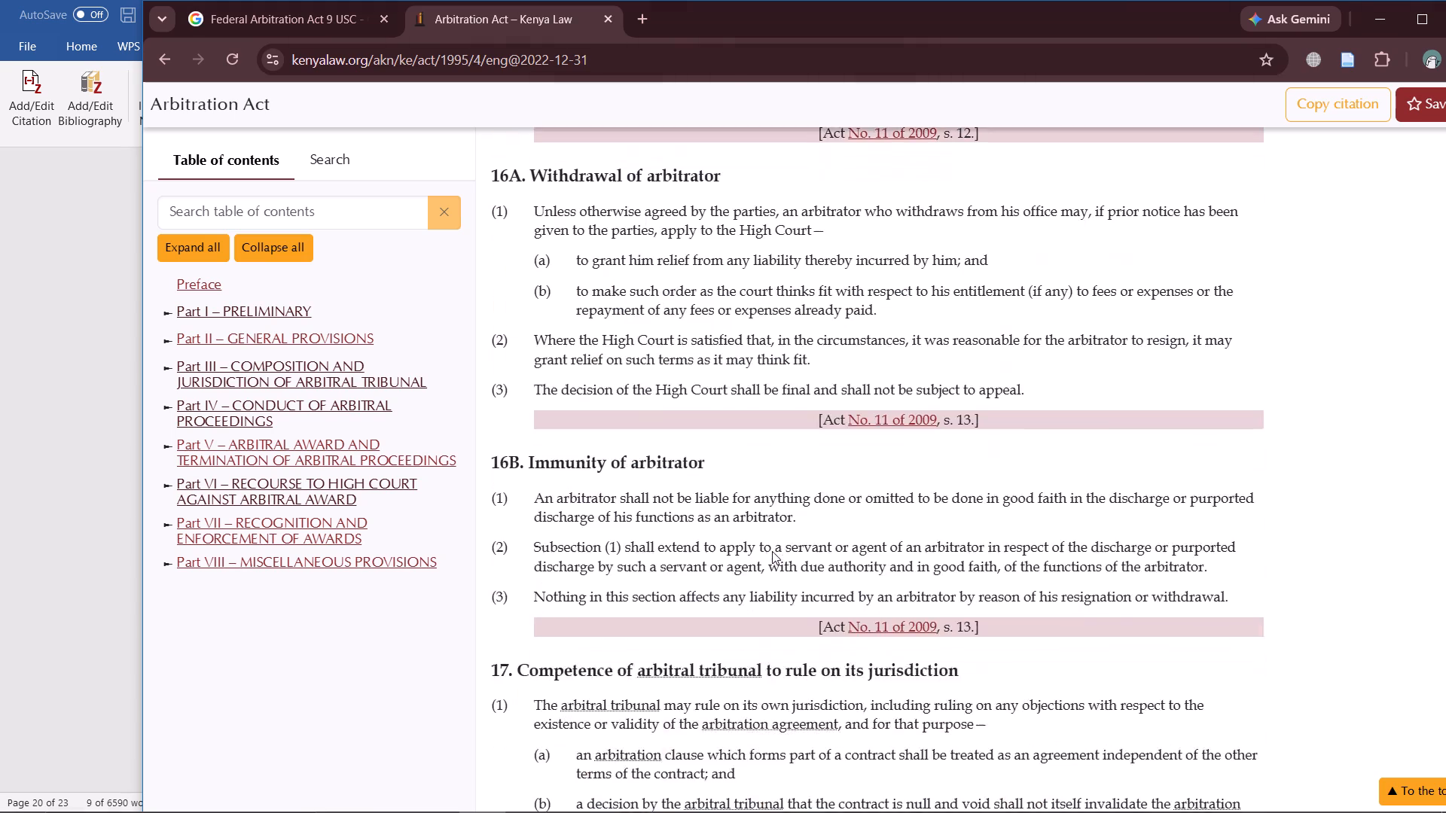
{"action": "scroll", "coordinate": [772, 551], "scroll_direction": "down", "scroll_amount": 19}
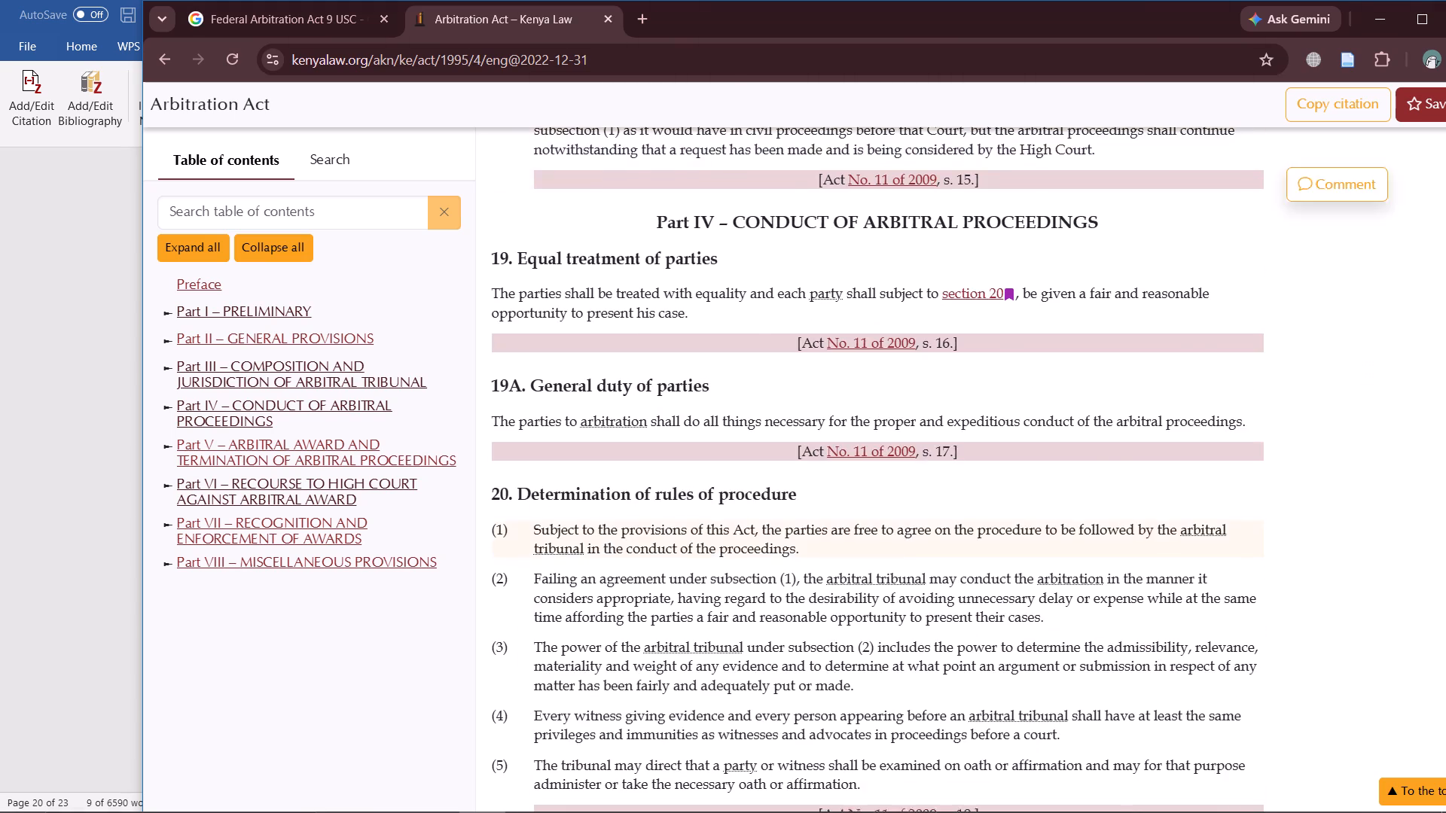
{"action": "scroll", "coordinate": [772, 551], "scroll_direction": "down", "scroll_amount": 11}
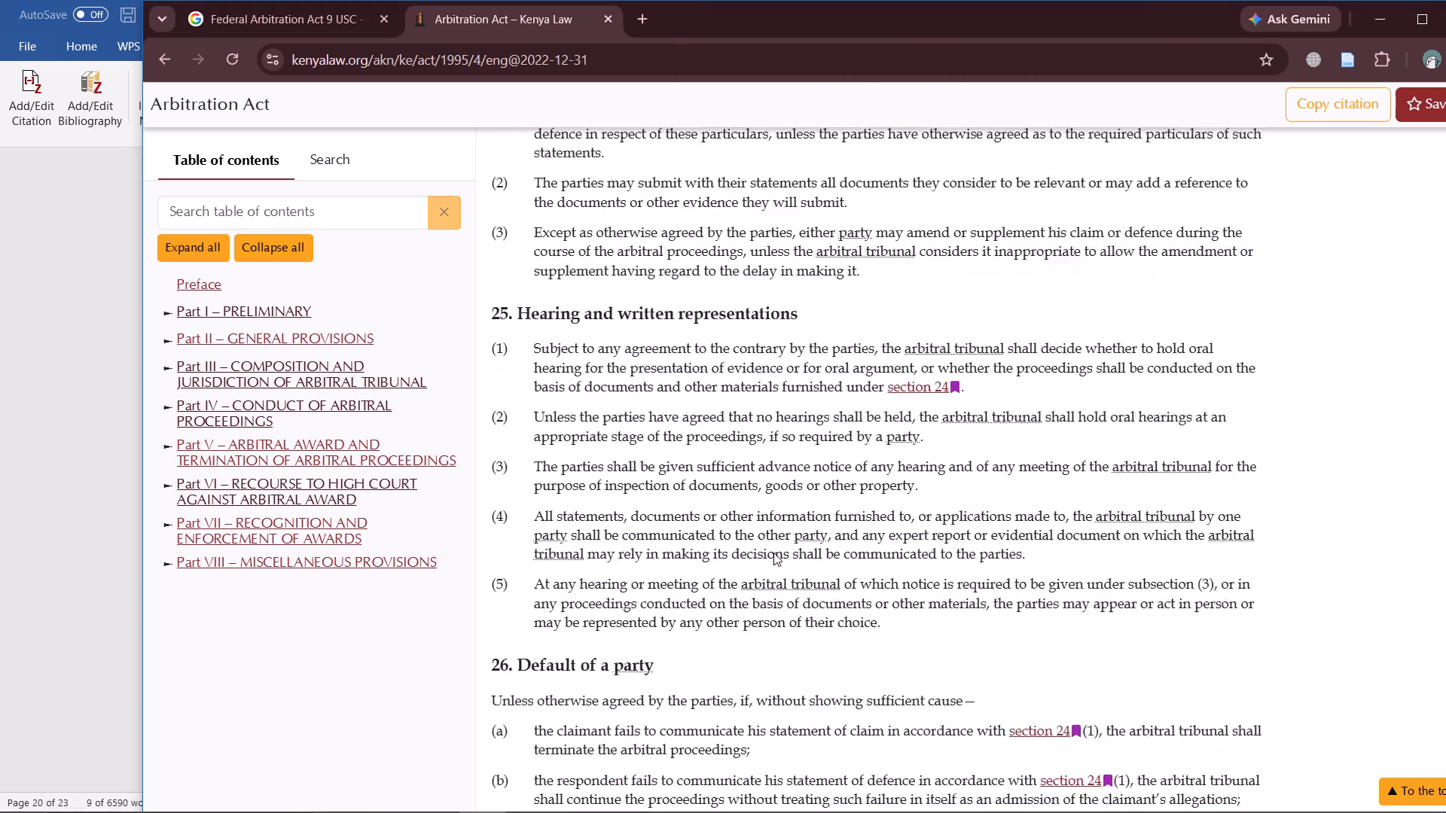
{"action": "scroll", "coordinate": [773, 553], "scroll_direction": "down", "scroll_amount": 16}
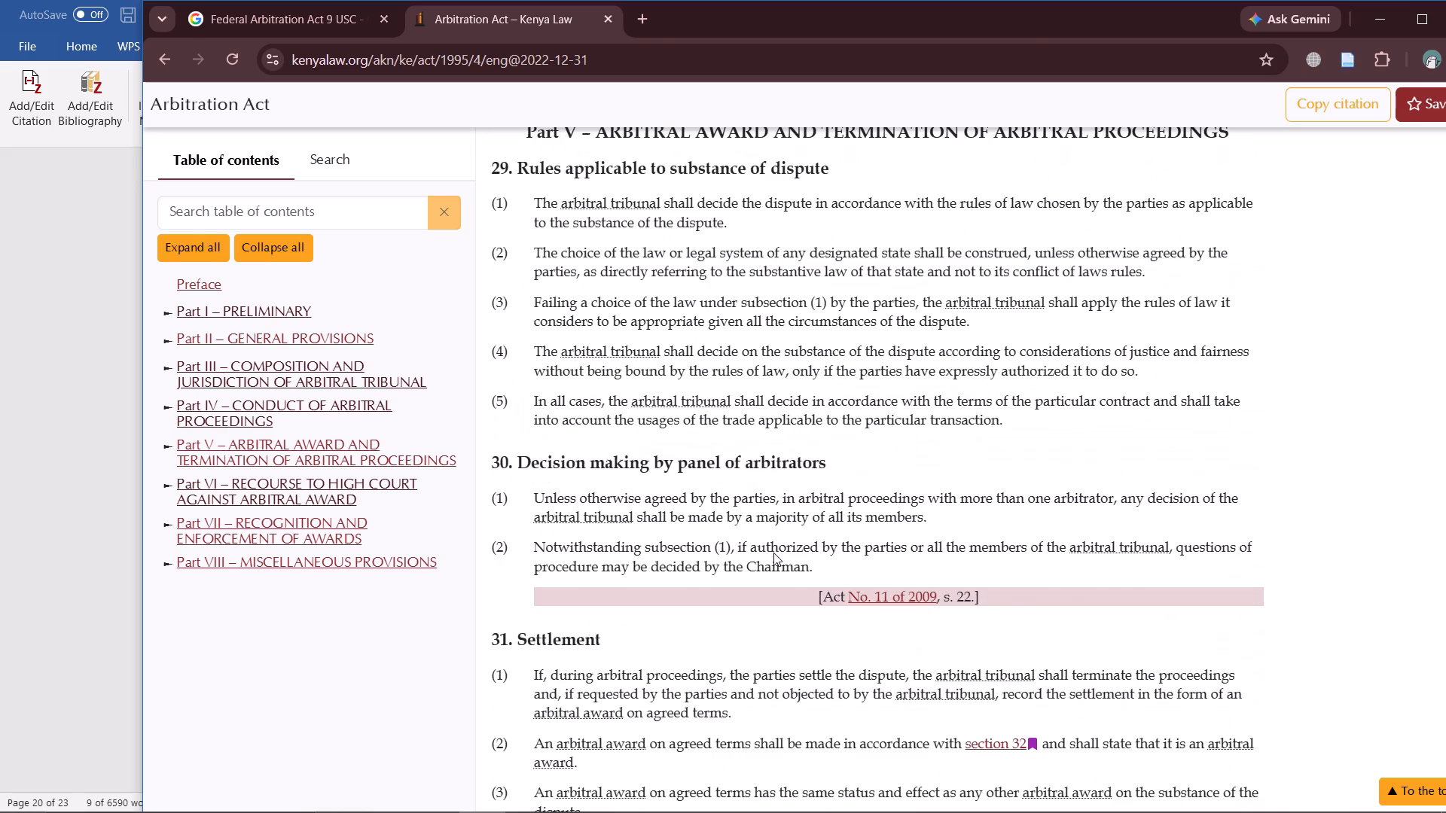
{"action": "scroll", "coordinate": [775, 550], "scroll_direction": "down", "scroll_amount": 6}
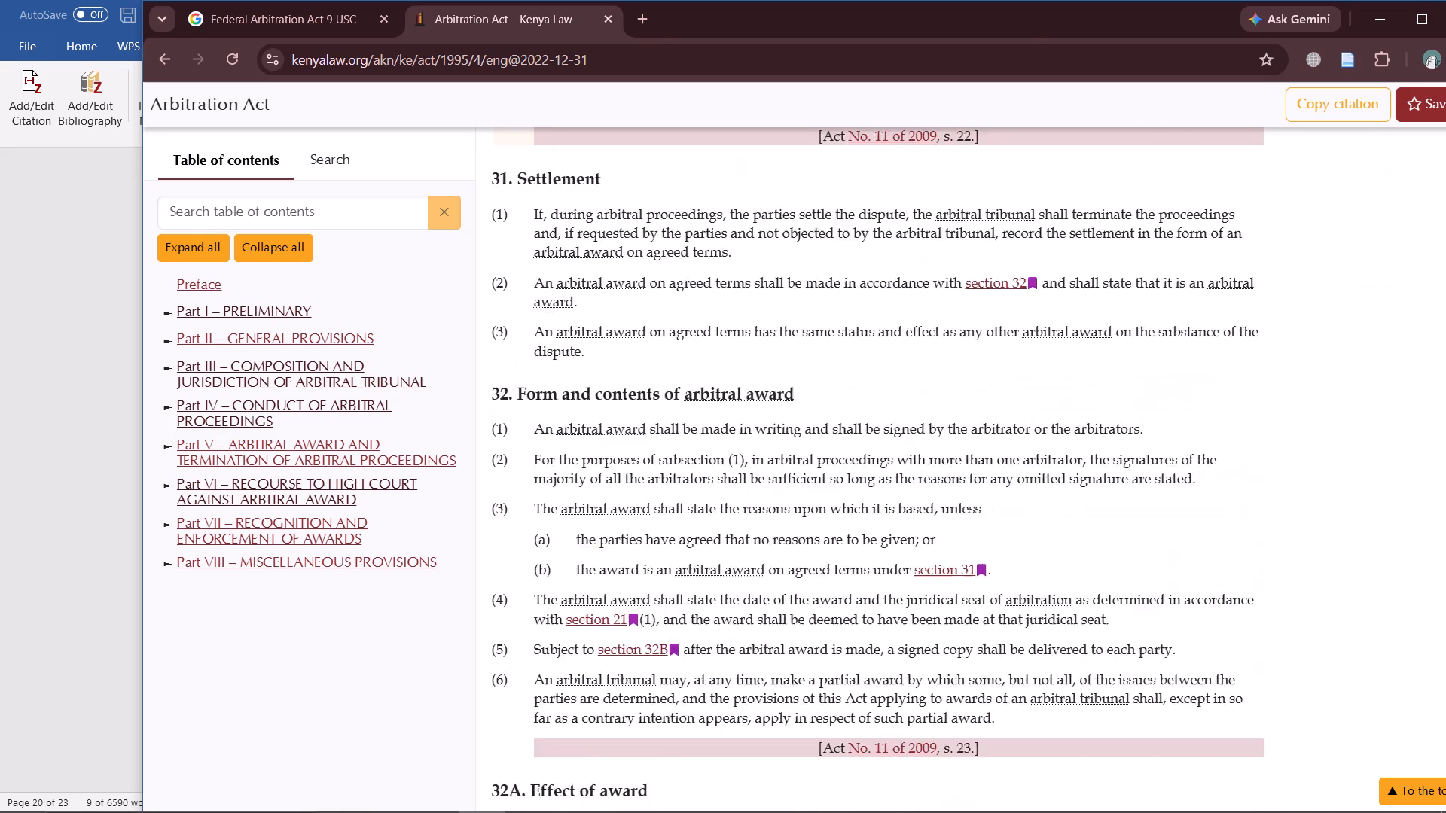
{"action": "scroll", "coordinate": [775, 550], "scroll_direction": "down", "scroll_amount": 14}
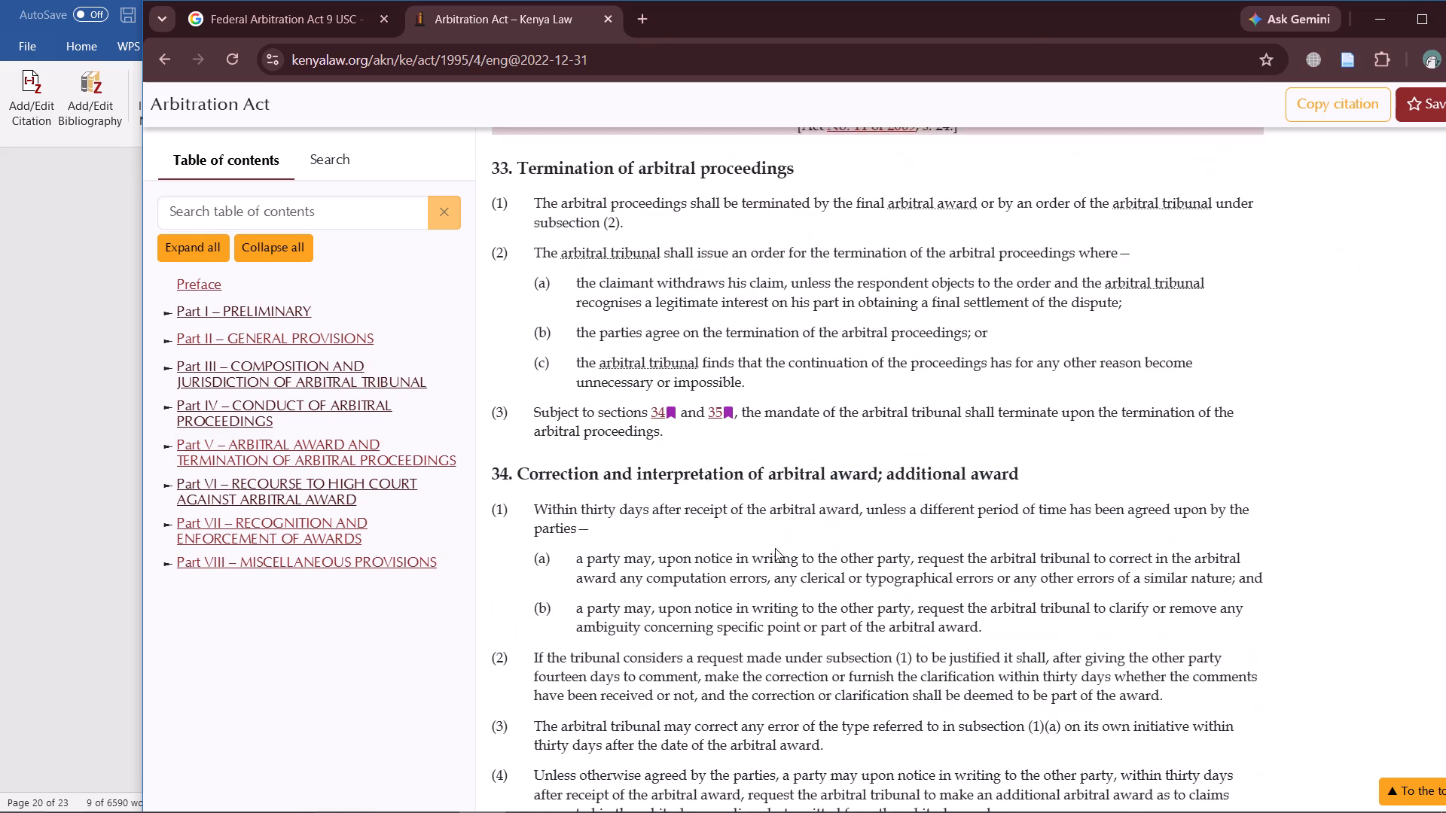
{"action": "scroll", "coordinate": [777, 546], "scroll_direction": "down", "scroll_amount": 4}
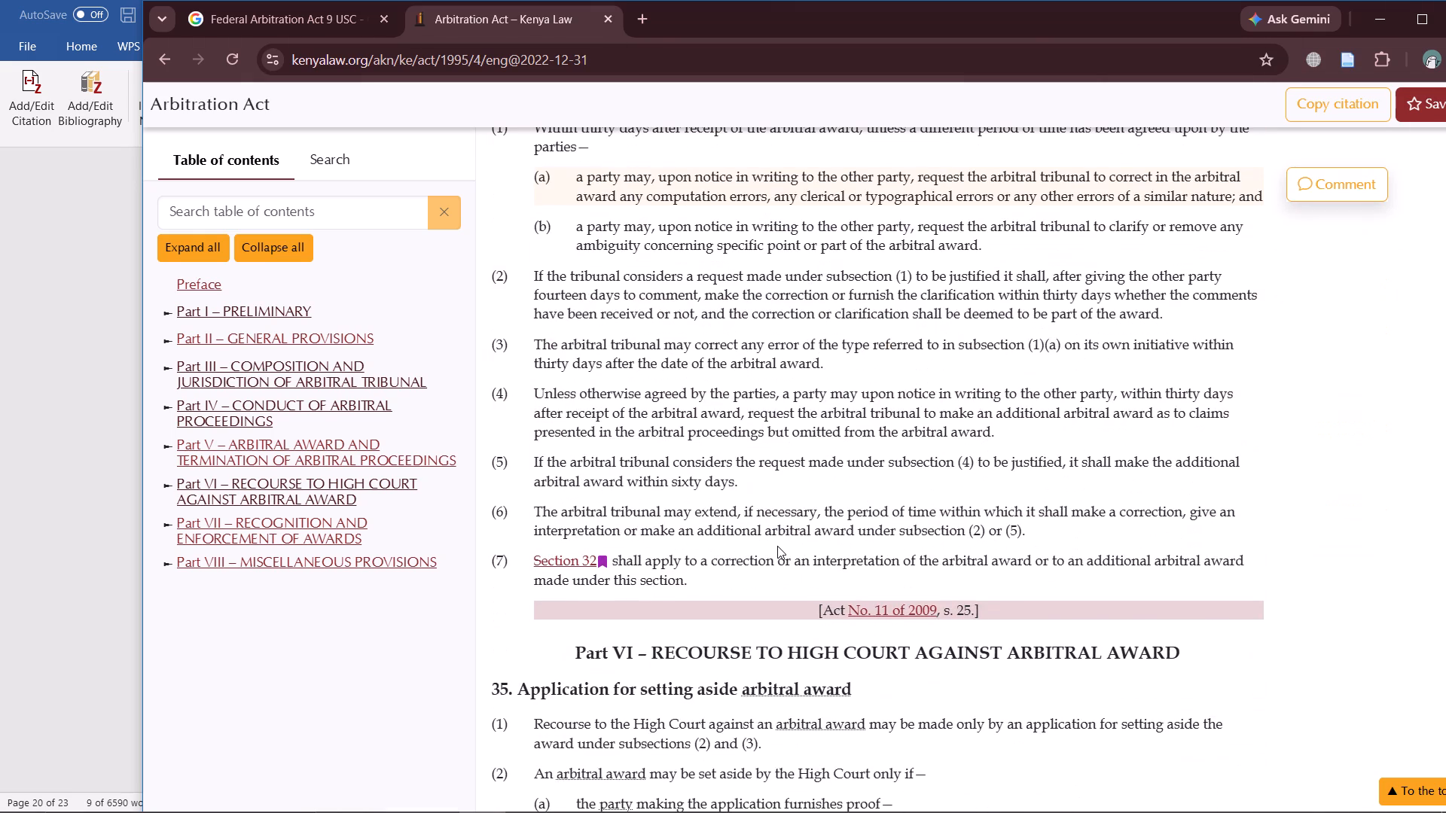
{"action": "scroll", "coordinate": [778, 546], "scroll_direction": "down", "scroll_amount": 4}
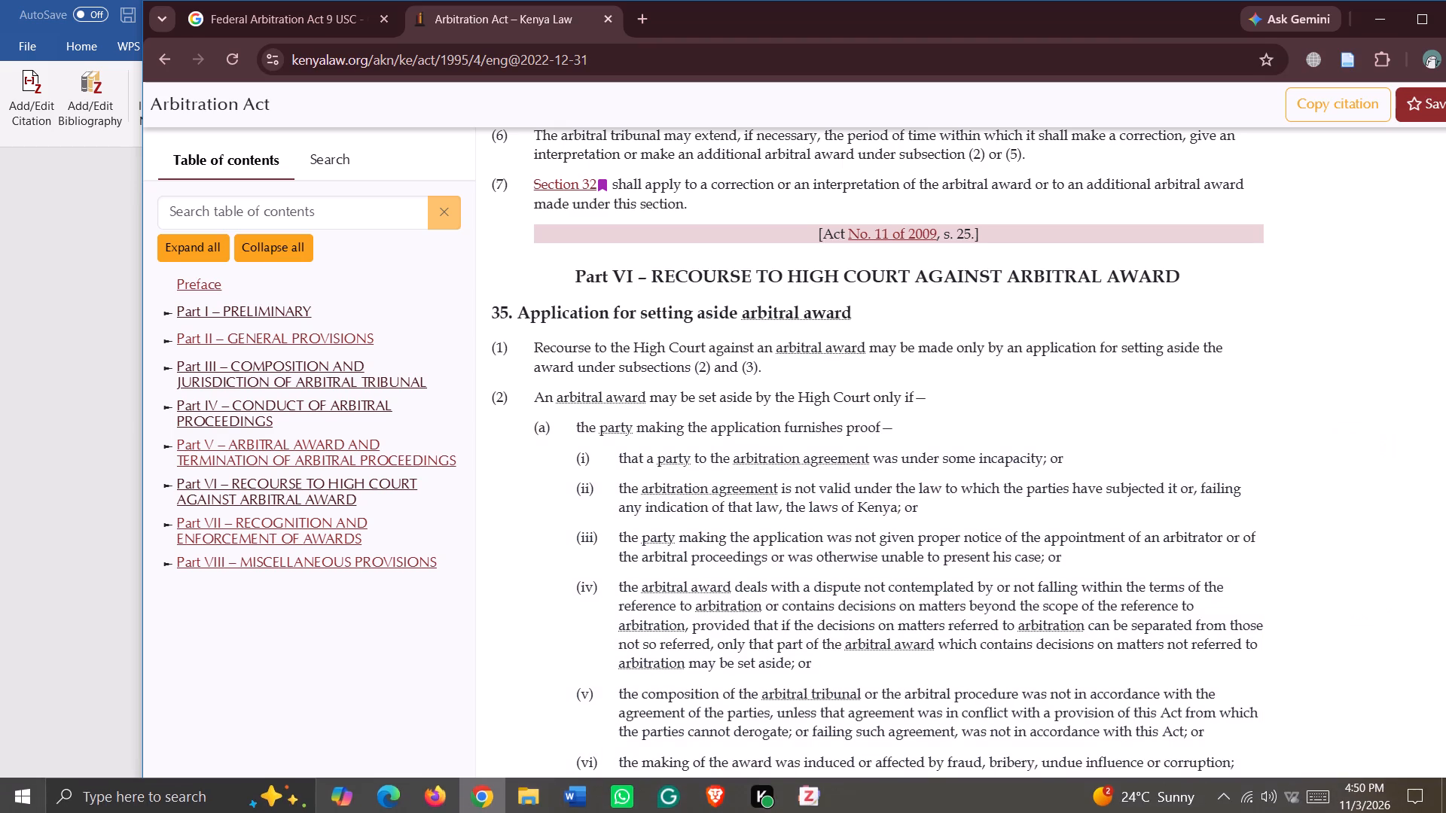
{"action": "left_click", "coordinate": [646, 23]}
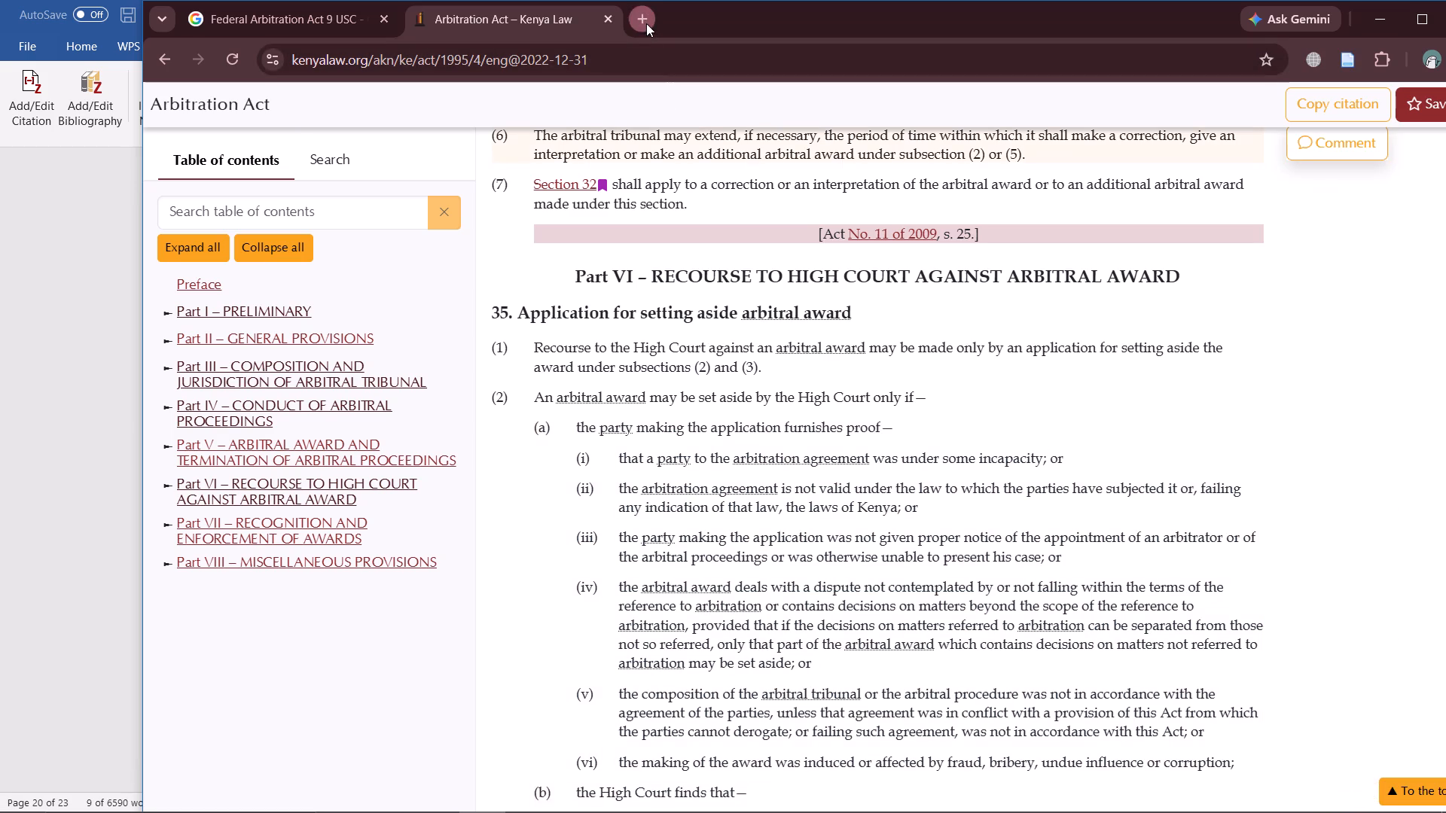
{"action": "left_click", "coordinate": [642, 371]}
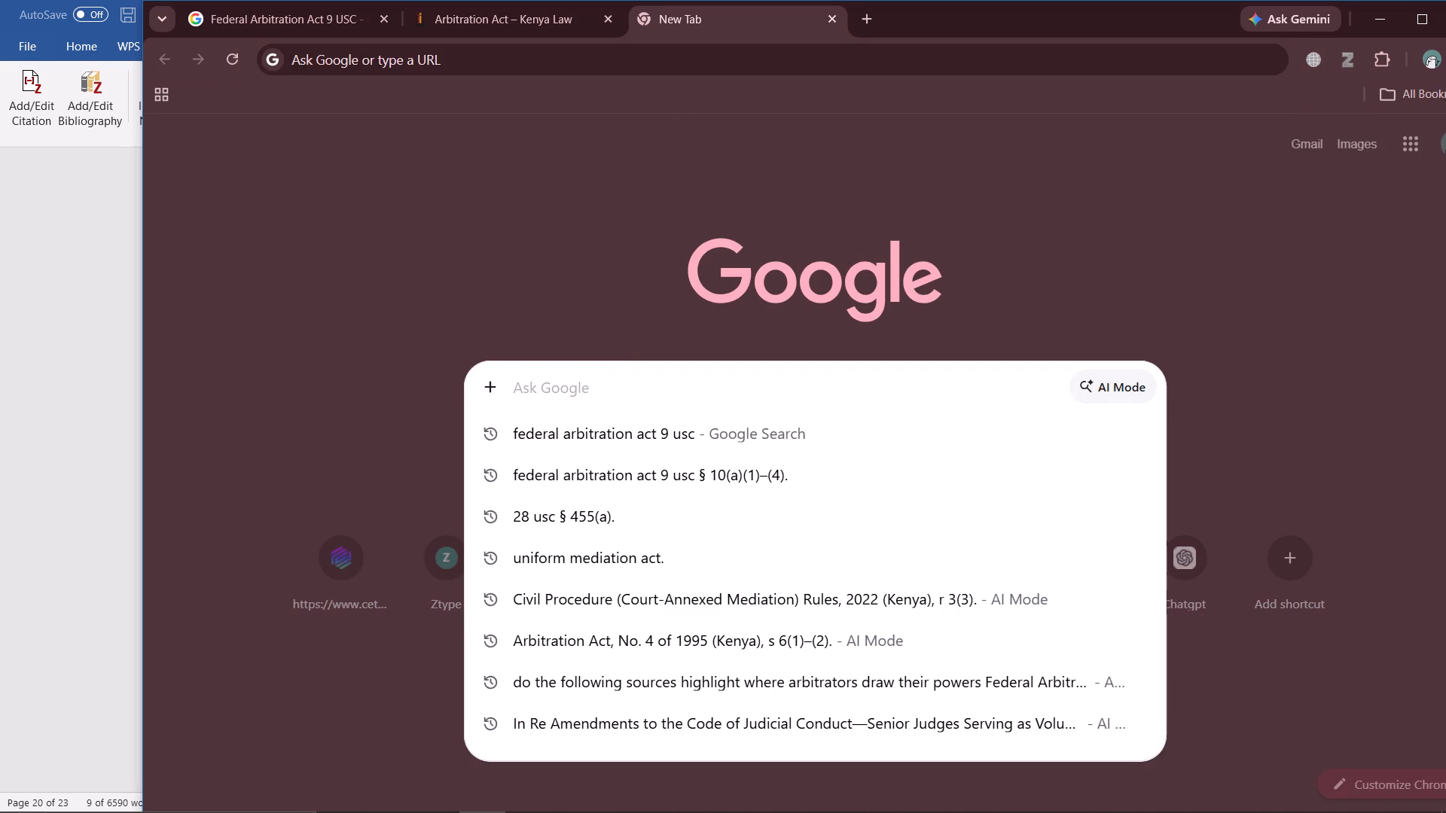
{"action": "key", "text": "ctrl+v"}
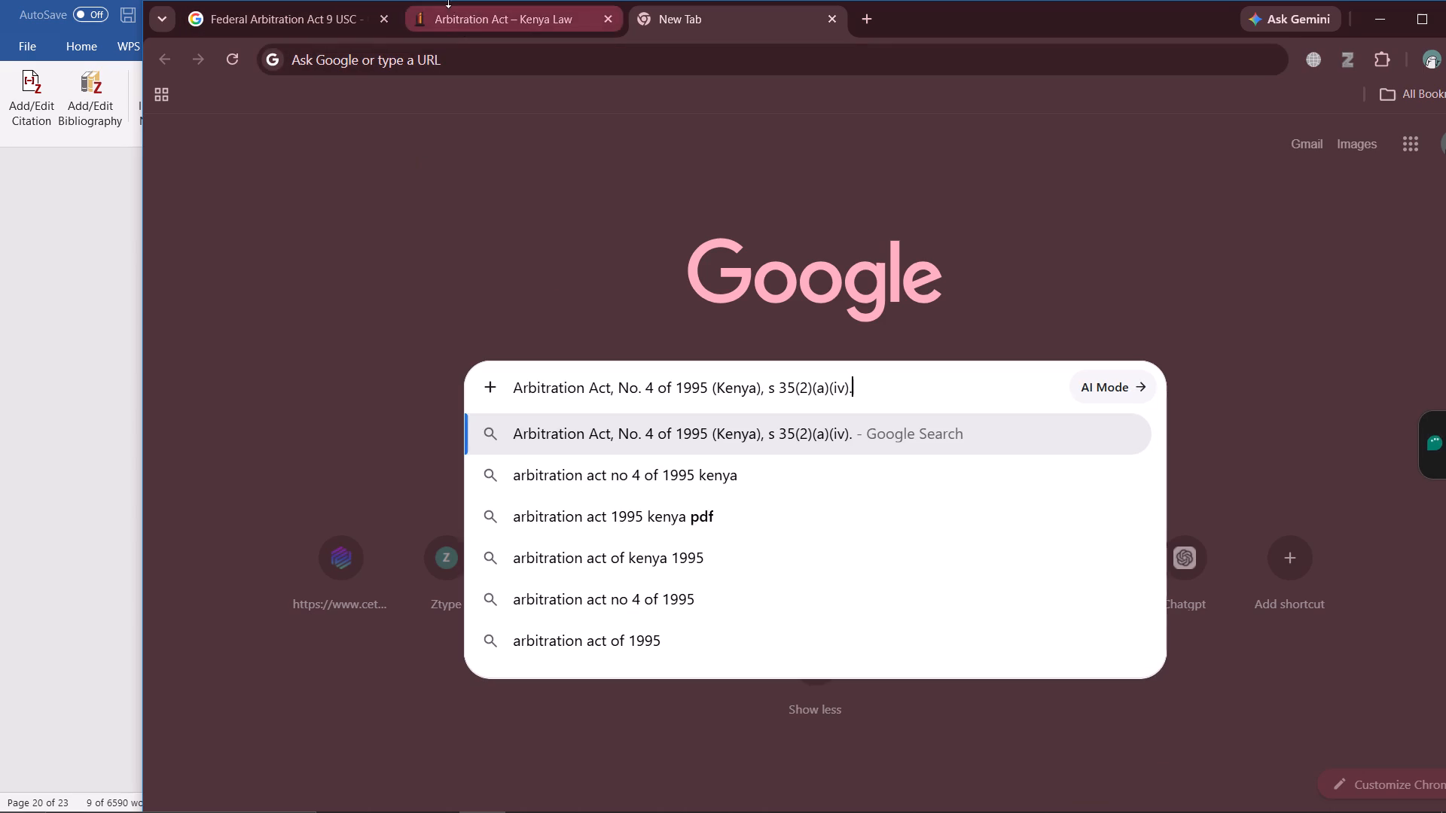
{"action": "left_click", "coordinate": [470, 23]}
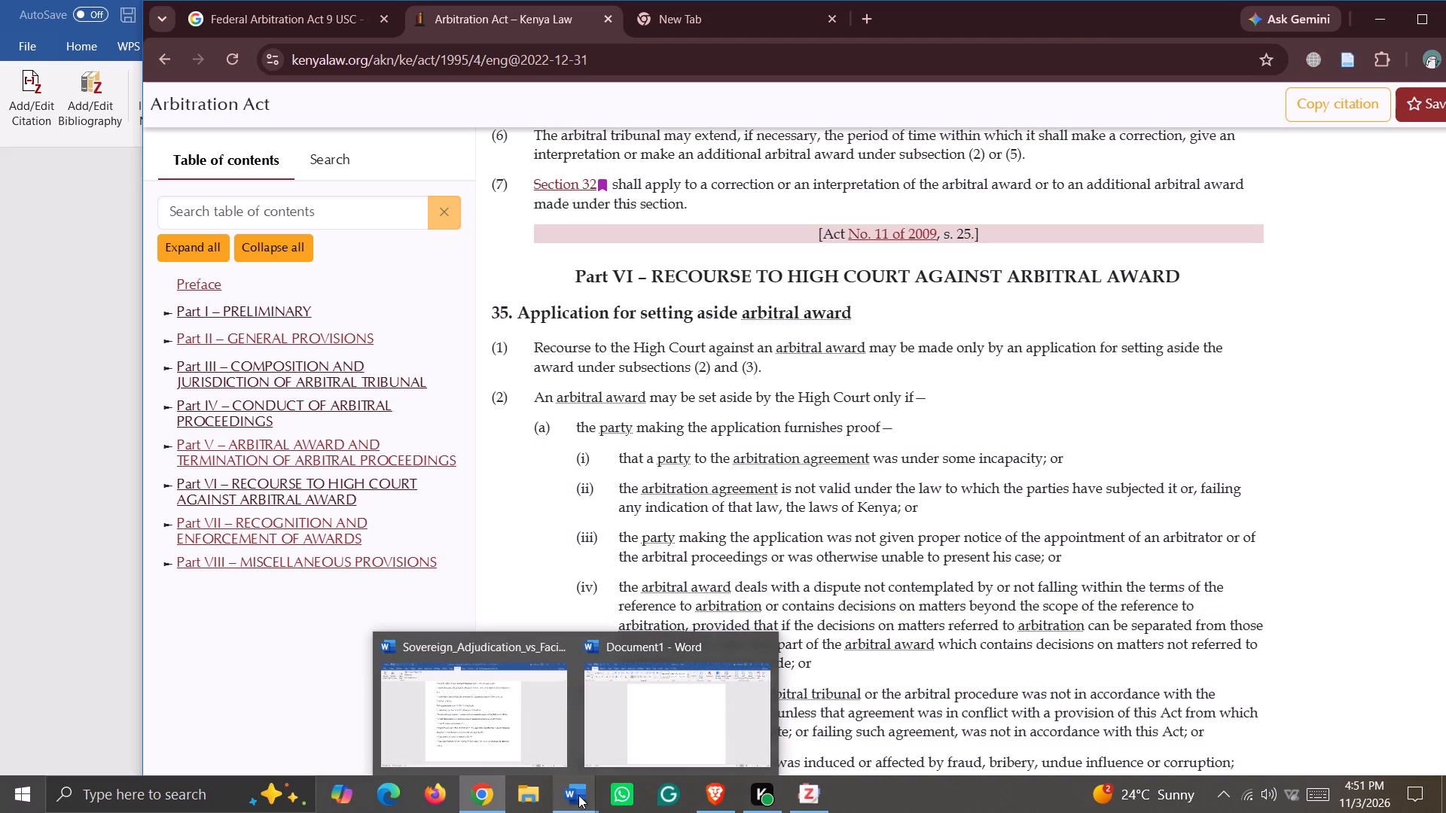
In the Word document, replace the closing-style quotation mark before "the arbitral award deals with a dispute" in section 3.1.6 with an opening single quote.
{"action": "left_click", "coordinate": [529, 729]}
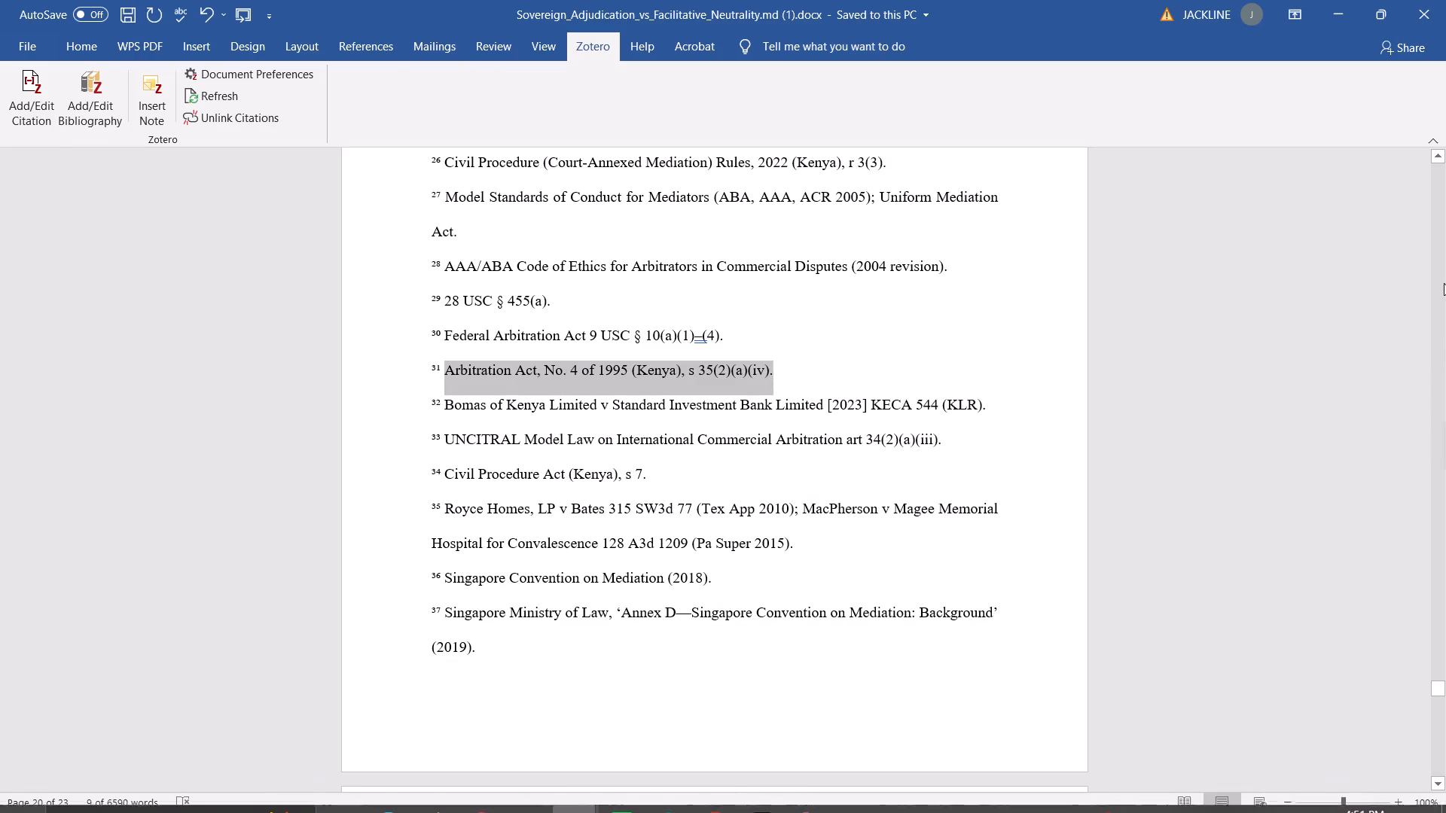
{"action": "left_click", "coordinate": [1439, 206]}
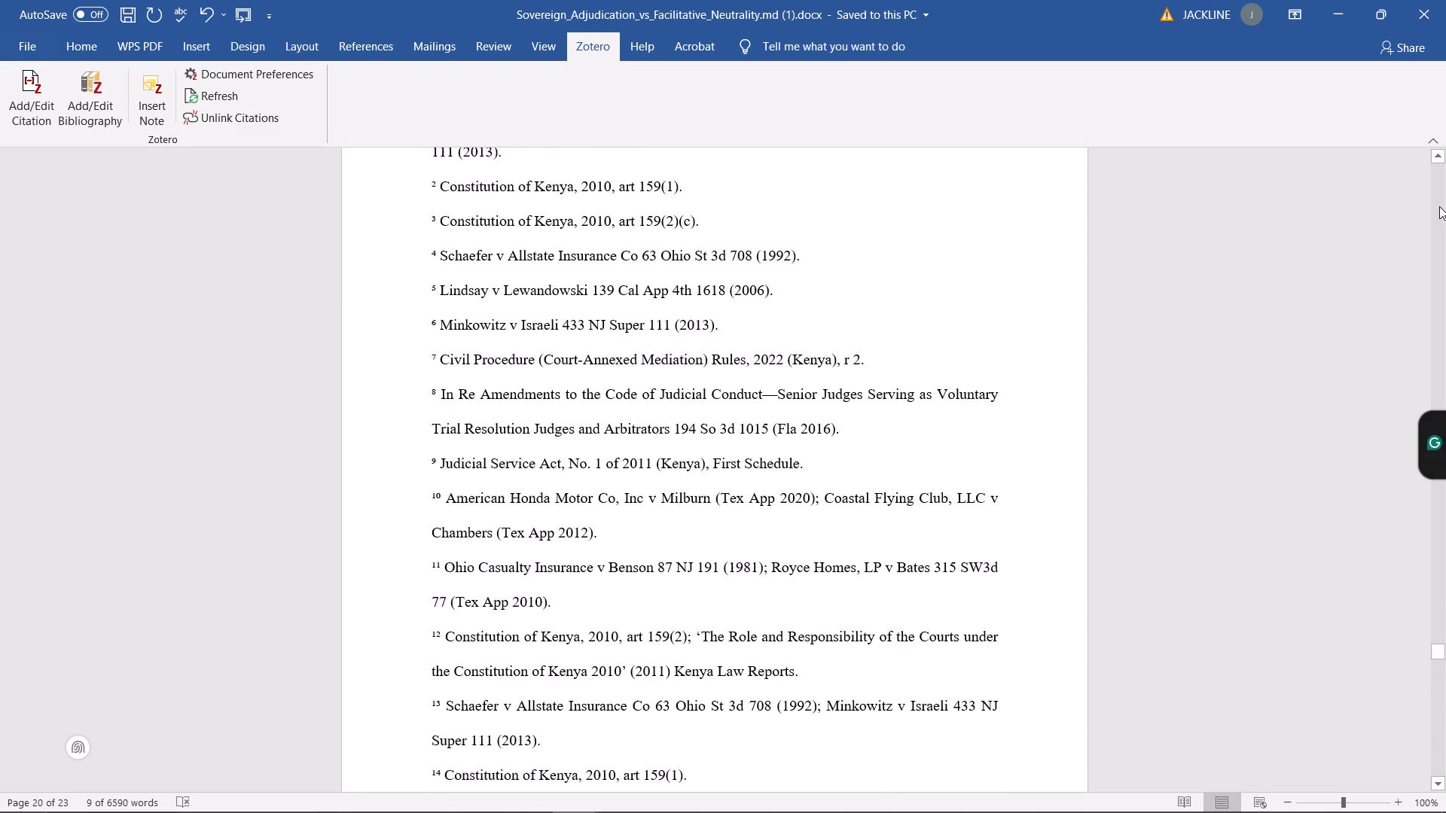
{"action": "left_click", "coordinate": [1439, 206]}
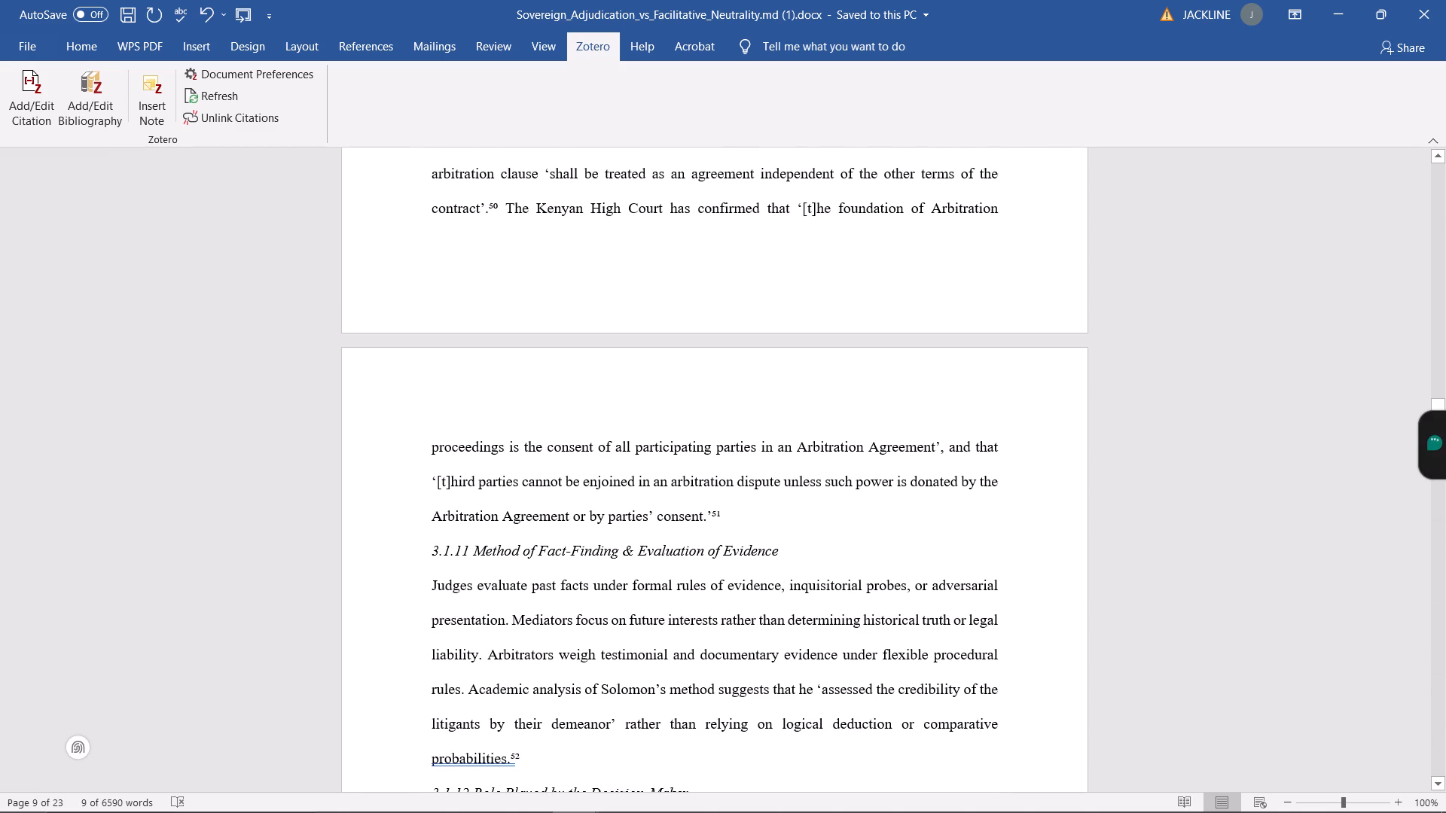
{"action": "scroll", "coordinate": [923, 390], "scroll_direction": "up", "scroll_amount": 16}
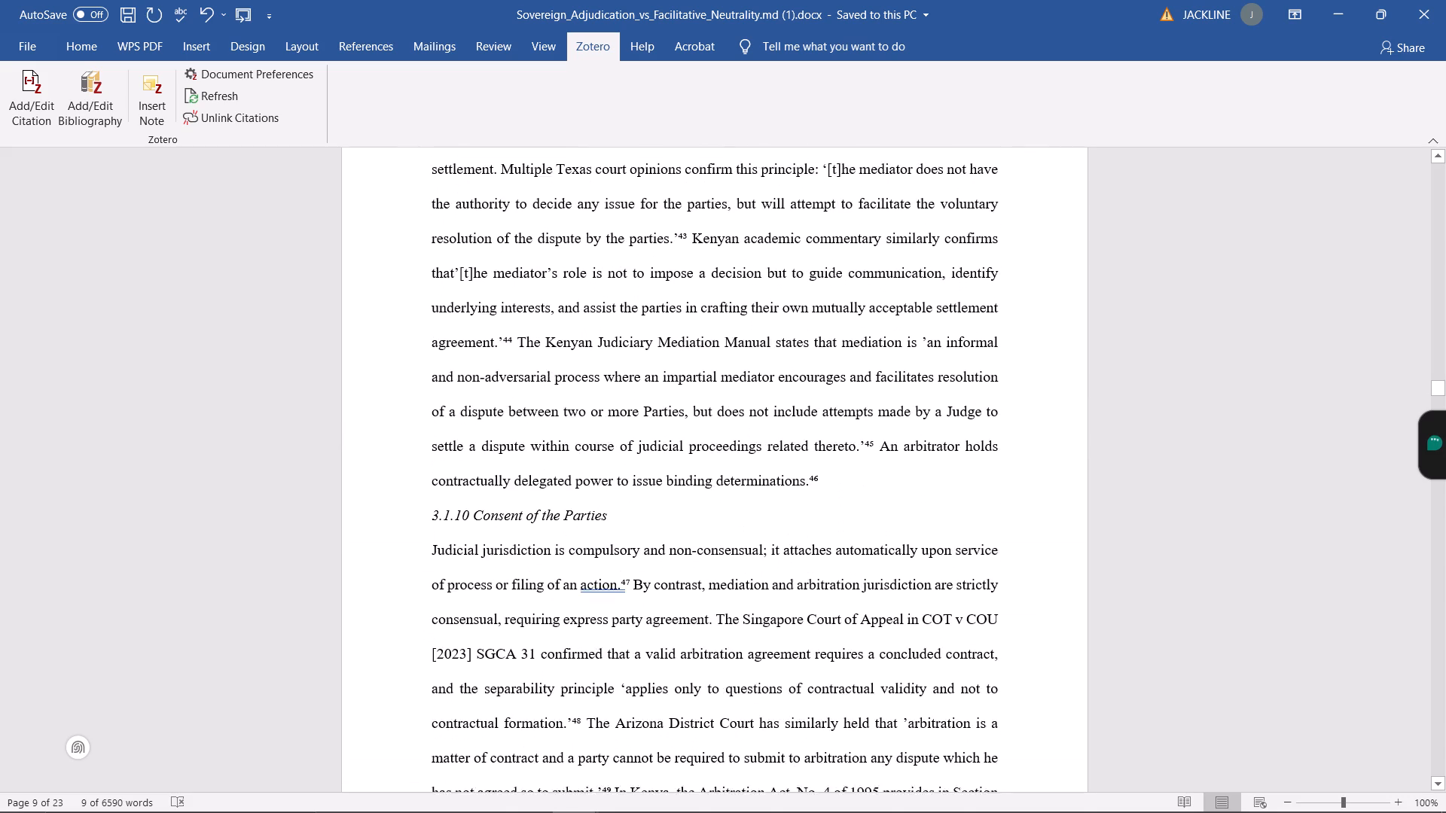
{"action": "scroll", "coordinate": [919, 362], "scroll_direction": "up", "scroll_amount": 17}
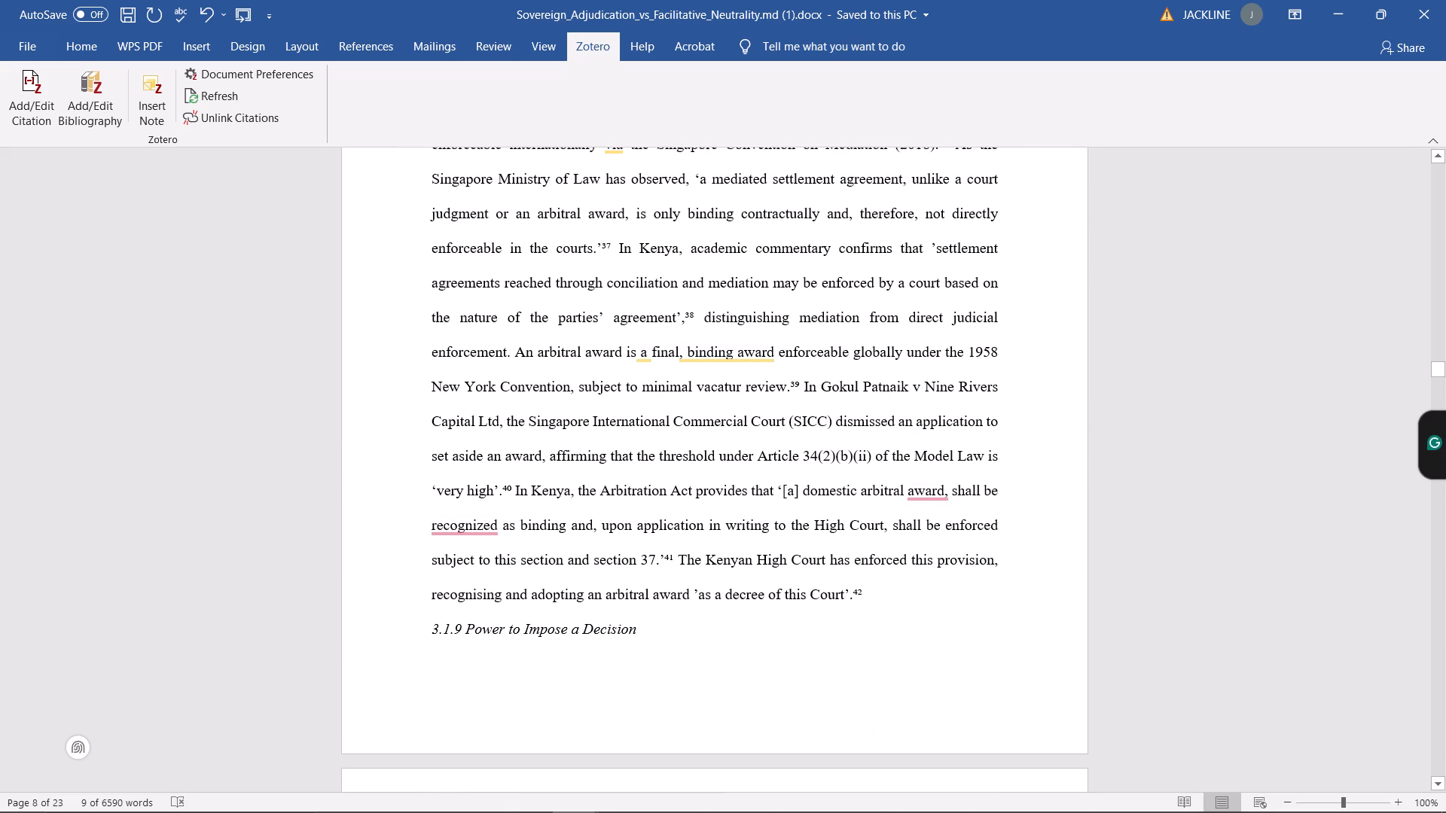
{"action": "scroll", "coordinate": [919, 356], "scroll_direction": "up", "scroll_amount": 3}
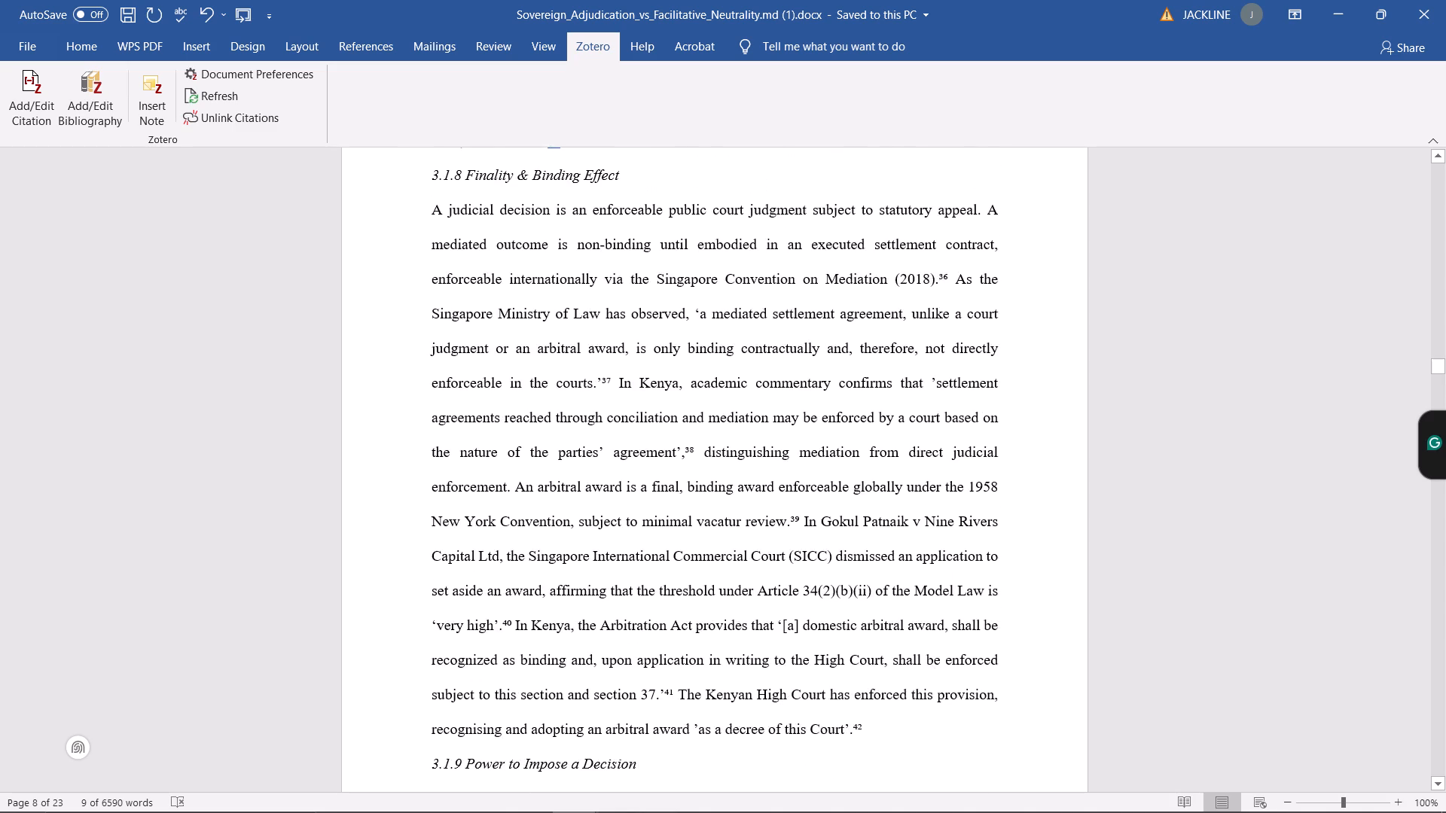
{"action": "scroll", "coordinate": [919, 356], "scroll_direction": "up", "scroll_amount": 10}
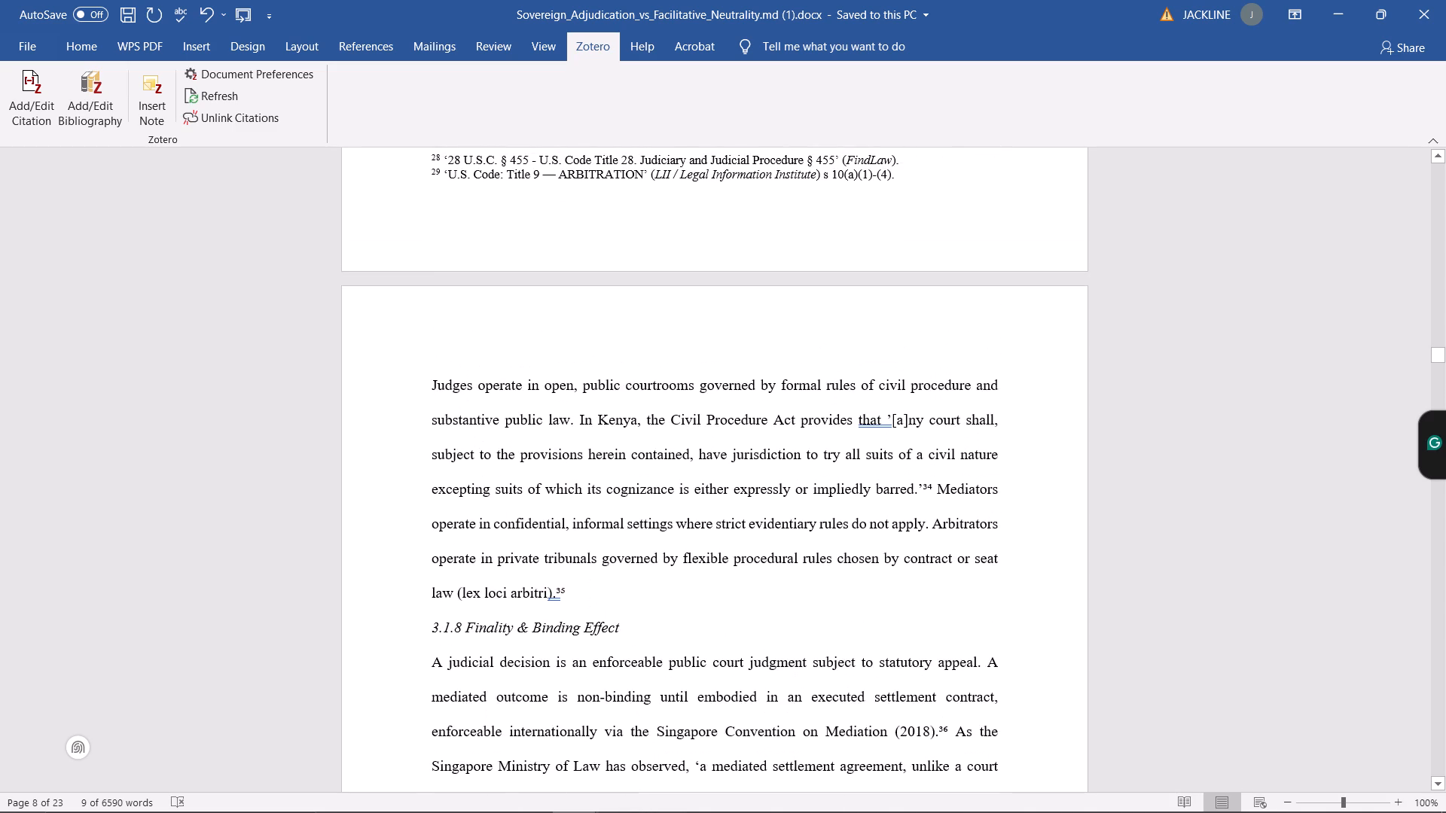
{"action": "scroll", "coordinate": [919, 350], "scroll_direction": "up", "scroll_amount": 3}
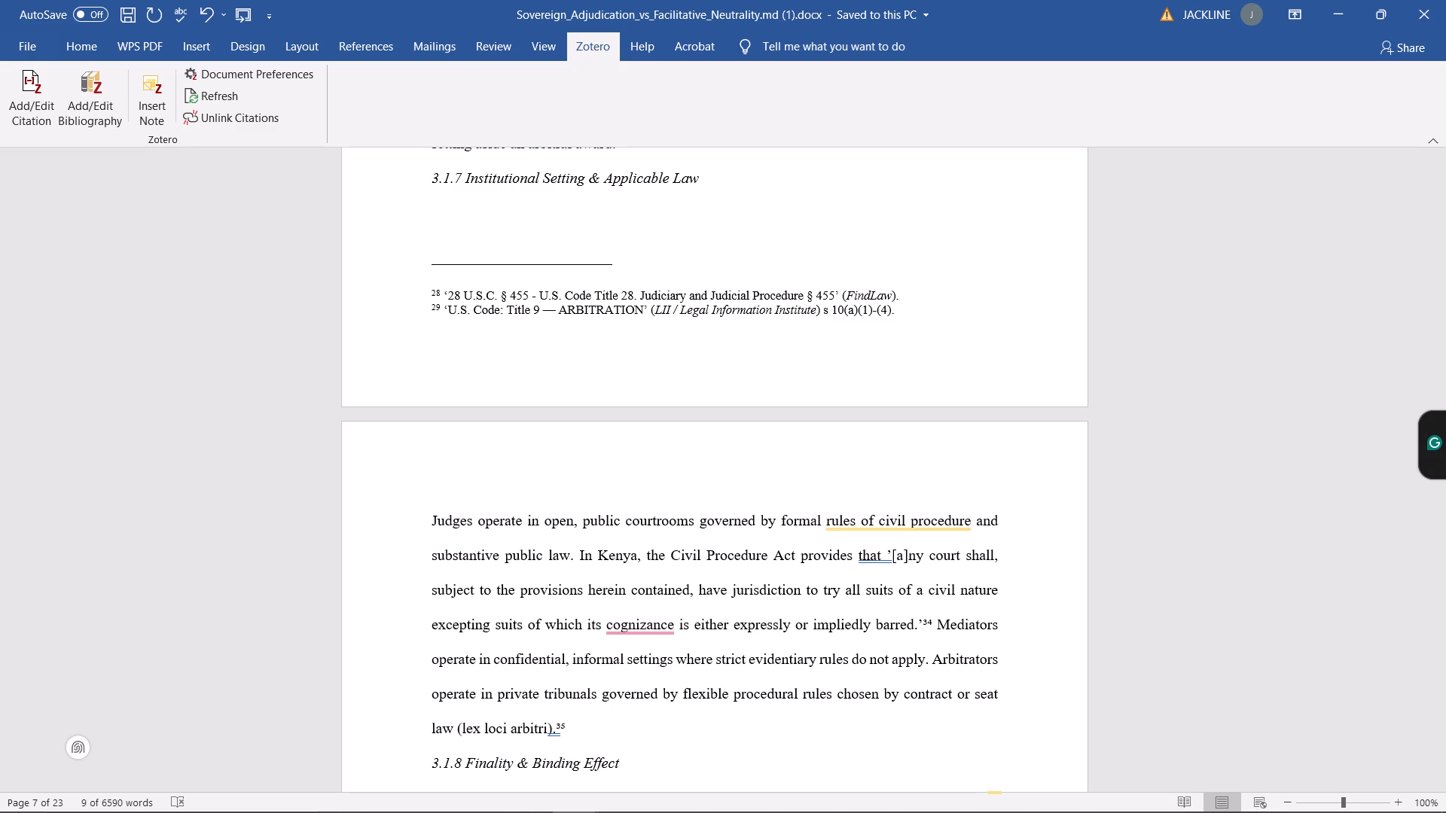
{"action": "scroll", "coordinate": [919, 350], "scroll_direction": "up", "scroll_amount": 3}
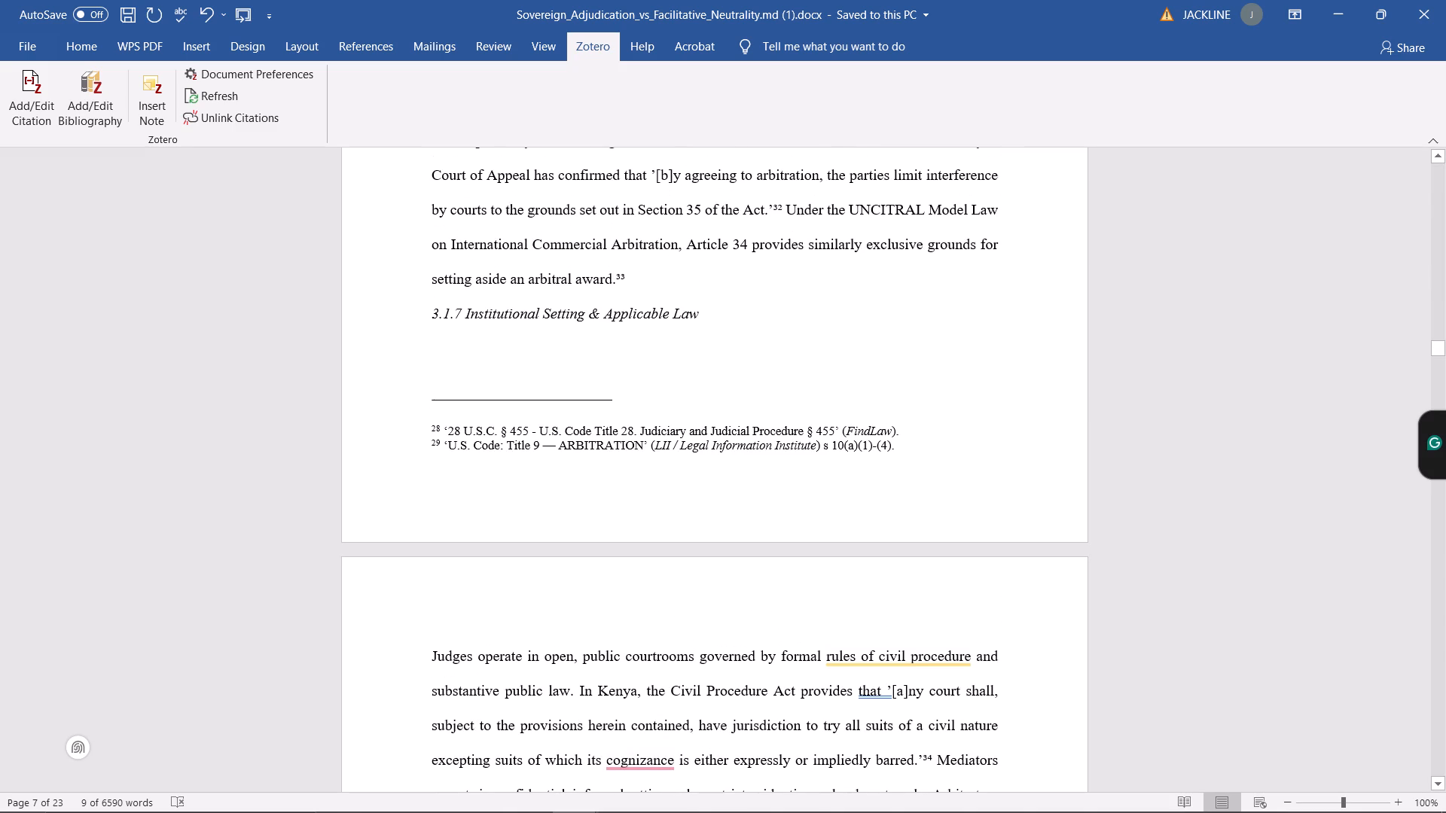
{"action": "scroll", "coordinate": [919, 350], "scroll_direction": "up", "scroll_amount": 3}
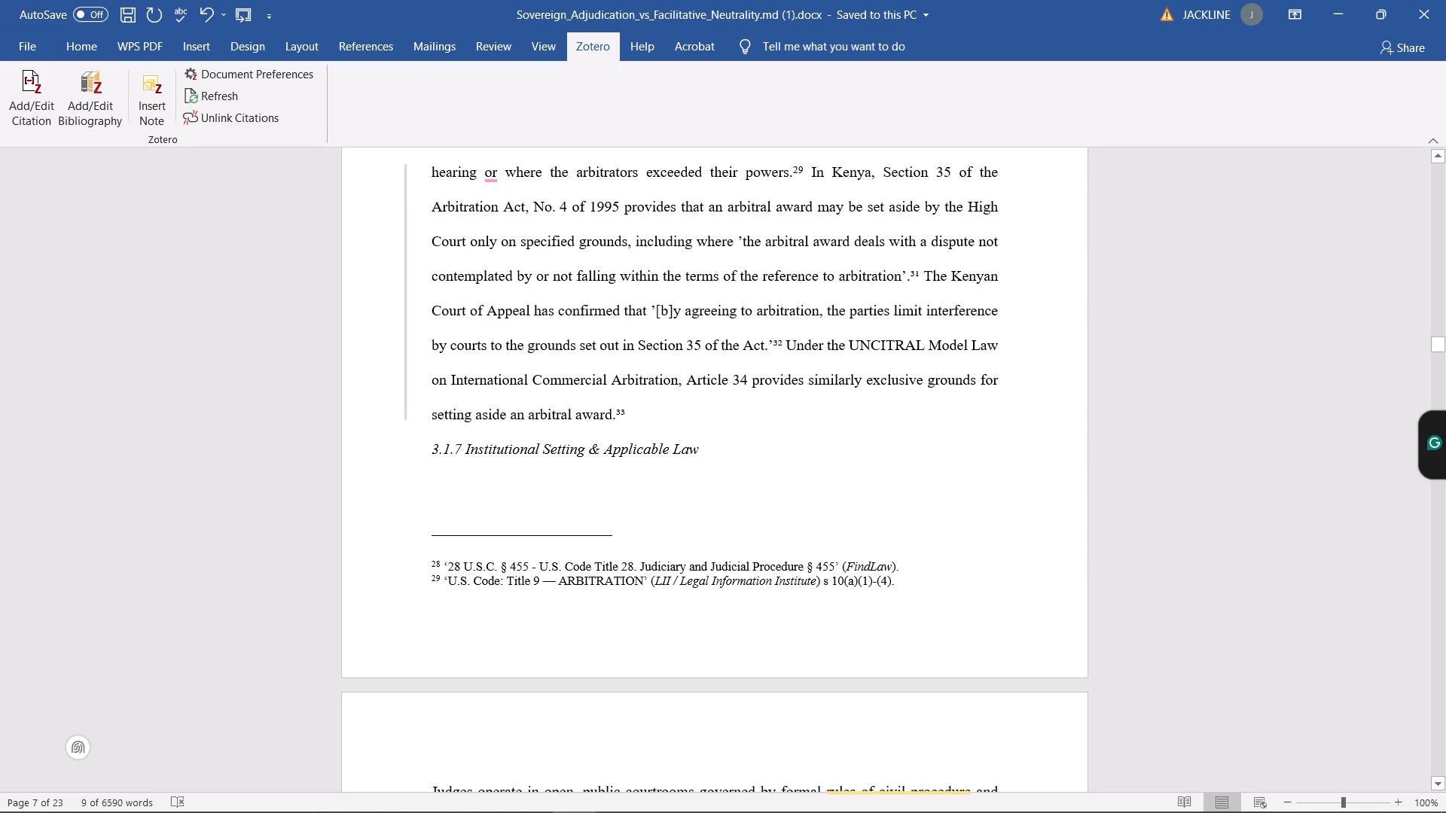
{"action": "left_click", "coordinate": [739, 242]}
{"action": "key", "text": "Right"}
{"action": "key", "text": "BackSpace"}
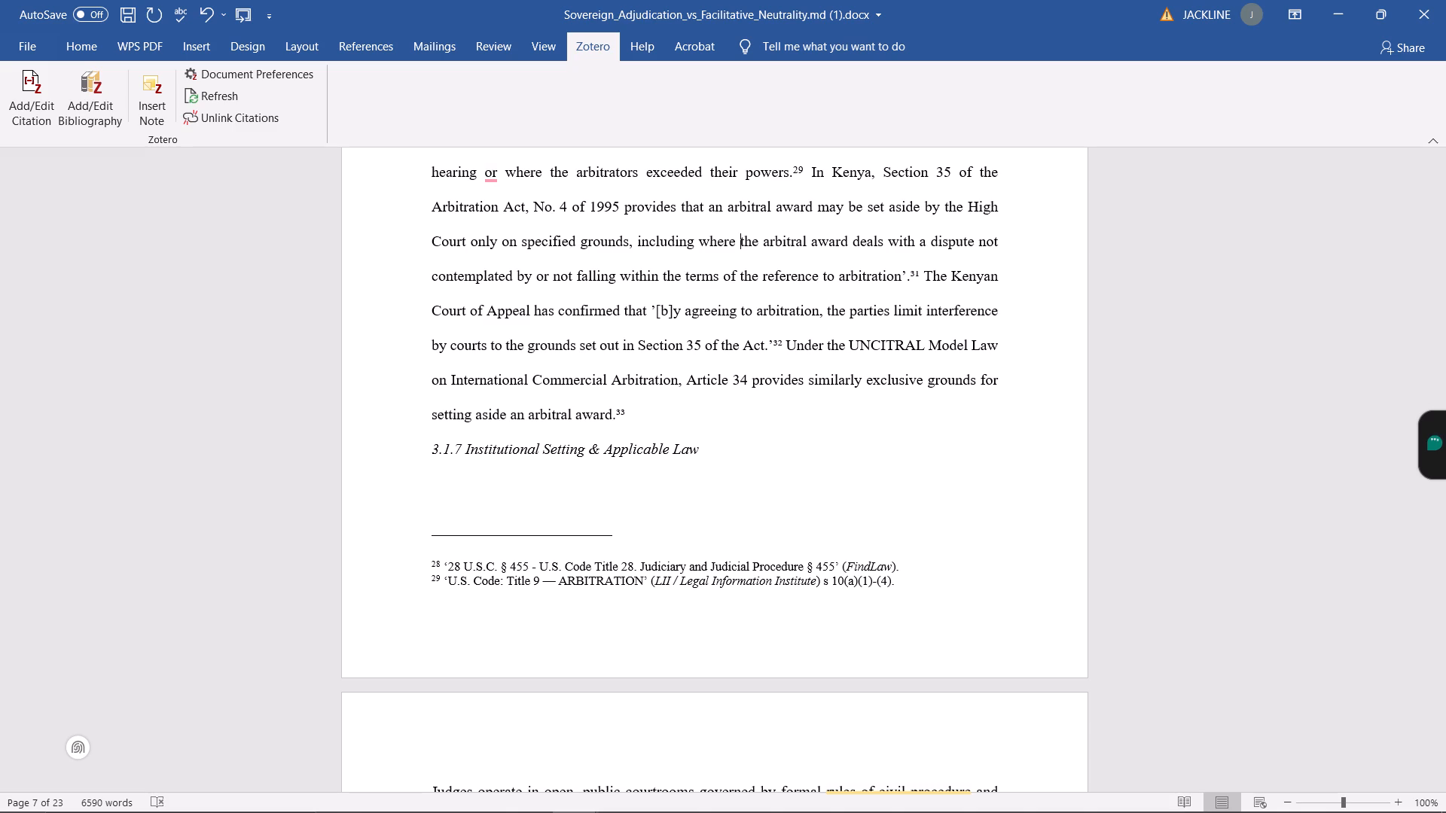
{"action": "key", "text": "apostrophe"}
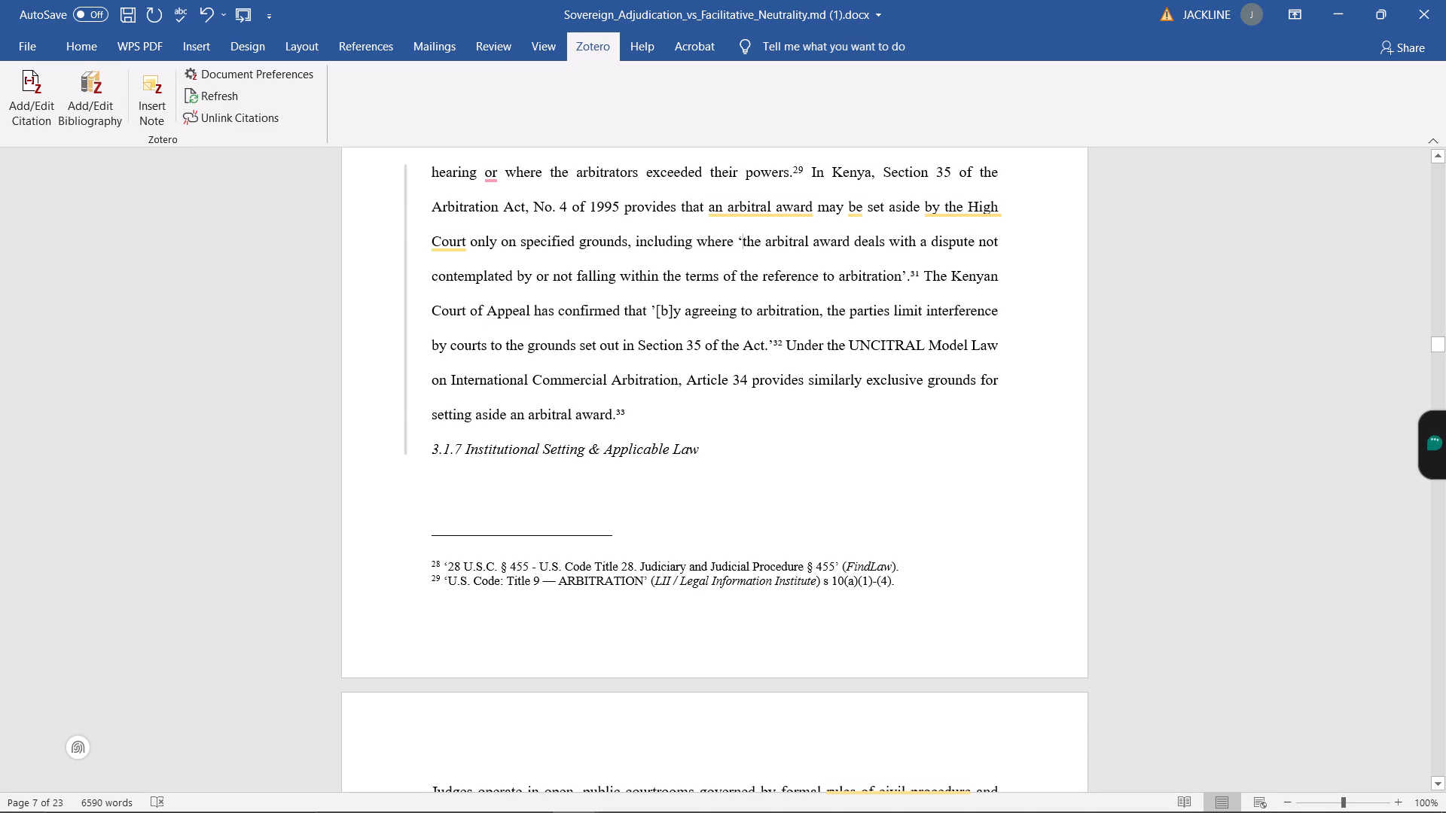
Italicise the whole quotation from "the arbitral award deals with a dispute" to "the reference to arbitration".
{"action": "left_click_drag", "start_coordinate": [905, 275], "coordinate": [871, 265]}
{"action": "left_click_drag", "start_coordinate": [871, 265], "coordinate": [739, 232]}
{"action": "left_click", "coordinate": [779, 200]}
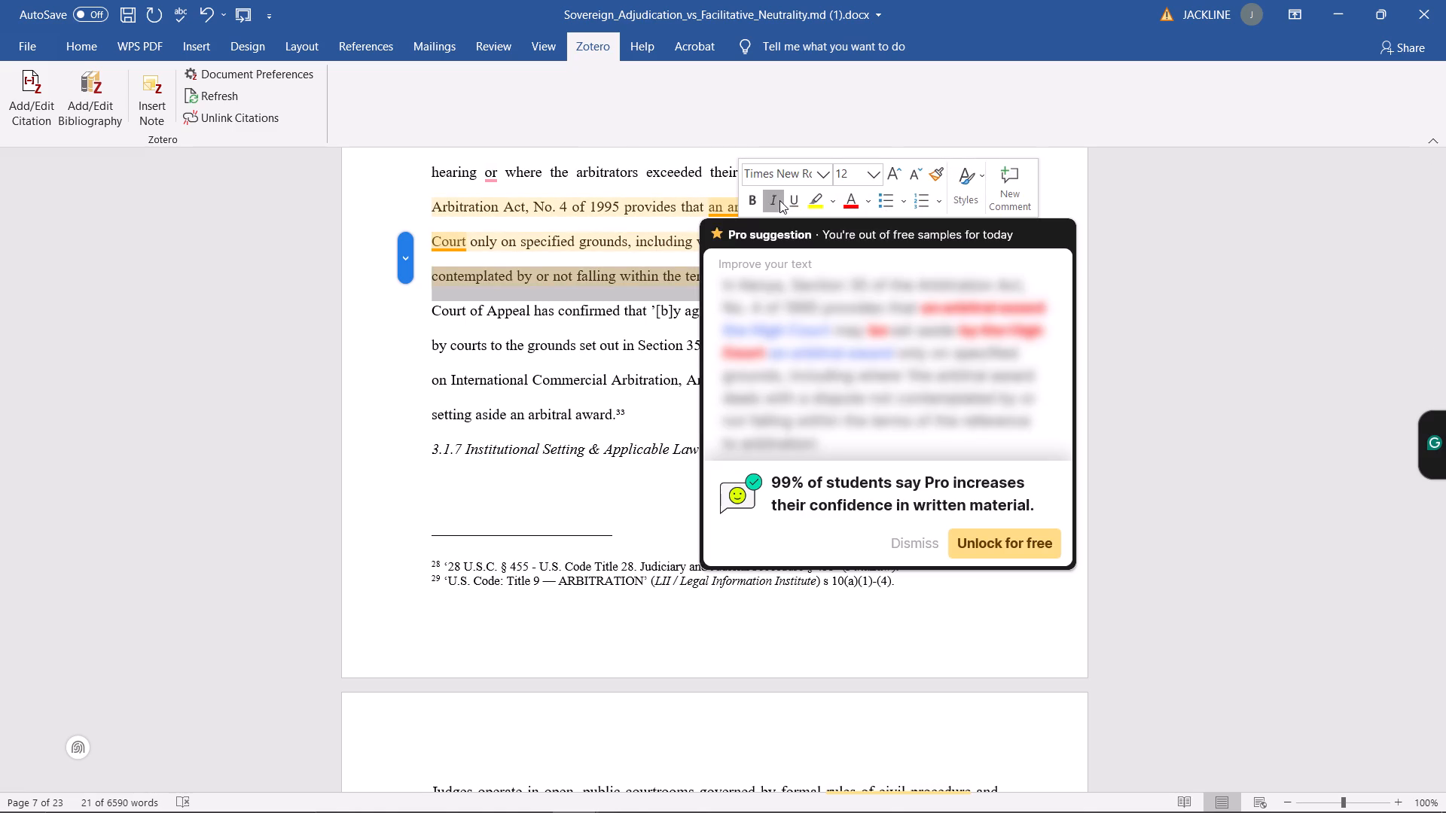
{"action": "left_click", "coordinate": [1202, 279]}
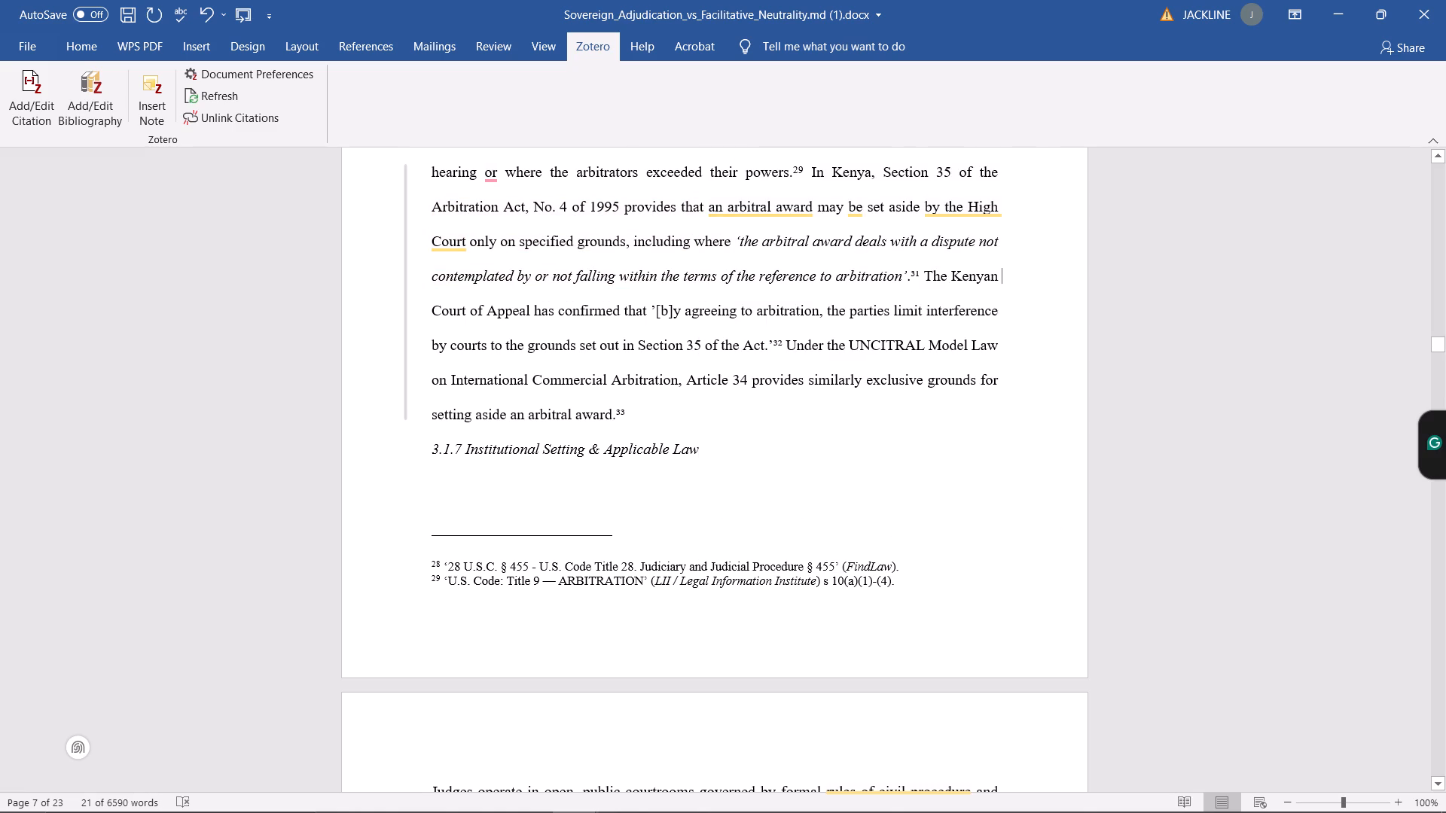
Delete the typed mark 31 after the italic quotation and insert a real footnote in its place.
{"action": "left_click", "coordinate": [918, 278]}
{"action": "key", "text": "BackSpace"}
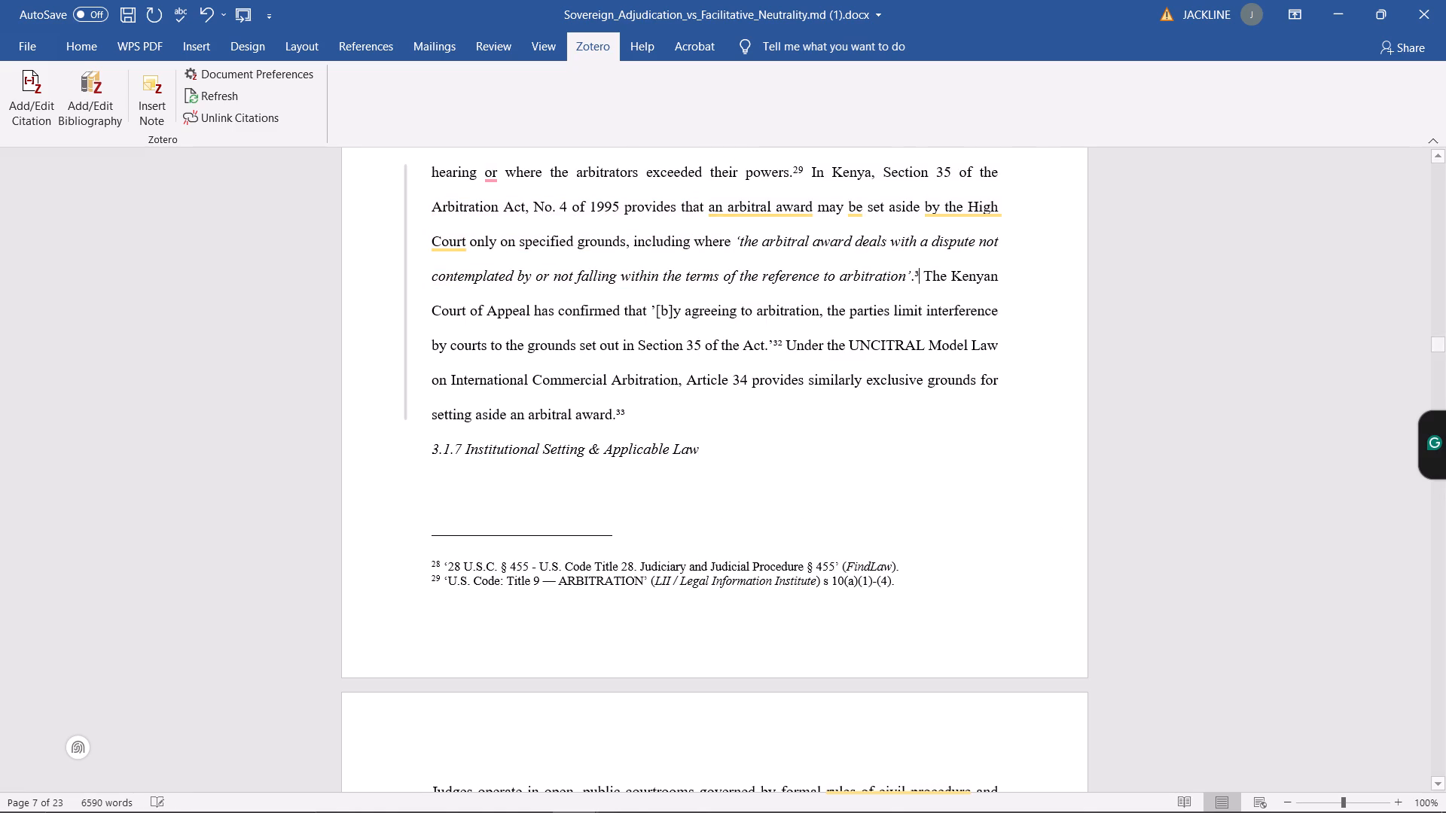
{"action": "key", "text": "BackSpace"}
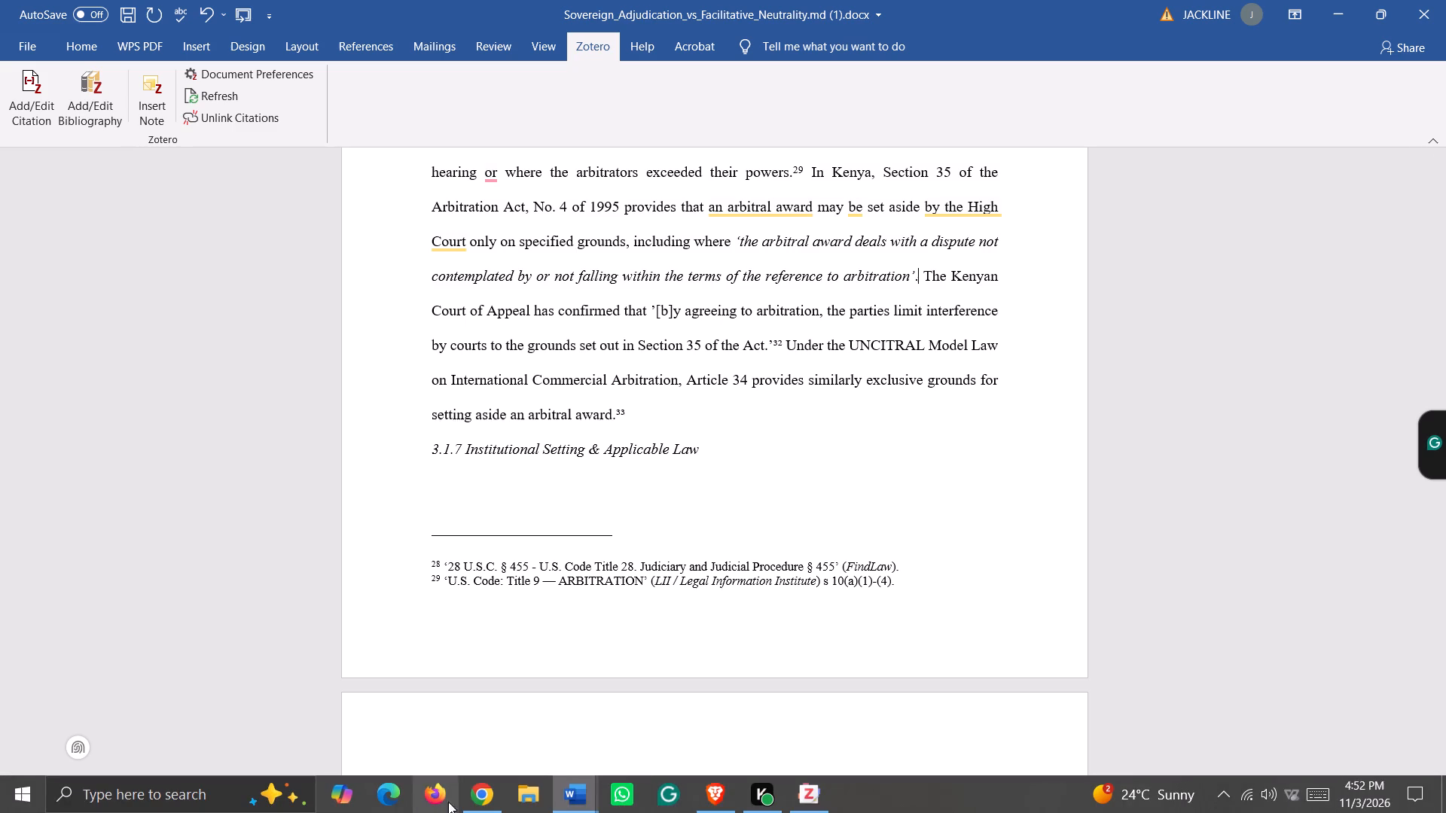
{"action": "left_click", "coordinate": [352, 44]}
{"action": "left_click", "coordinate": [182, 99]}
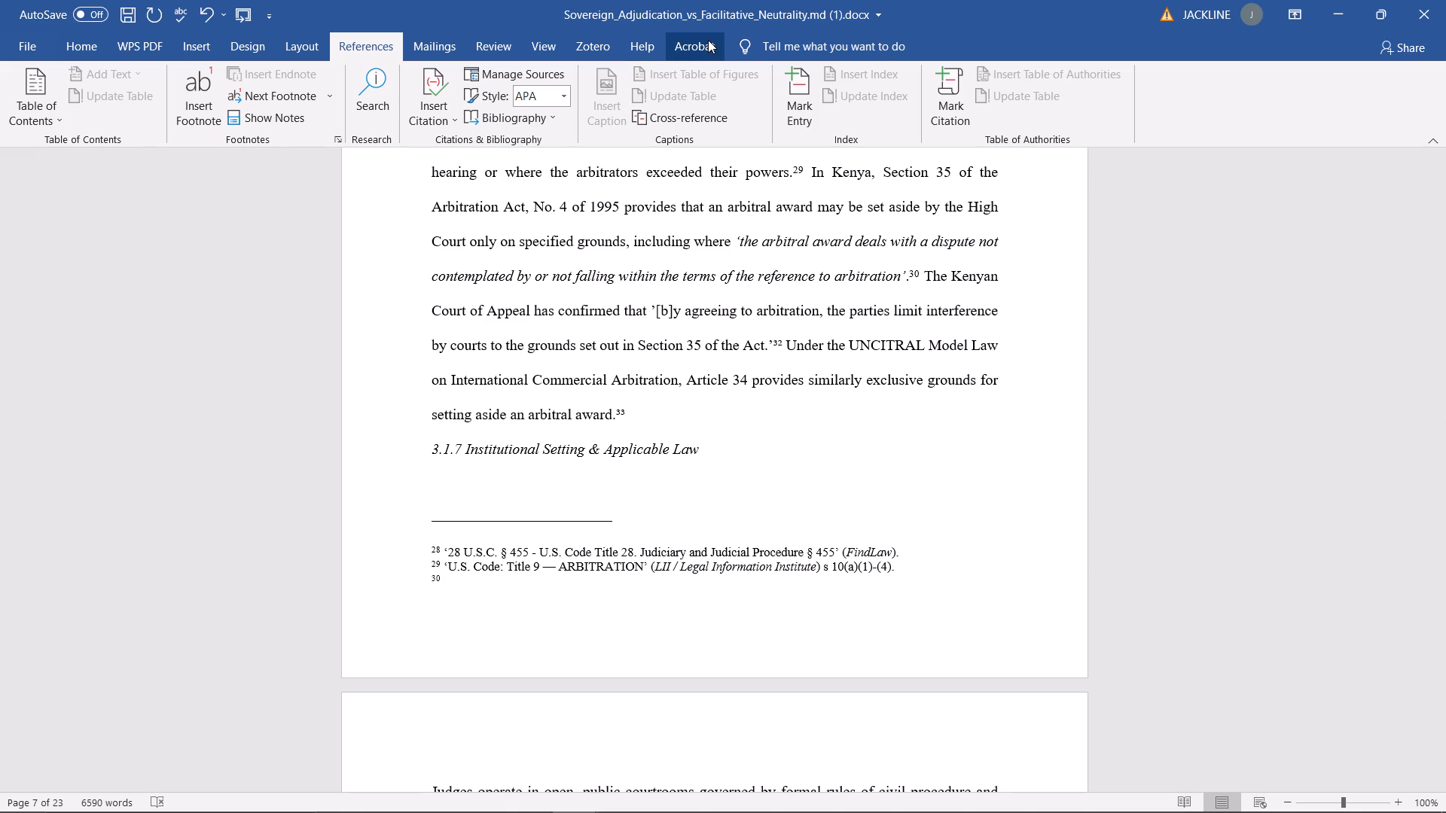
Start a Zotero citation in the new footnote and add the Arbitration Act dated 2022-12-31 to it.
{"action": "left_click", "coordinate": [588, 44]}
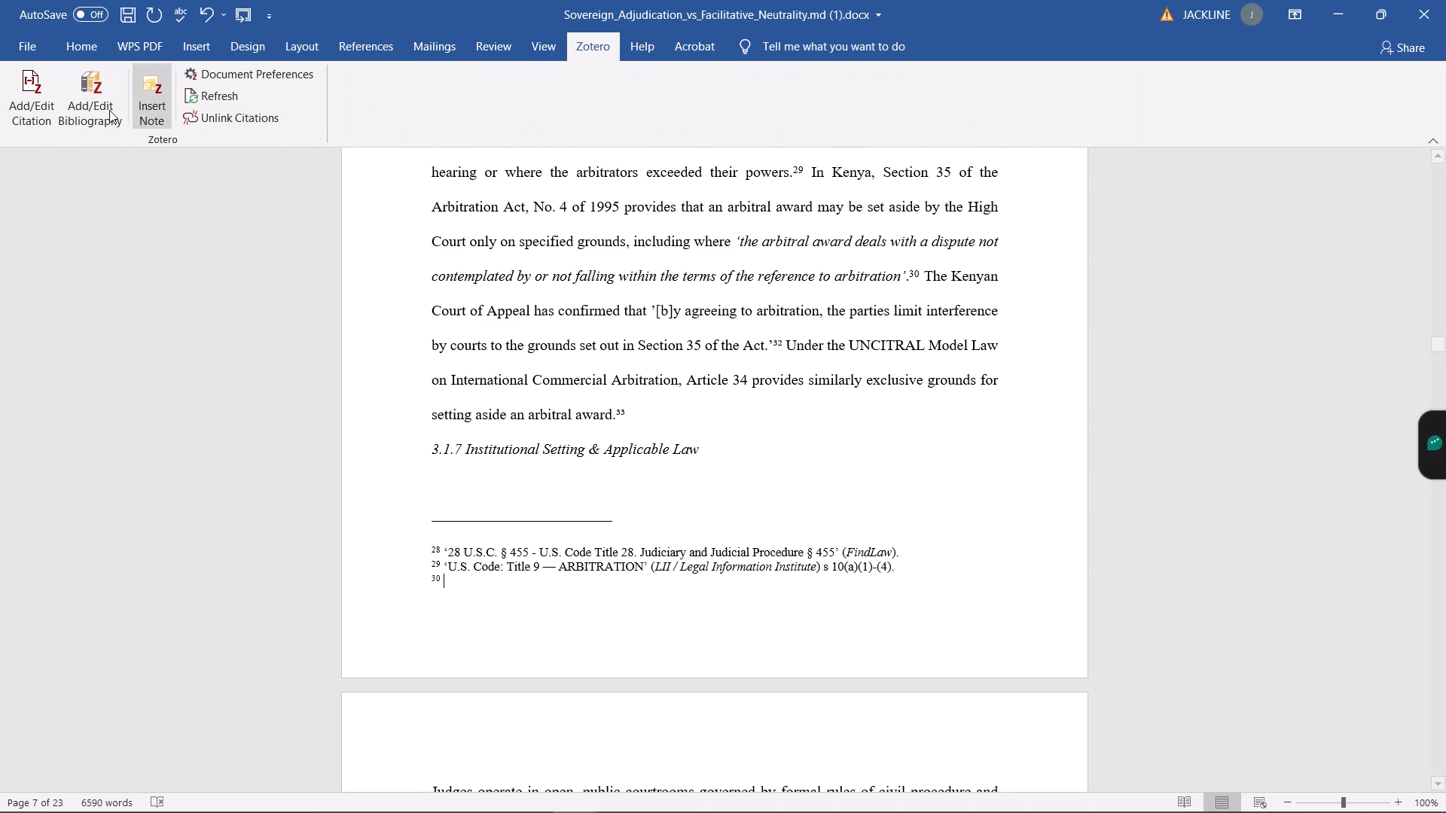
{"action": "left_click", "coordinate": [43, 118]}
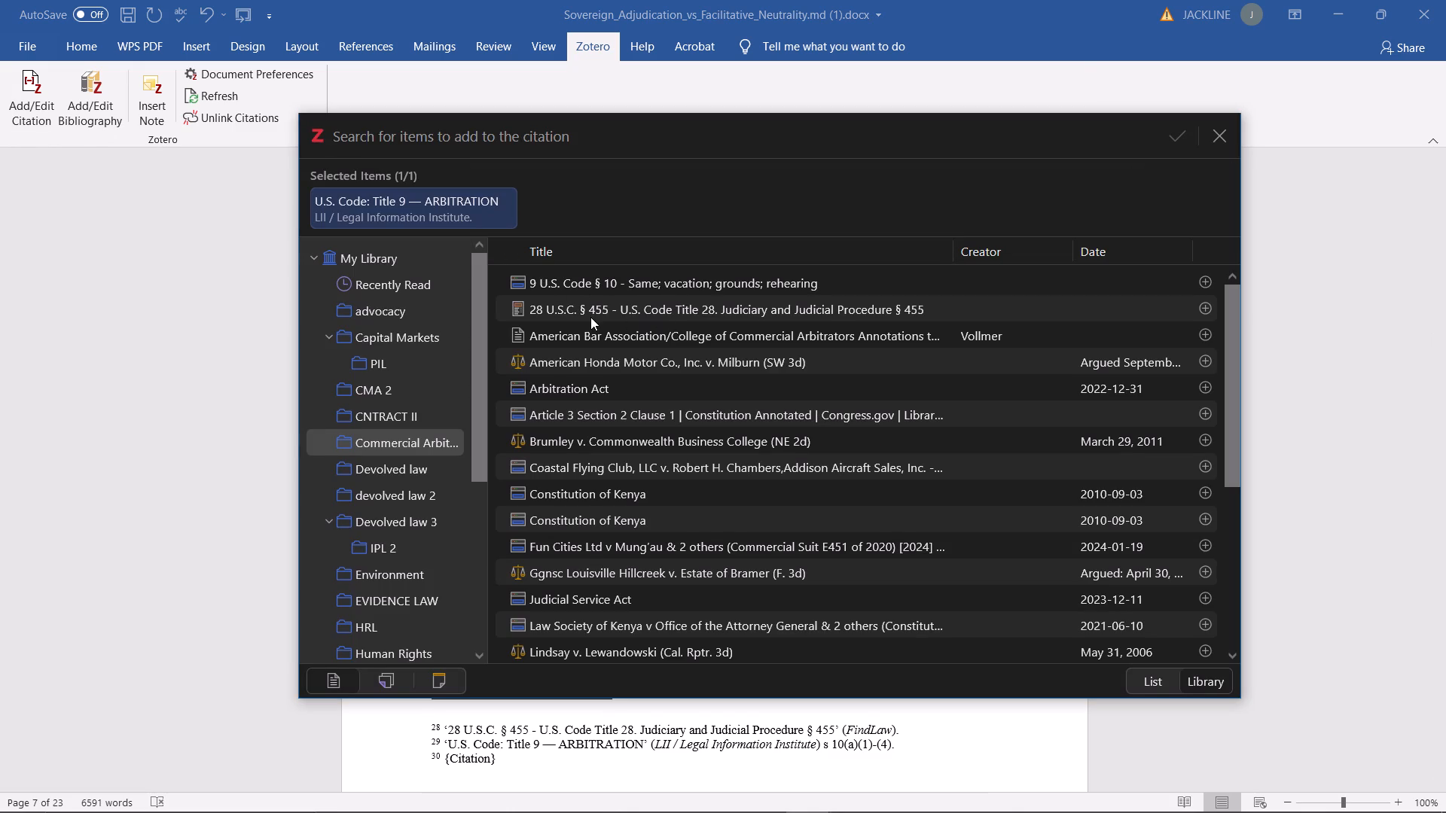
{"action": "left_click", "coordinate": [606, 389]}
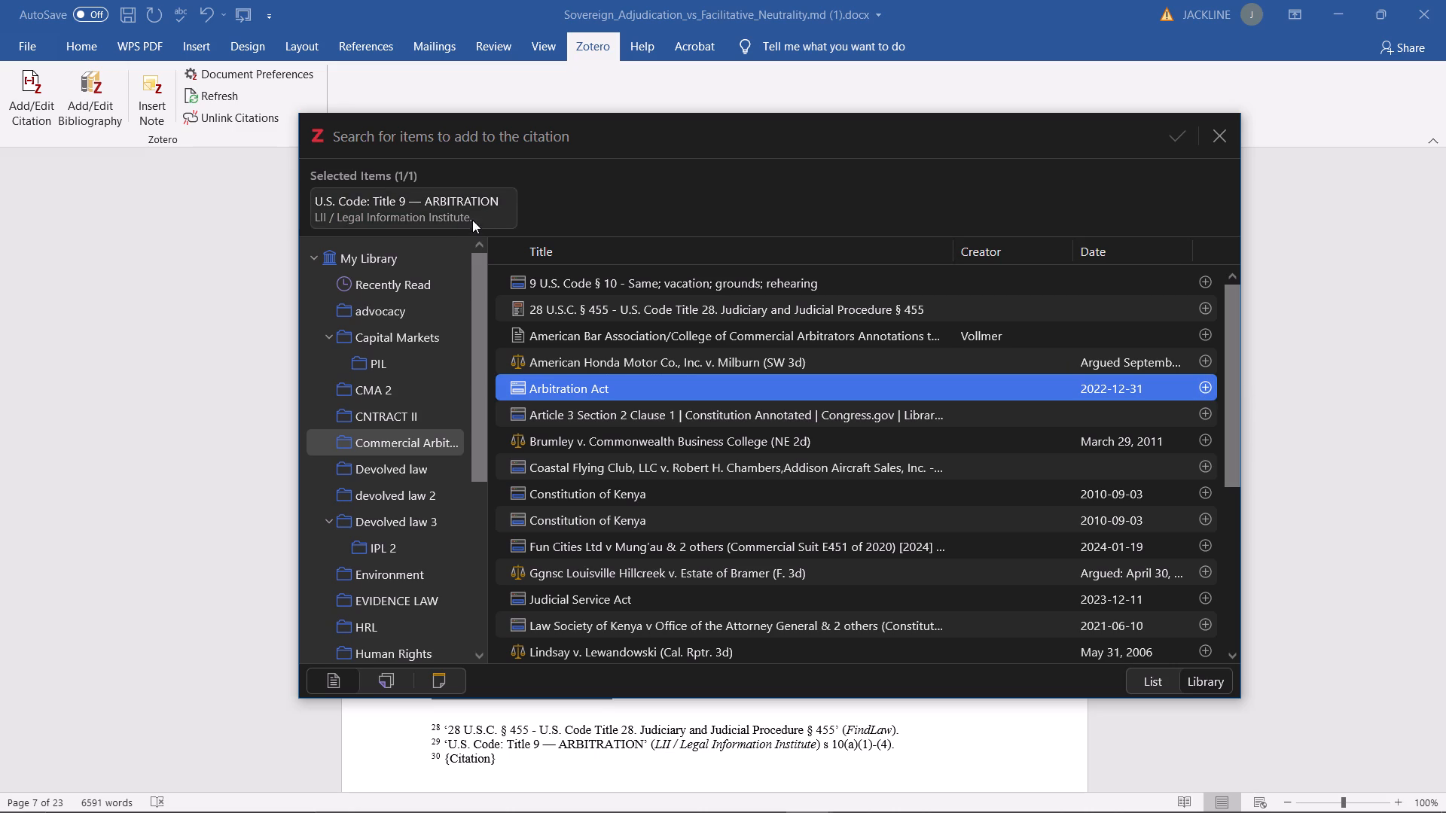
{"action": "left_click", "coordinate": [1208, 385]}
{"action": "left_click", "coordinate": [490, 131]}
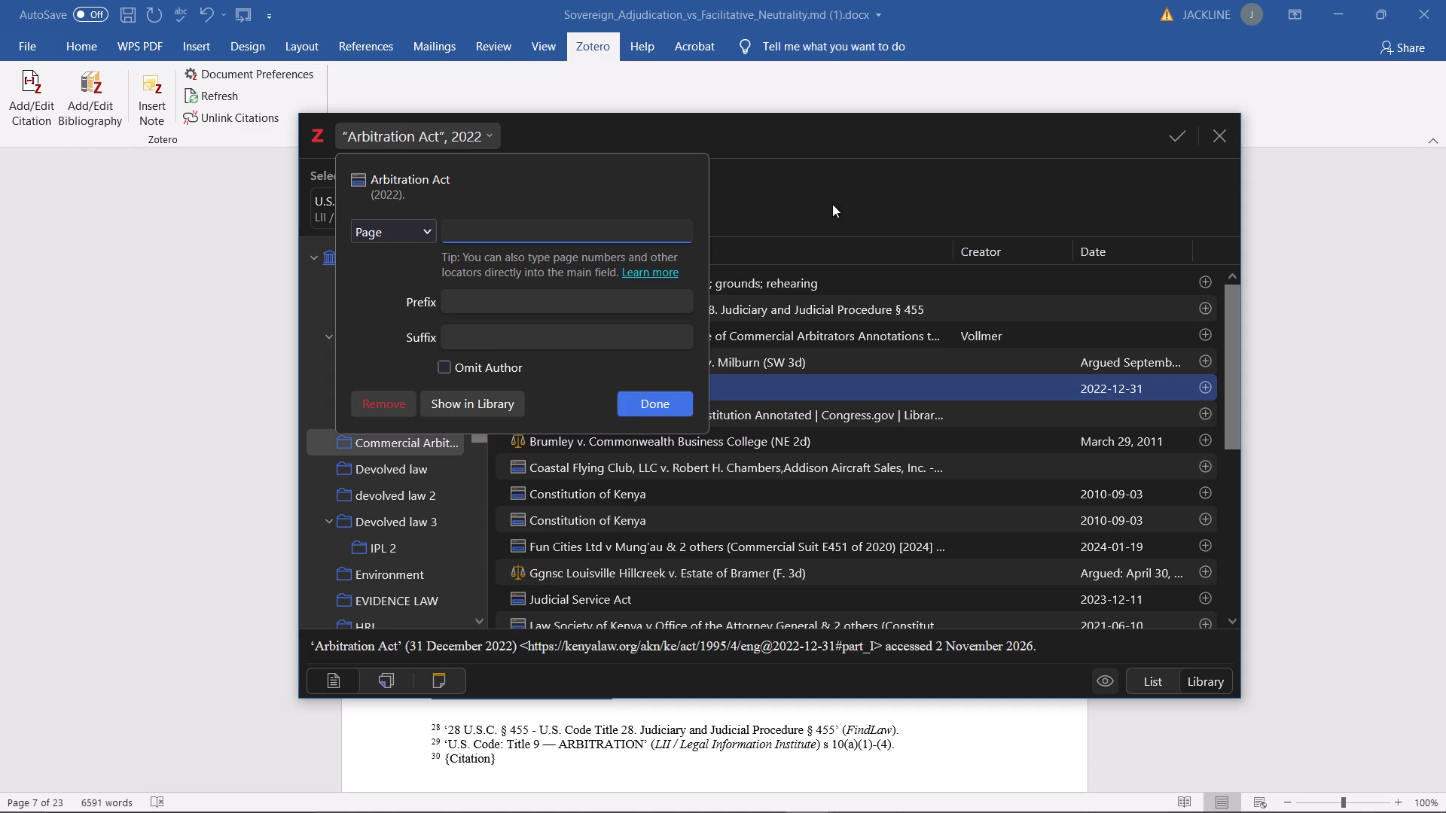
{"action": "left_click", "coordinate": [881, 166]}
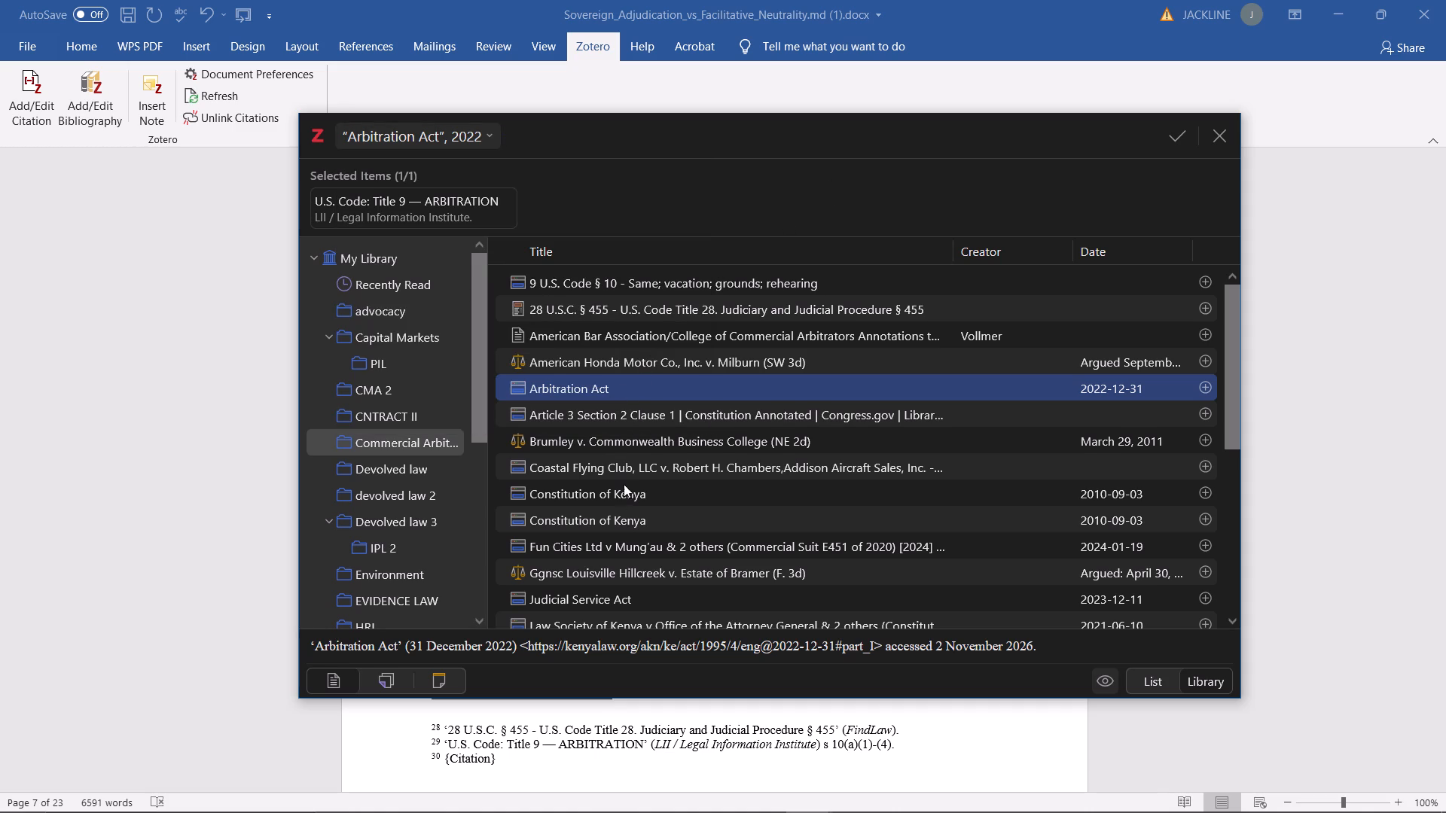
{"action": "scroll", "coordinate": [633, 500], "scroll_direction": "down", "scroll_amount": 4}
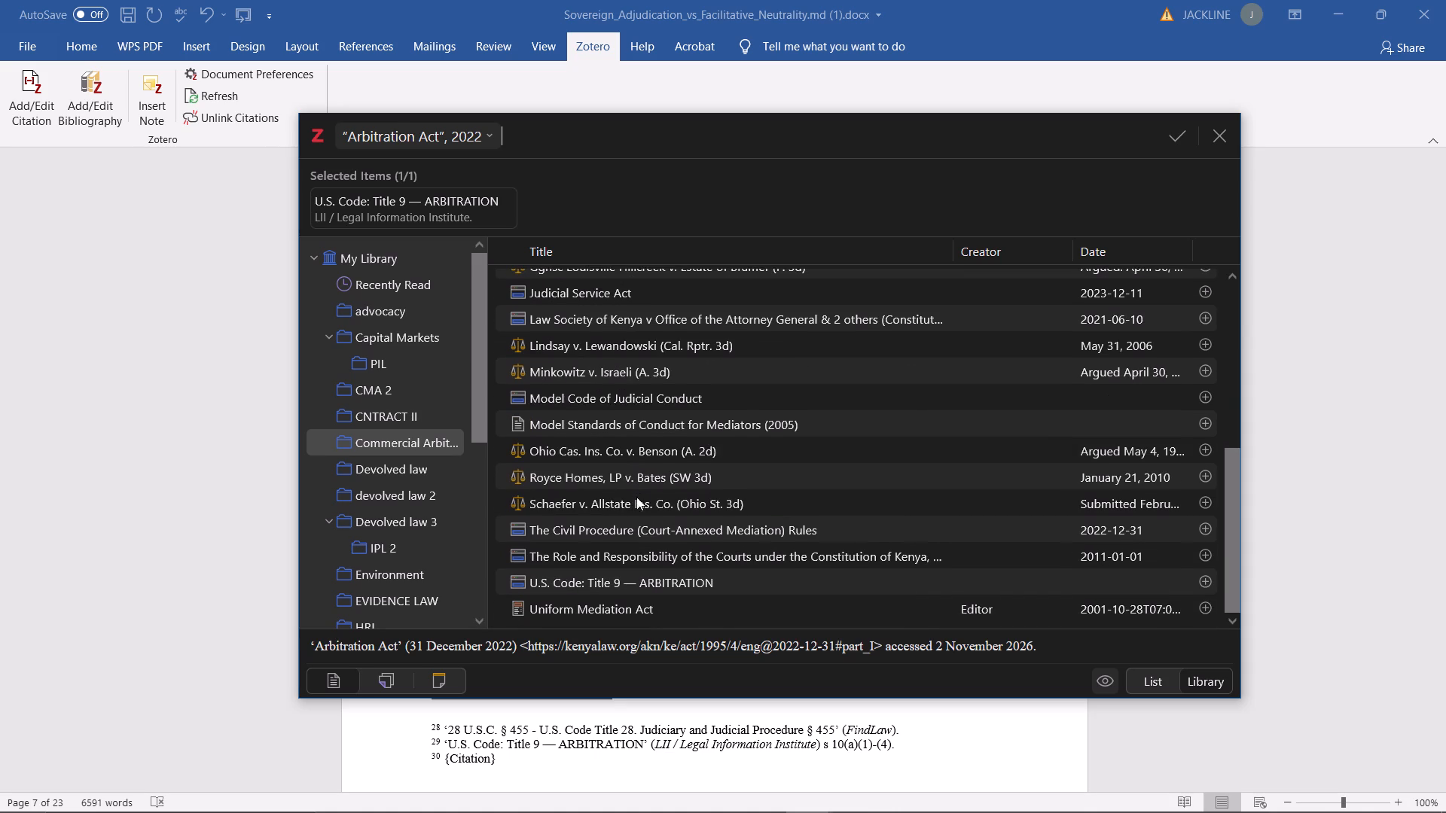
{"action": "scroll", "coordinate": [642, 490], "scroll_direction": "down", "scroll_amount": 2}
{"action": "scroll", "coordinate": [687, 480], "scroll_direction": "up", "scroll_amount": 6}
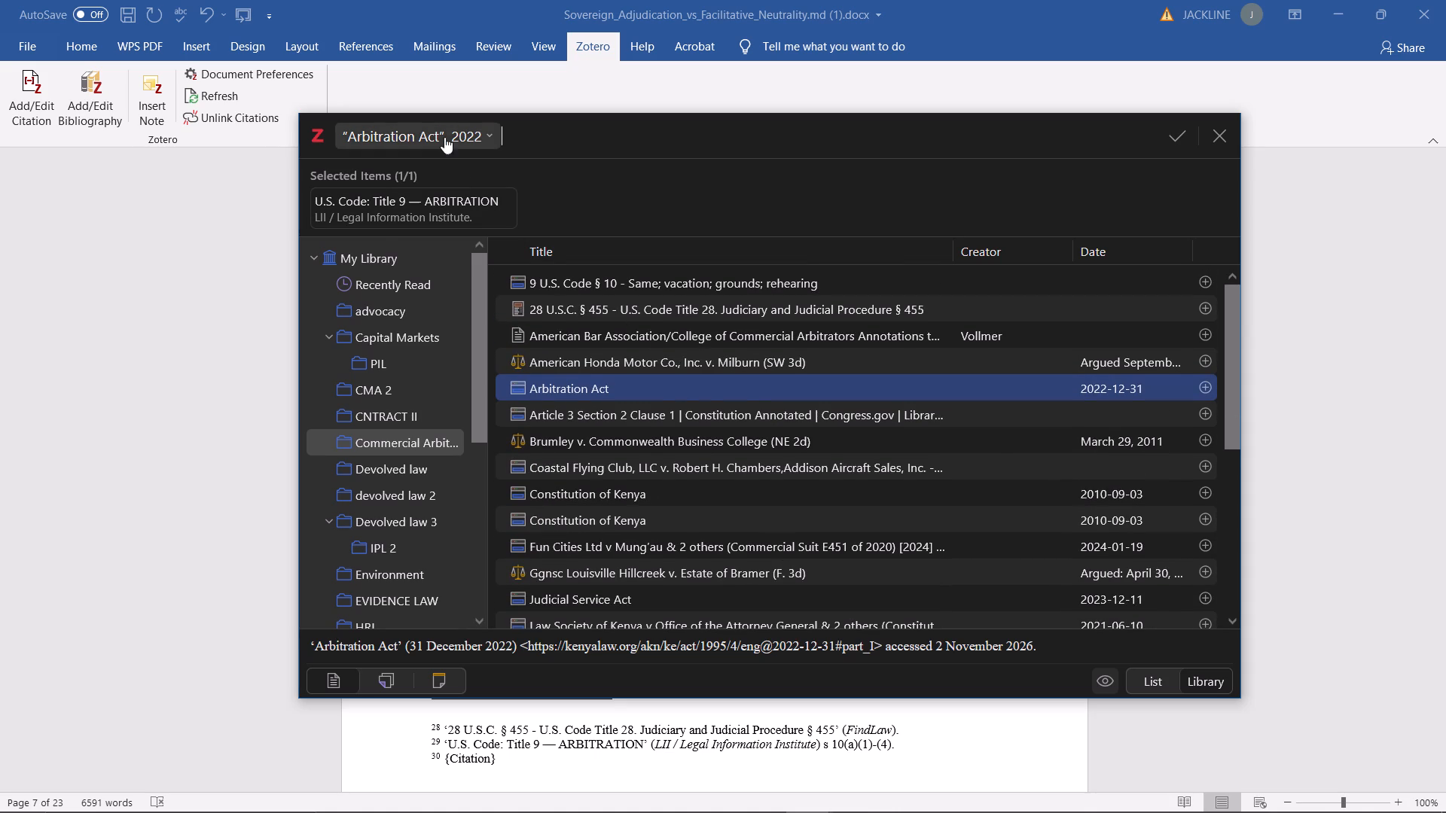
Check the pinpoint subsection for the quoted Arbitration Act ground against the Kenya Law page and the reference text waiting in Chrome.
{"action": "left_click", "coordinate": [490, 134]}
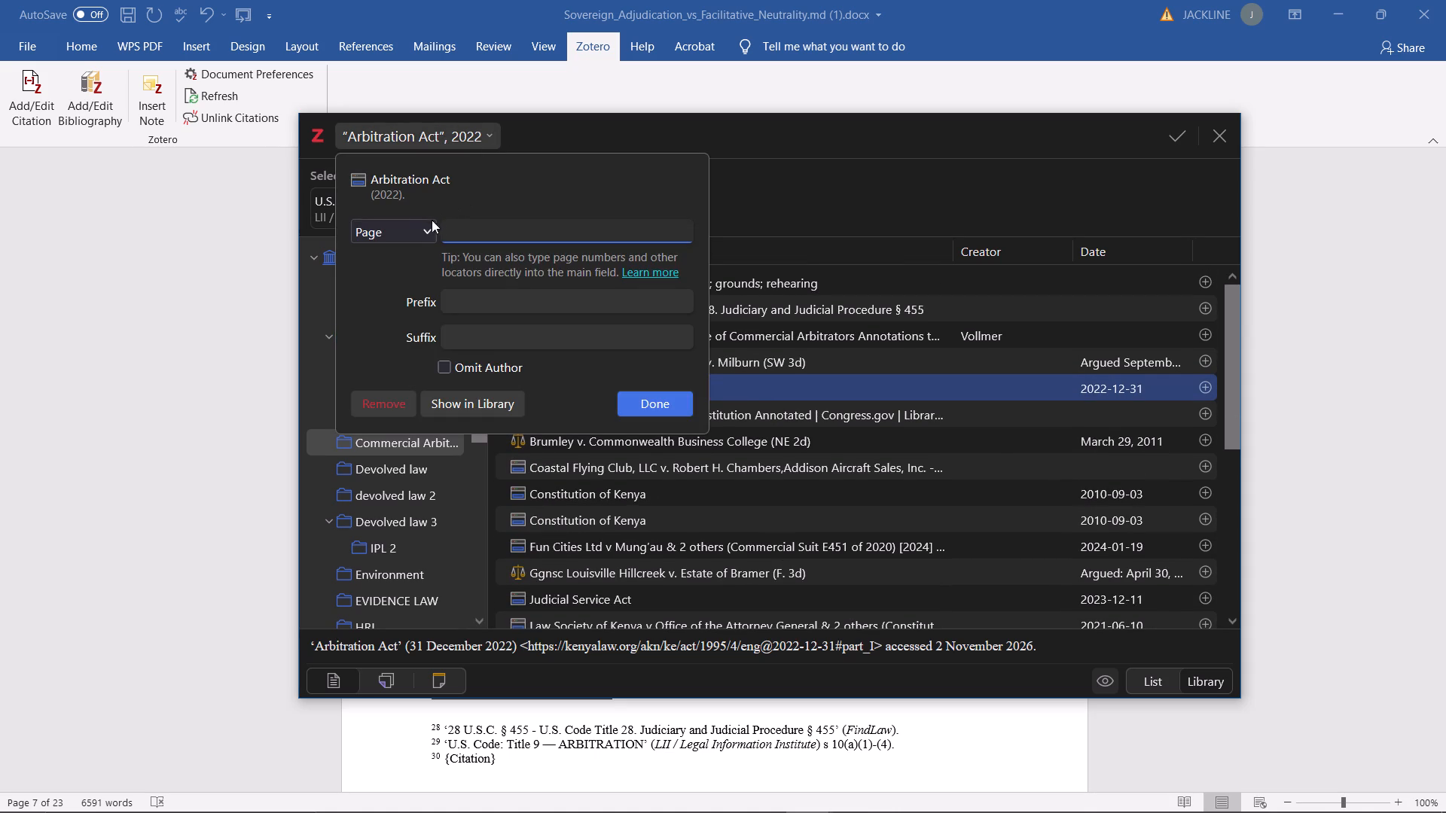
{"action": "left_click", "coordinate": [425, 236]}
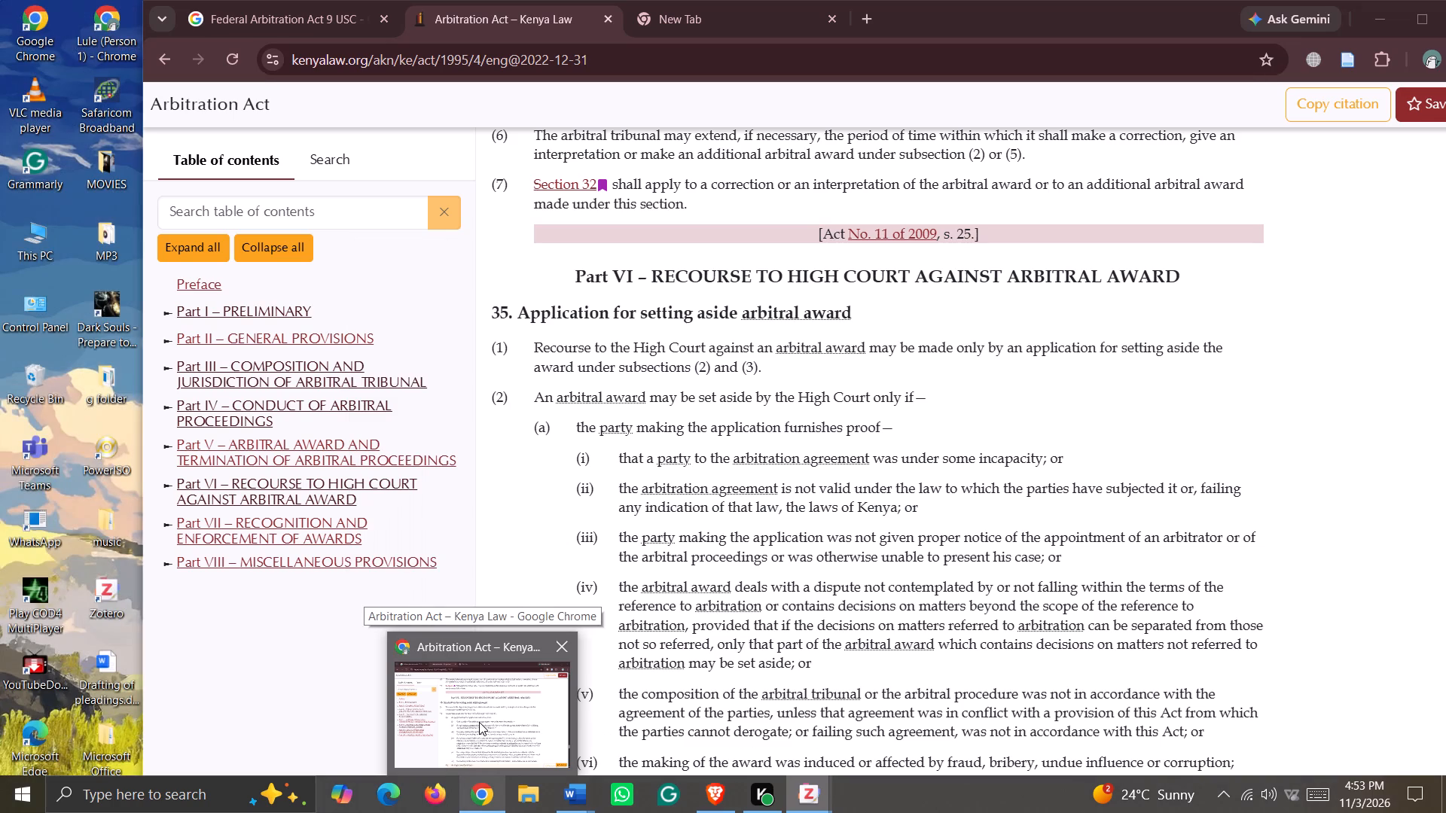
{"action": "left_click", "coordinate": [479, 722]}
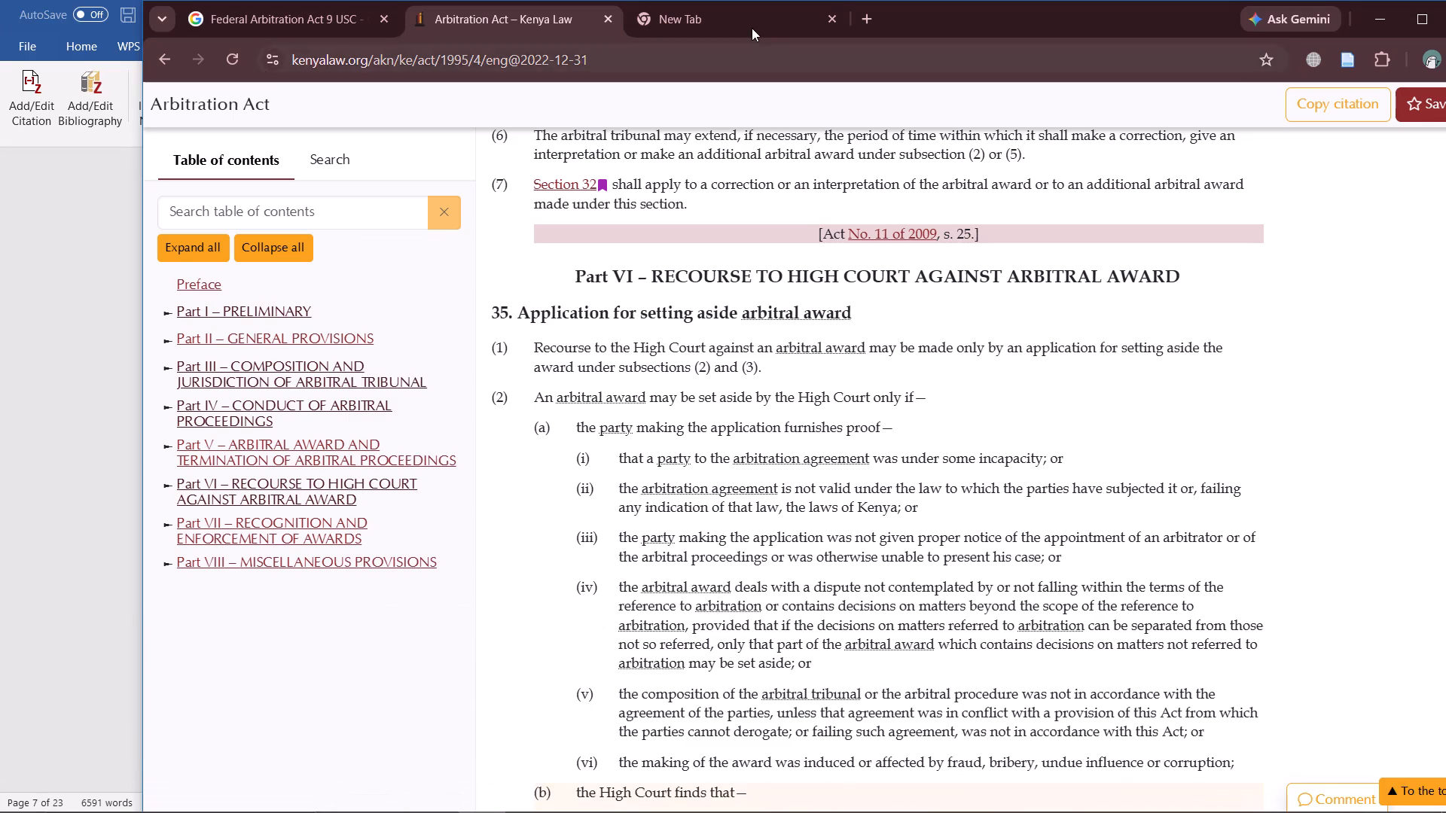
{"action": "left_click", "coordinate": [752, 23]}
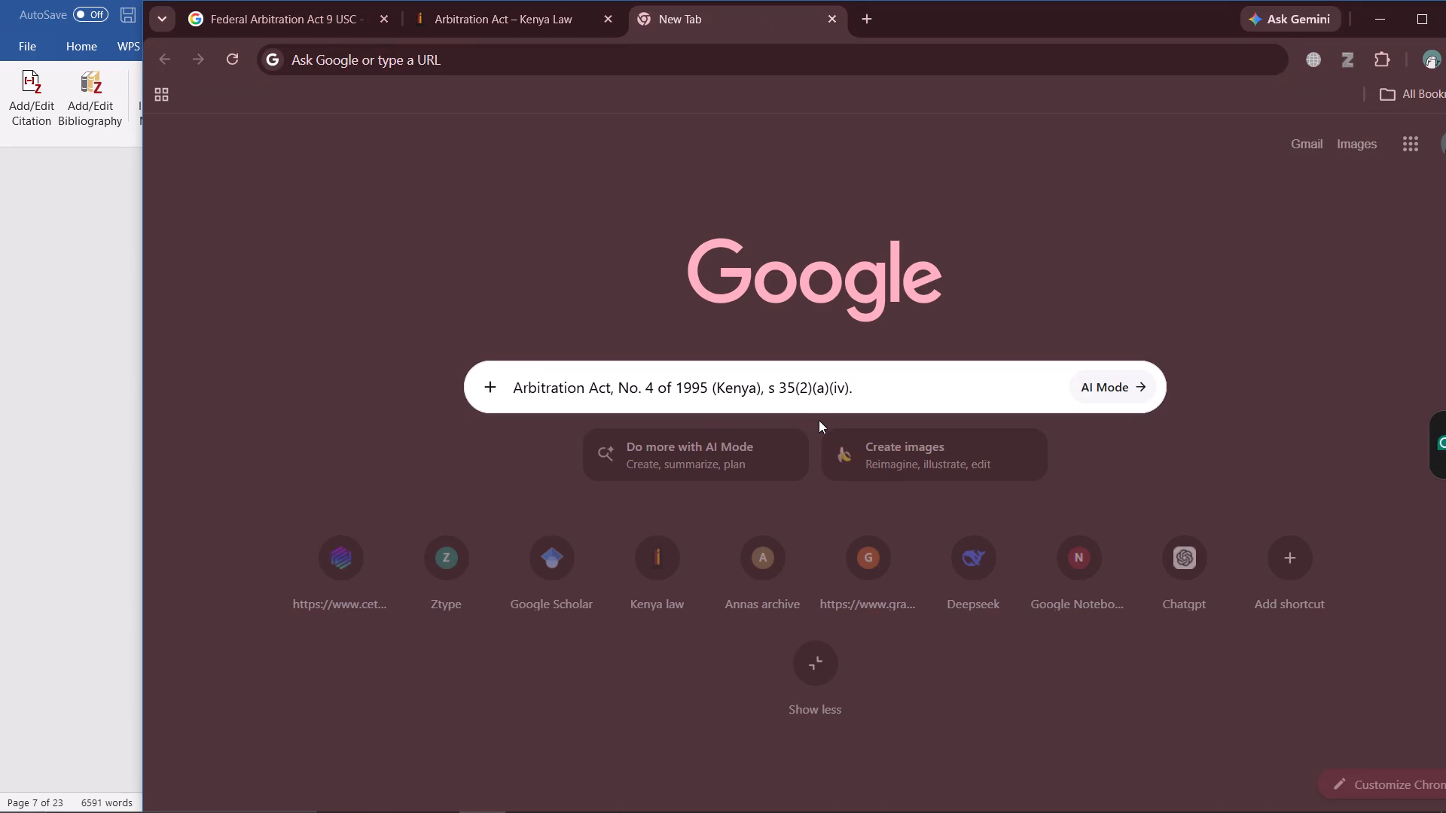
{"action": "left_click", "coordinate": [84, 271]}
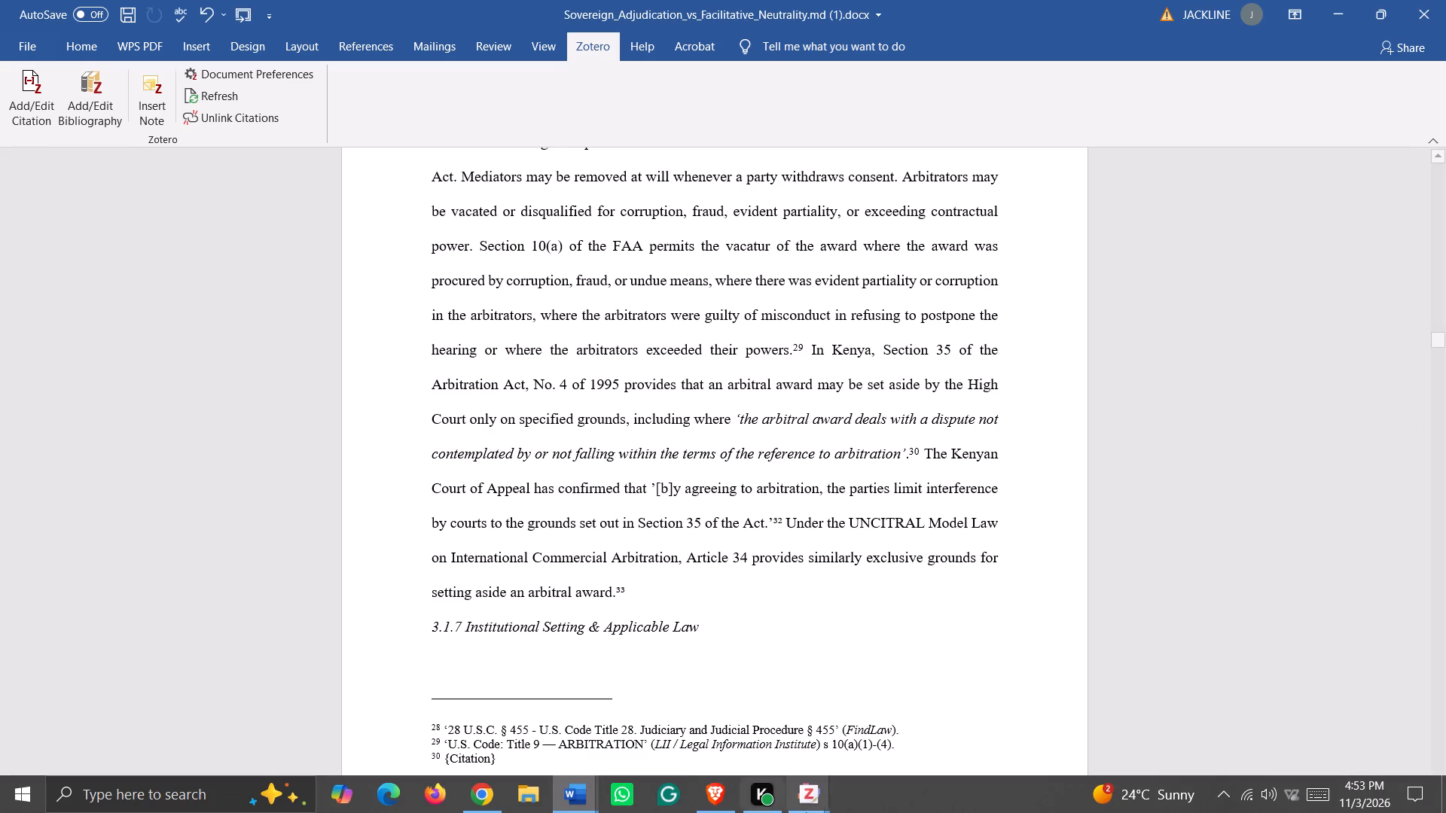
{"action": "left_click", "coordinate": [814, 812]}
{"action": "left_click", "coordinate": [844, 718]}
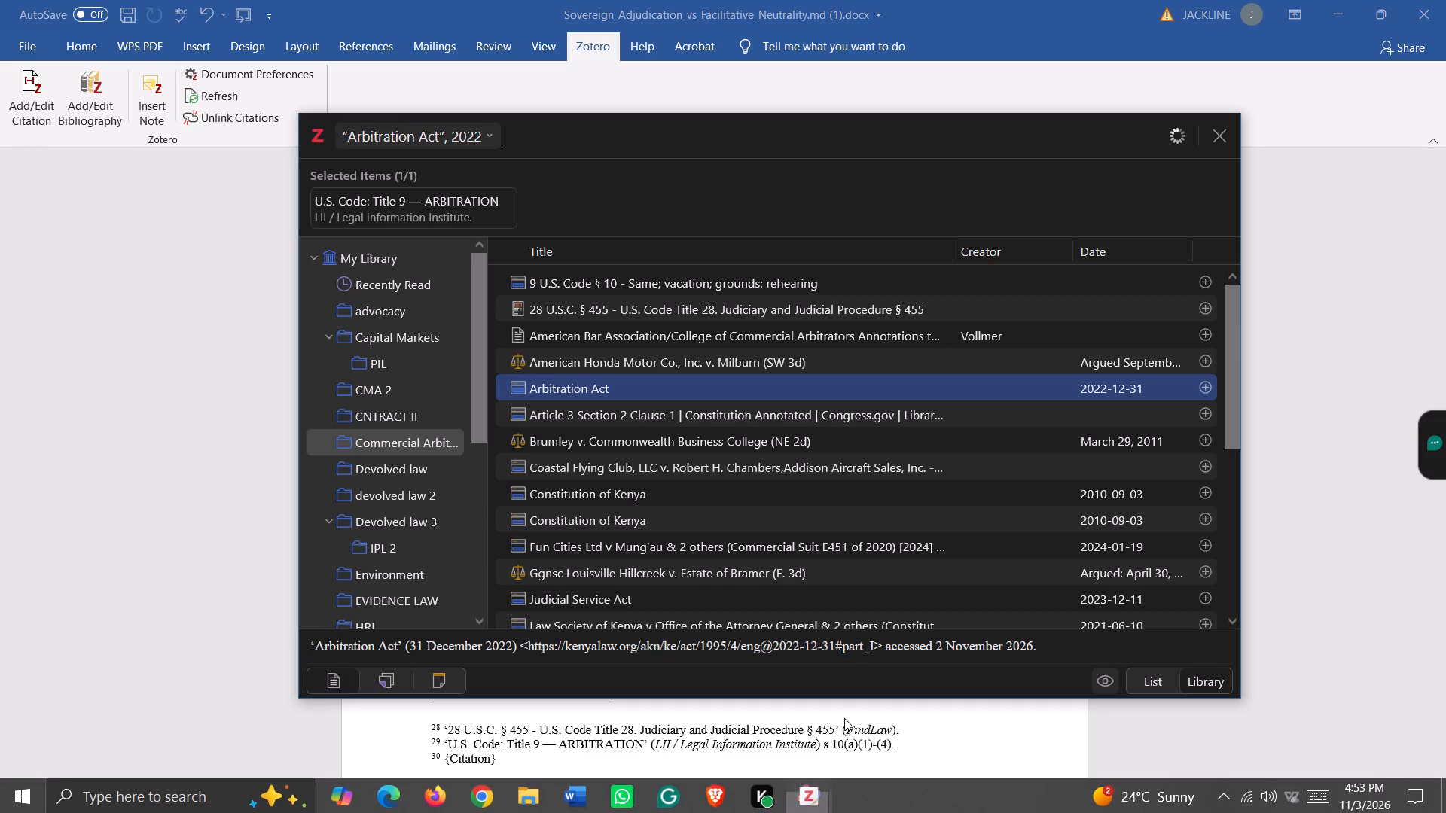
Set the Arbitration Act citation's locator to Section 35(2)(a)(iv) and insert the citation into the new footnote.
{"action": "left_click", "coordinate": [489, 137]}
{"action": "left_click", "coordinate": [425, 232]}
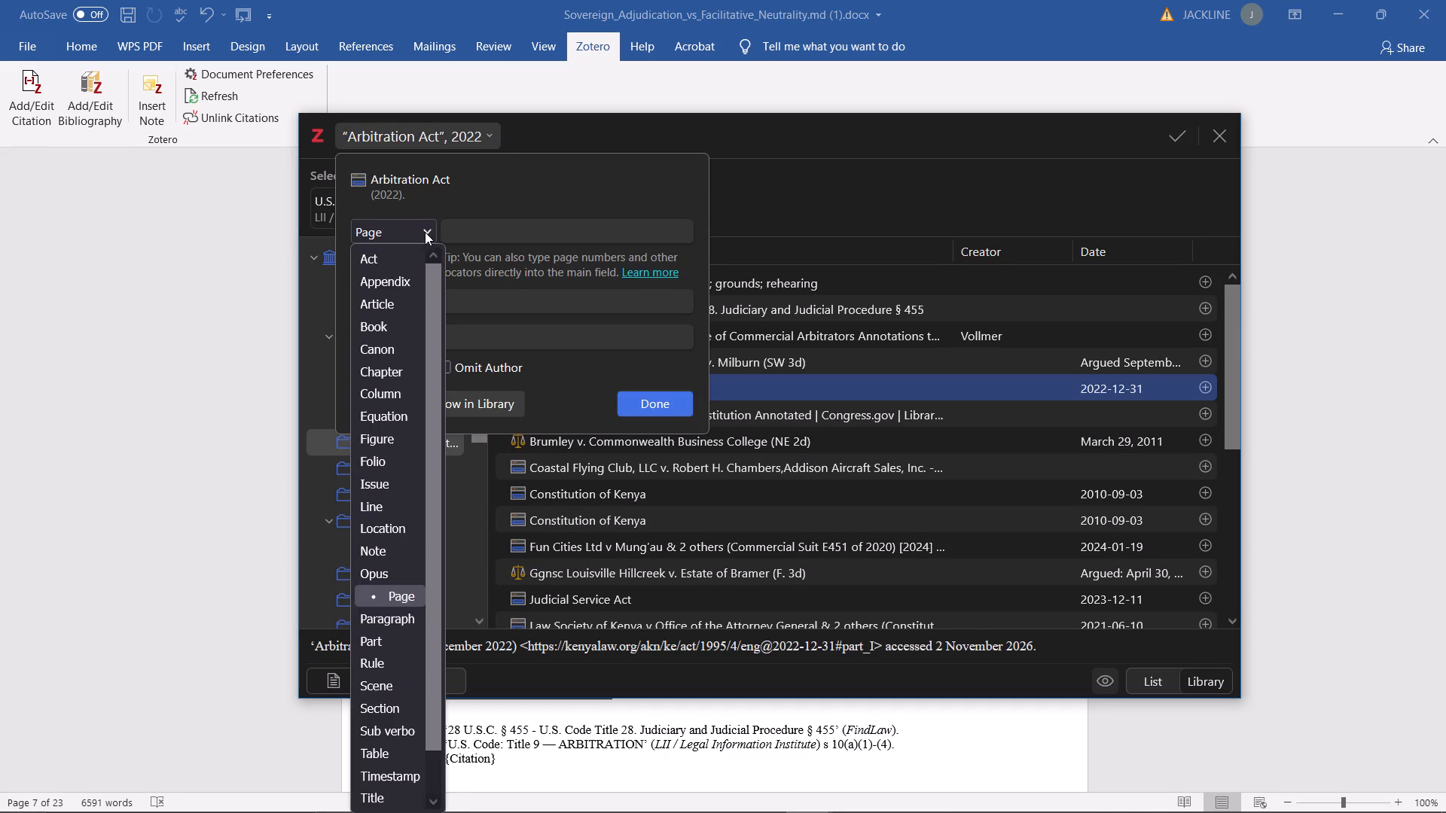
{"action": "left_click", "coordinate": [398, 706]}
{"action": "left_click", "coordinate": [506, 233]}
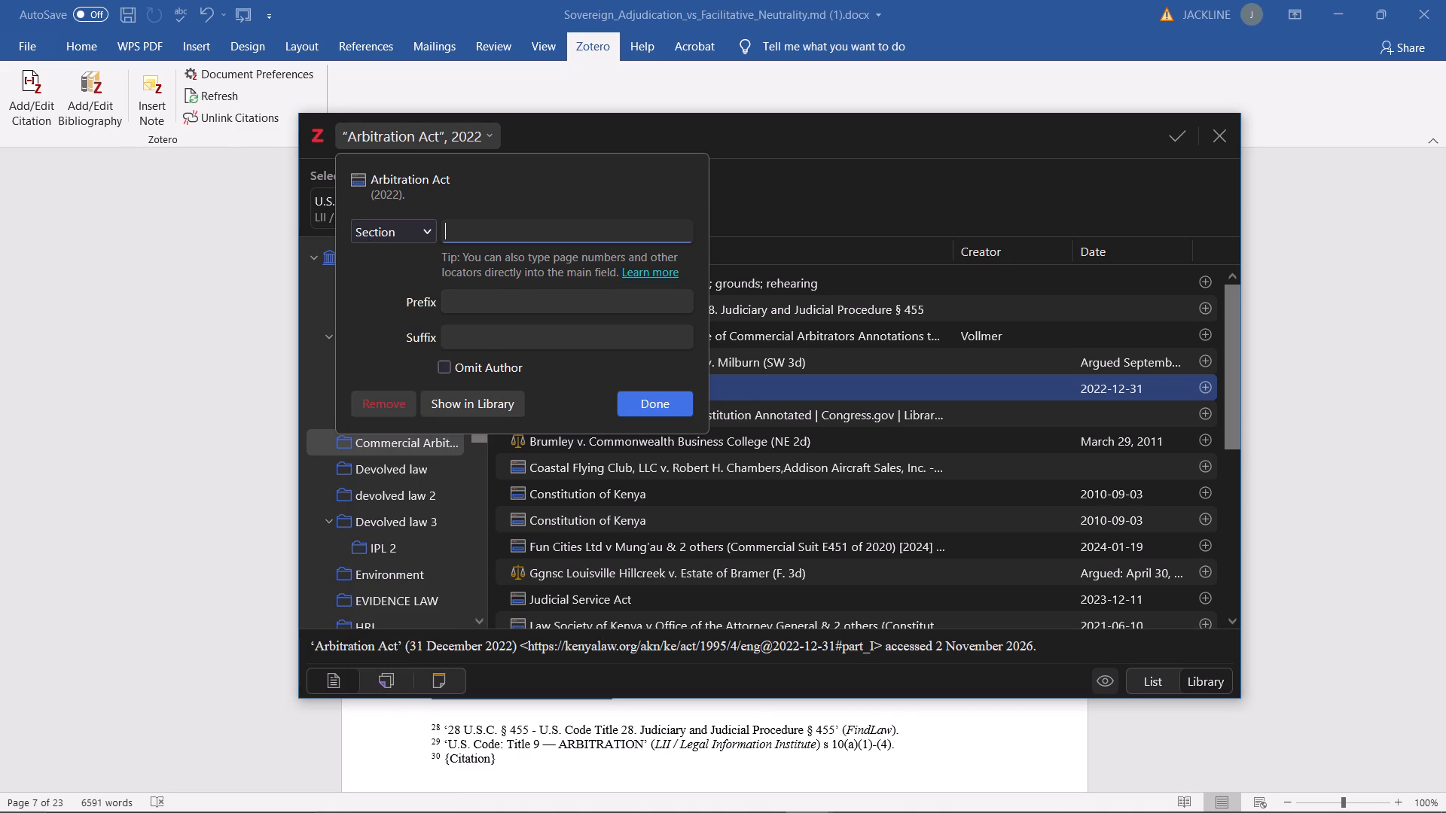
{"action": "type", "text": "35"}
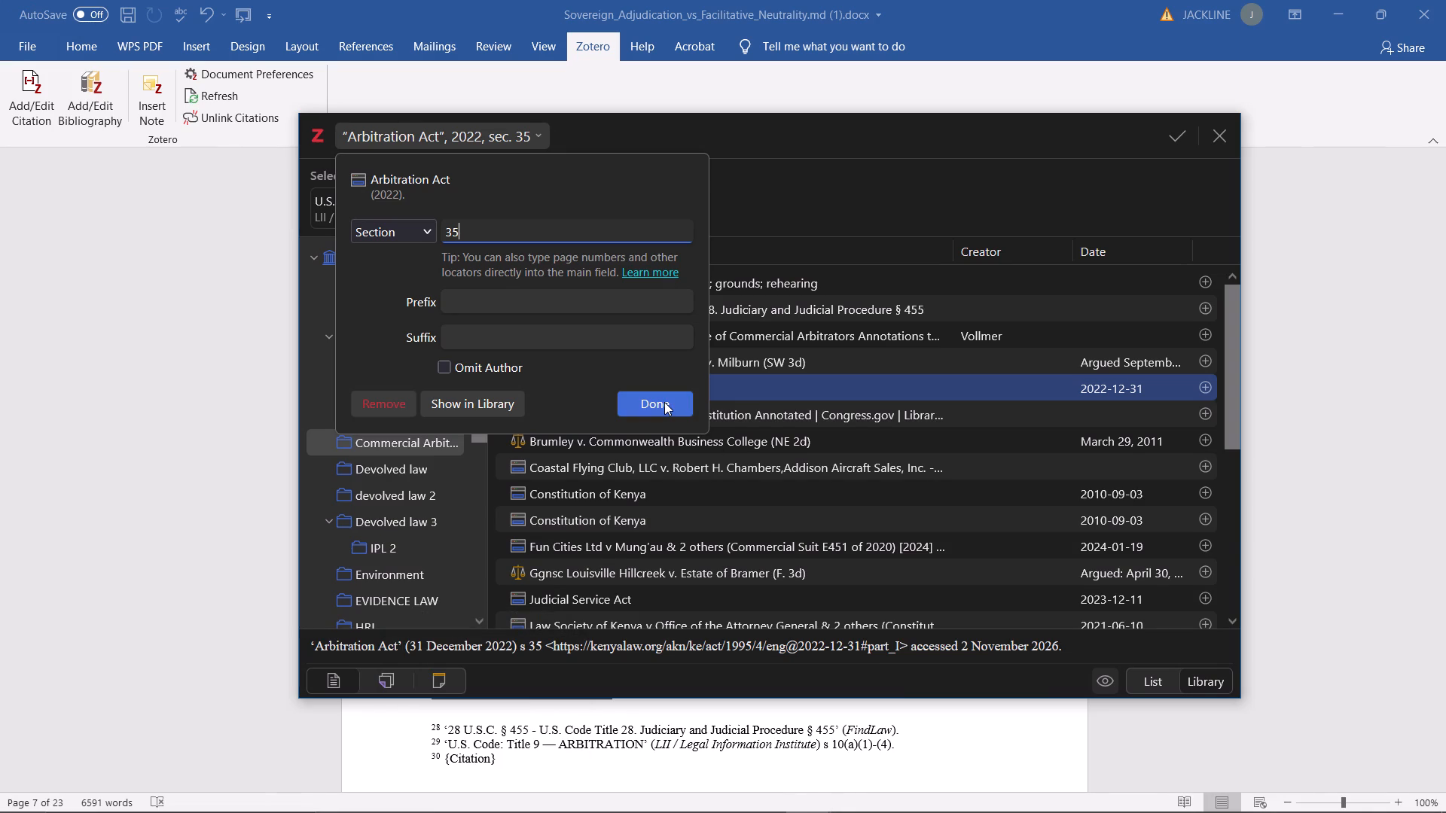
{"action": "key", "text": "shift+parenleft"}
{"action": "key", "text": "2"}
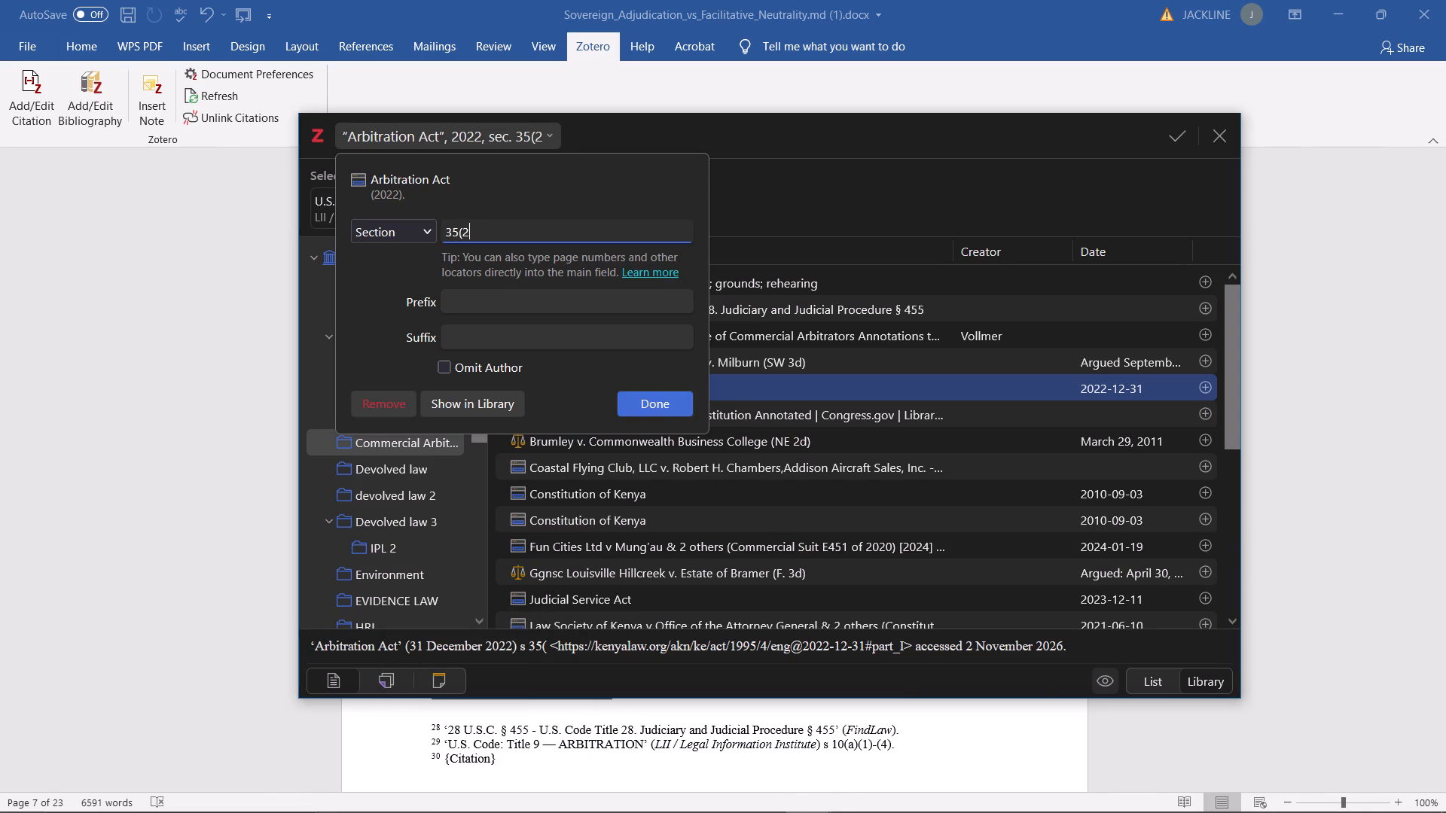
{"action": "key", "text": "shift+parenright"}
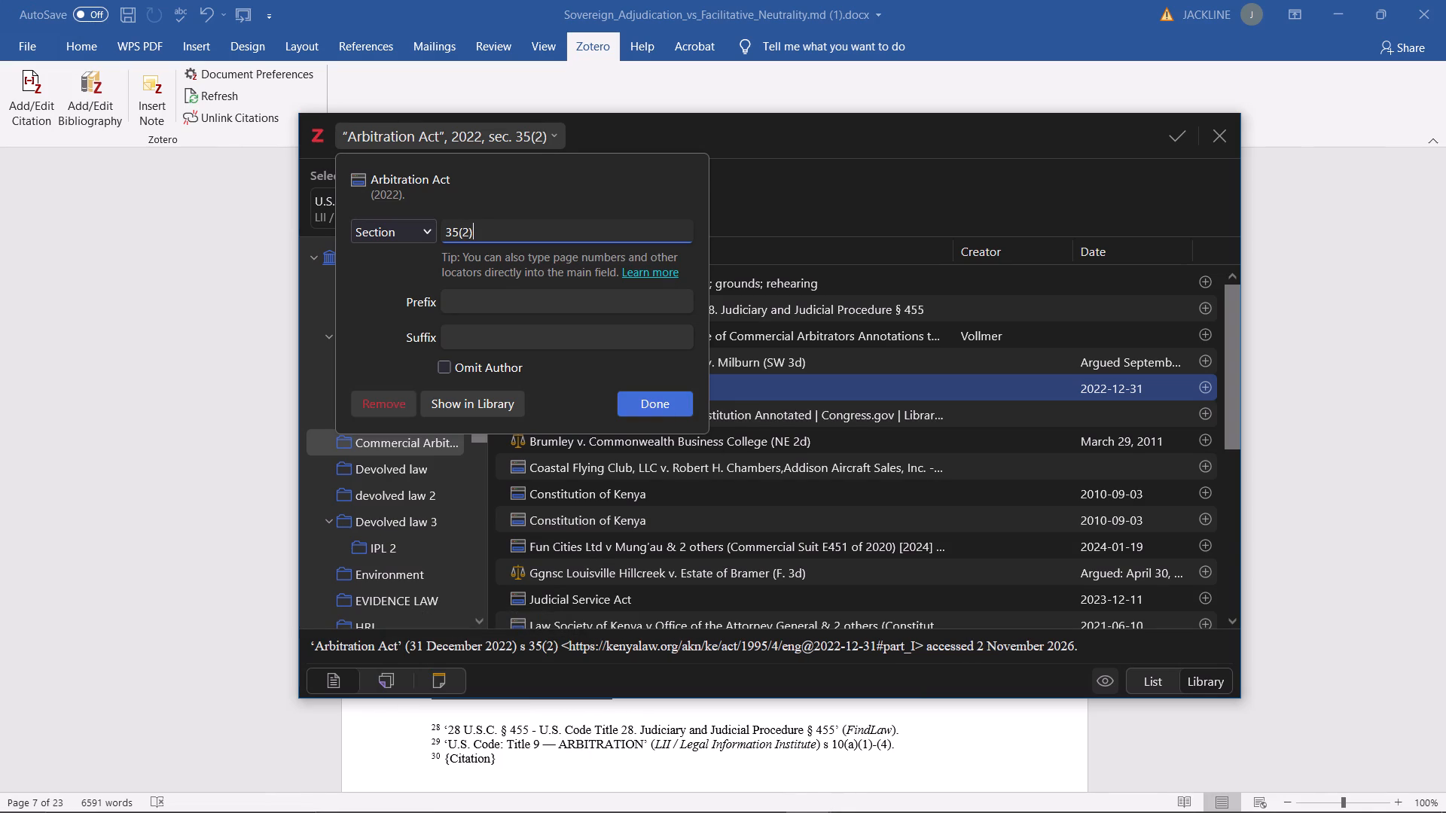
{"action": "key", "text": "shift+a"}
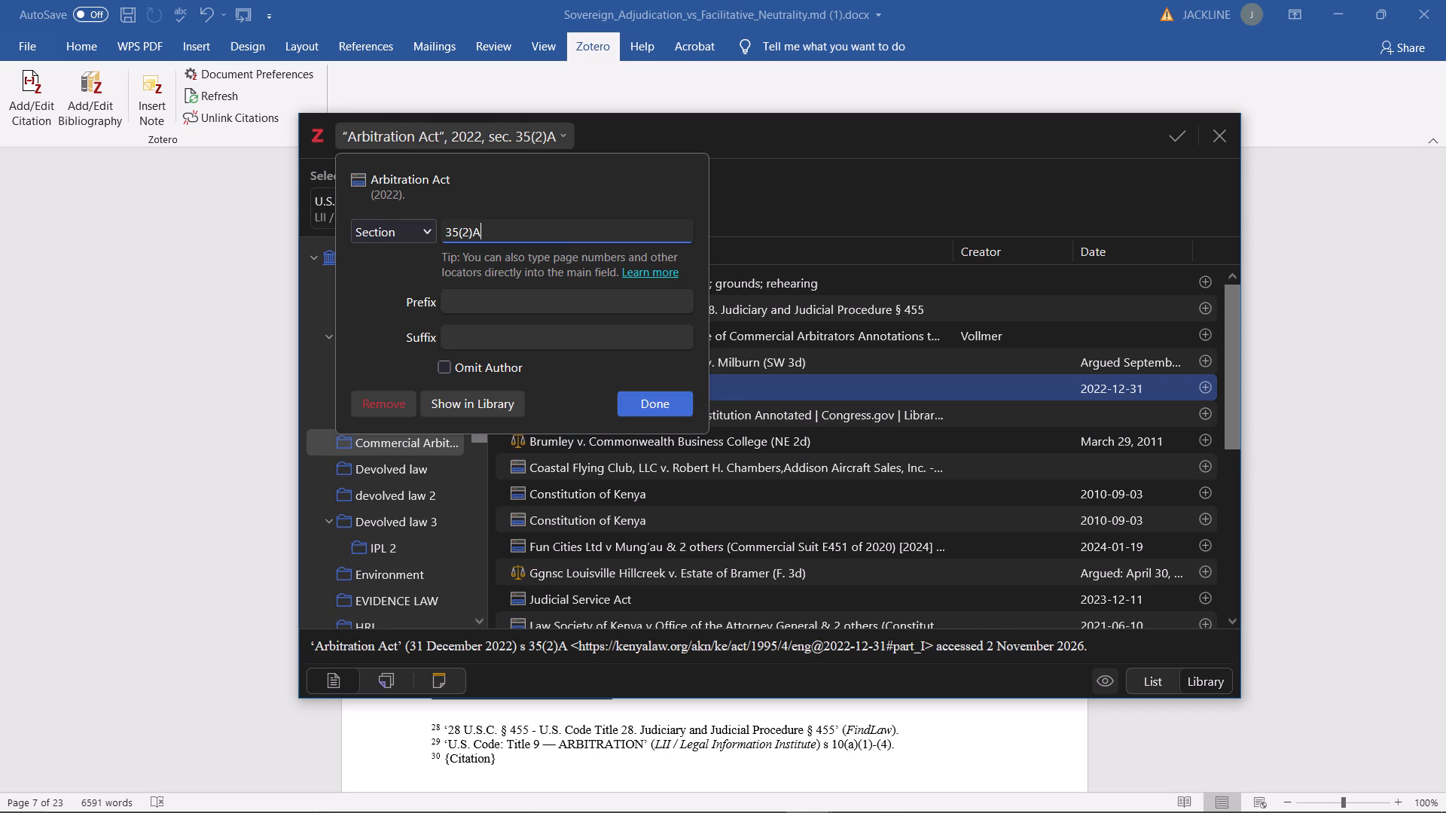
{"action": "key", "text": "BackSpace"}
{"action": "key", "text": "shift+parenleft"}
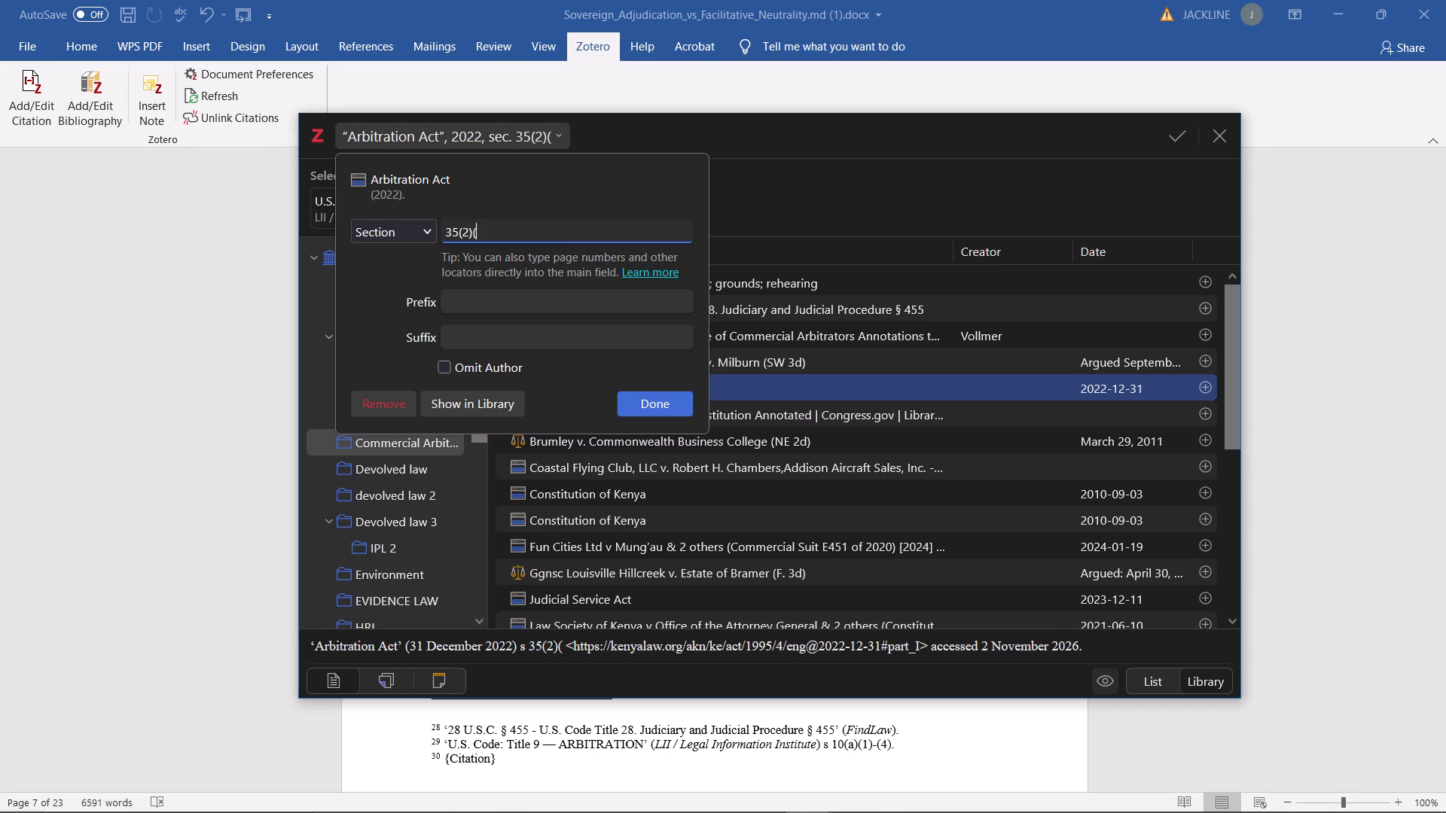
{"action": "key", "text": "a"}
{"action": "key", "text": "shift+parenright"}
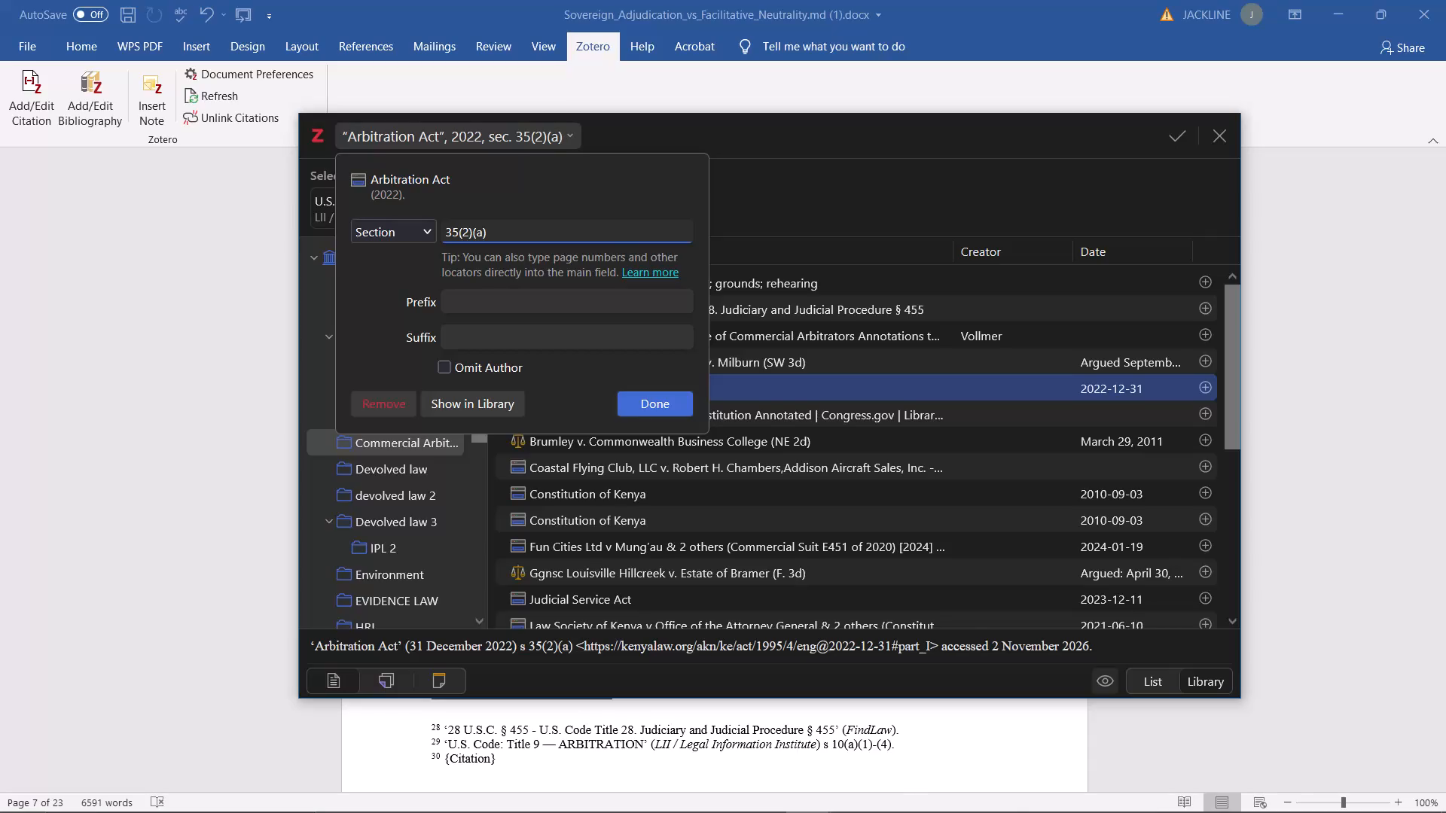
{"action": "key", "text": "shift+parenleft"}
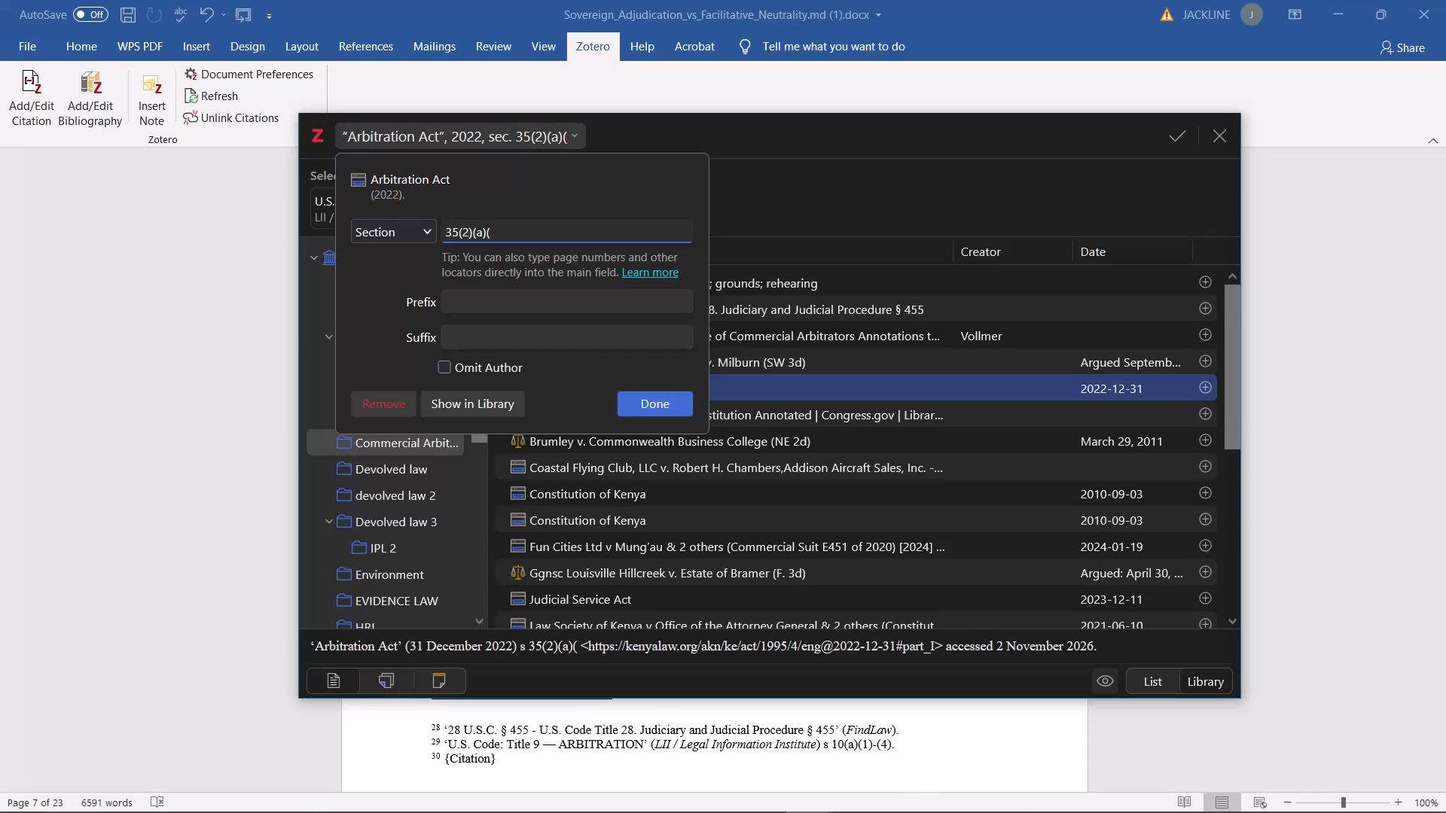
{"action": "key", "text": "i"}
{"action": "key", "text": "v"}
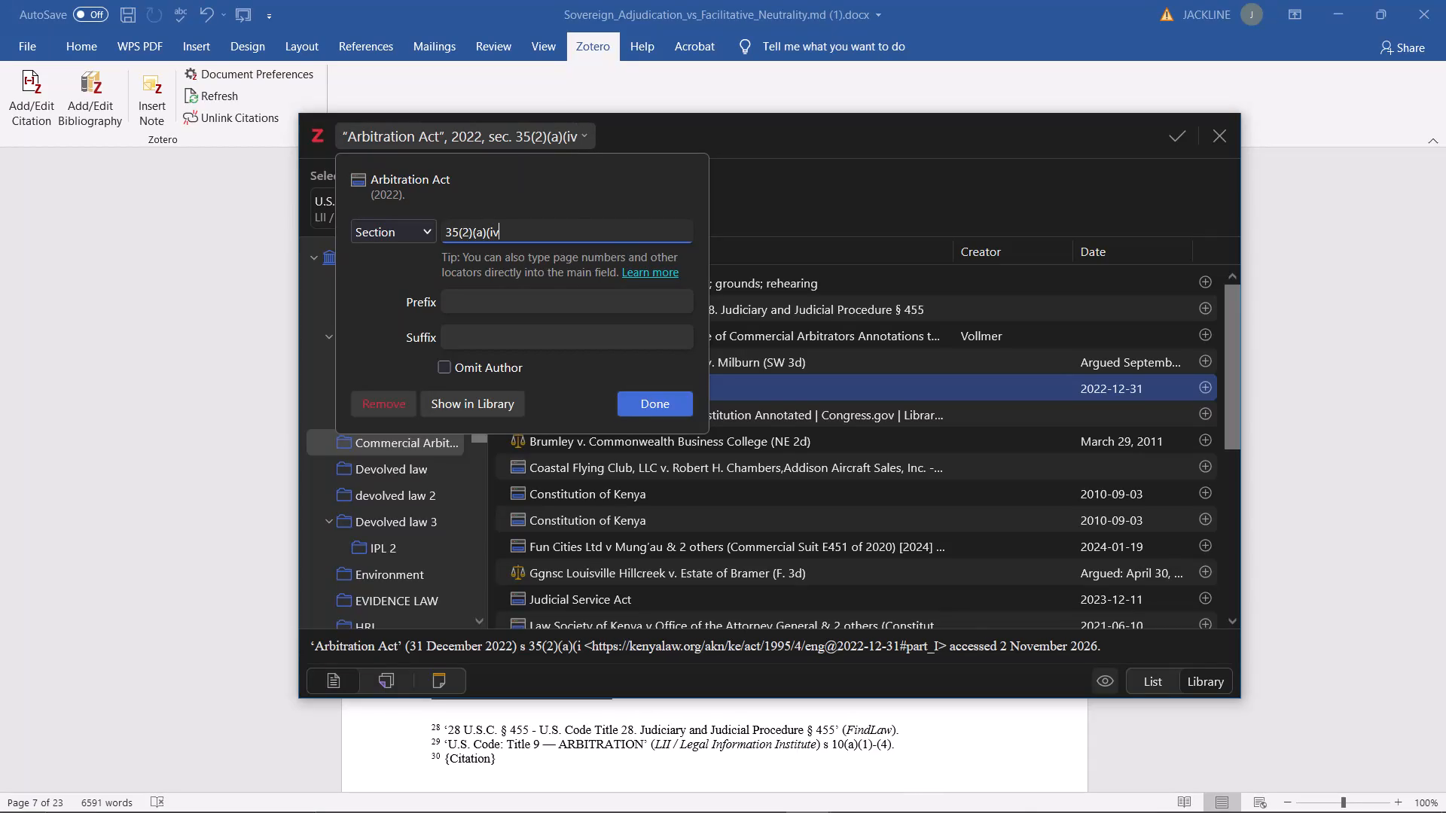
{"action": "key", "text": "shift+parenright"}
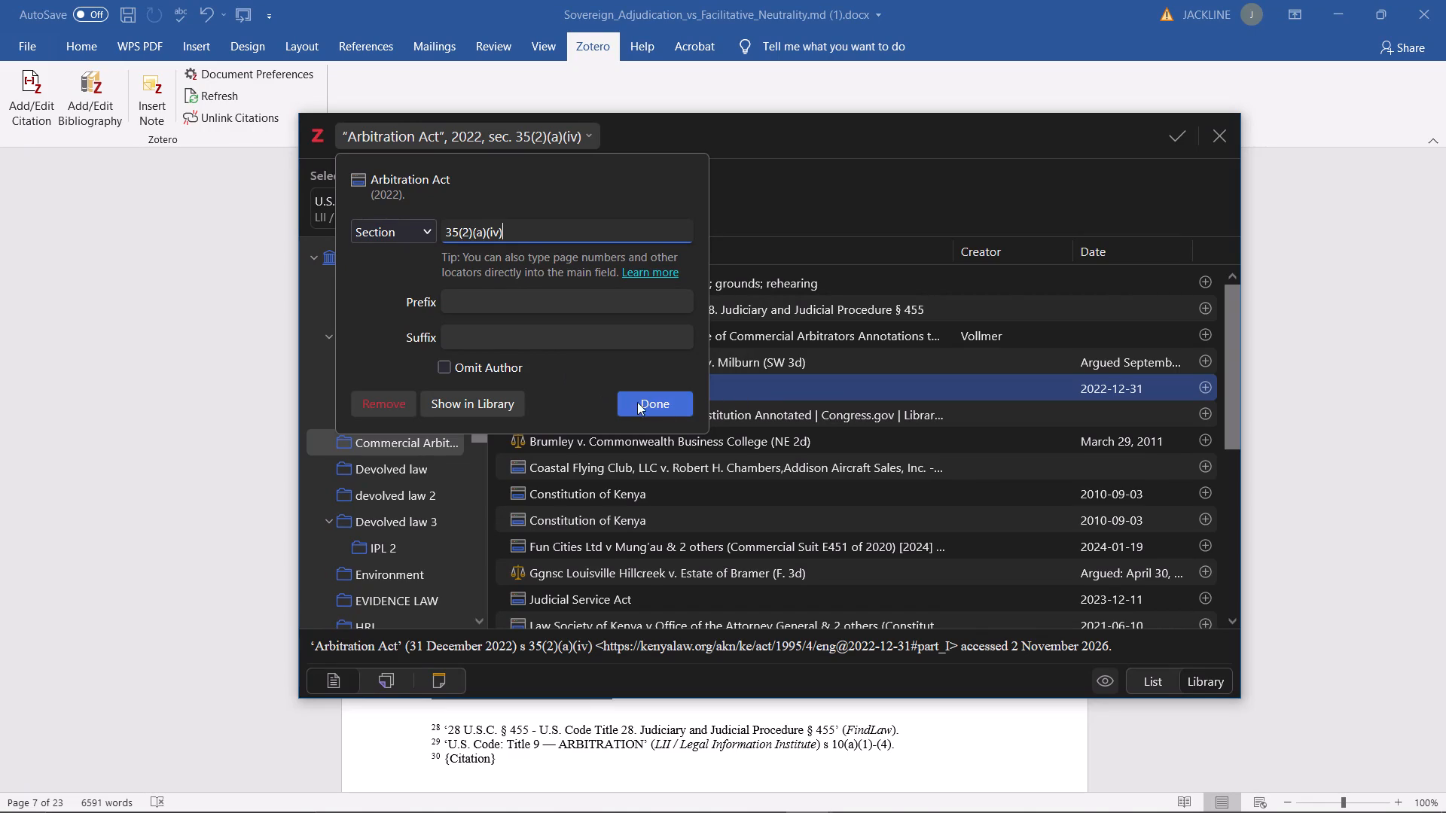
{"action": "left_click", "coordinate": [665, 408]}
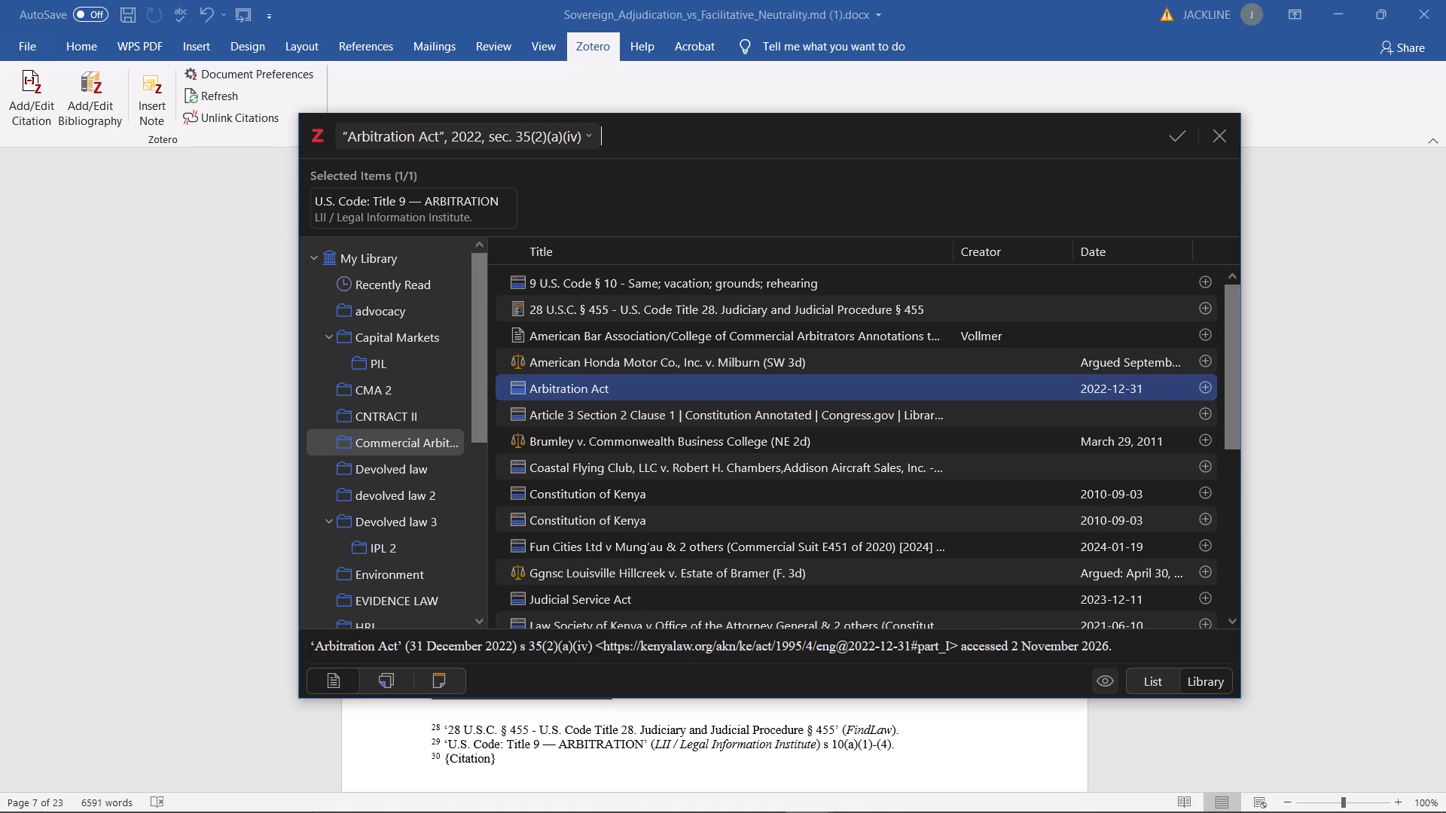
{"action": "left_click", "coordinate": [1179, 141]}
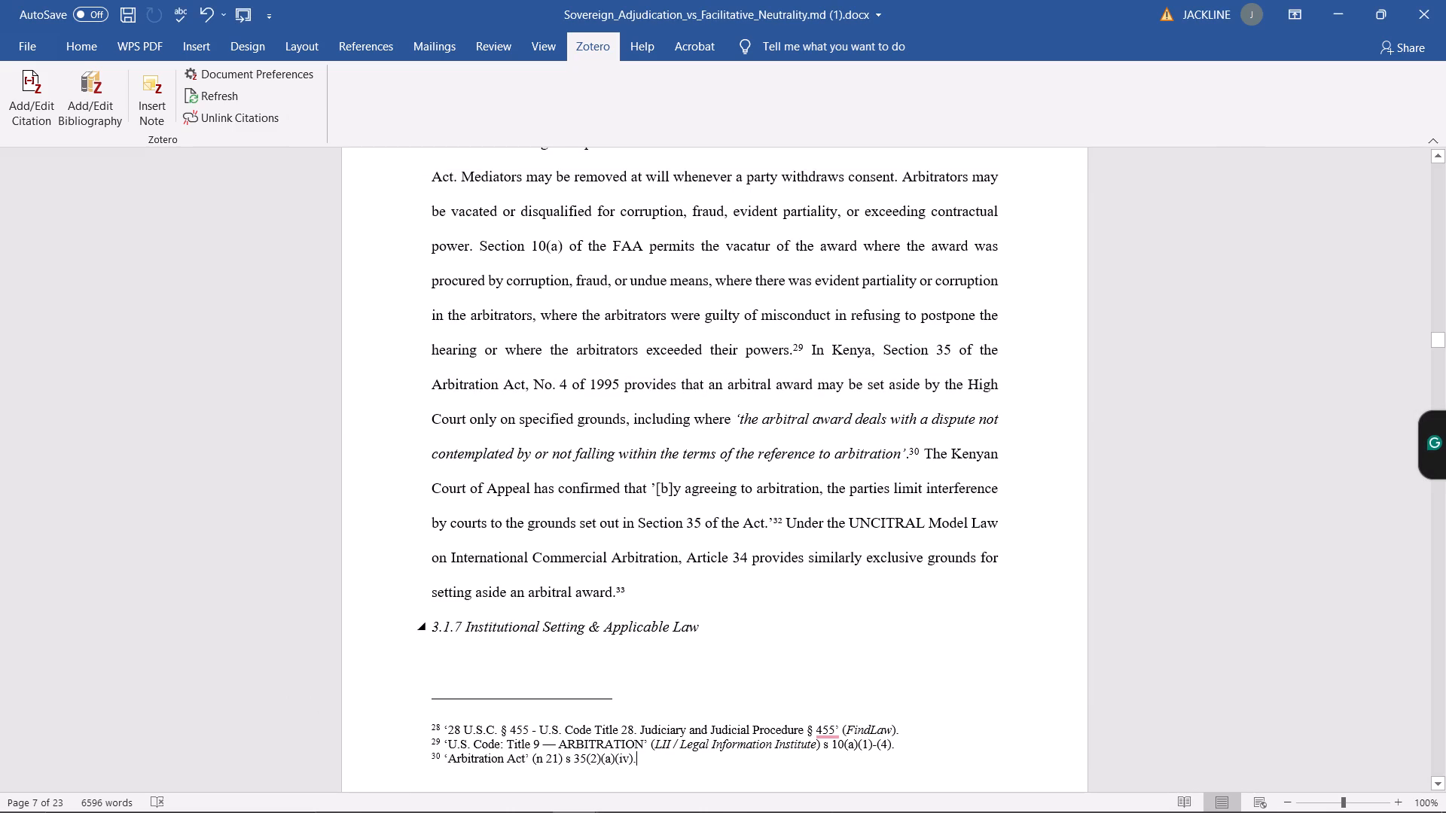
Save the Word document.
{"action": "left_click", "coordinate": [16, 51]}
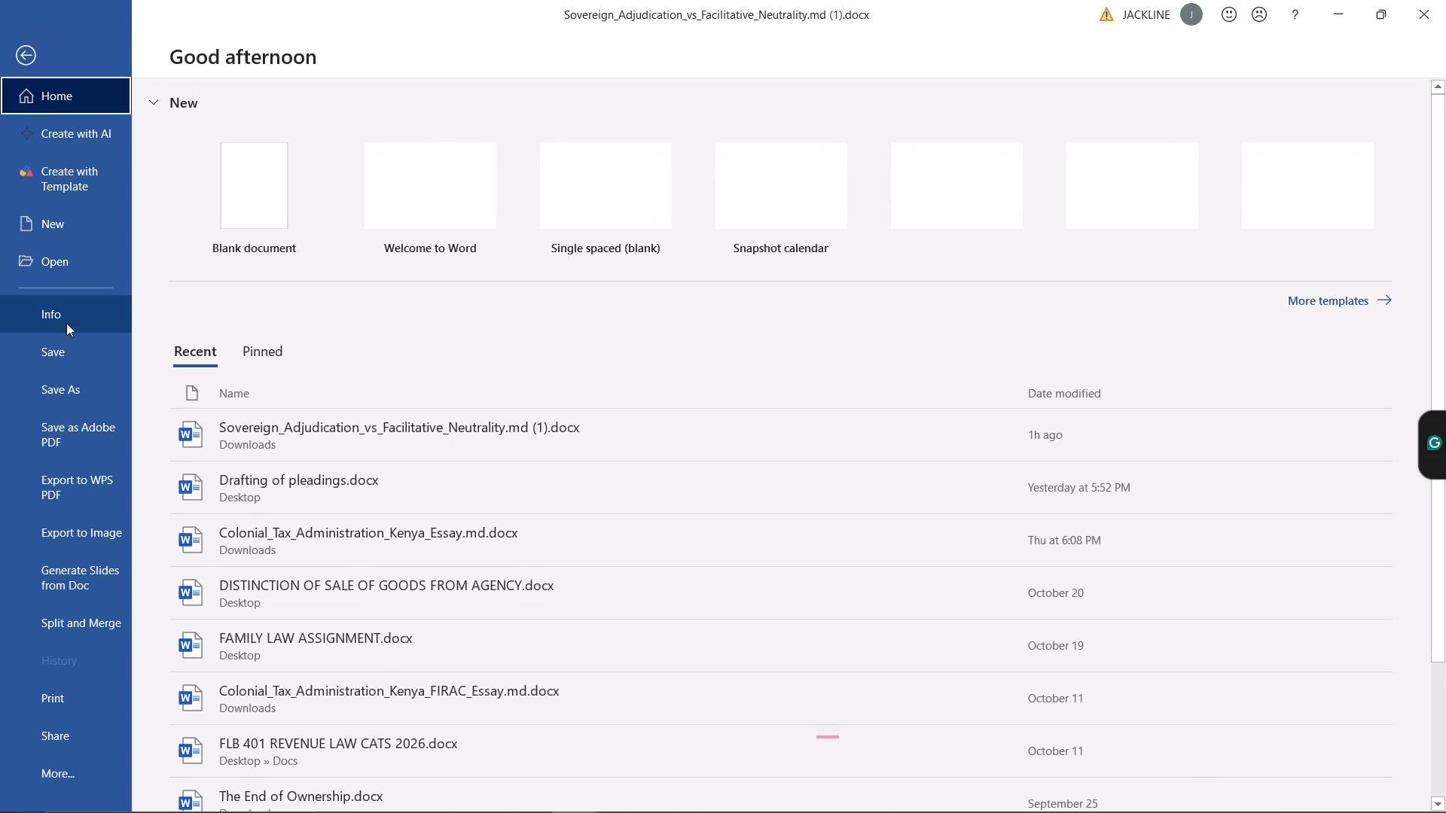
{"action": "left_click", "coordinate": [81, 354]}
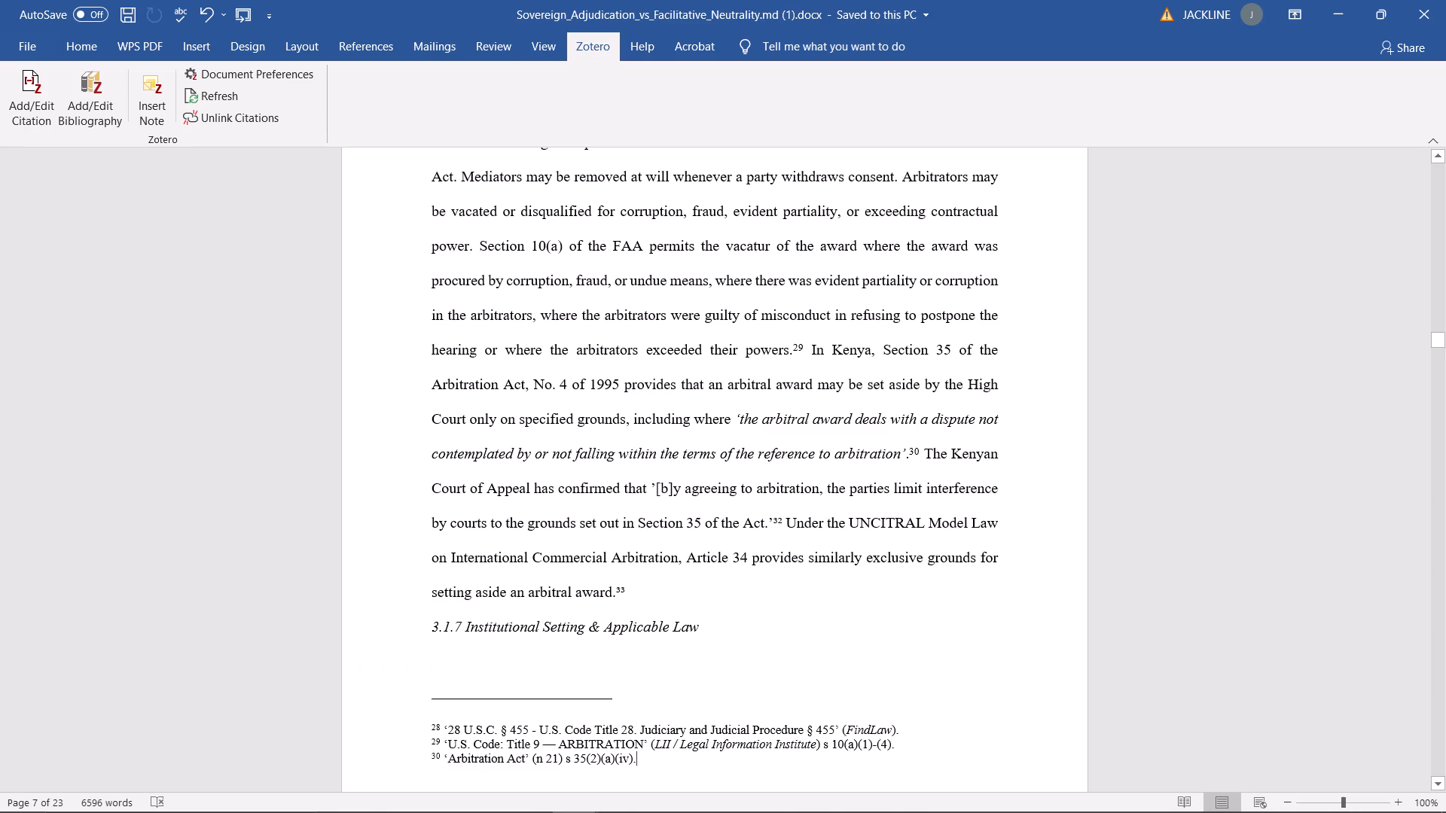
Remove the square brackets around the "b" in "[b]y agreeing to arbitration" in section 3.1.6.
{"action": "scroll", "coordinate": [745, 518], "scroll_direction": "down", "scroll_amount": 4}
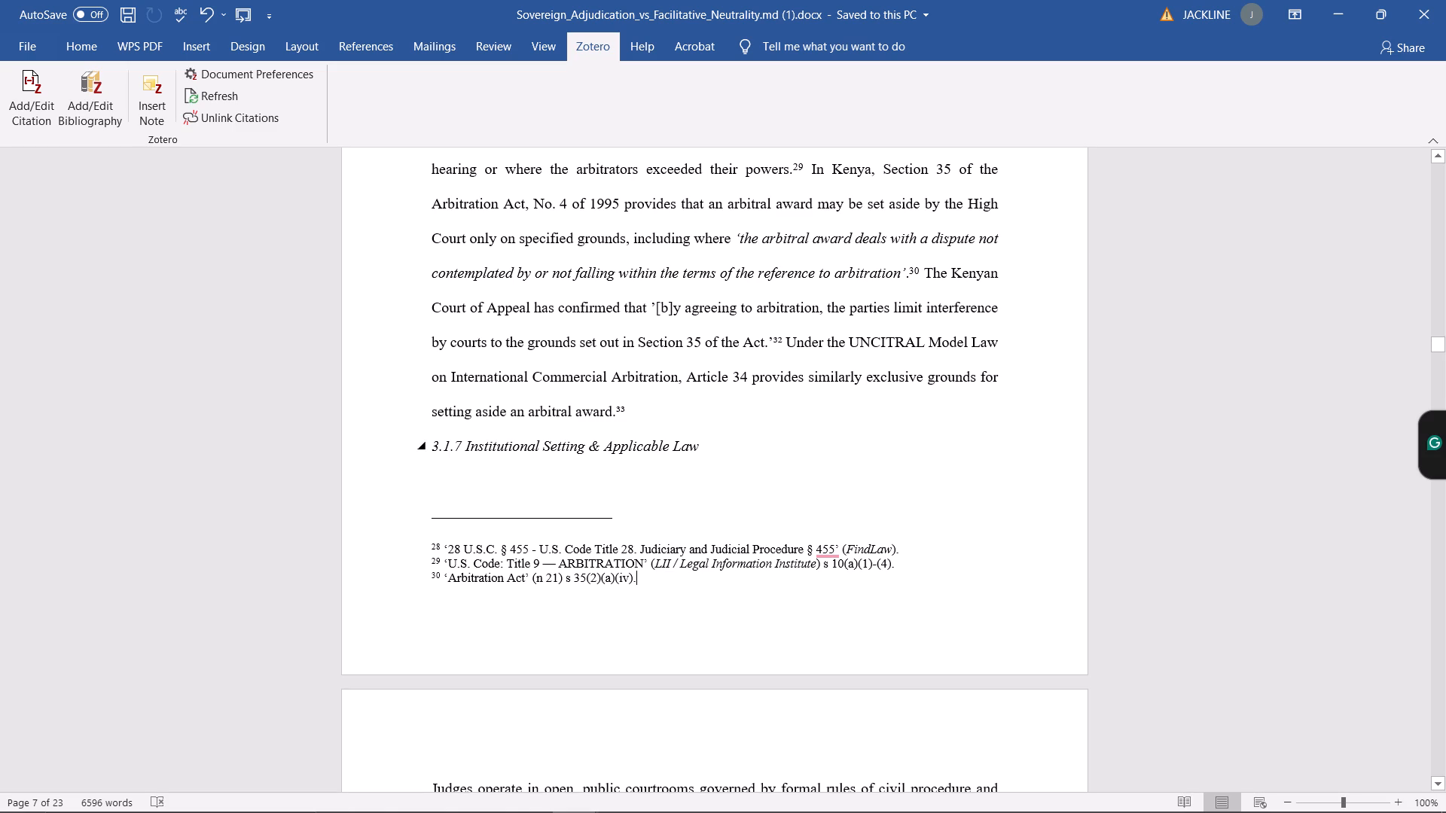
{"action": "scroll", "coordinate": [700, 429], "scroll_direction": "up", "scroll_amount": 2}
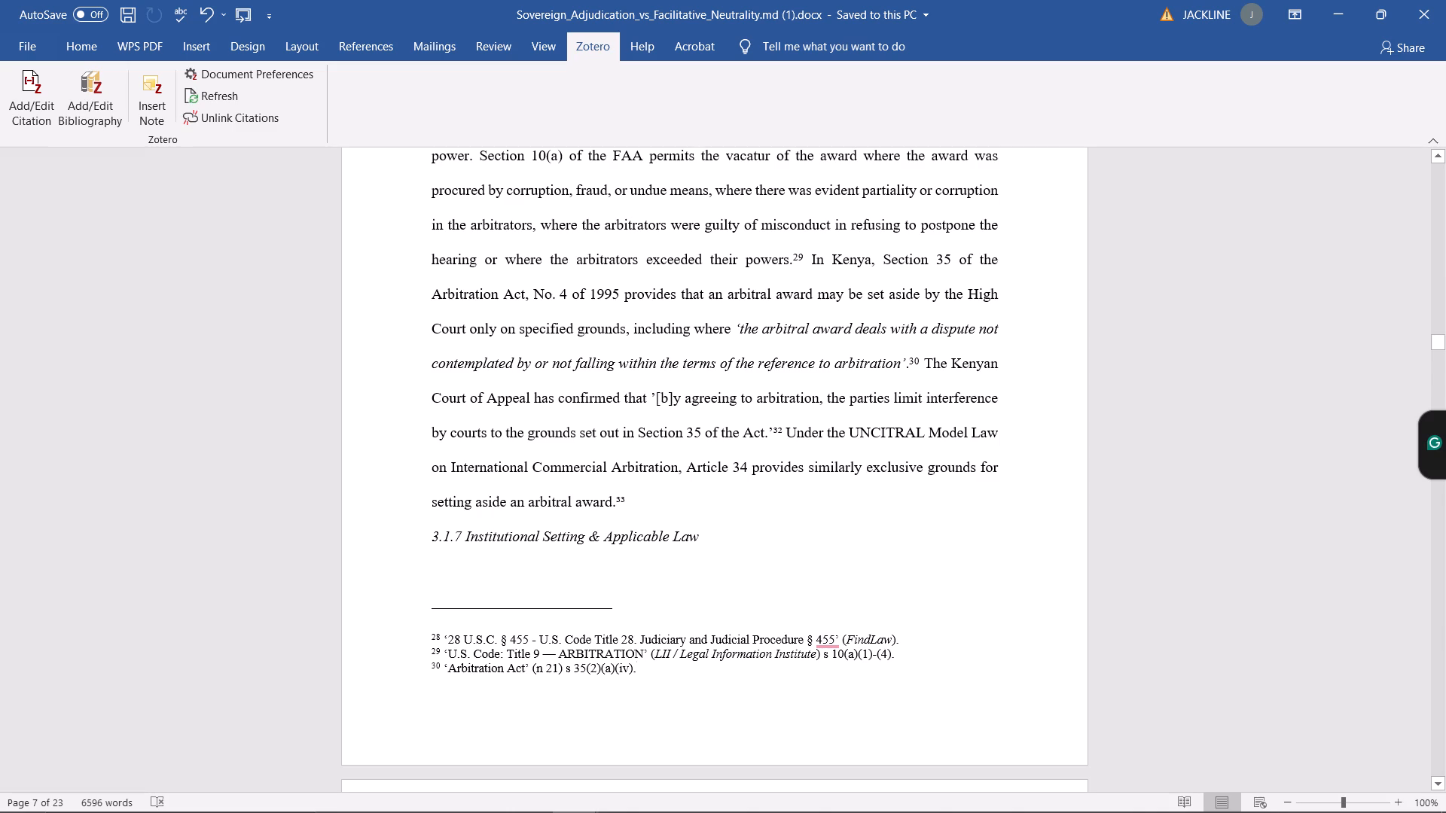
{"action": "left_click", "coordinate": [672, 402]}
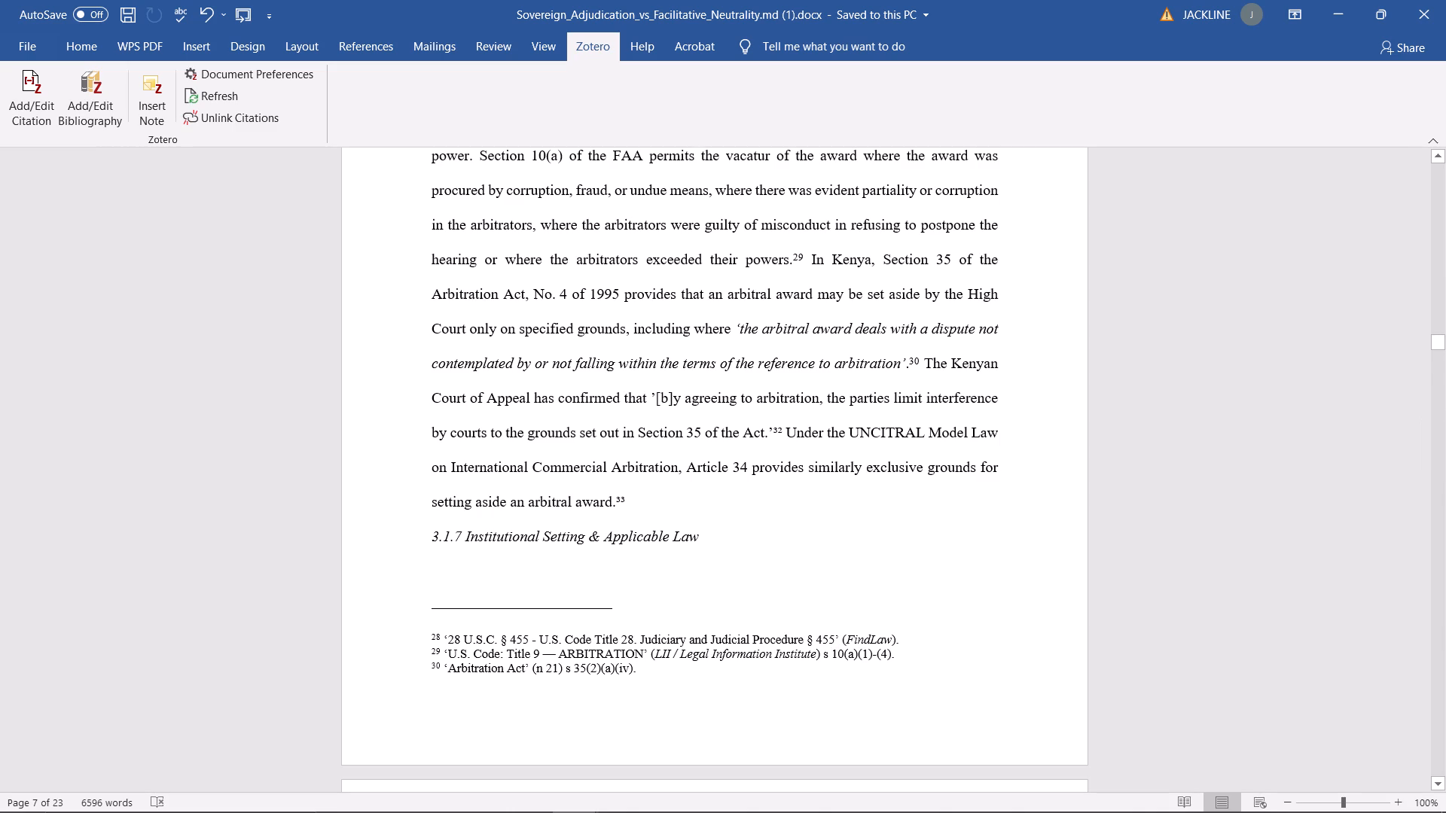
{"action": "key", "text": "BackSpace"}
{"action": "key", "text": "Left"}
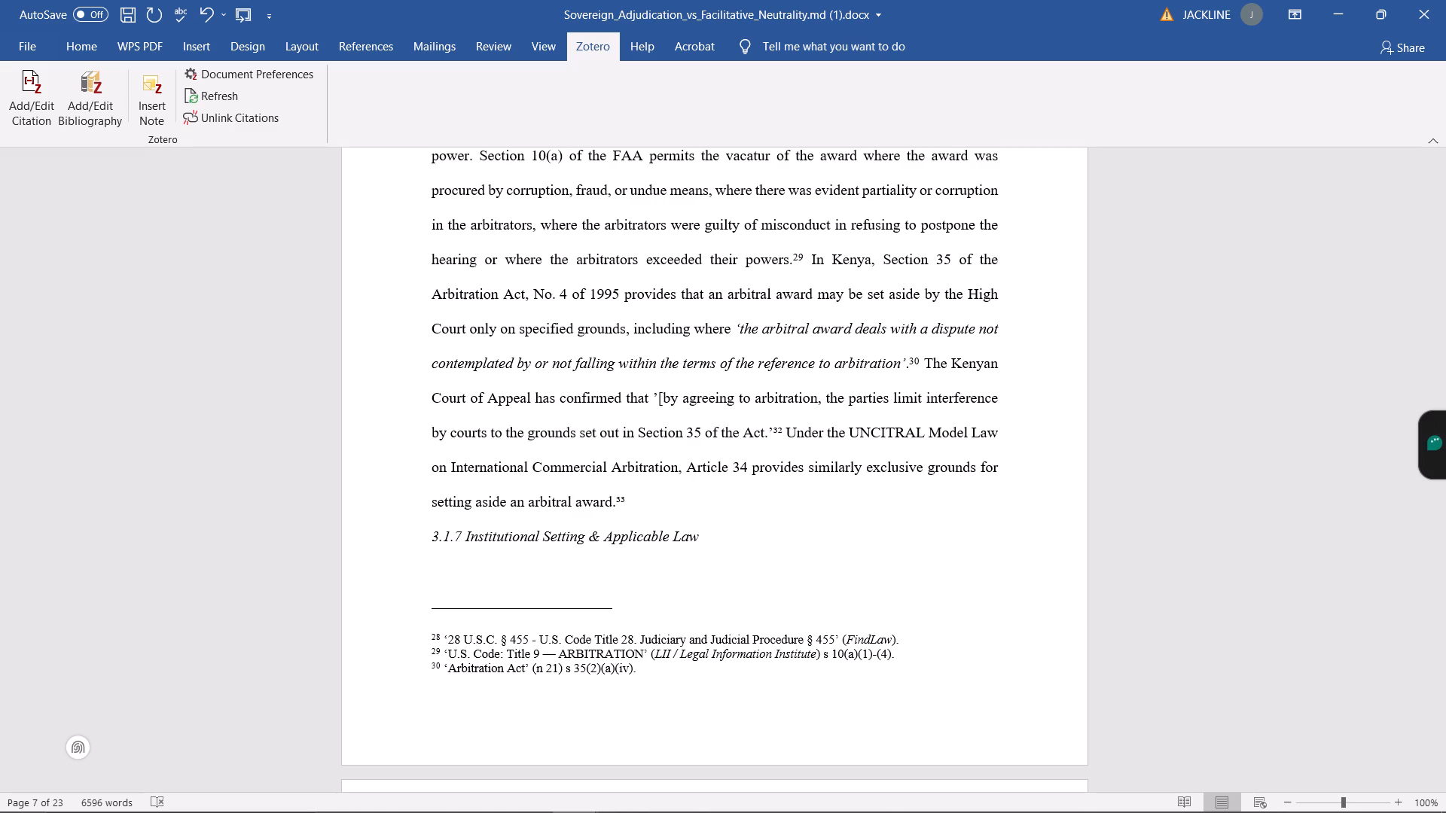
{"action": "key", "text": "BackSpace"}
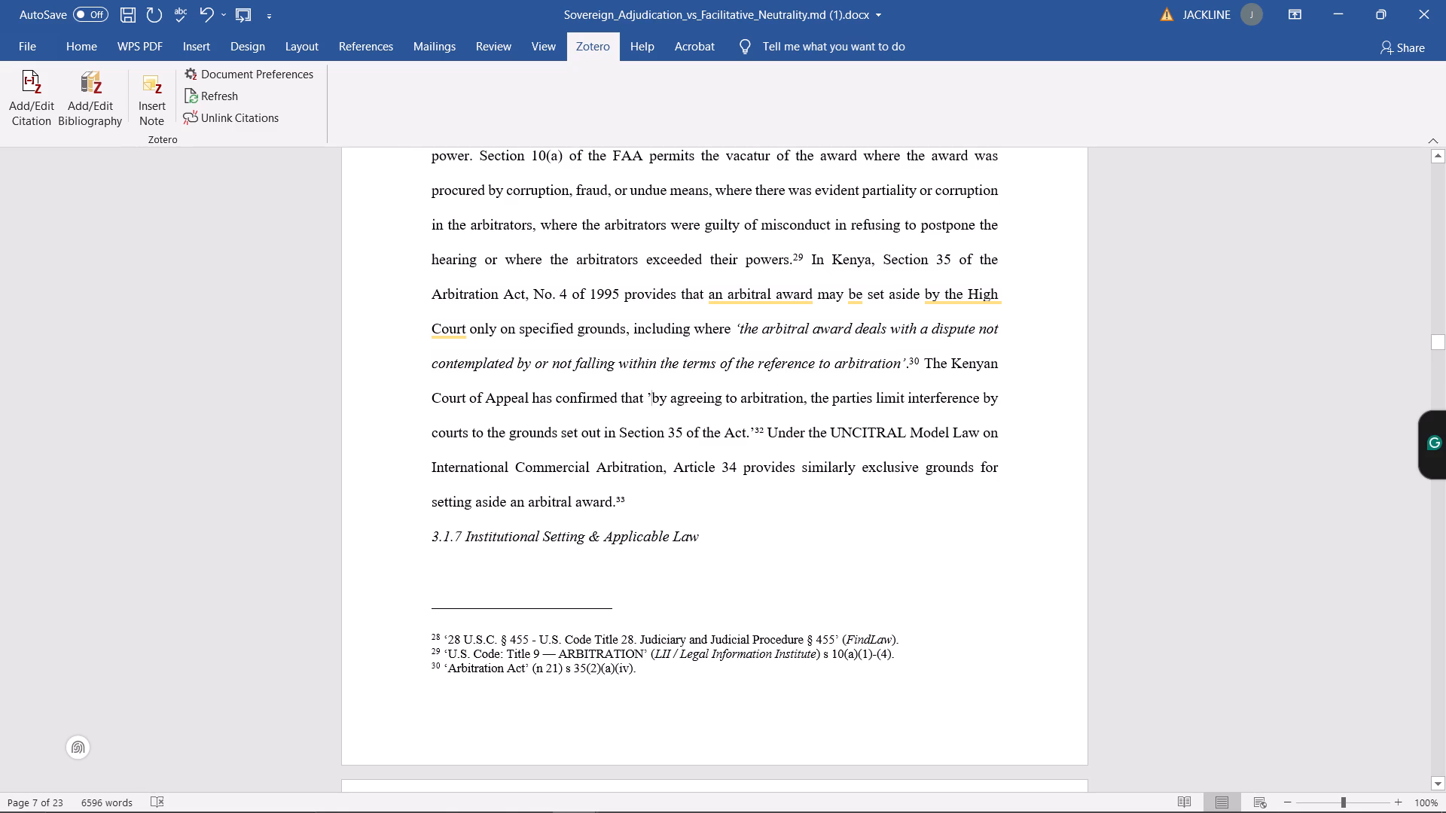
Copy entry 32, "Bomas of Kenya Limited v Standard Investment Bank Limited [2023] KECA 544 (KLR).", from the typed FOOTNOTES list.
{"action": "left_click_drag", "start_coordinate": [1441, 343], "coordinate": [1404, 650]}
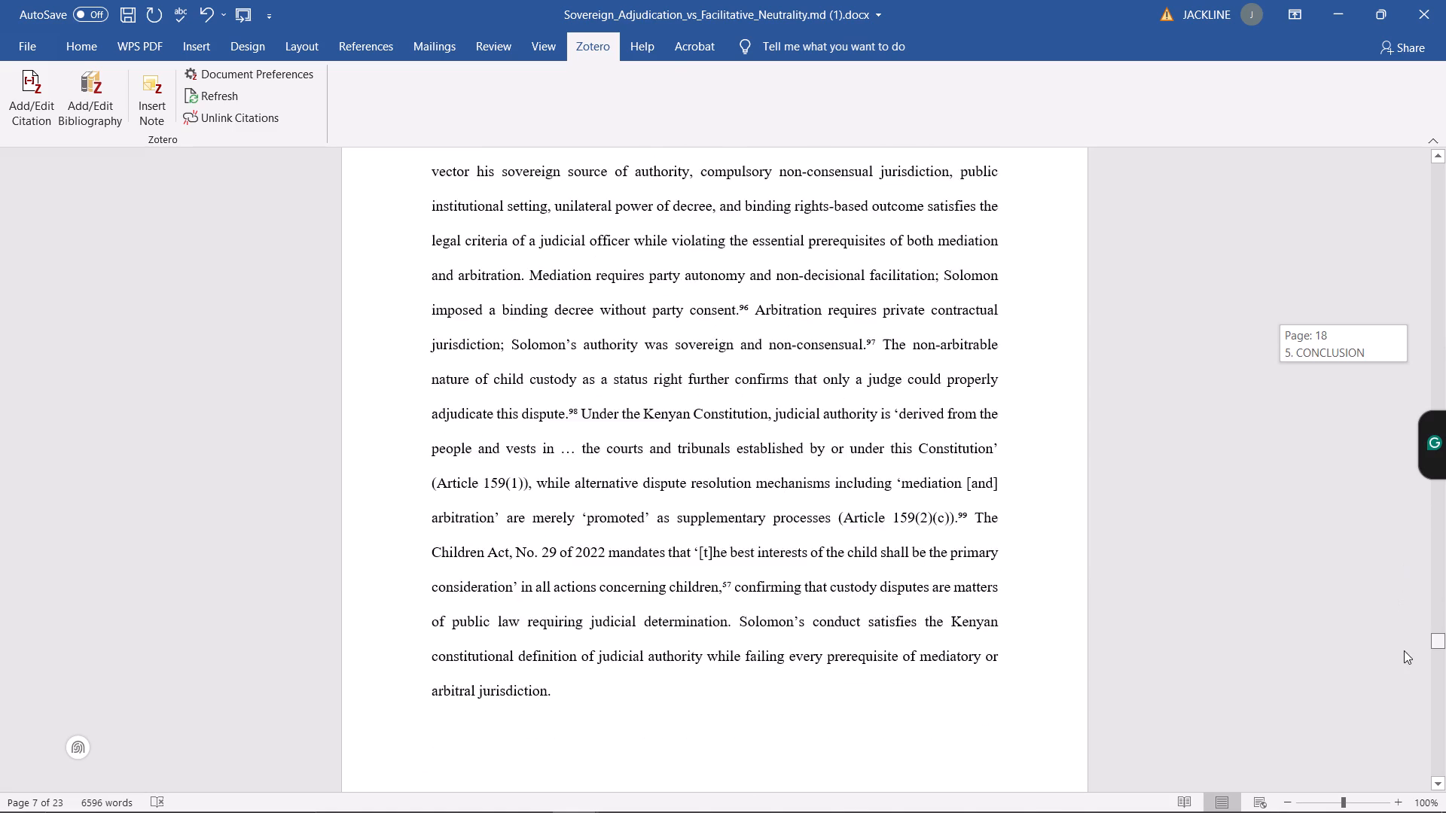
{"action": "left_click_drag", "start_coordinate": [1404, 650], "coordinate": [1417, 687]}
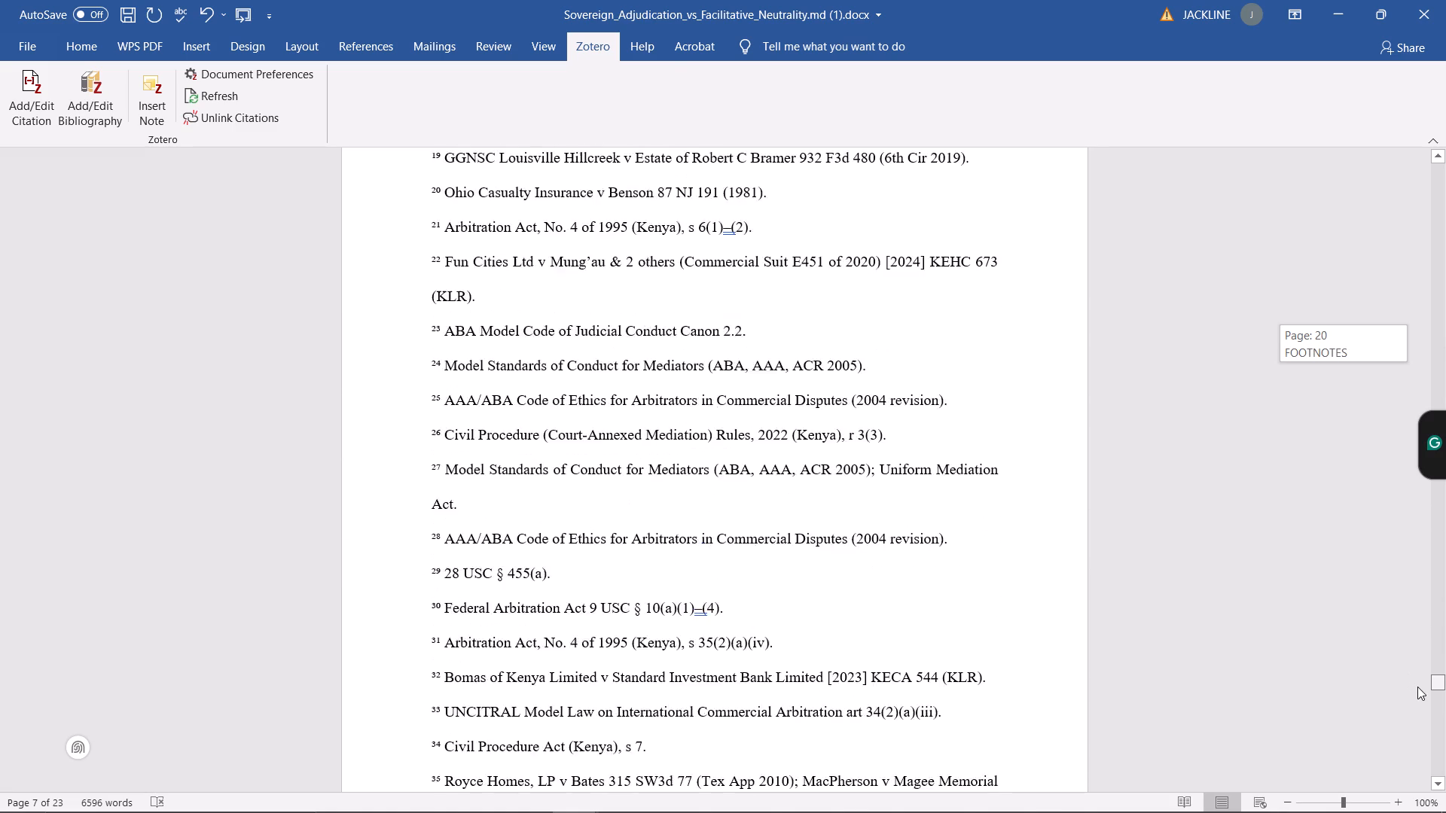
{"action": "left_click_drag", "start_coordinate": [1417, 687], "coordinate": [1426, 699]}
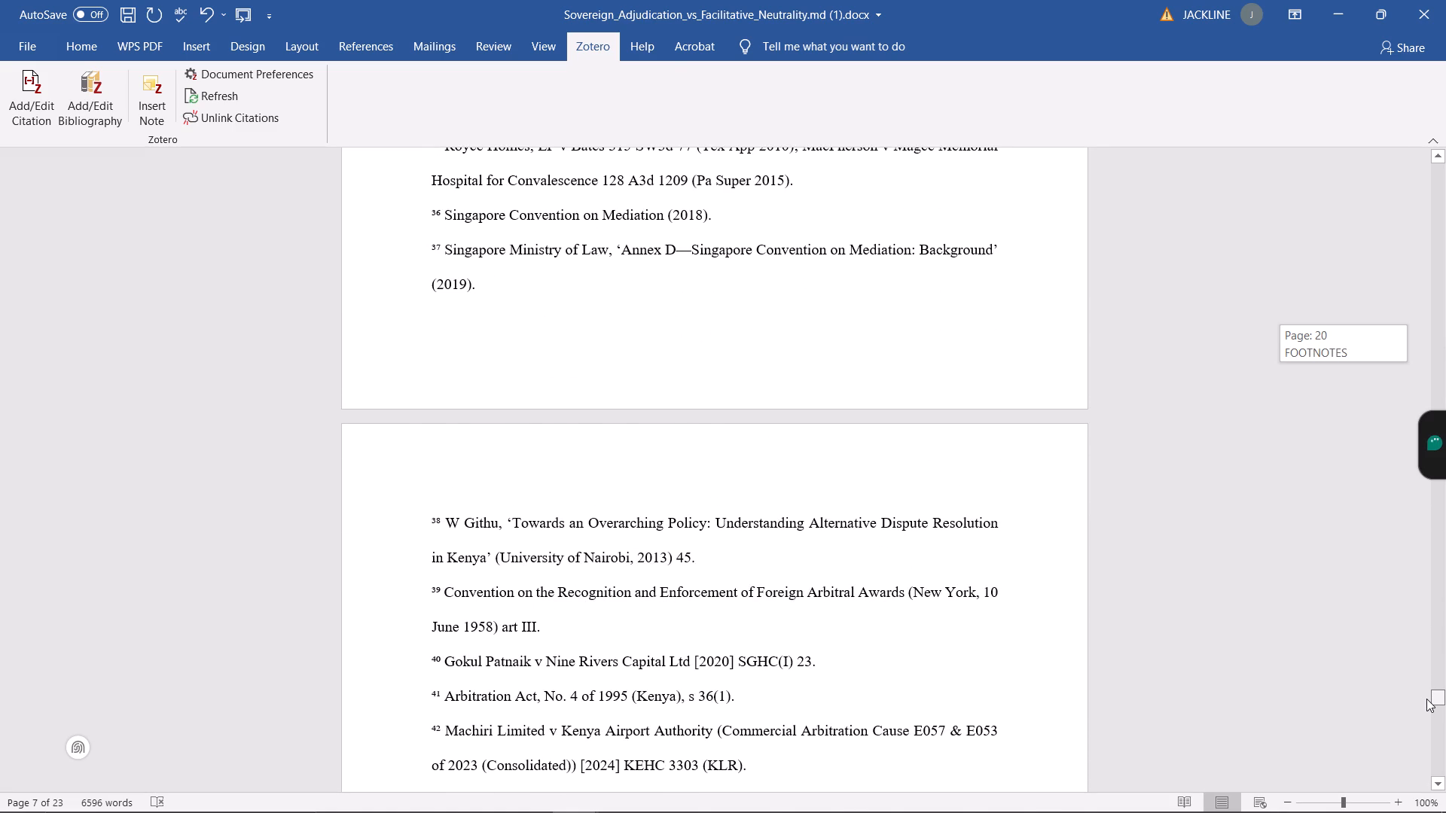
{"action": "left_click_drag", "start_coordinate": [1426, 699], "coordinate": [1419, 687]}
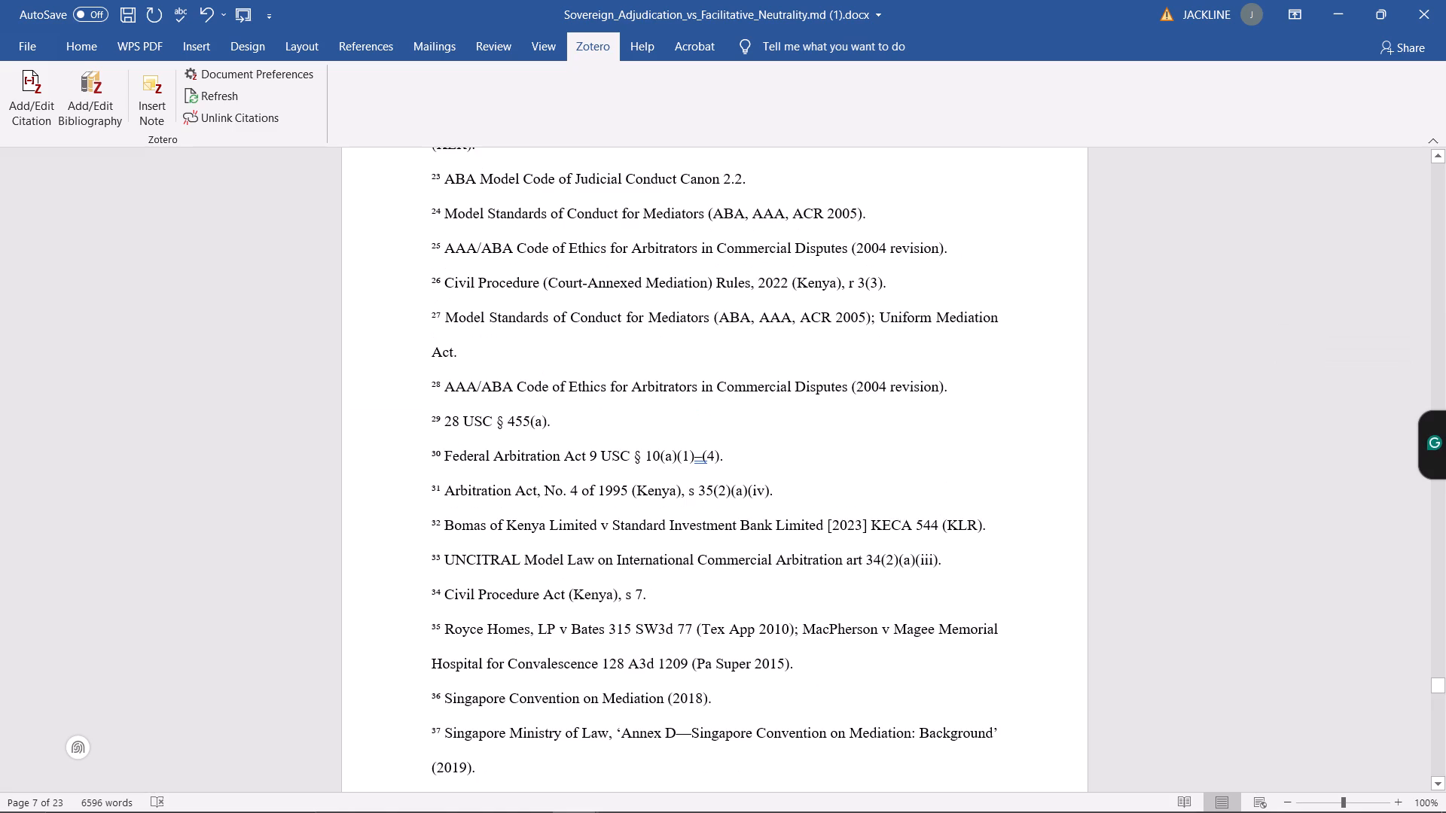
{"action": "left_click_drag", "start_coordinate": [987, 525], "coordinate": [657, 499]}
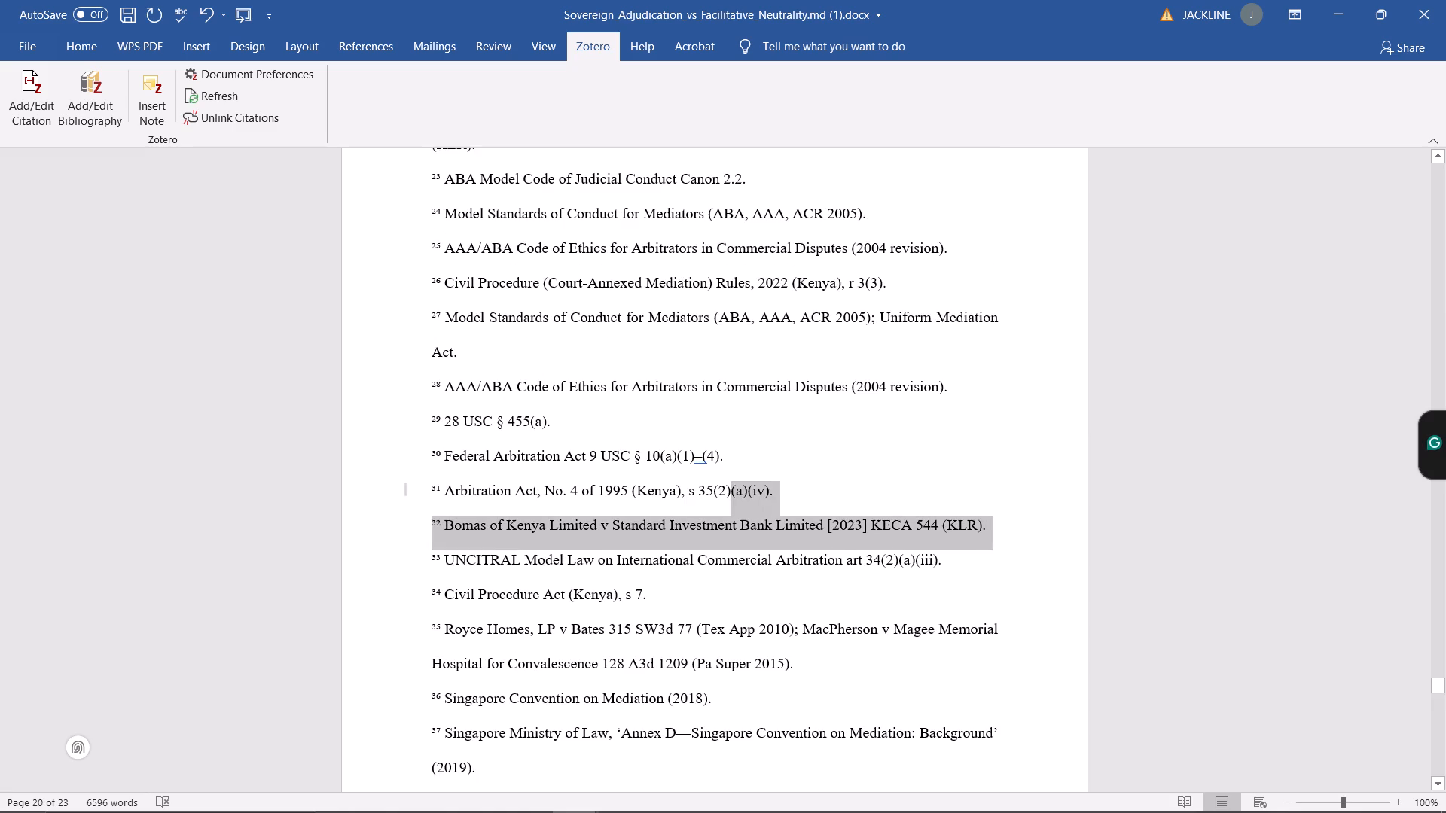
{"action": "left_click_drag", "start_coordinate": [657, 499], "coordinate": [468, 528]}
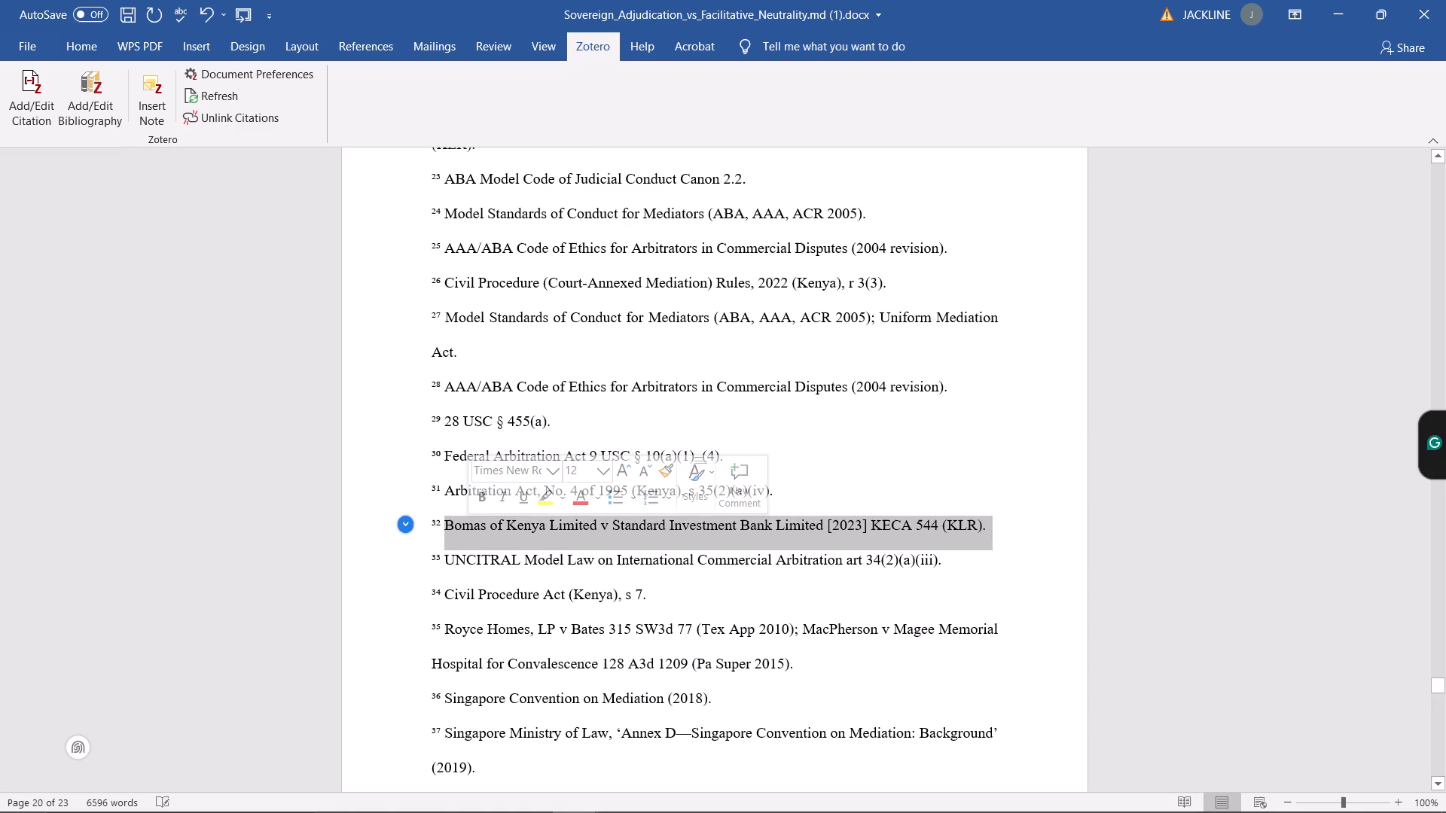
{"action": "key", "text": "ctrl+c"}
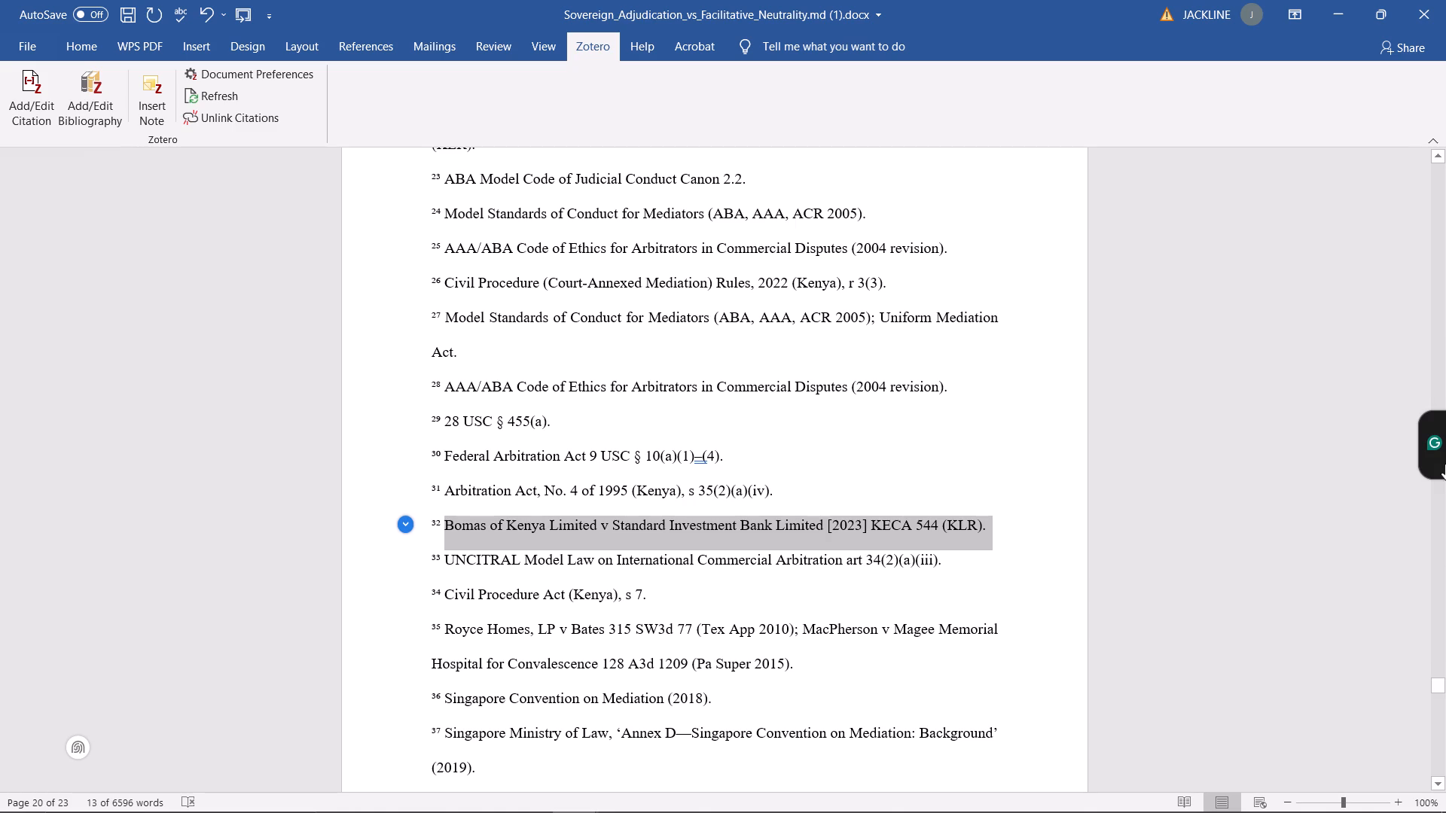
Locate the Court of Appeal quotation carrying mark 32 in section 3.1.6 of the document.
{"action": "left_click", "coordinate": [1440, 317]}
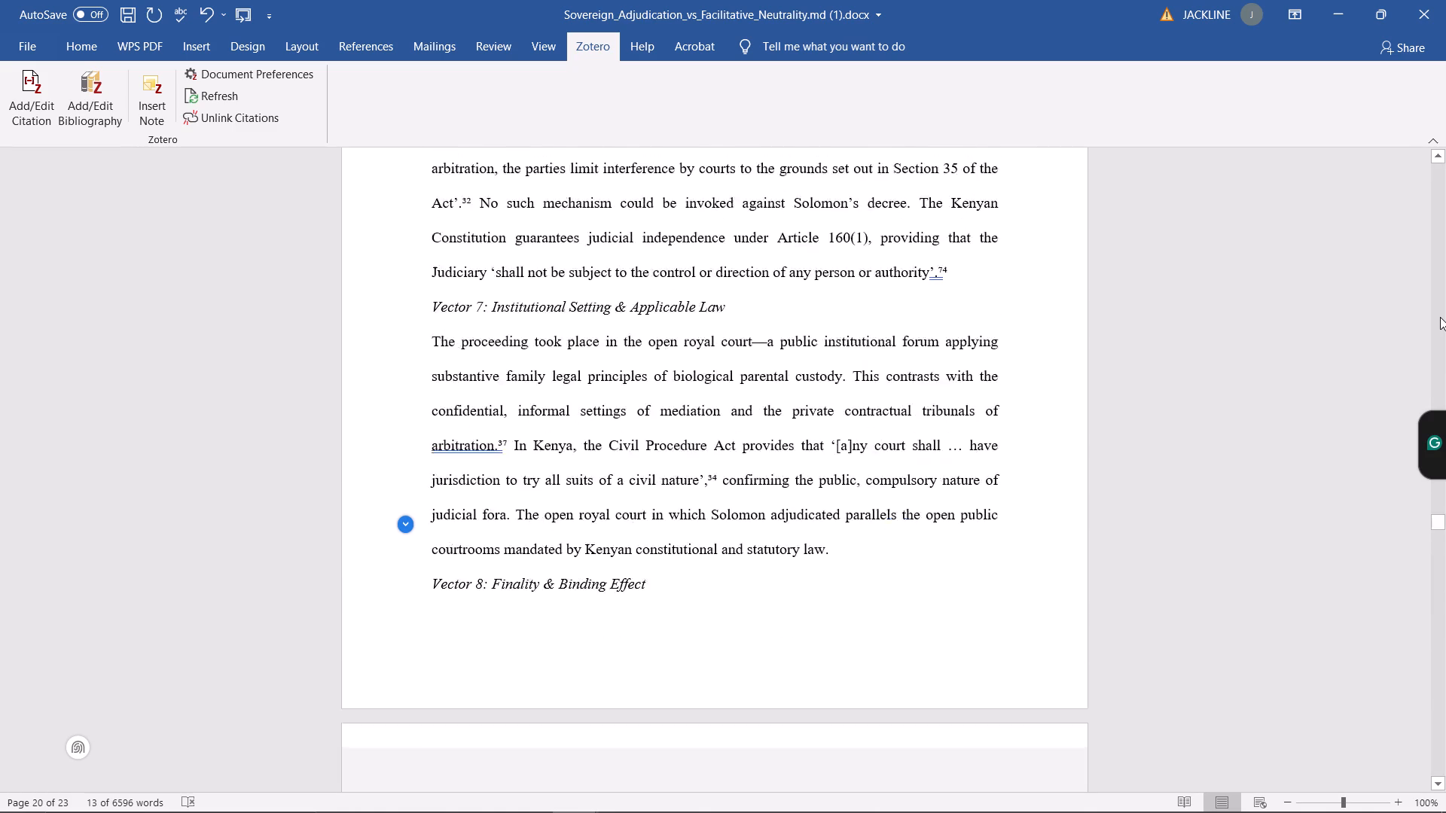
{"action": "left_click", "coordinate": [1440, 317]}
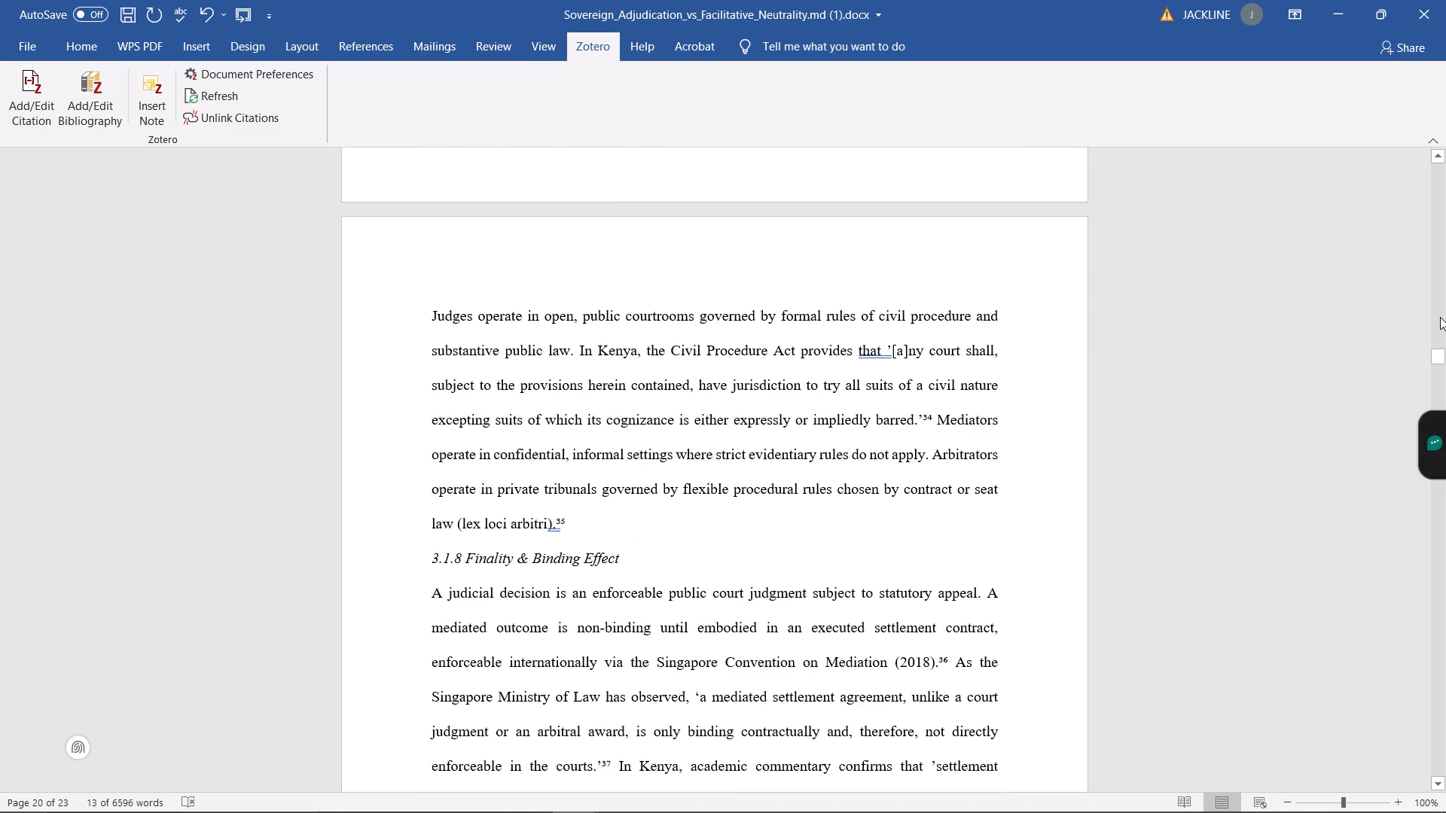
{"action": "left_click", "coordinate": [1440, 317]}
{"action": "scroll", "coordinate": [953, 419], "scroll_direction": "down", "scroll_amount": 14}
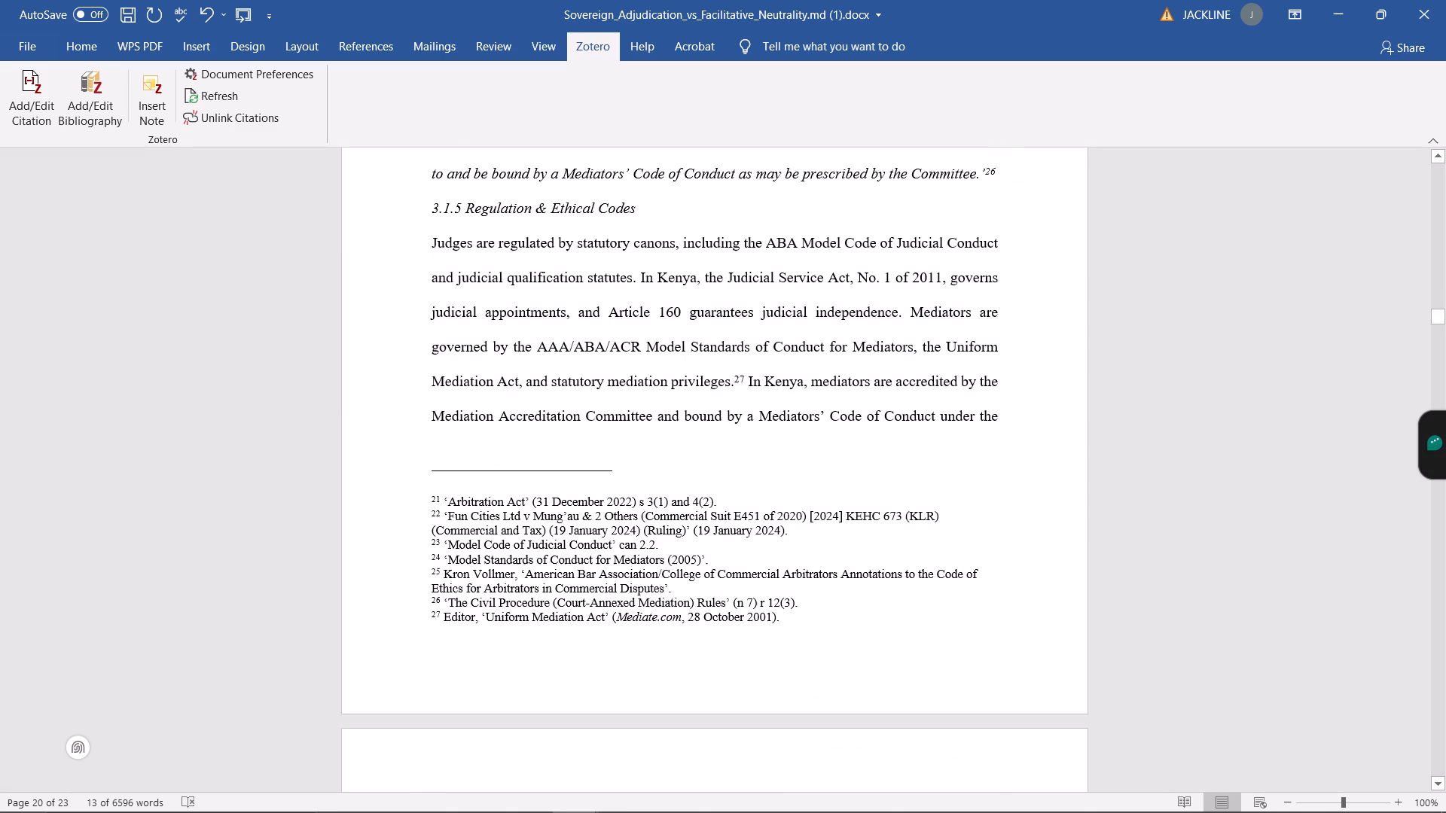
{"action": "scroll", "coordinate": [681, 449], "scroll_direction": "down", "scroll_amount": 20}
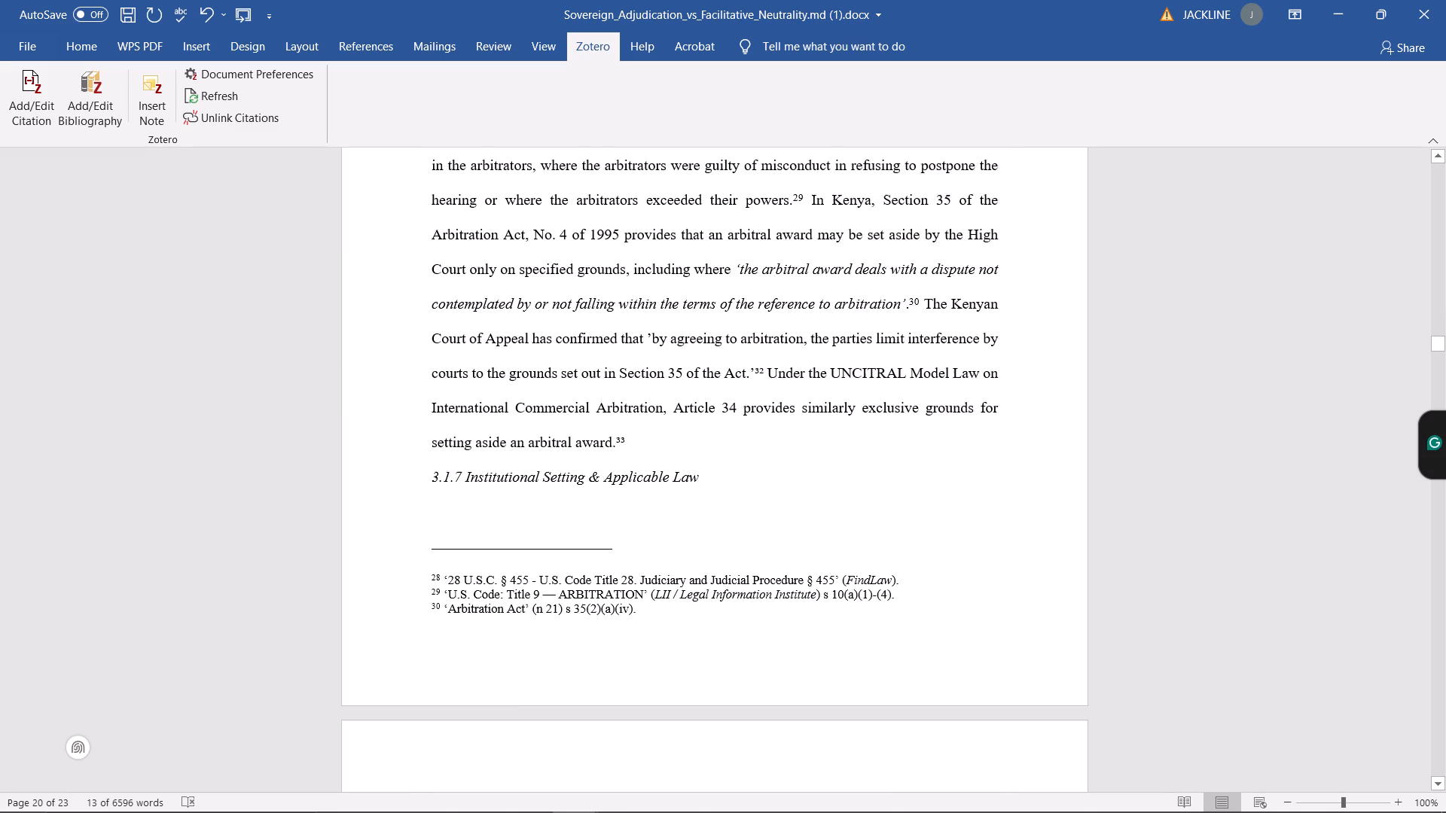
{"action": "scroll", "coordinate": [775, 235], "scroll_direction": "up", "scroll_amount": 1}
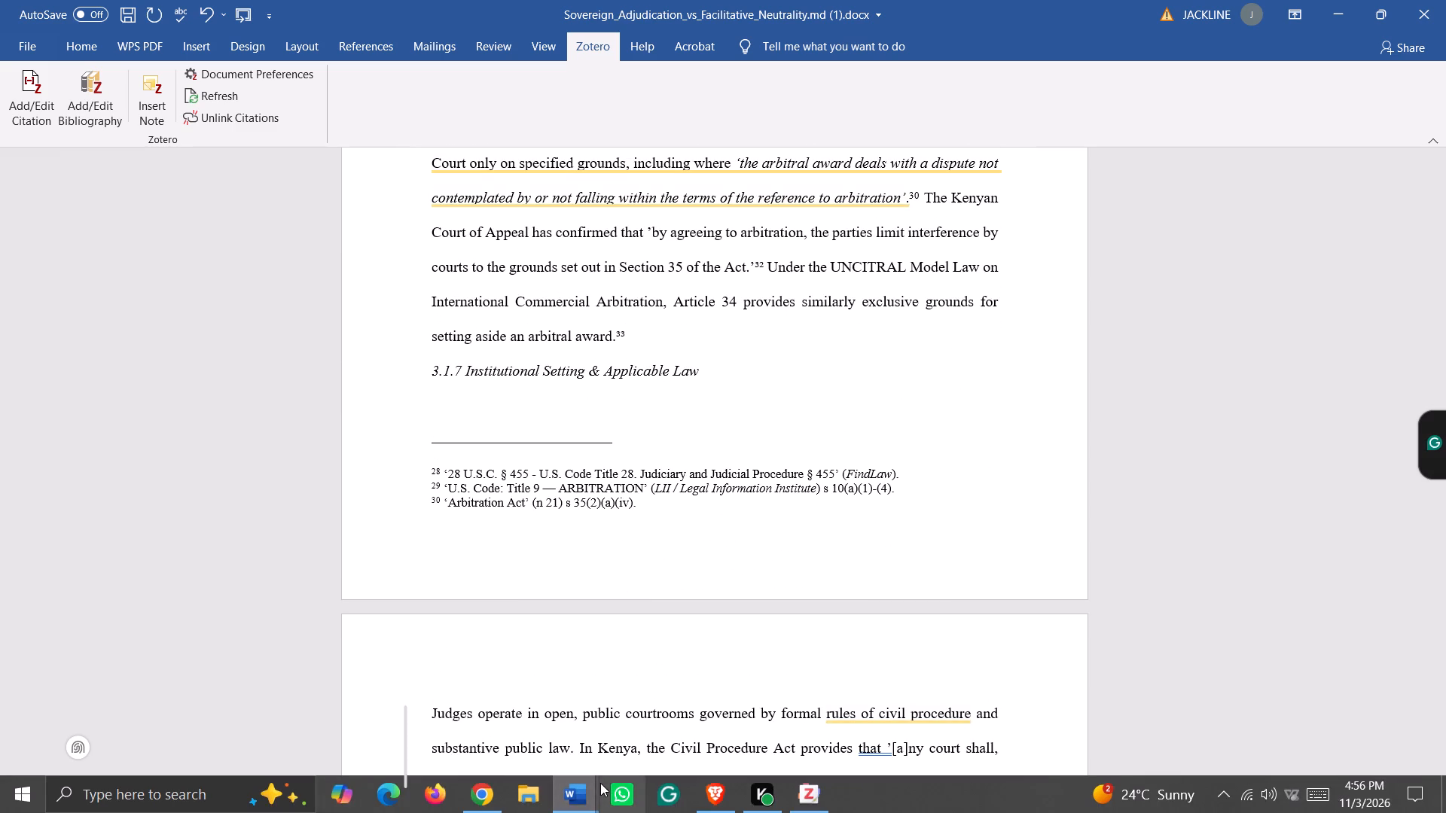
Switch to Chrome and clear the leftover Arbitration Act query from the new tab's Google search box.
{"action": "left_click", "coordinate": [492, 794]}
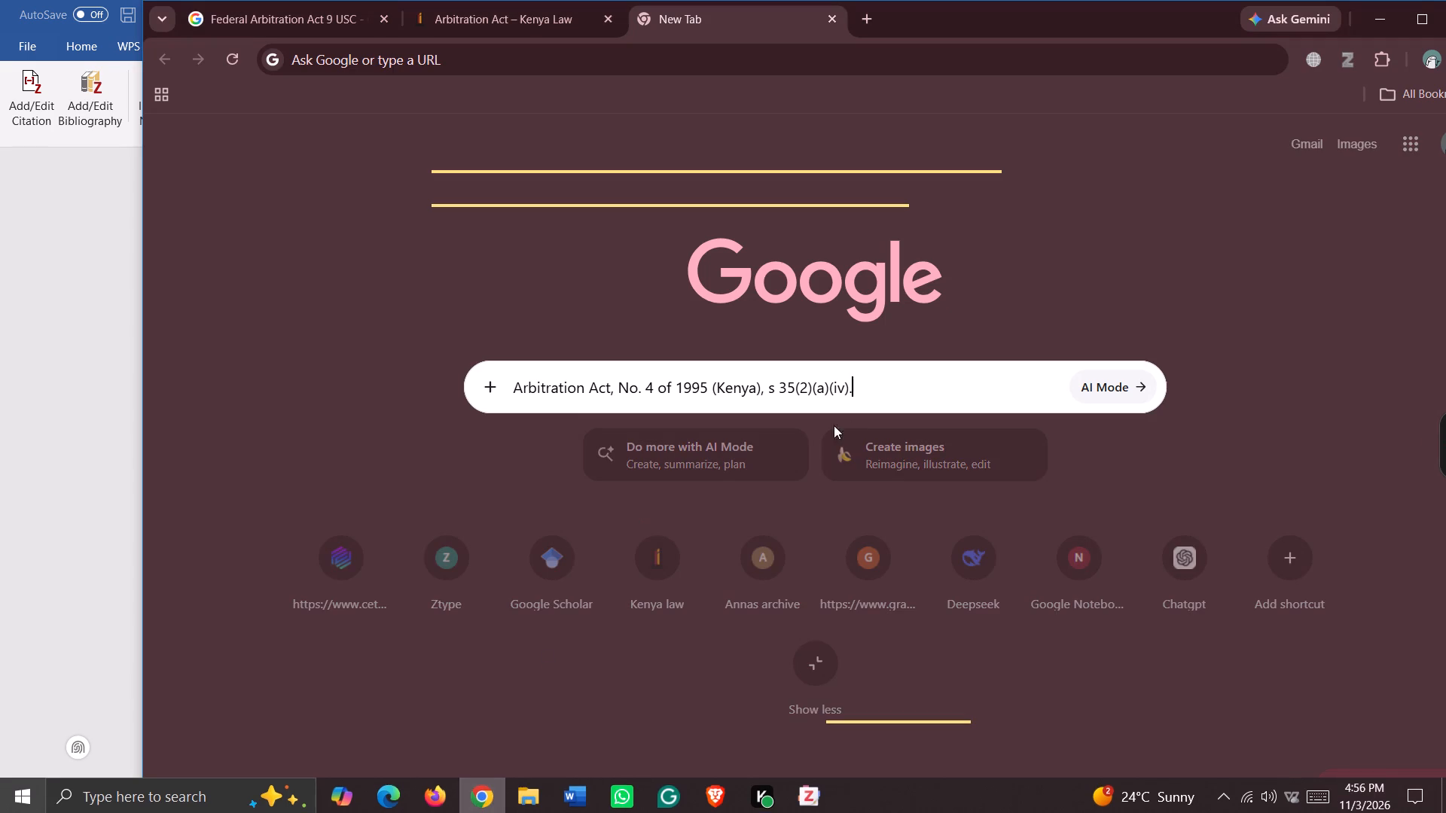
{"action": "key", "text": "BackSpace"}
{"action": "key", "text": "BackSpace"}
{"action": "key", "text": "BackSpace"}
{"action": "key", "text": "BackSpace"}
{"action": "key", "text": "BackSpace"}
{"action": "key", "text": "BackSpace"}
{"action": "key", "text": "BackSpace"}
{"action": "key", "text": "BackSpace"}
{"action": "key", "text": "BackSpace"}
{"action": "key", "text": "BackSpace"}
{"action": "key", "text": "BackSpace"}
{"action": "key", "text": "BackSpace"}
{"action": "key", "text": "BackSpace"}
{"action": "key", "text": "BackSpace"}
{"action": "key", "text": "BackSpace"}
{"action": "key", "text": "BackSpace"}
{"action": "key", "text": "BackSpace"}
{"action": "key", "text": "BackSpace"}
{"action": "key", "text": "BackSpace"}
{"action": "key", "text": "BackSpace"}
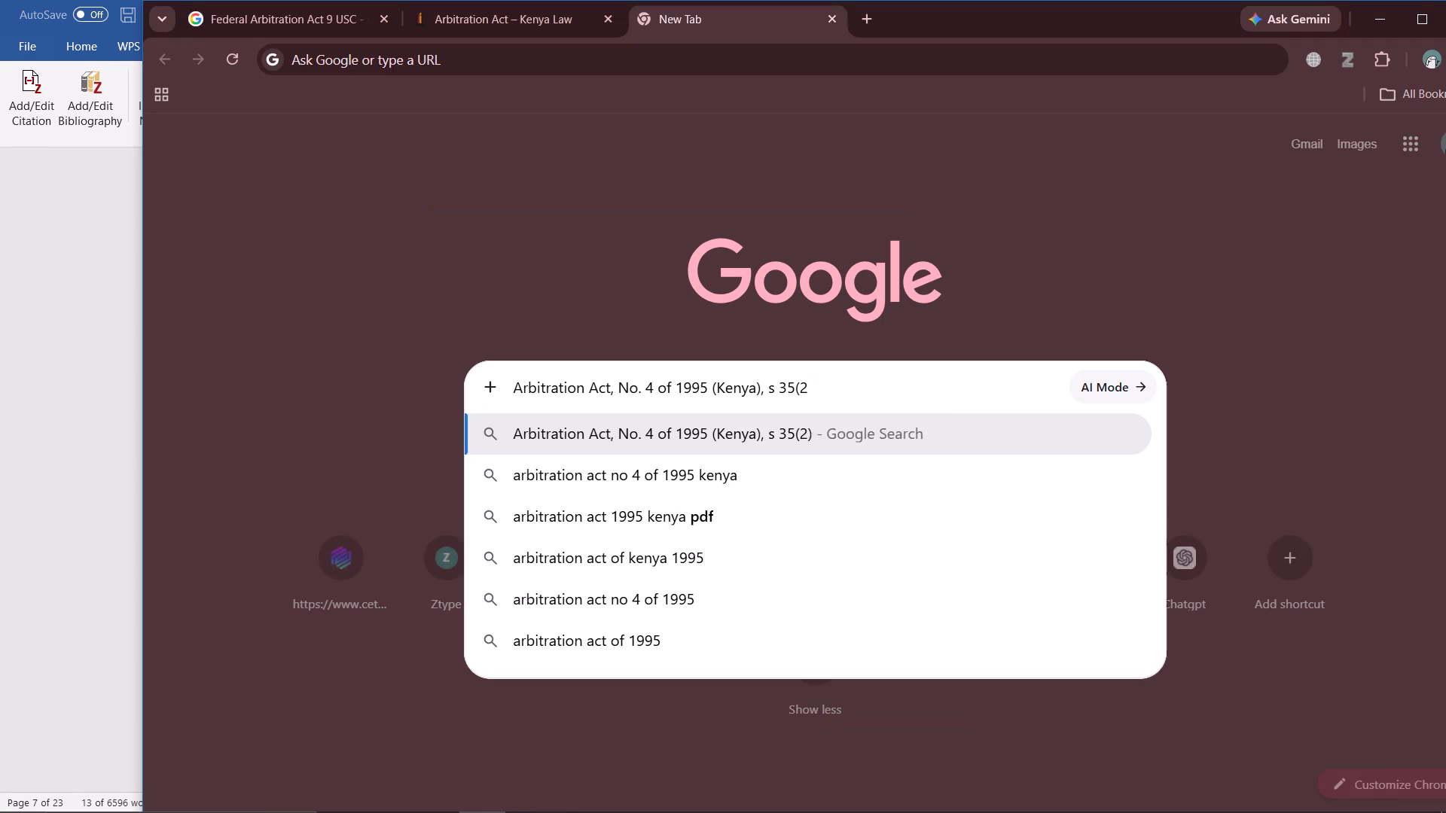
{"action": "key", "text": "BackSpace"}
{"action": "key", "text": "BackSpace"}
{"action": "key", "text": "BackSpace"}
{"action": "key", "text": "BackSpace"}
{"action": "key", "text": "BackSpace"}
{"action": "key", "text": "BackSpace"}
{"action": "key", "text": "BackSpace"}
{"action": "key", "text": "BackSpace"}
{"action": "key", "text": "BackSpace"}
{"action": "key", "text": "BackSpace"}
{"action": "key", "text": "BackSpace"}
{"action": "key", "text": "BackSpace"}
{"action": "key", "text": "BackSpace"}
{"action": "key", "text": "BackSpace"}
{"action": "key", "text": "BackSpace"}
{"action": "key", "text": "BackSpace"}
{"action": "key", "text": "BackSpace"}
{"action": "key", "text": "BackSpace"}
{"action": "key", "text": "BackSpace"}
{"action": "key", "text": "BackSpace"}
{"action": "key", "text": "BackSpace"}
{"action": "key", "text": "BackSpace"}
{"action": "key", "text": "BackSpace"}
{"action": "key", "text": "BackSpace"}
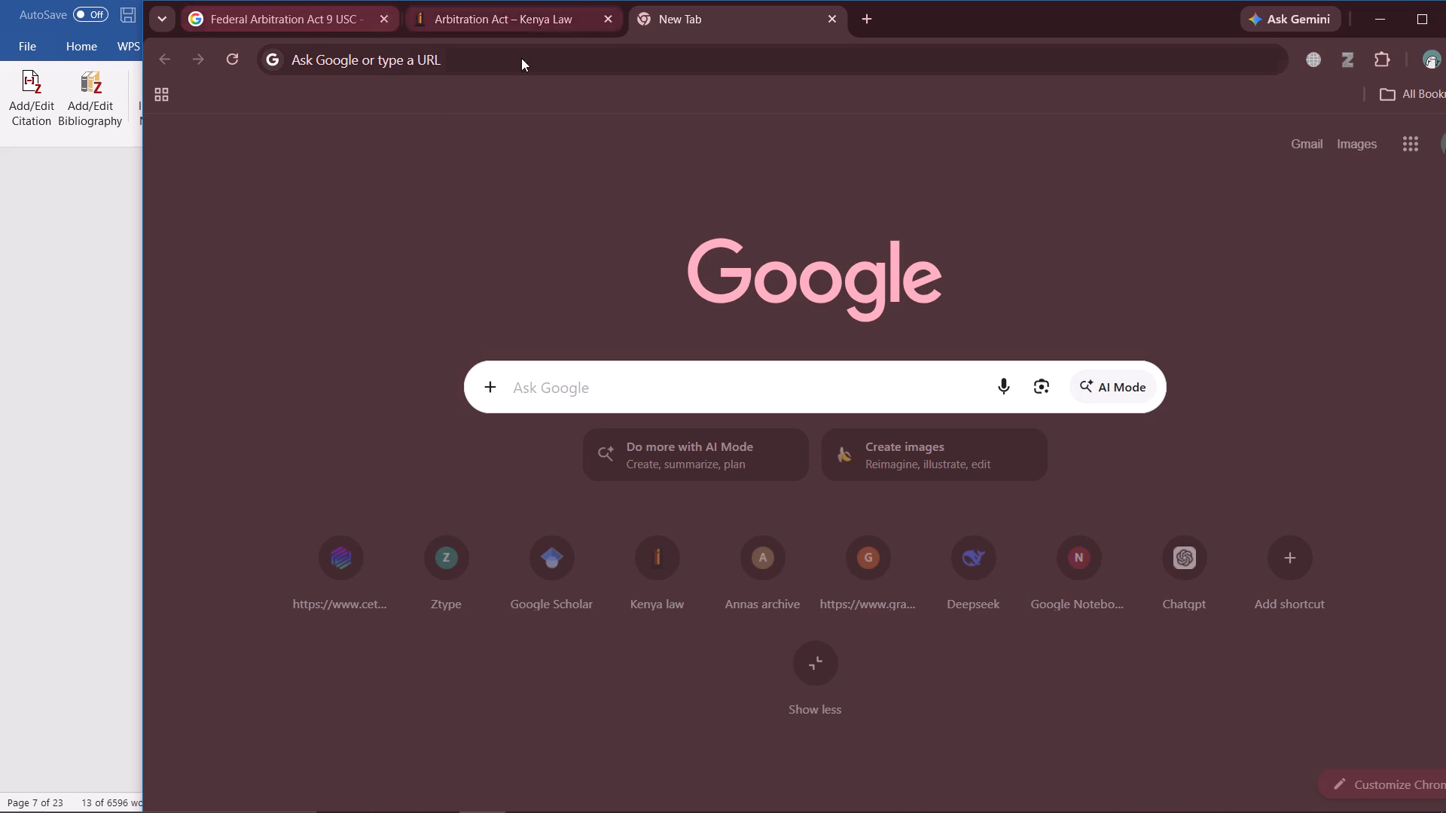
{"action": "left_click", "coordinate": [716, 130]}
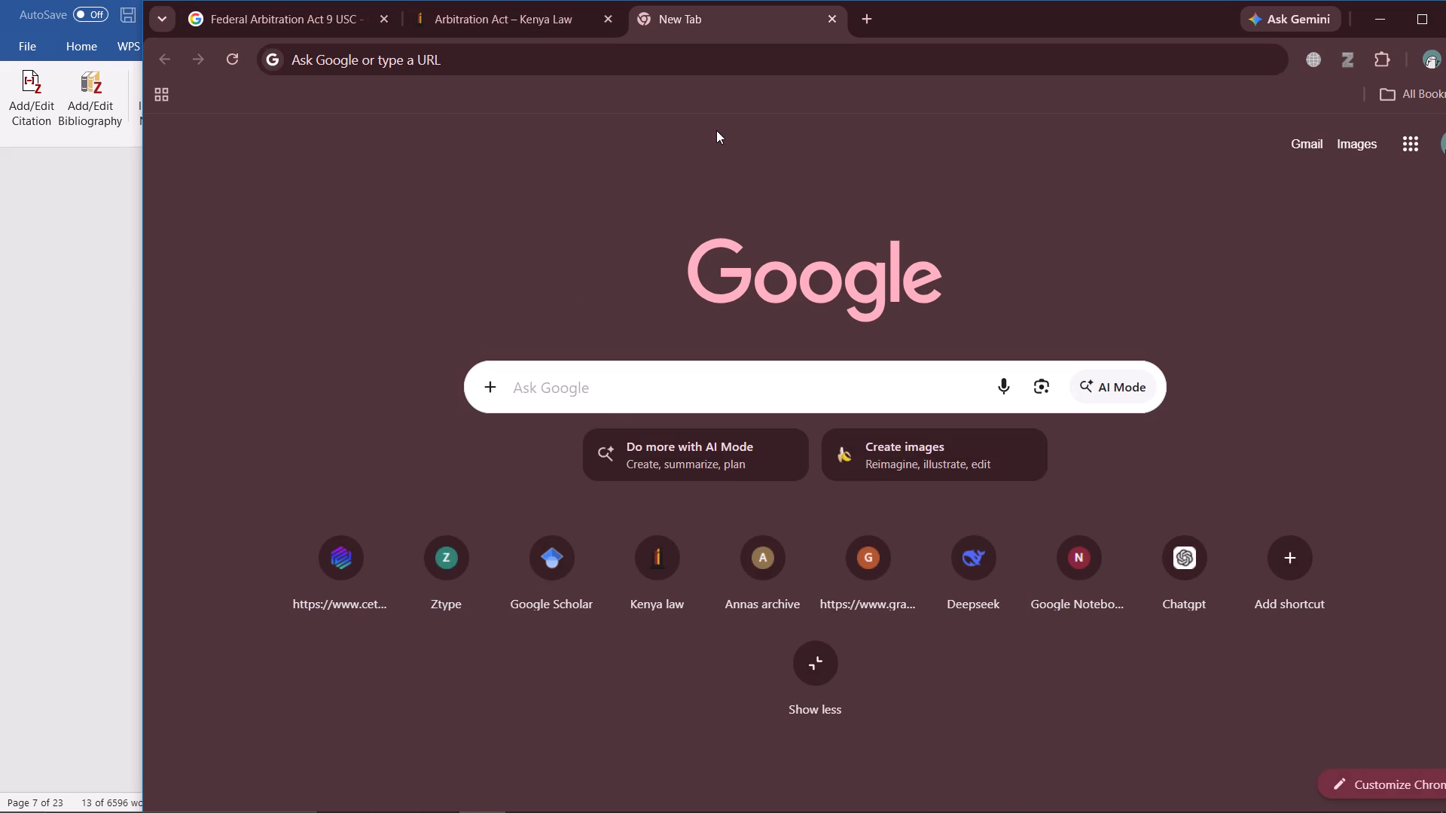
Search Kenya Law's case law judgments for "Bomas of Kenya Limited v Standard Investment Bank Limited [2023] KECA 544 (KLR).".
{"action": "left_click", "coordinate": [654, 579]}
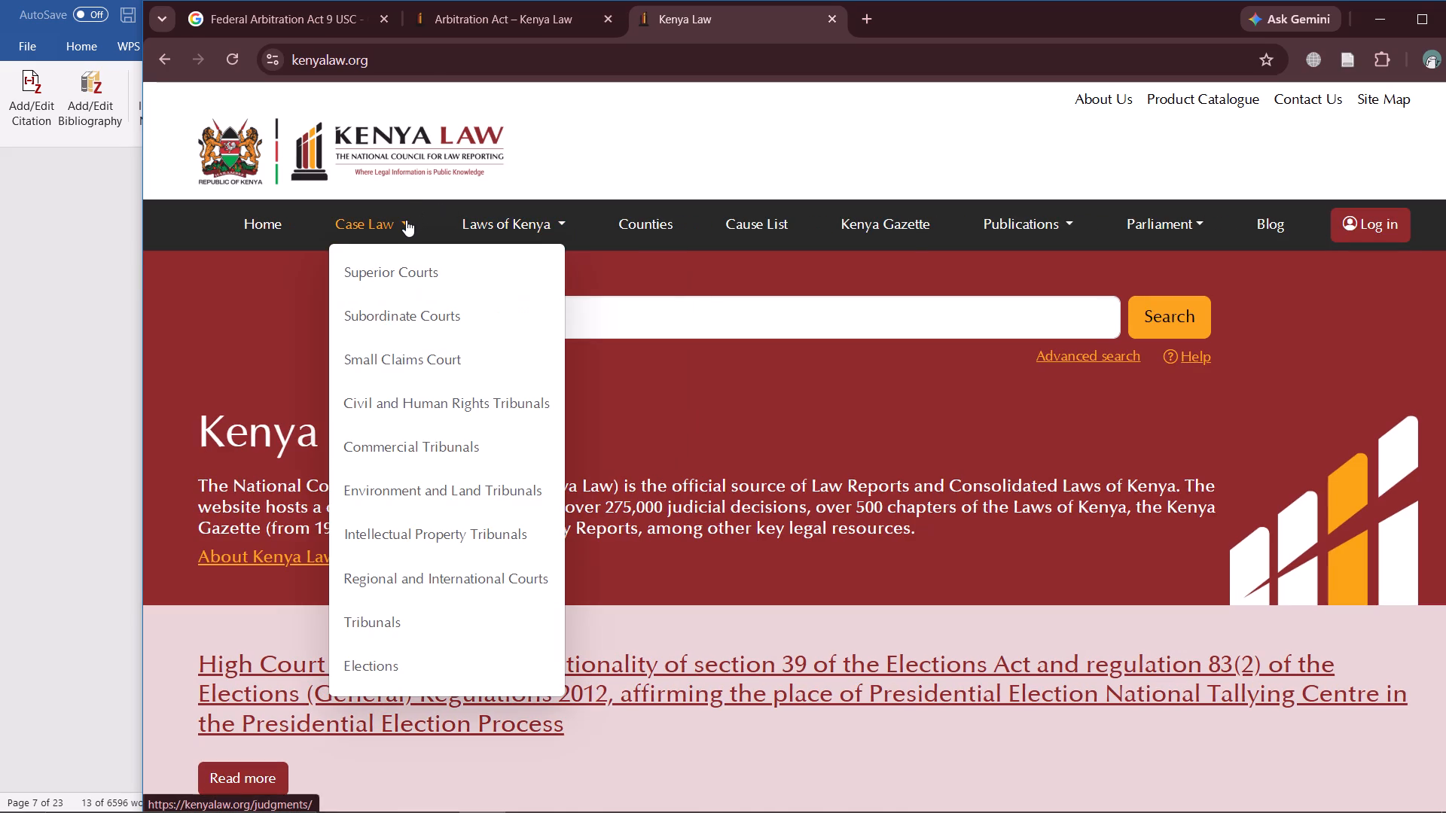
{"action": "left_click", "coordinate": [406, 220]}
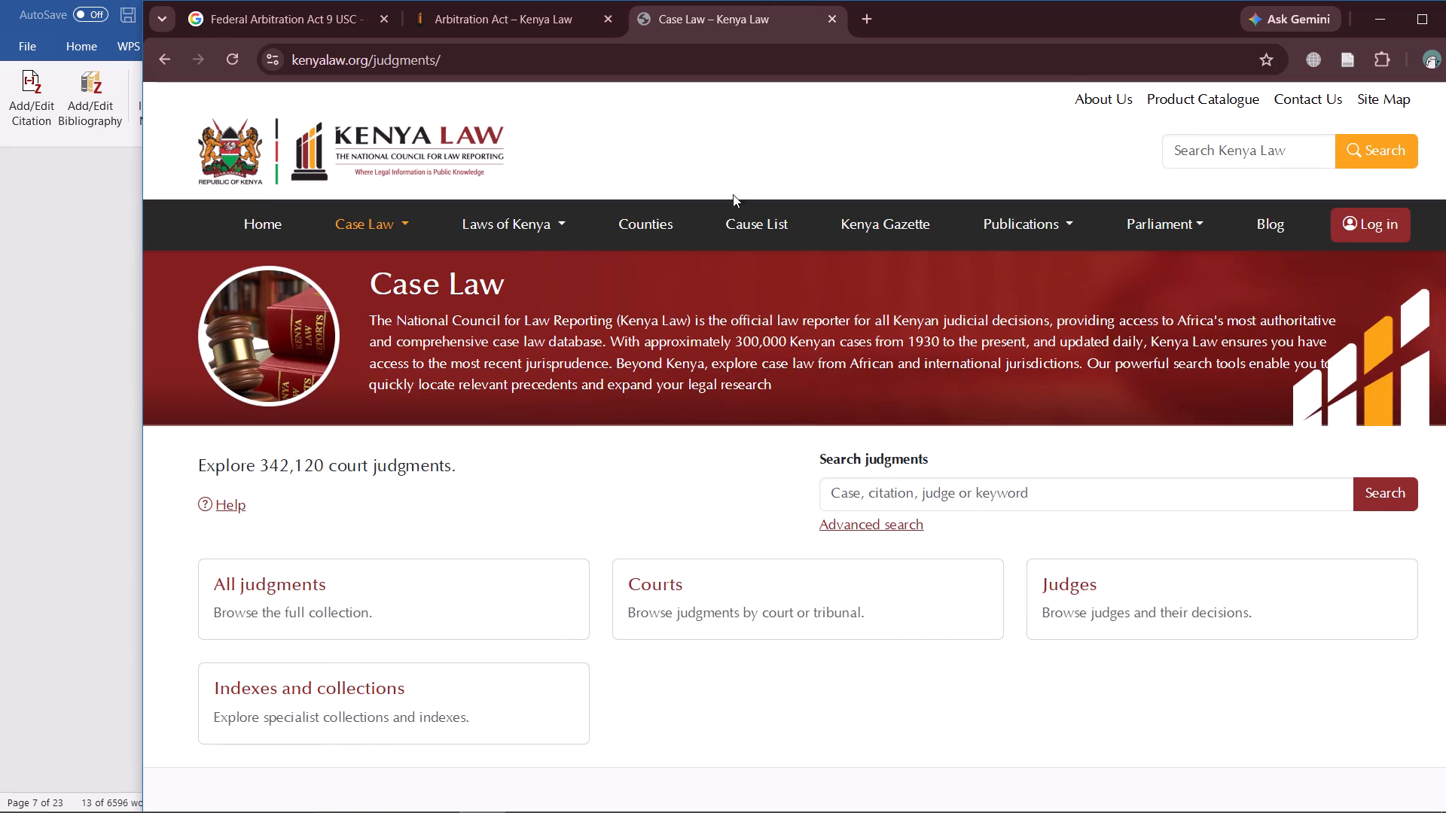
{"action": "left_click", "coordinate": [1034, 495]}
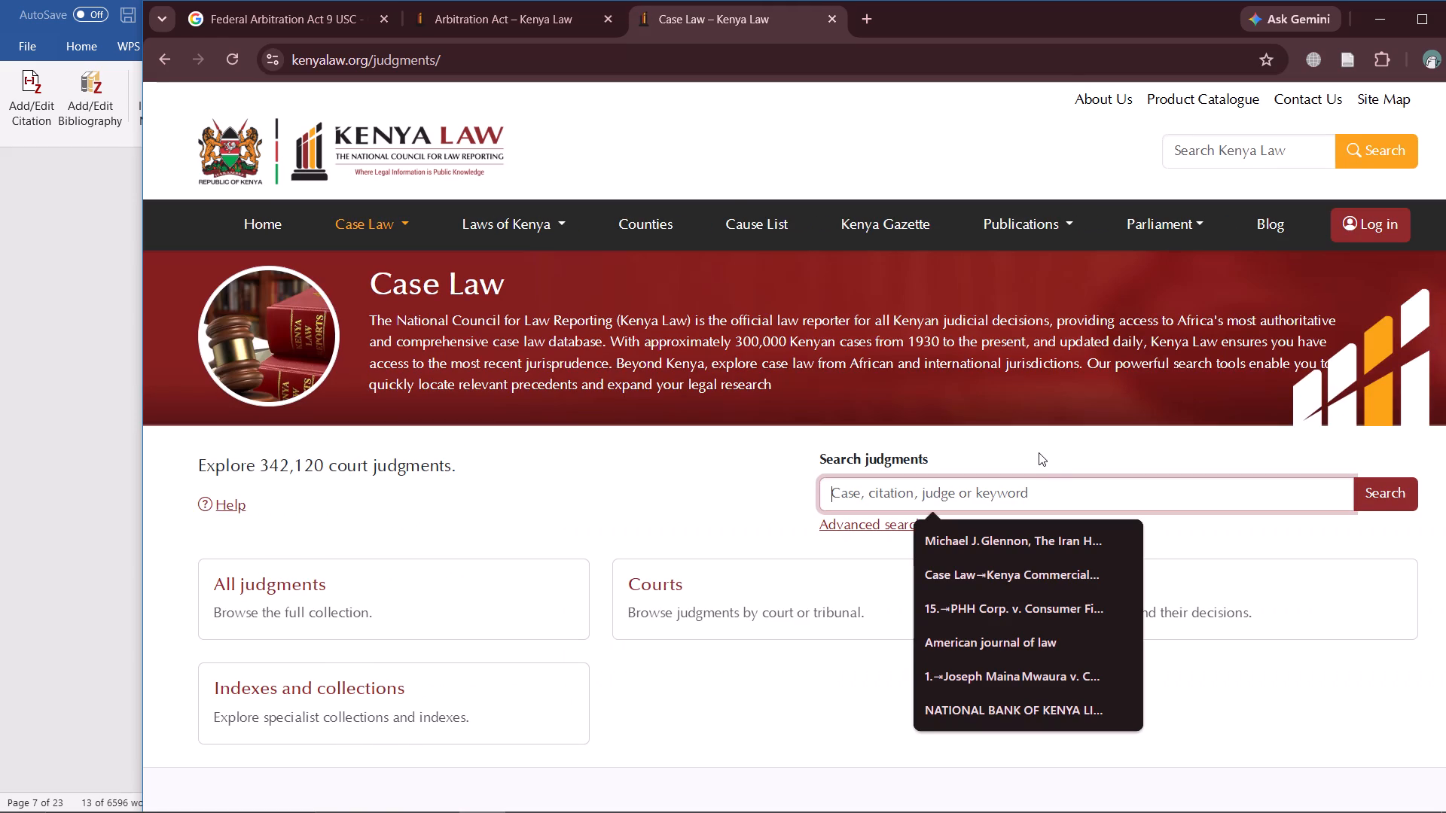
{"action": "key", "text": "ctrl+v"}
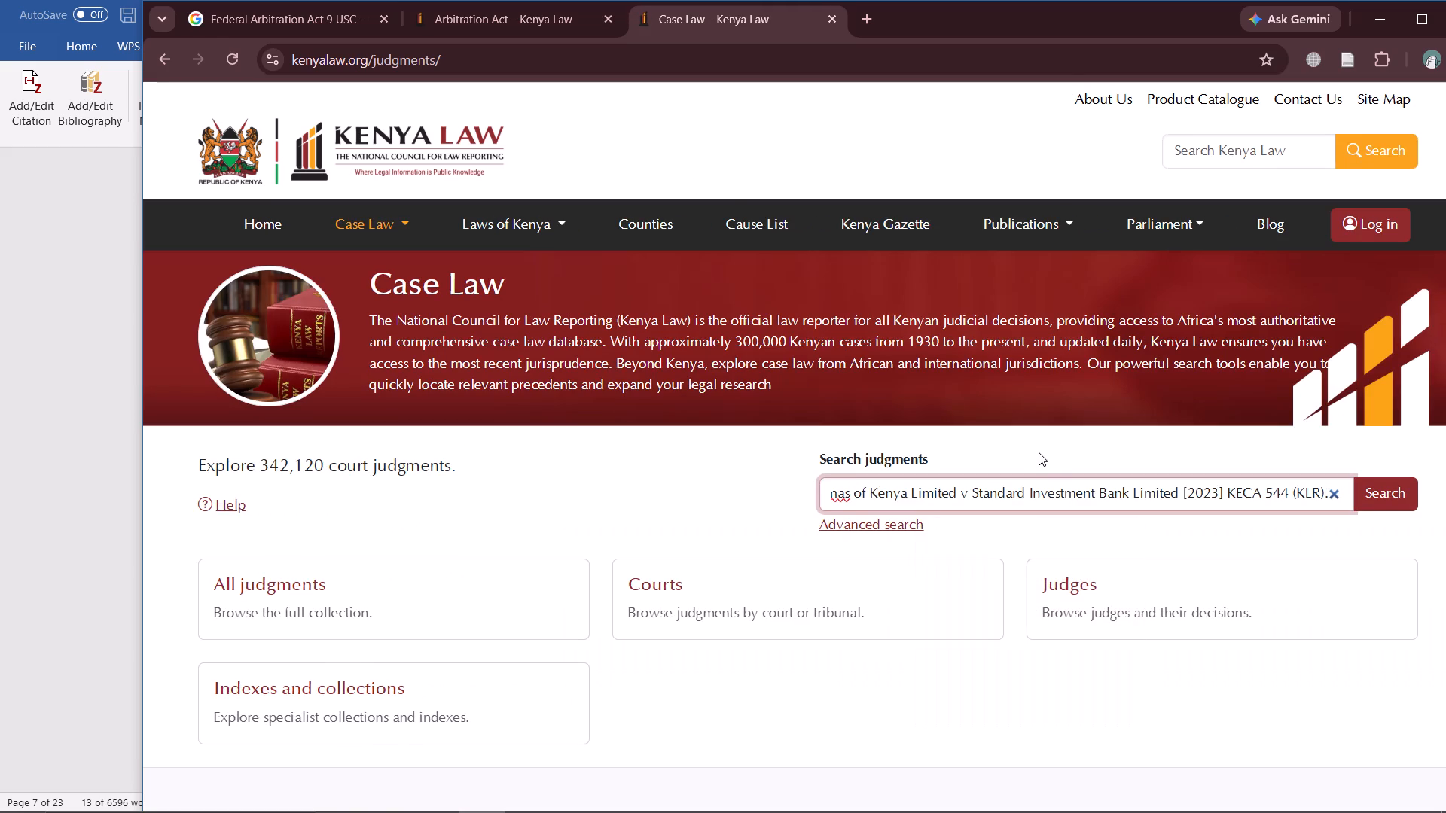
{"action": "key", "text": "Return"}
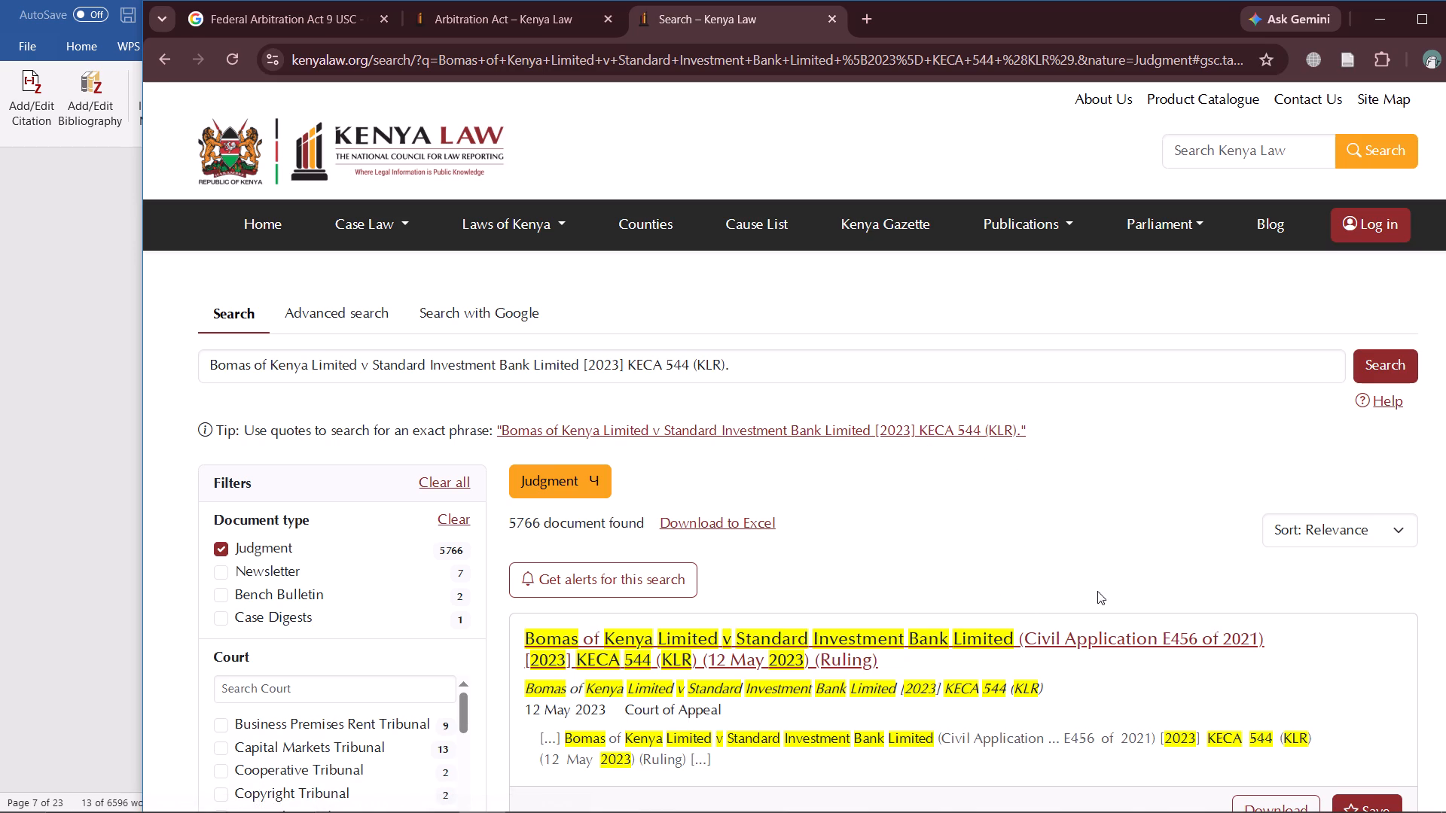
Copy the full title of the Bomas of Kenya Limited ruling, [2023] KECA 544 (KLR), from the Kenya Law search results.
{"action": "scroll", "coordinate": [950, 513], "scroll_direction": "down", "scroll_amount": 2}
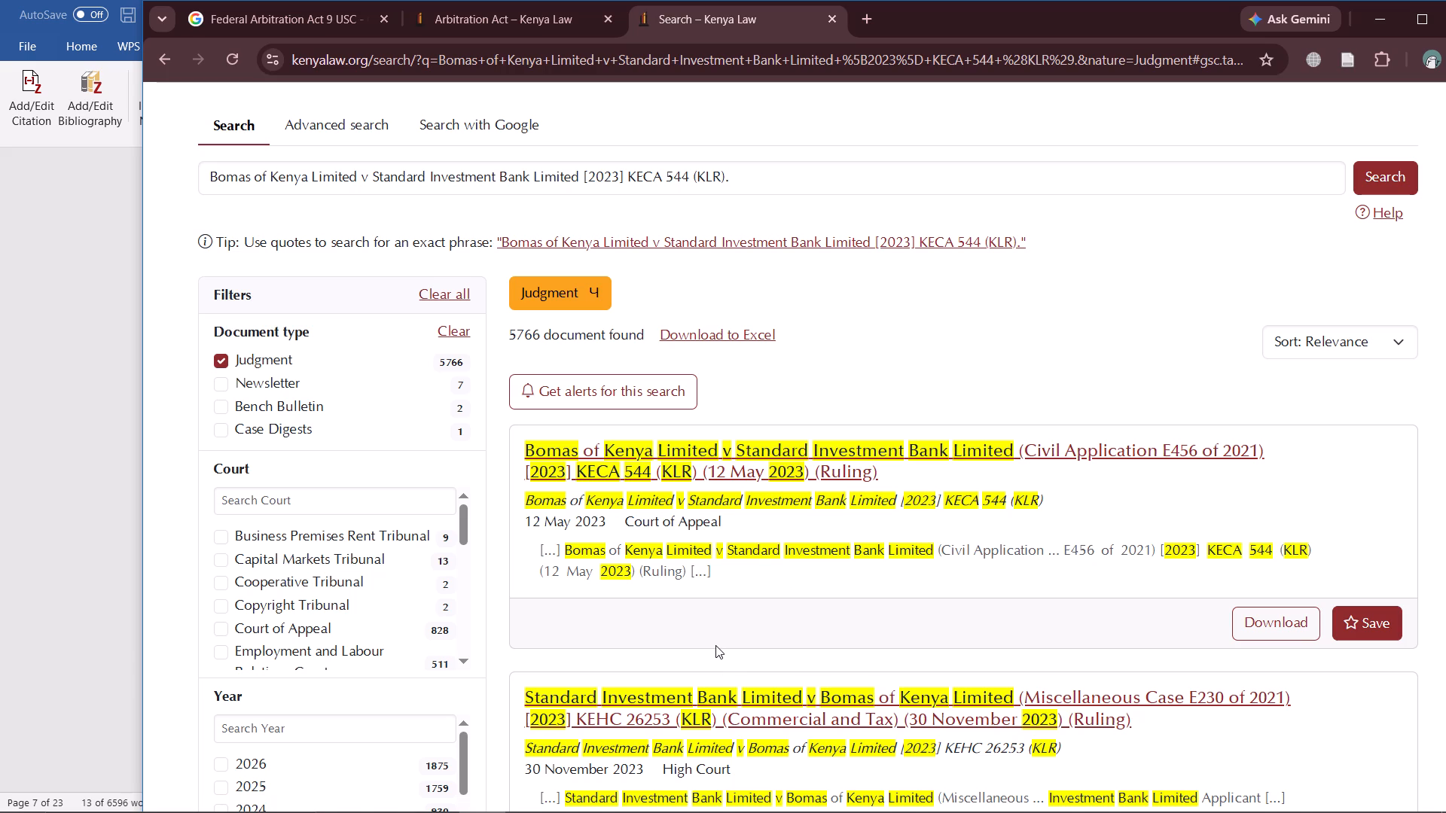
{"action": "scroll", "coordinate": [728, 422], "scroll_direction": "up", "scroll_amount": 2}
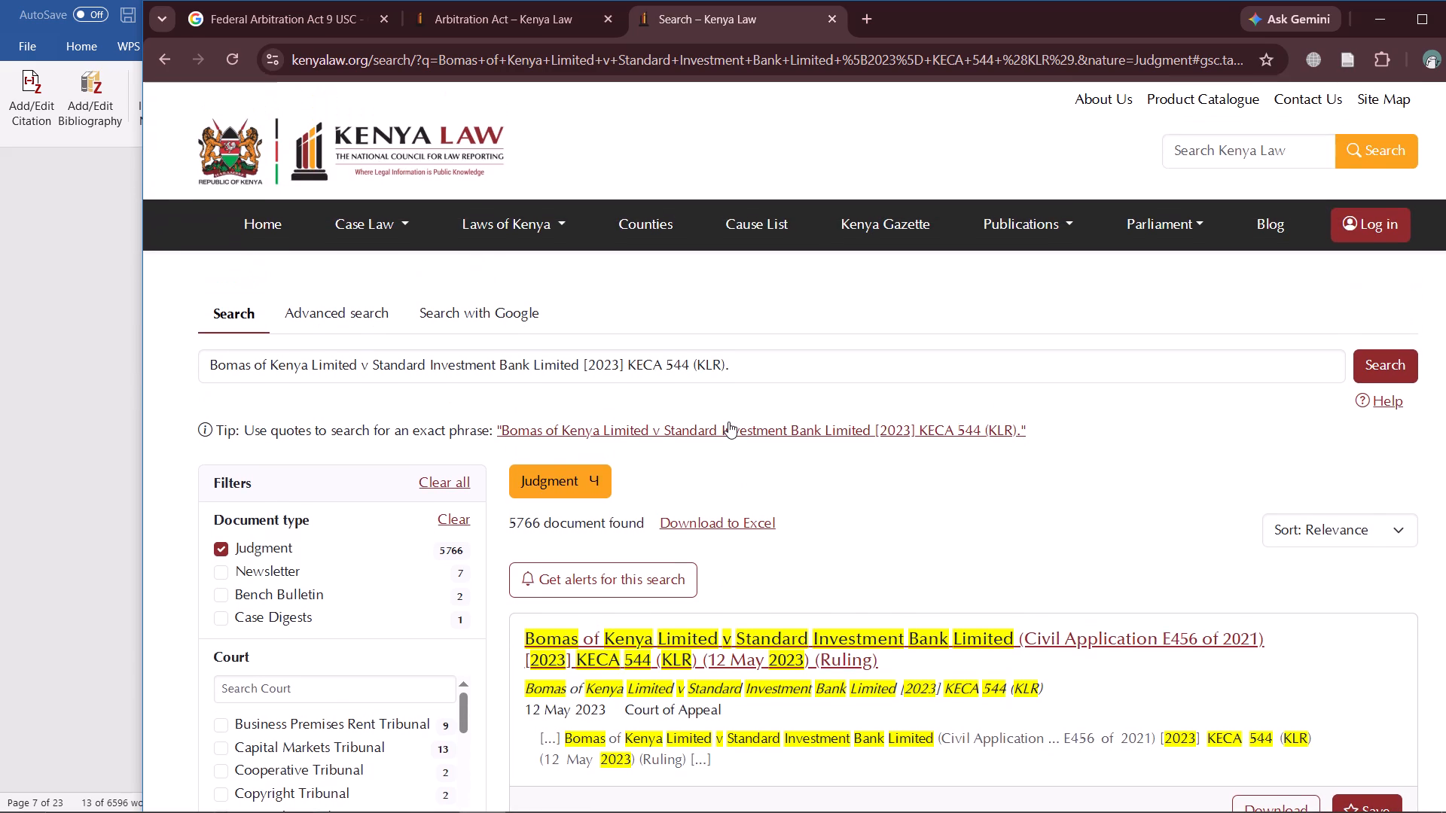
{"action": "scroll", "coordinate": [740, 419], "scroll_direction": "down", "scroll_amount": 1}
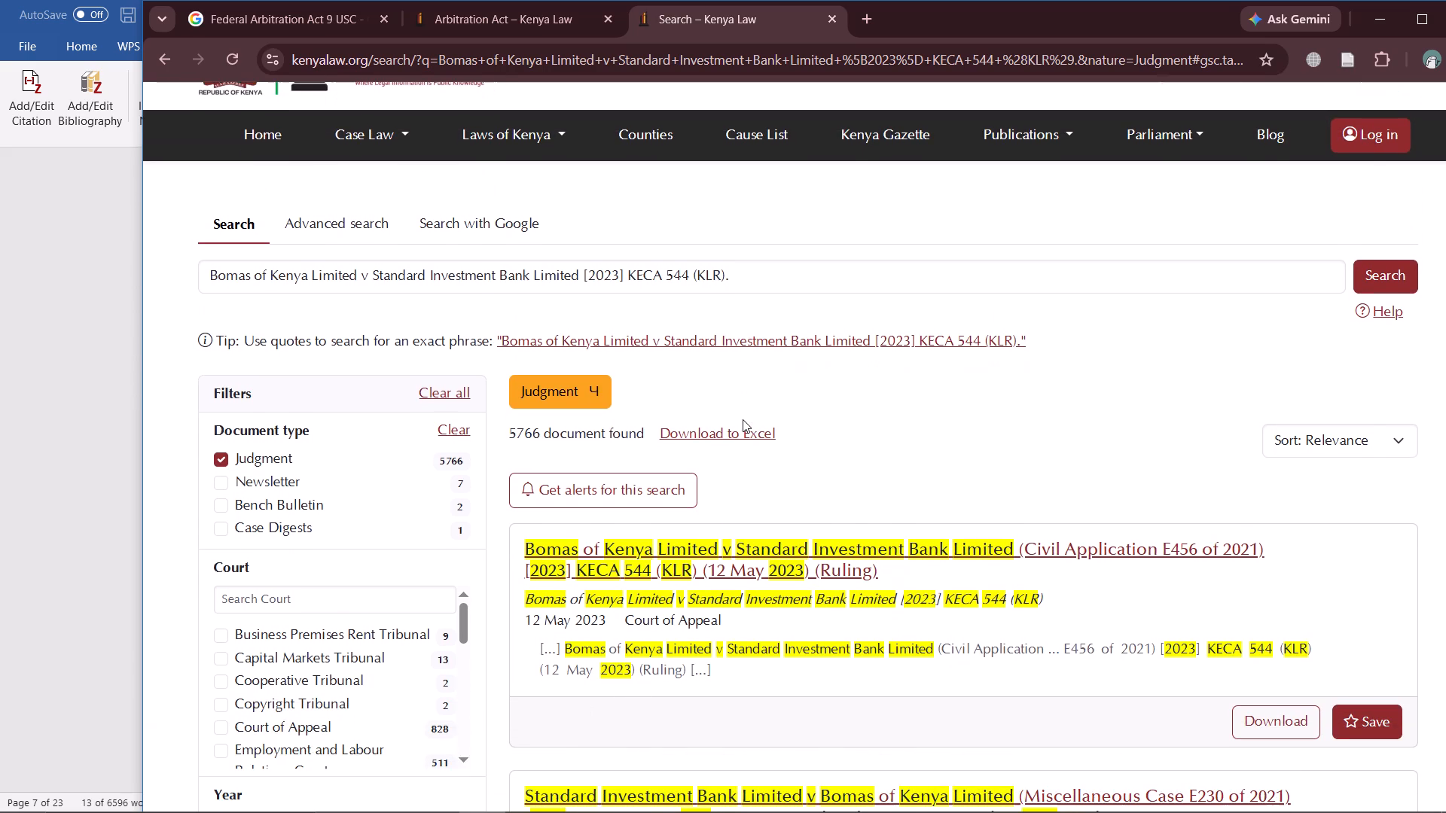
{"action": "scroll", "coordinate": [743, 419], "scroll_direction": "down", "scroll_amount": 3}
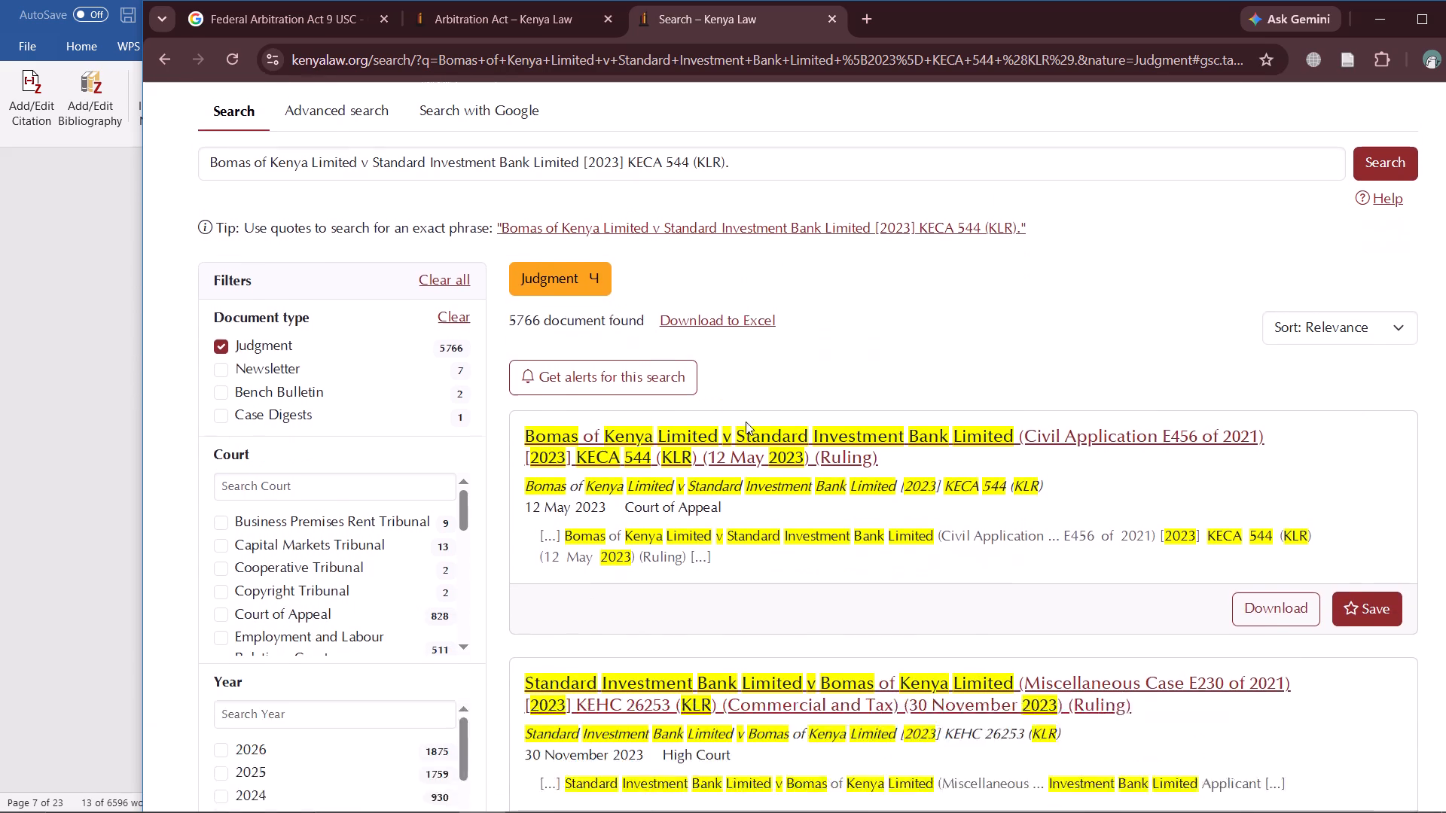
{"action": "scroll", "coordinate": [687, 553], "scroll_direction": "down", "scroll_amount": 1}
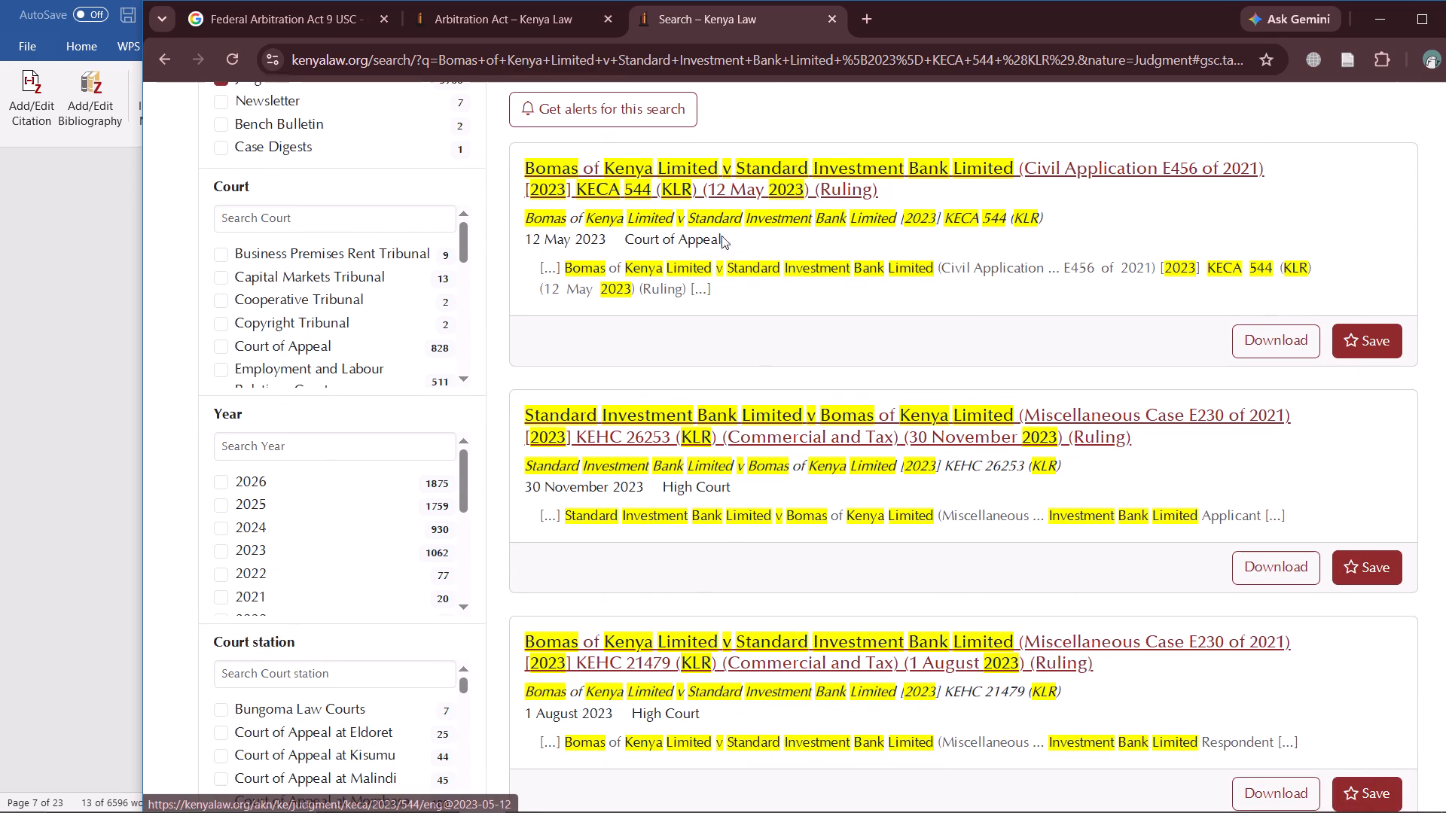
{"action": "scroll", "coordinate": [731, 253], "scroll_direction": "up", "scroll_amount": 1}
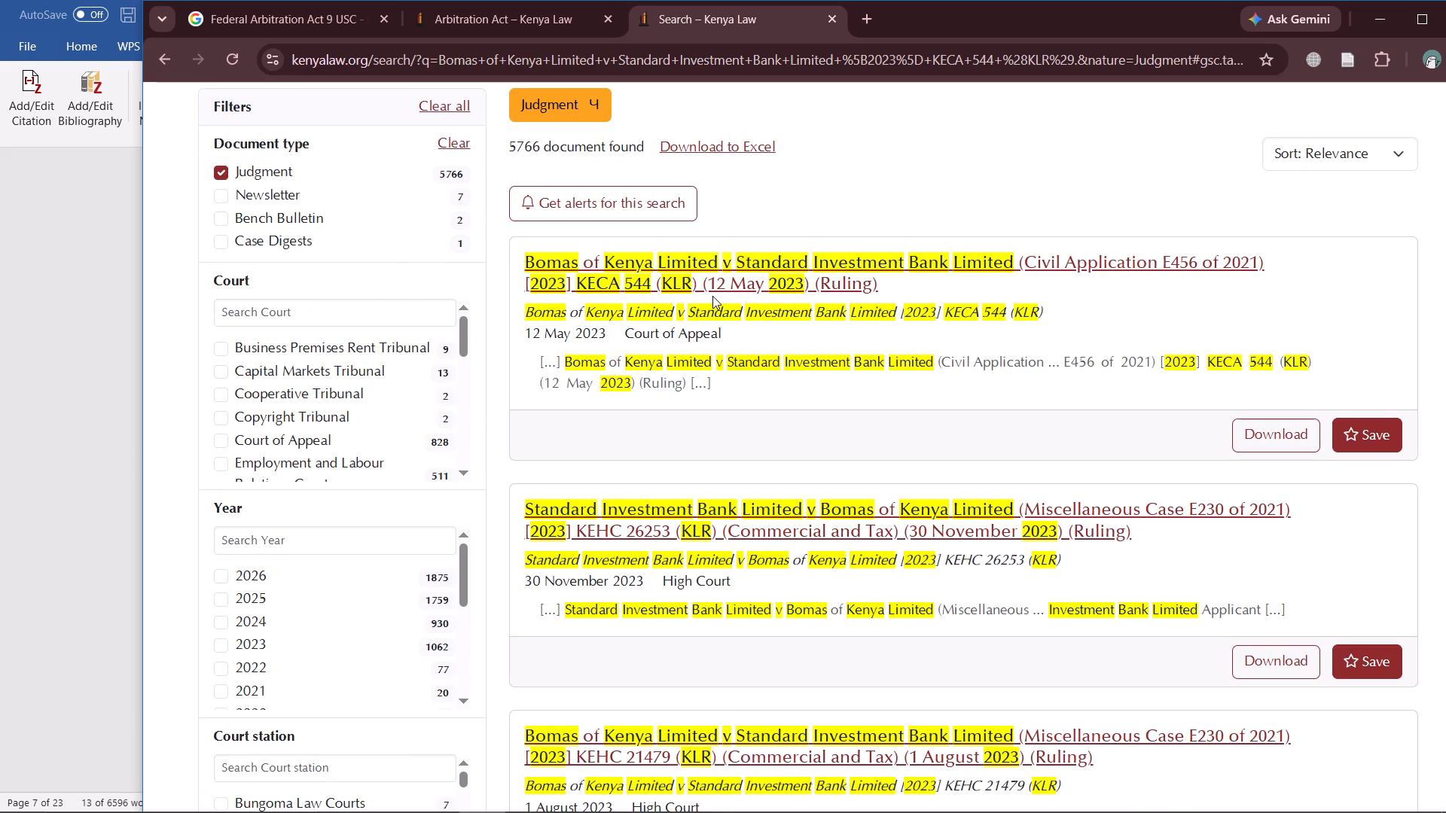
{"action": "left_click", "coordinate": [884, 283]}
{"action": "left_click_drag", "start_coordinate": [884, 283], "coordinate": [548, 264]}
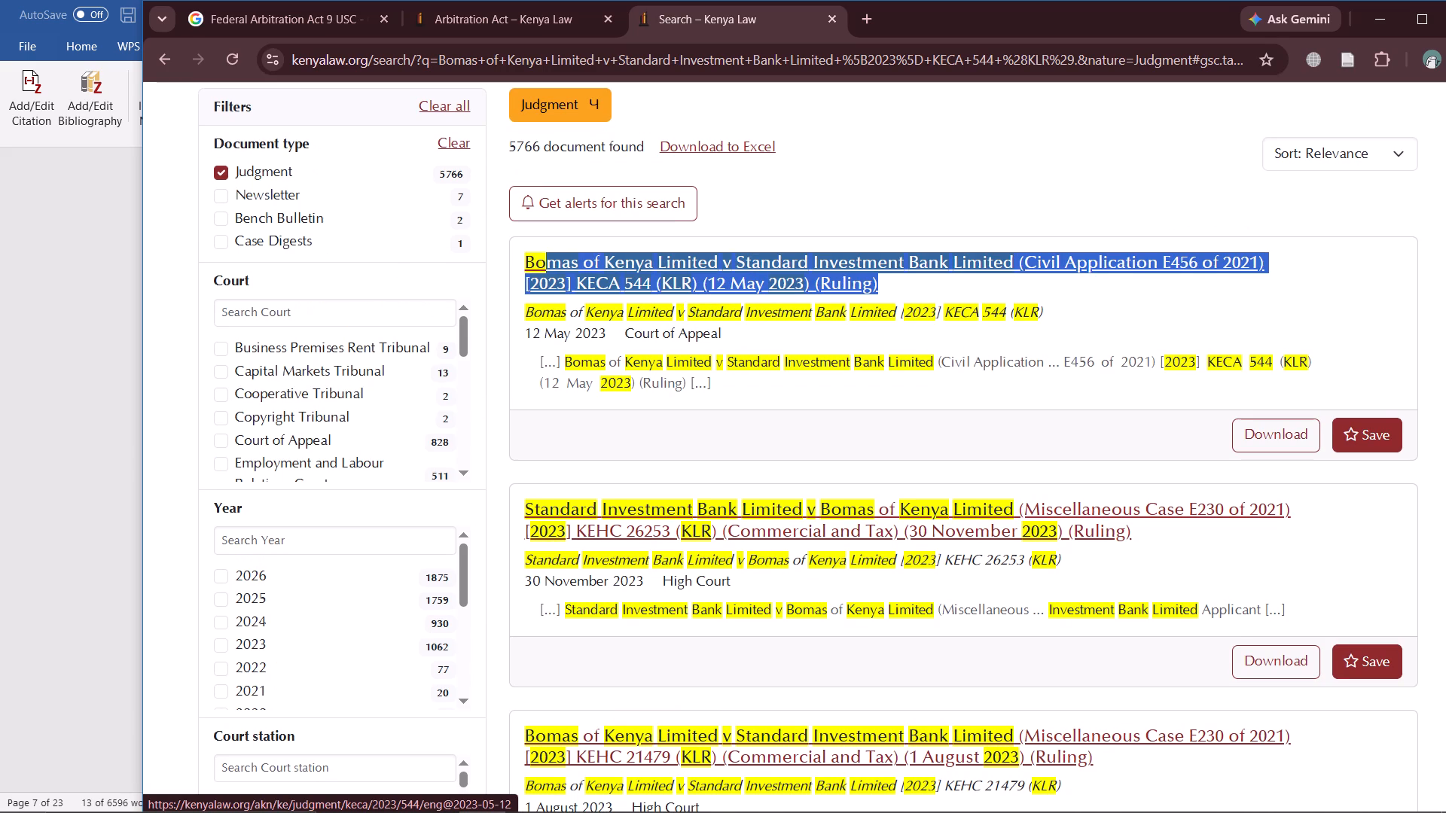
{"action": "left_click_drag", "start_coordinate": [548, 264], "coordinate": [524, 262]}
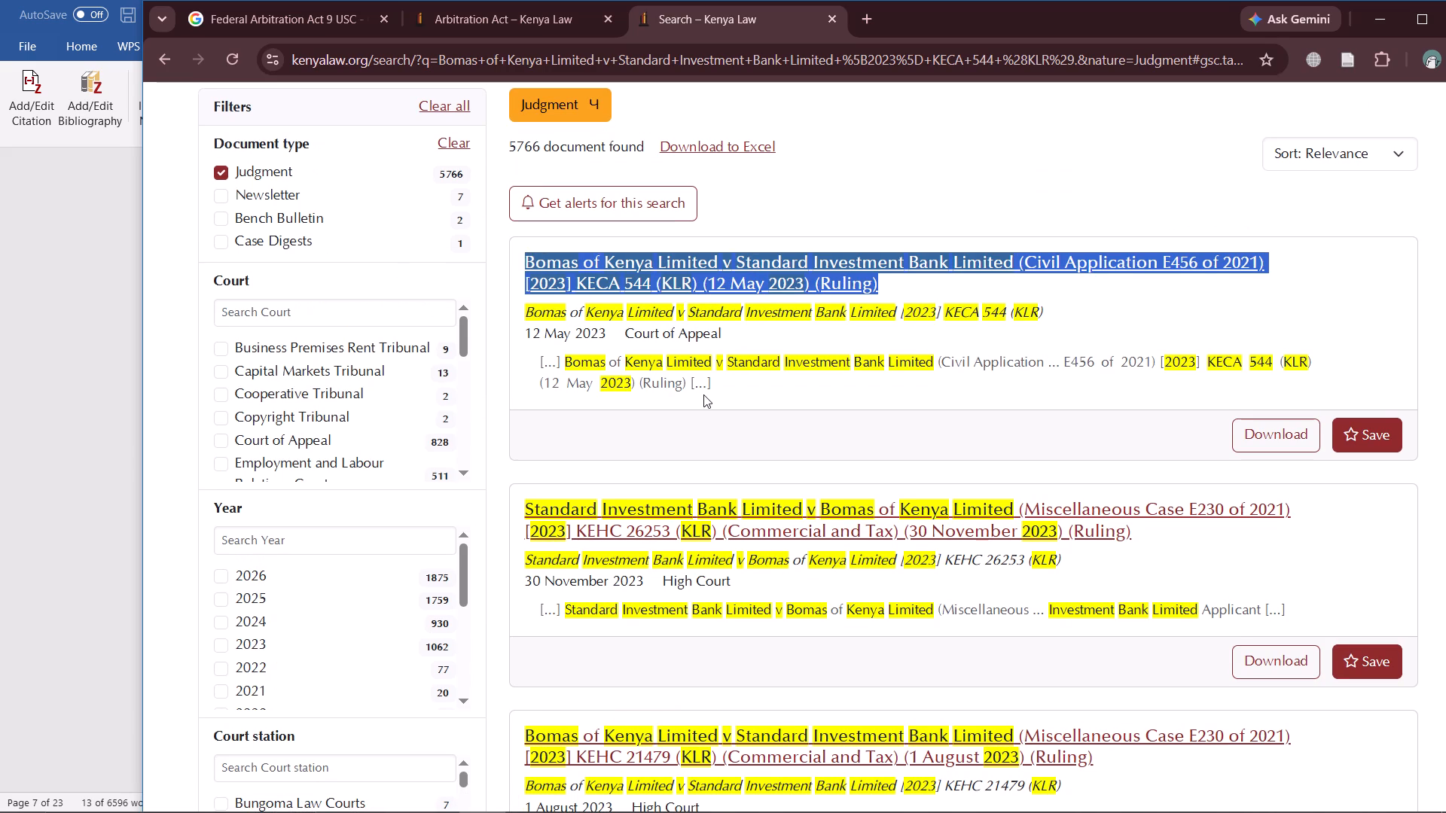
{"action": "key", "text": "ctrl+c"}
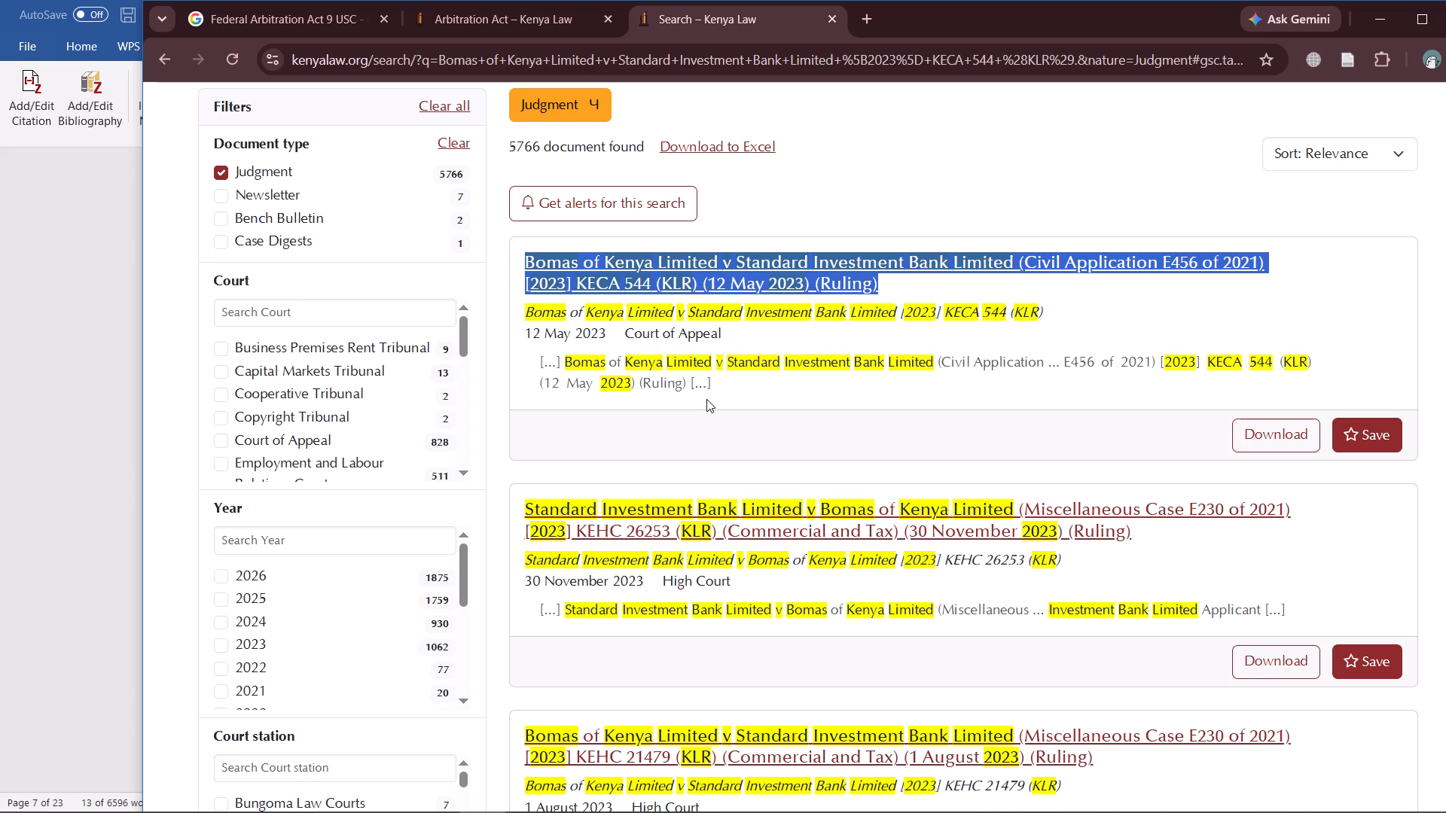
In a new browser tab, draft the Google question "does this case", the copied Bomas of Kenya case title, and "discuss or align with the idea".
{"action": "left_click", "coordinate": [862, 25]}
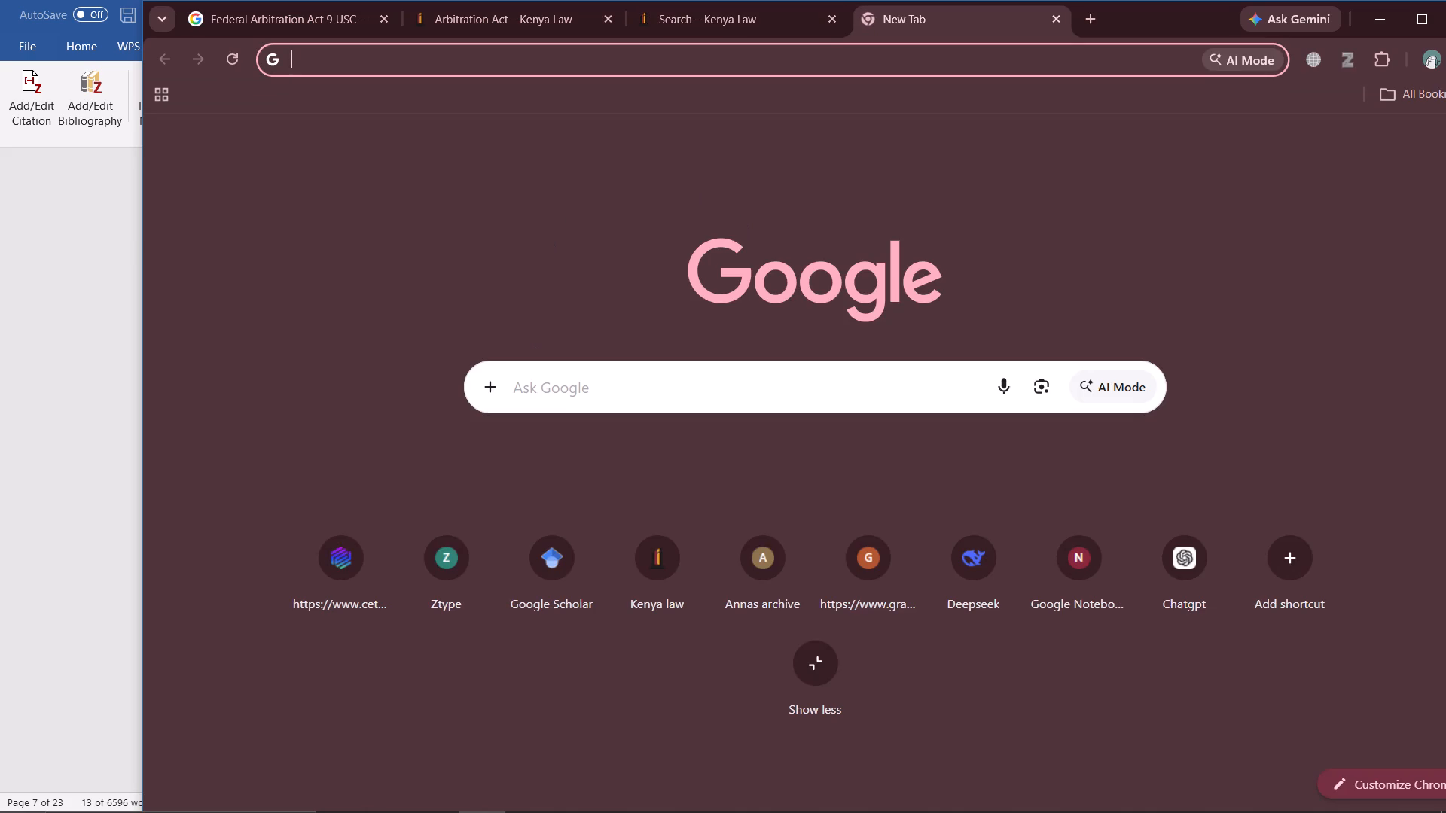
{"action": "left_click", "coordinate": [596, 391]}
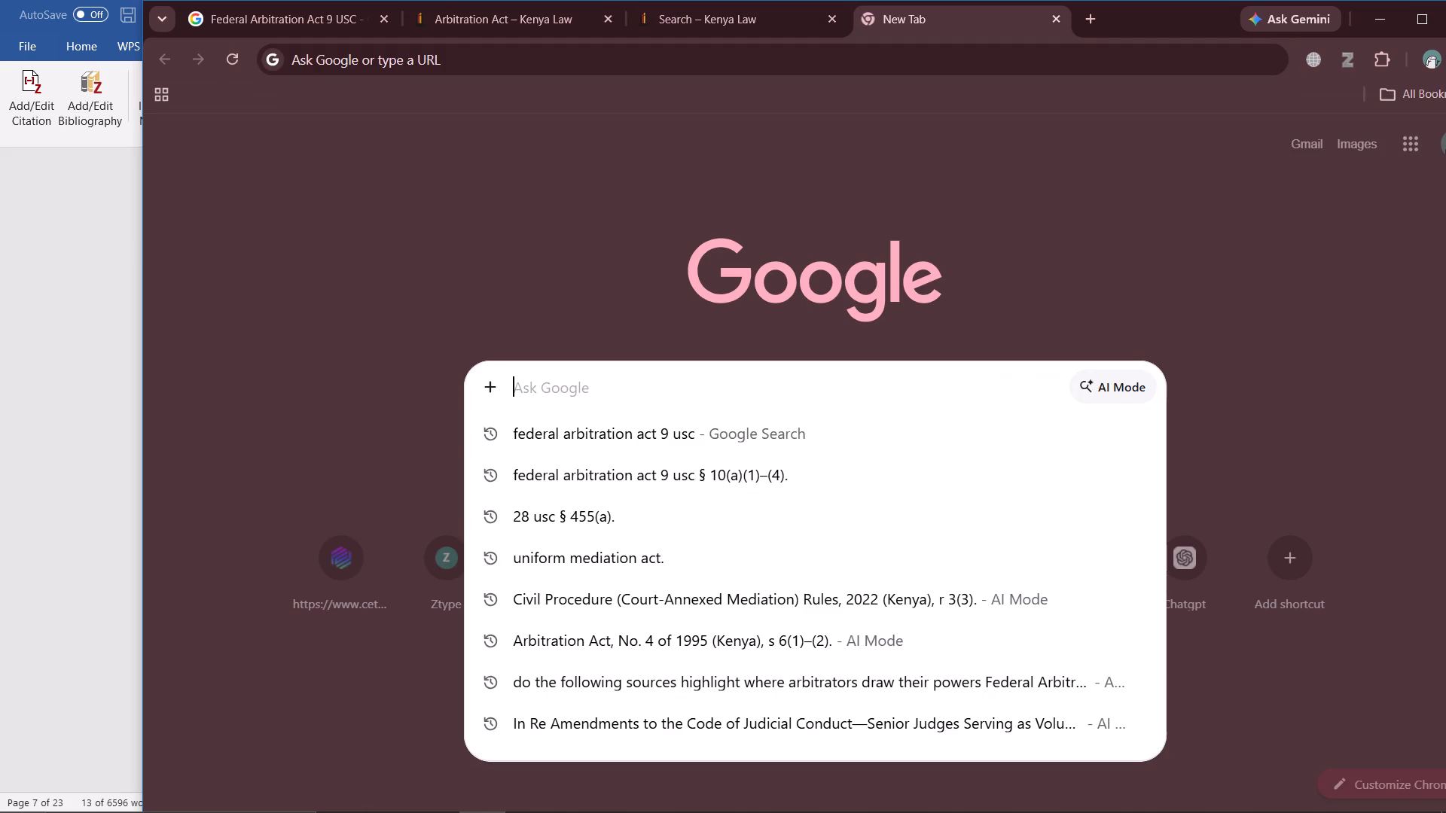
{"action": "type", "text": "does th"}
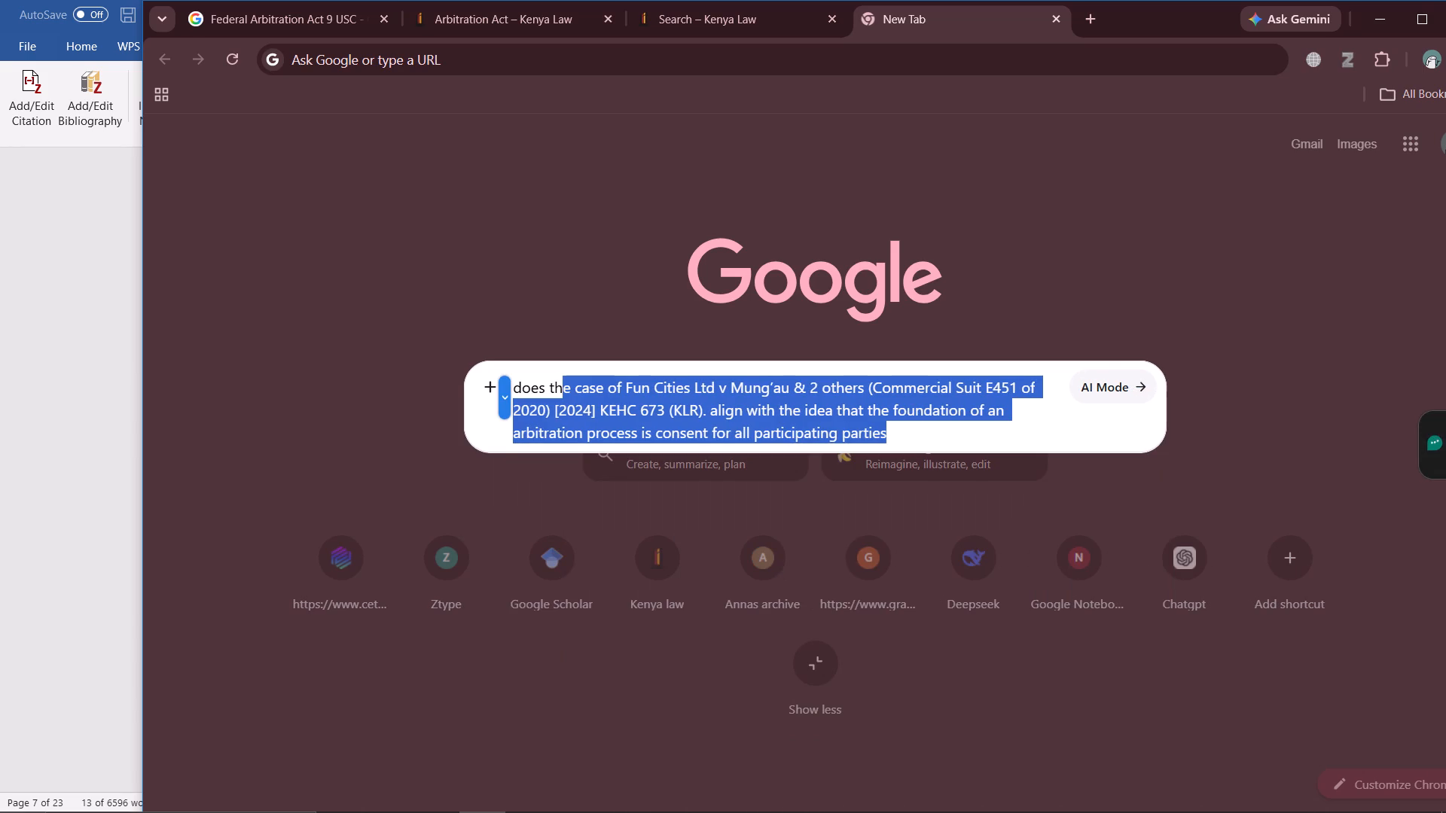
{"action": "type", "text": "is case"}
{"action": "key", "text": "space"}
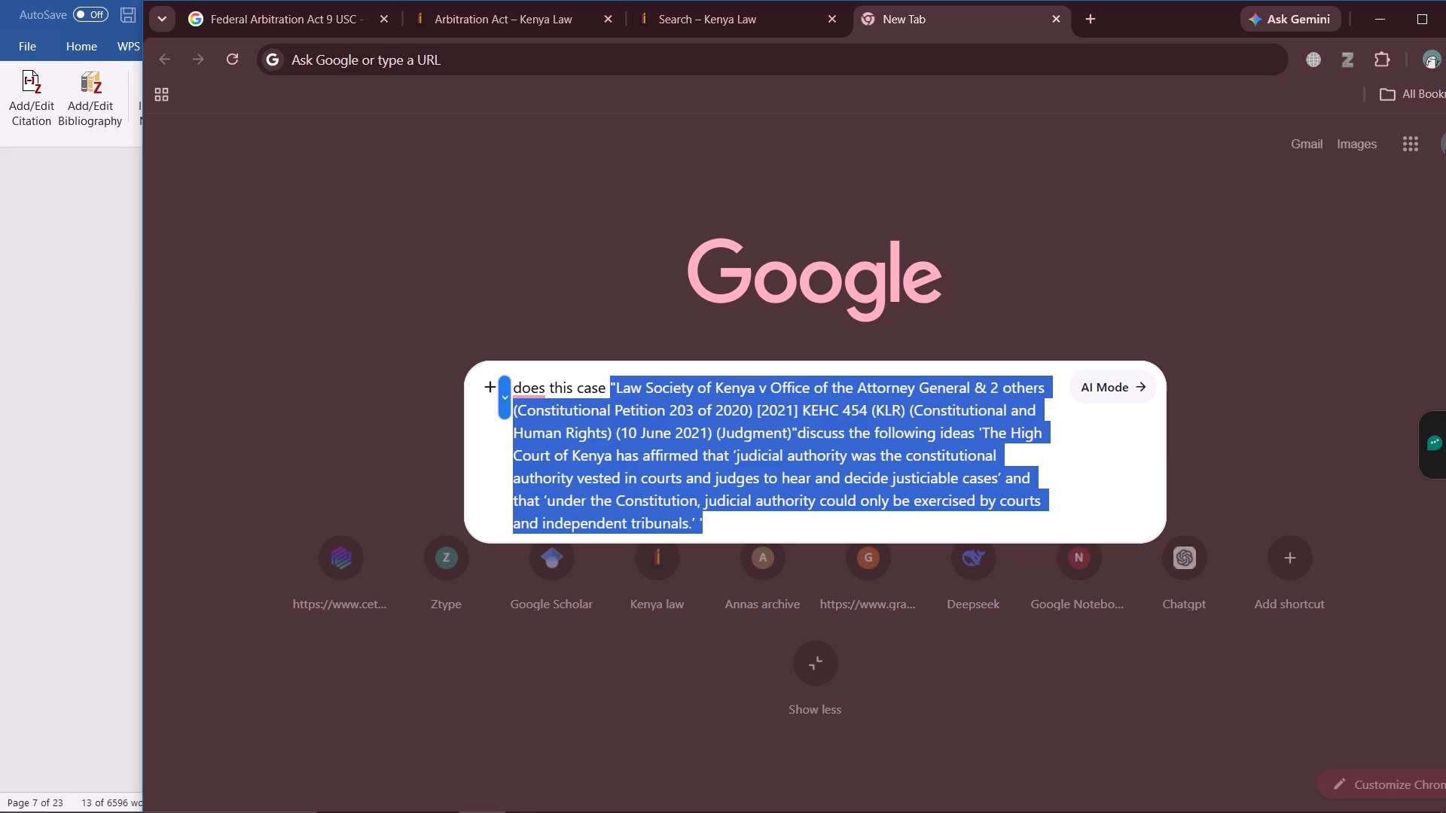
{"action": "key", "text": "ctrl+v"}
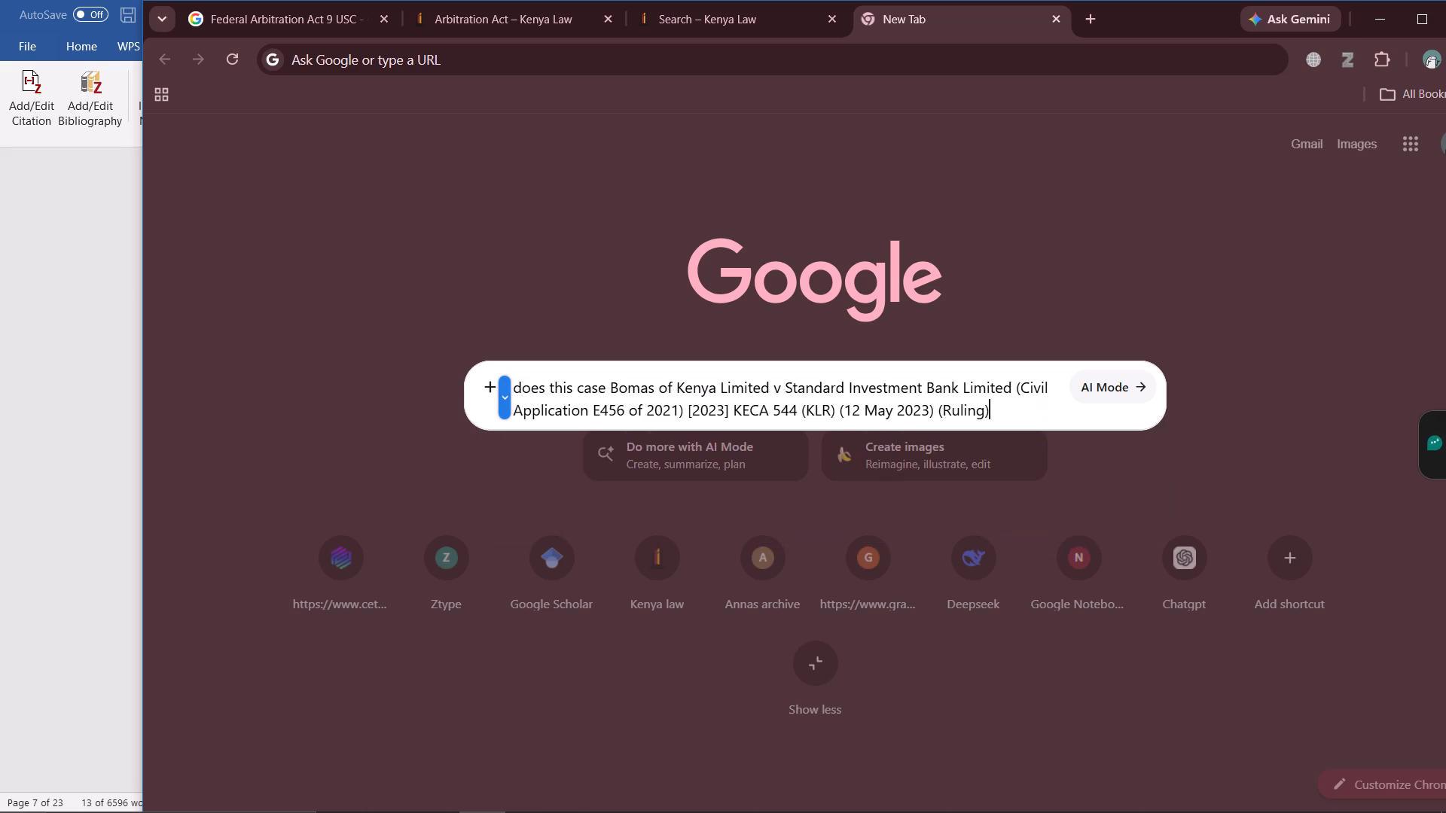
{"action": "key", "text": "space"}
{"action": "type", "text": "dis"}
{"action": "type", "text": "cuss"}
{"action": "key", "text": "space"}
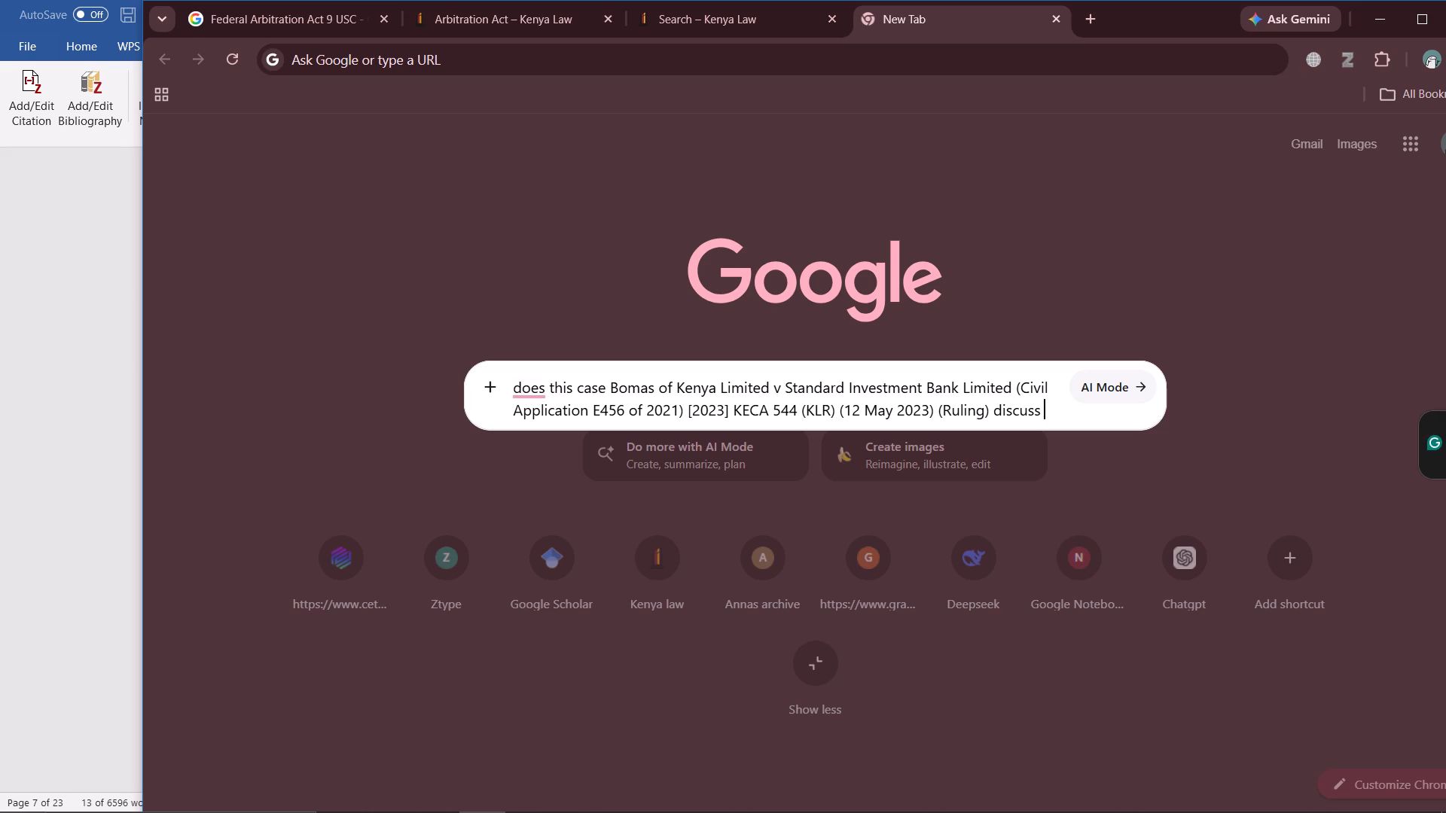
{"action": "type", "text": "or"}
{"action": "key", "text": "space"}
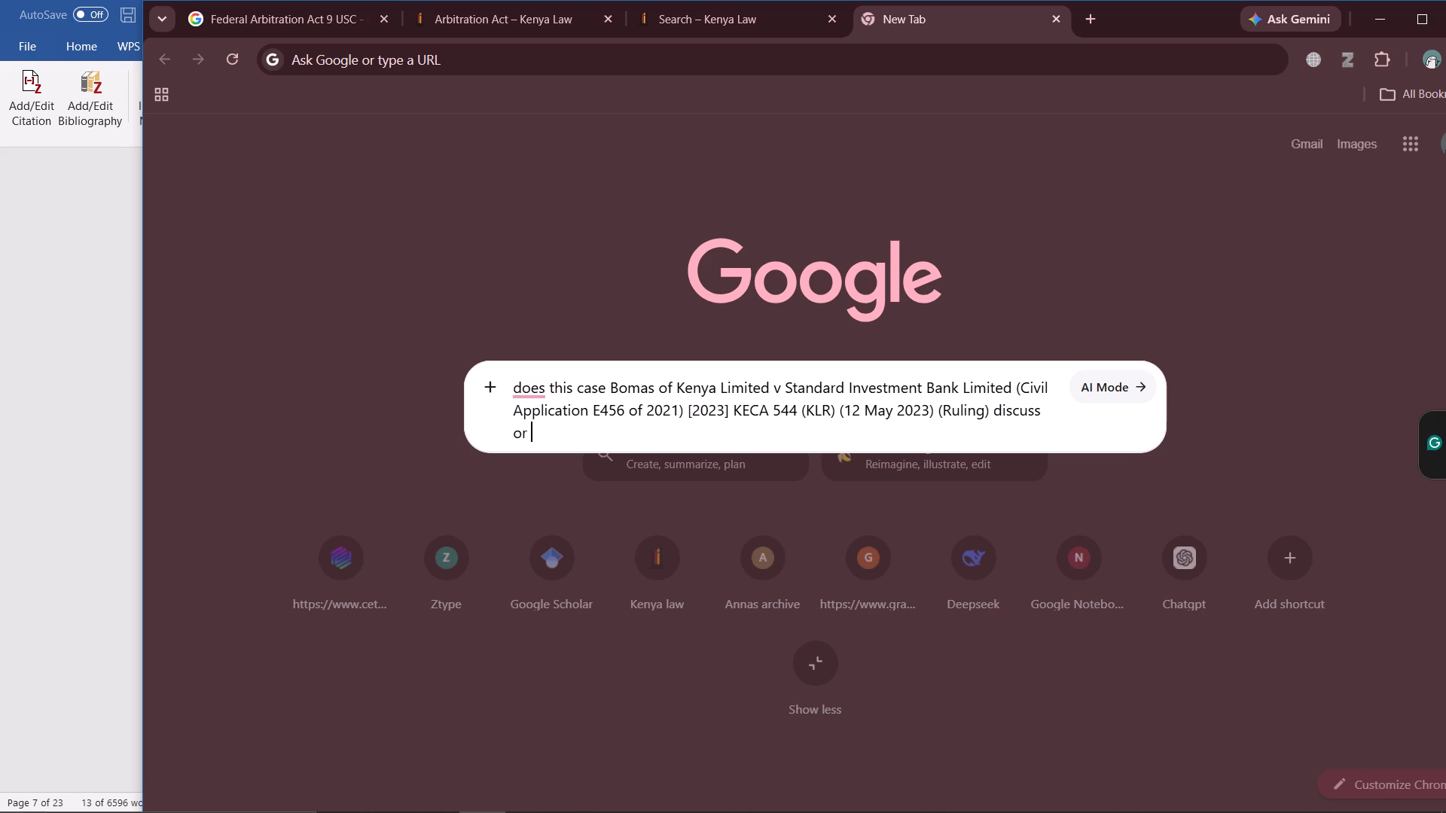
{"action": "type", "text": "ali"}
{"action": "type", "text": "gn"}
{"action": "key", "text": "space"}
{"action": "type", "text": "with the idea"}
{"action": "key", "text": "space"}
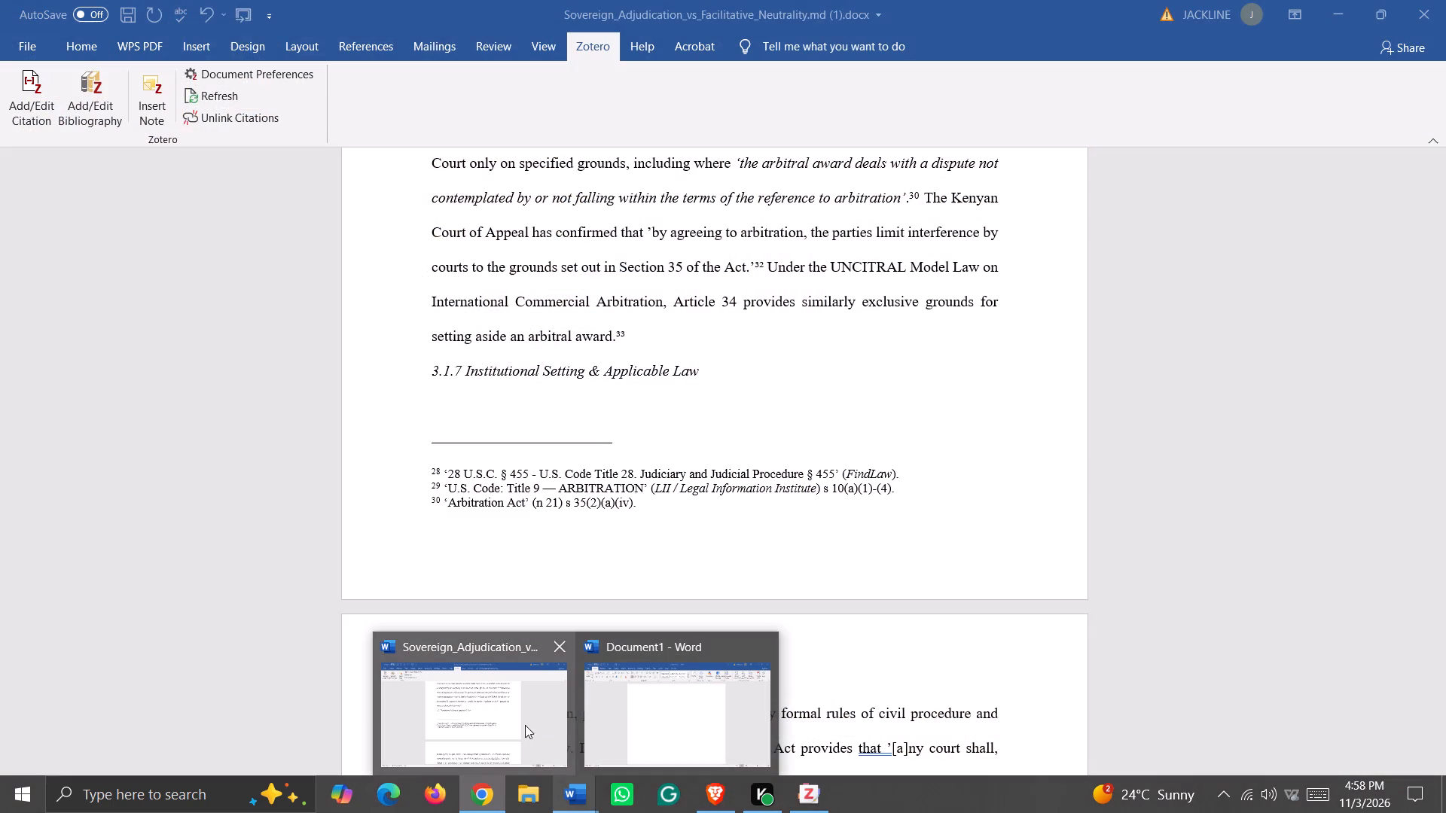
Copy Word's passage on arbitration parties limiting court interference to Section 35 grounds, append it to the drafted Google question in Chrome, and search.
{"action": "left_click", "coordinate": [506, 718]}
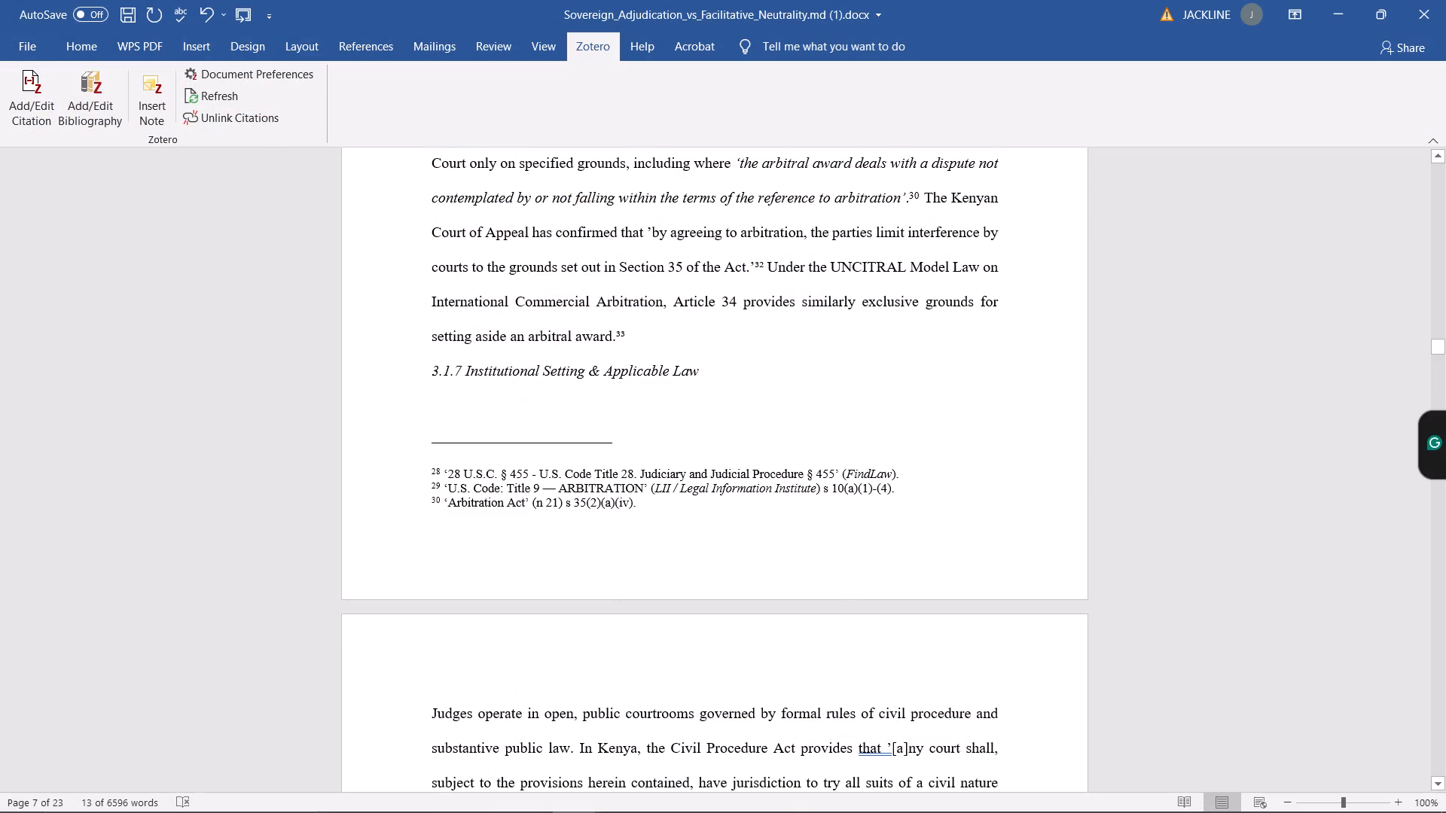
{"action": "scroll", "coordinate": [692, 317], "scroll_direction": "up", "scroll_amount": 1}
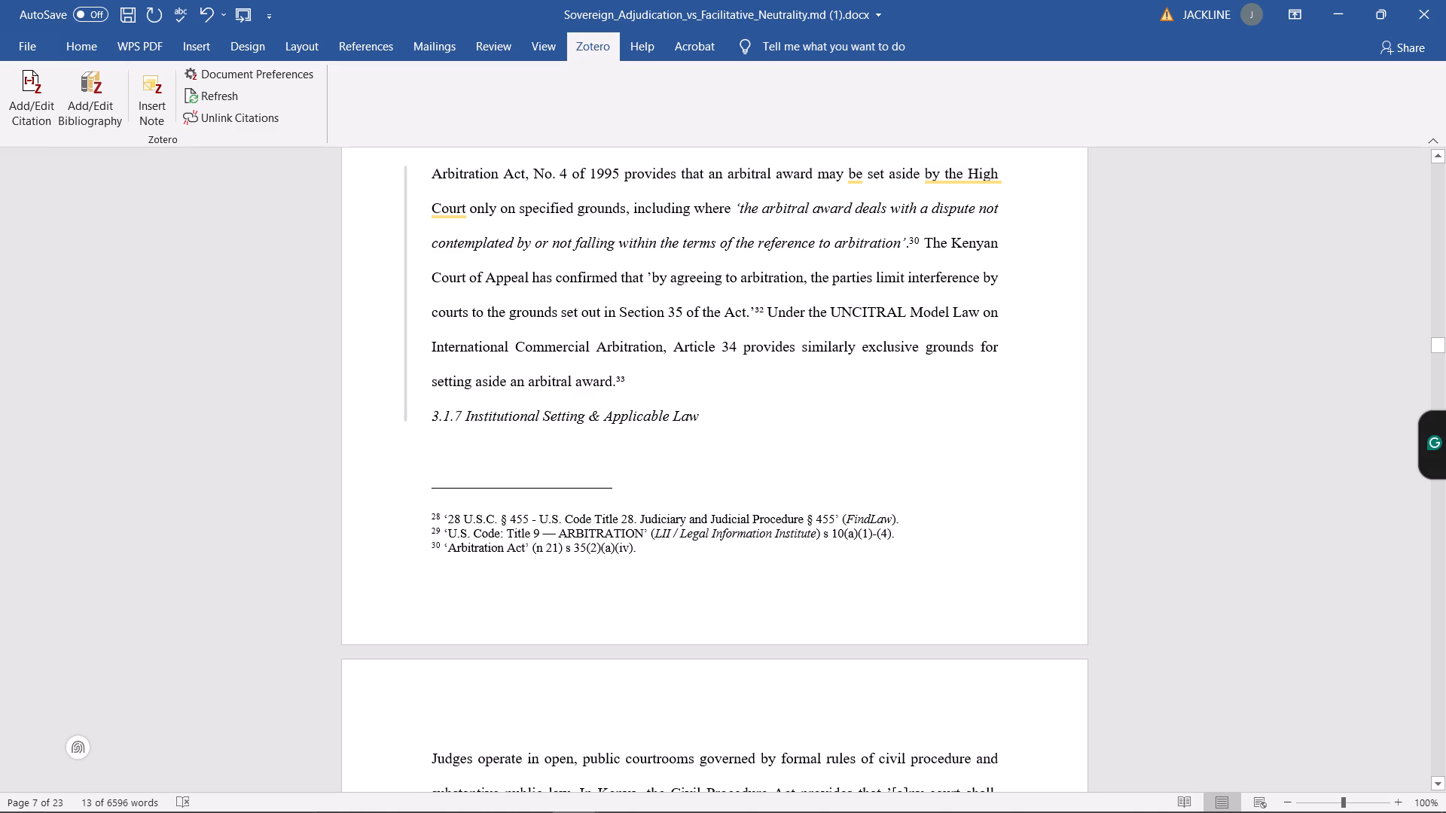
{"action": "left_click_drag", "start_coordinate": [752, 316], "coordinate": [685, 294]}
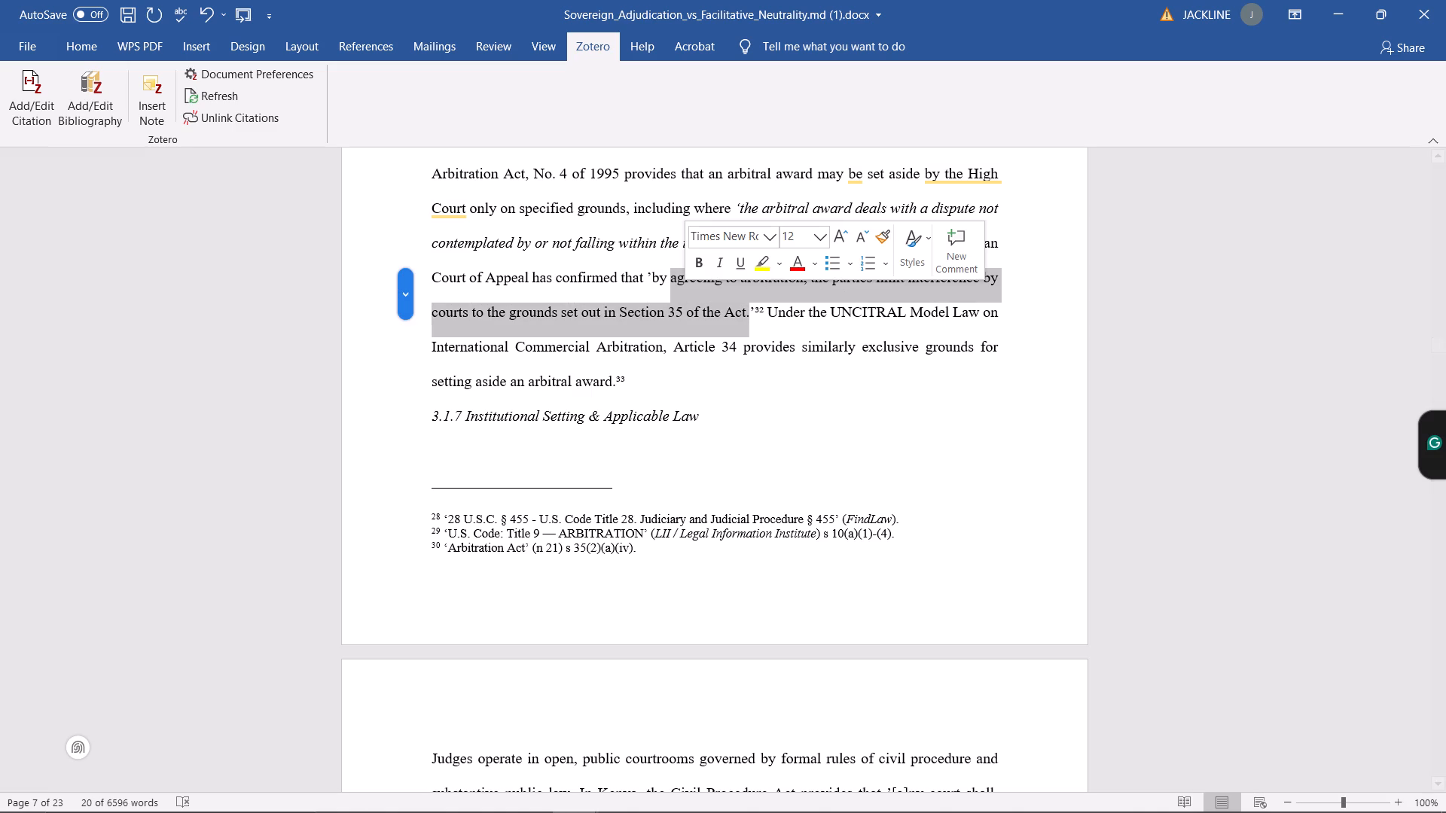
{"action": "key", "text": "ctrl+c"}
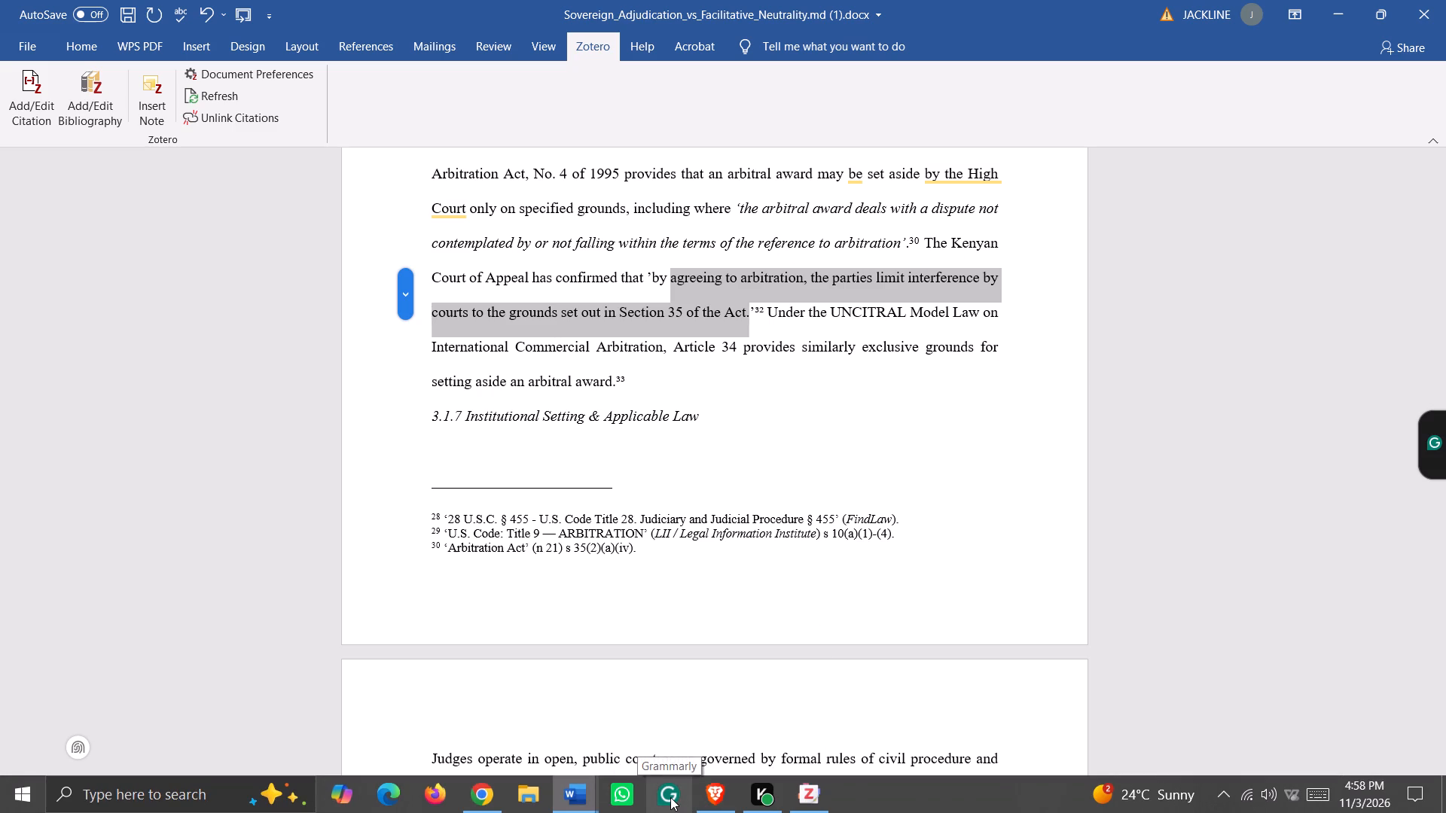
{"action": "left_click", "coordinate": [486, 790]}
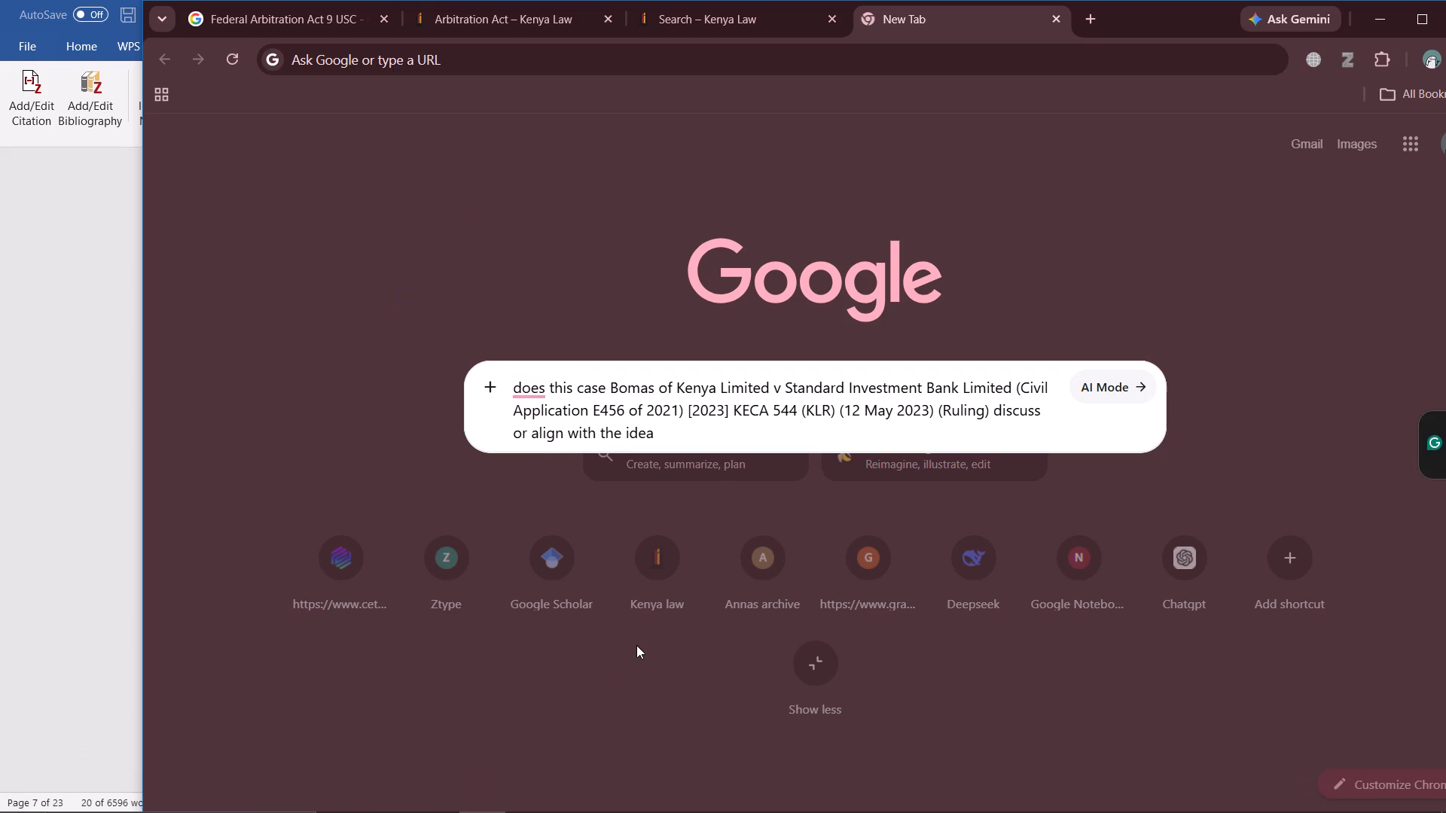
{"action": "key", "text": "ctrl+v"}
{"action": "key", "text": "Return"}
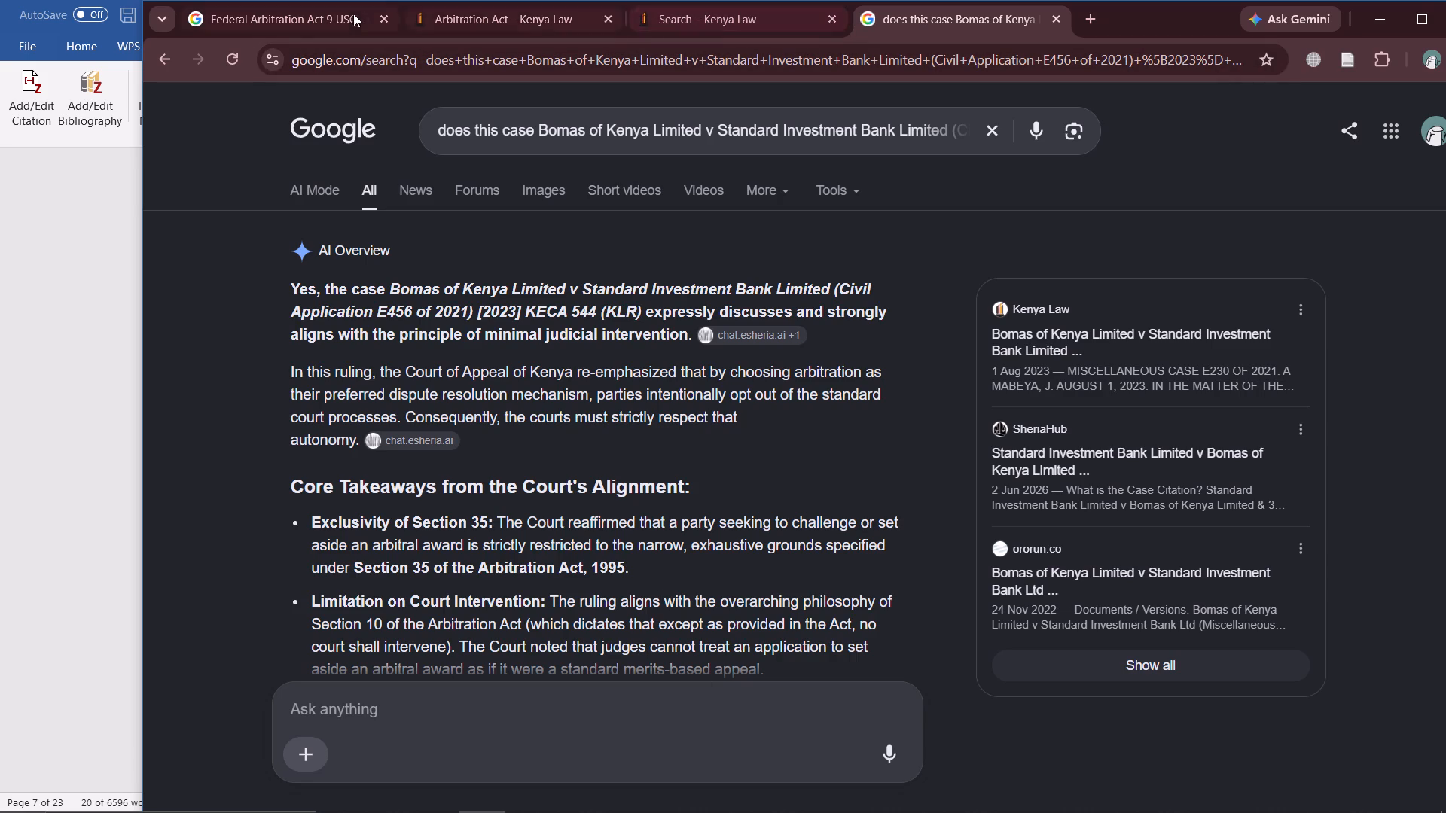
Open the Bomas of Kenya Limited ruling, [2023] KECA 544 (KLR), from the Kenya Law results and save it to Zotero's Commercial Arbitration collection.
{"action": "left_click", "coordinate": [726, 26]}
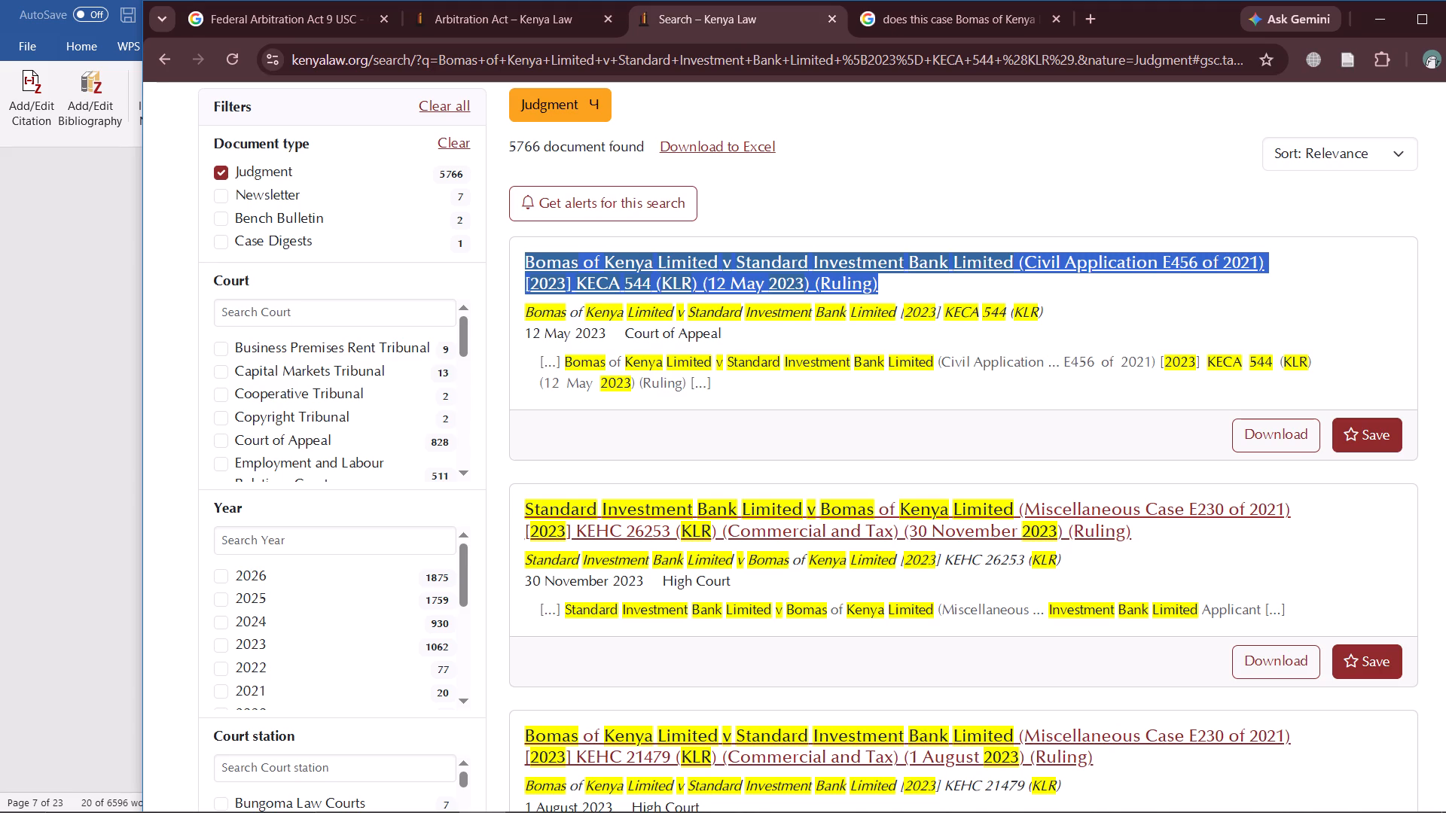
{"action": "left_click", "coordinate": [1219, 312]}
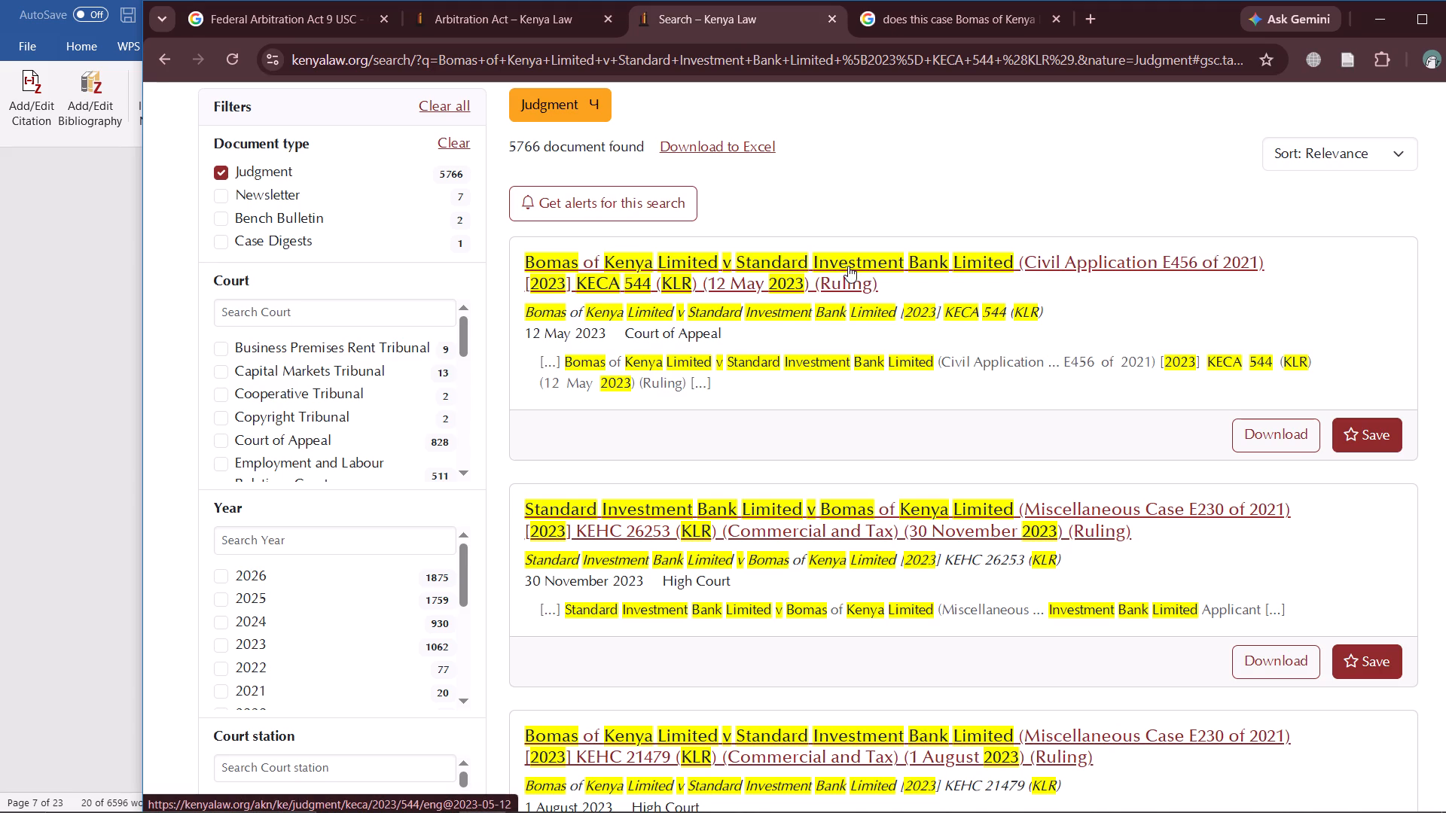
{"action": "left_click", "coordinate": [848, 266]}
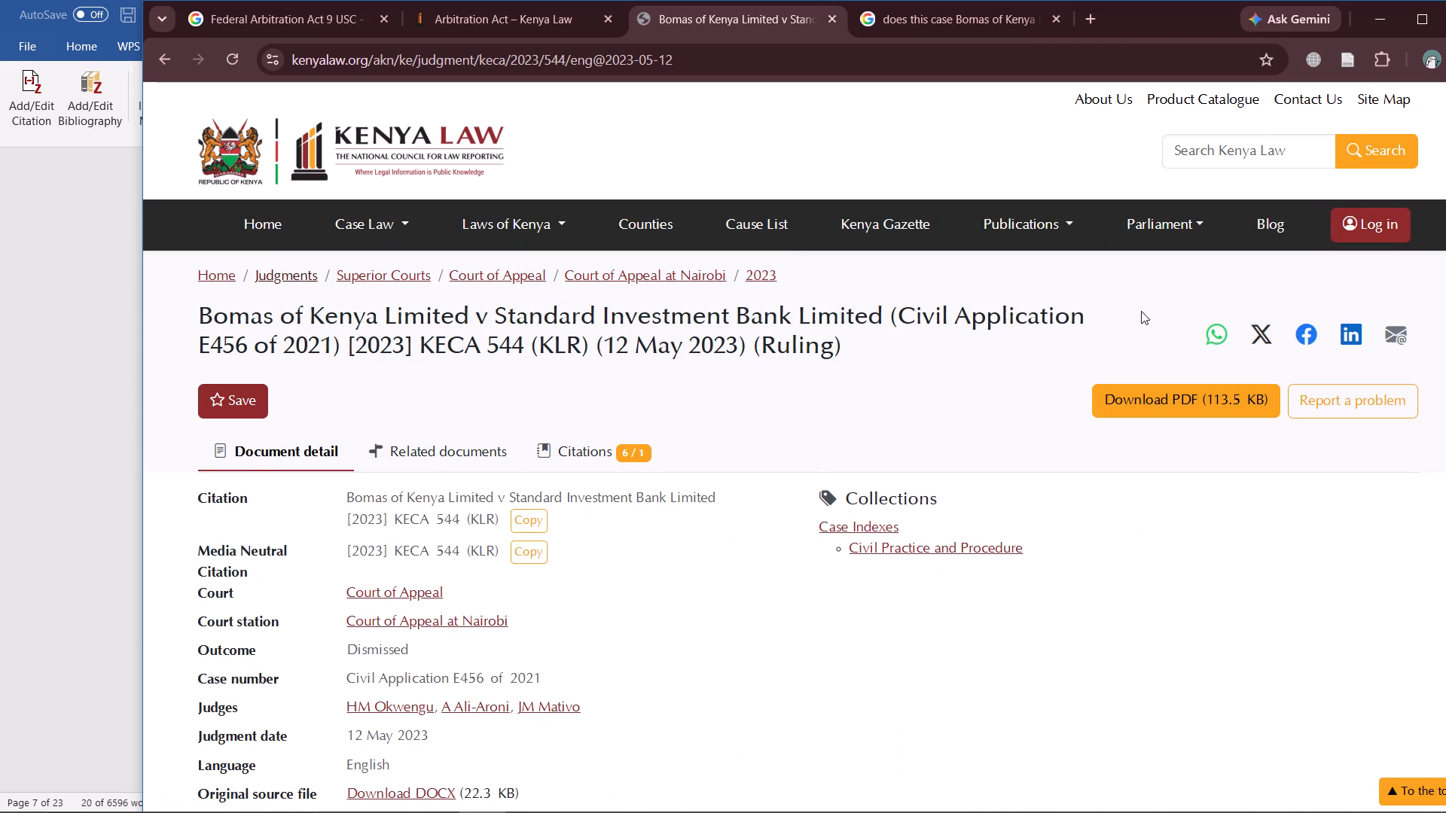
{"action": "scroll", "coordinate": [1175, 293], "scroll_direction": "down", "scroll_amount": 9}
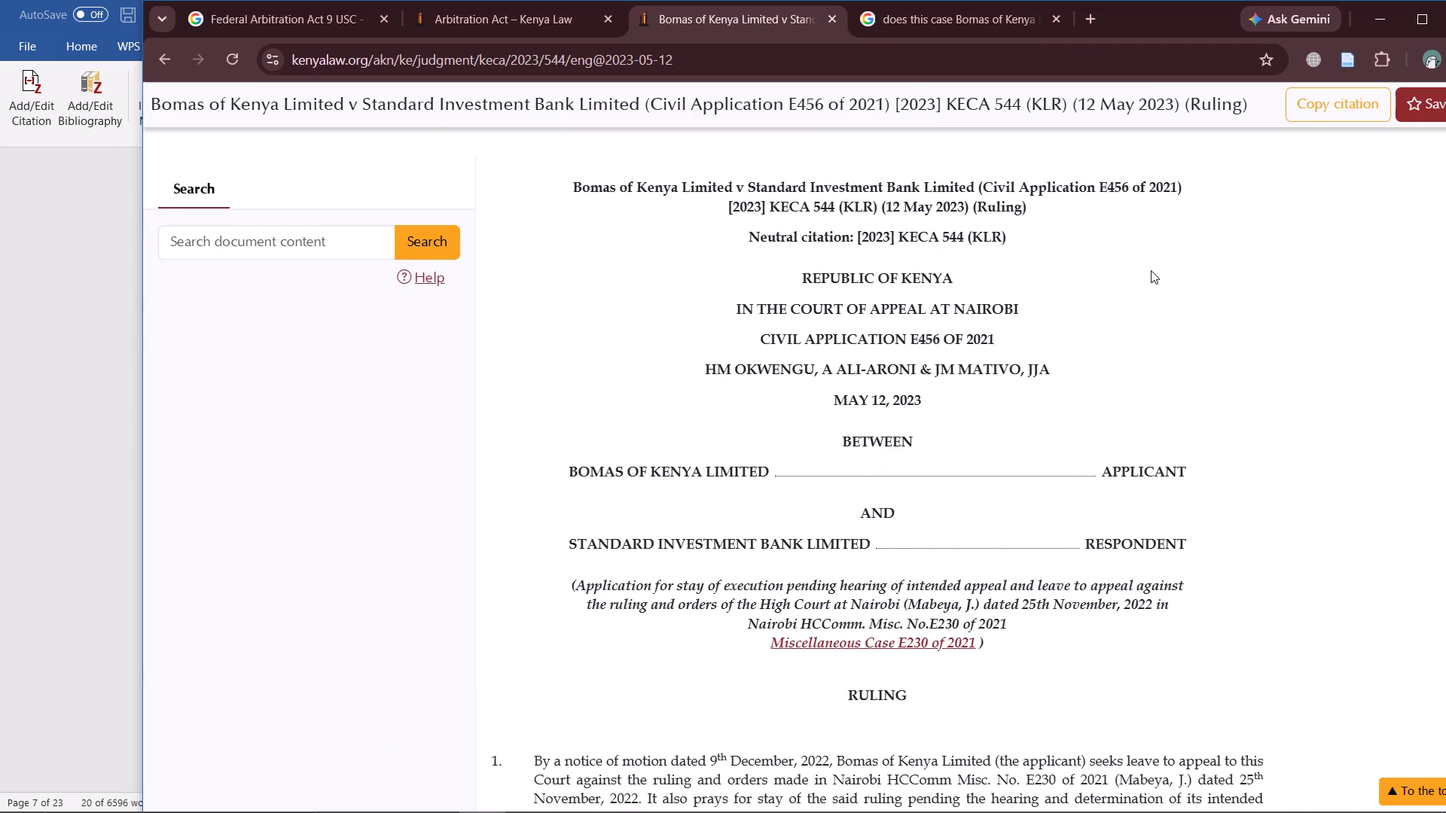
{"action": "scroll", "coordinate": [1151, 270], "scroll_direction": "up", "scroll_amount": 10}
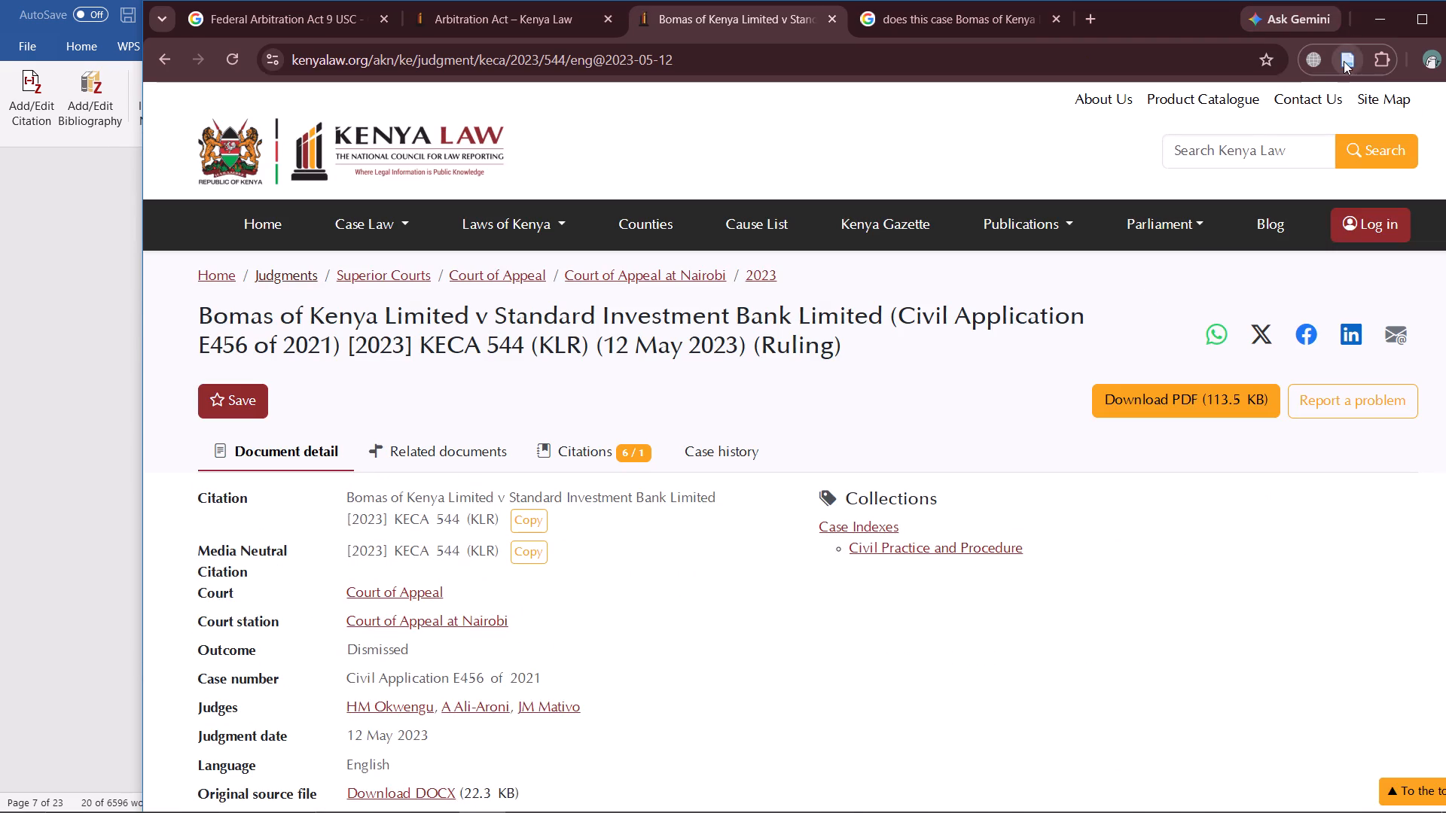
{"action": "left_click", "coordinate": [1344, 59]}
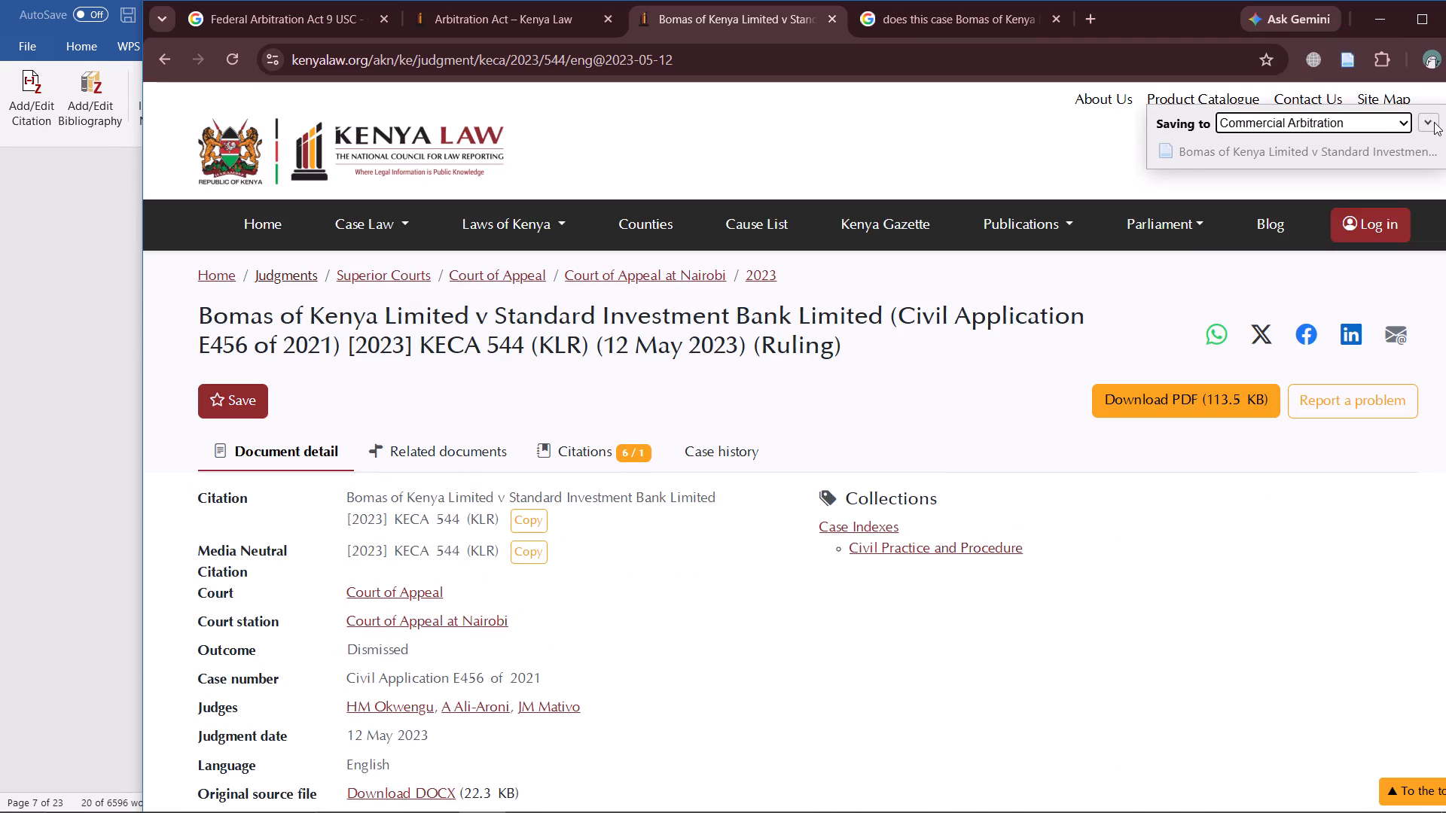
{"action": "left_click", "coordinate": [1434, 122]}
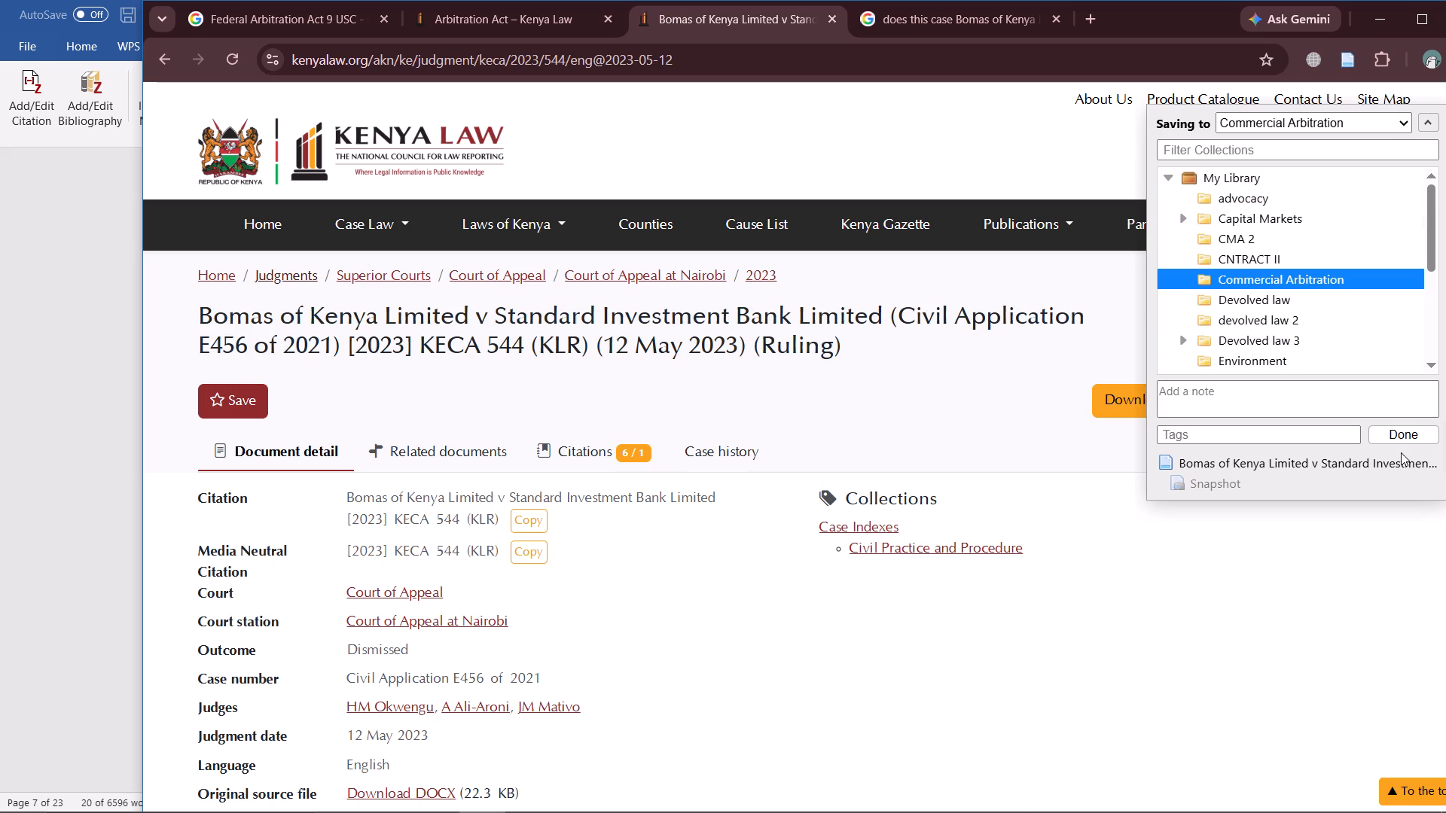
{"action": "left_click", "coordinate": [1398, 434]}
In Word, turn the Court of Appeal quotation into a paraphrase: remove both quotation marks and insert "that have been" before "set out in Section 35".
{"action": "left_click", "coordinate": [54, 319]}
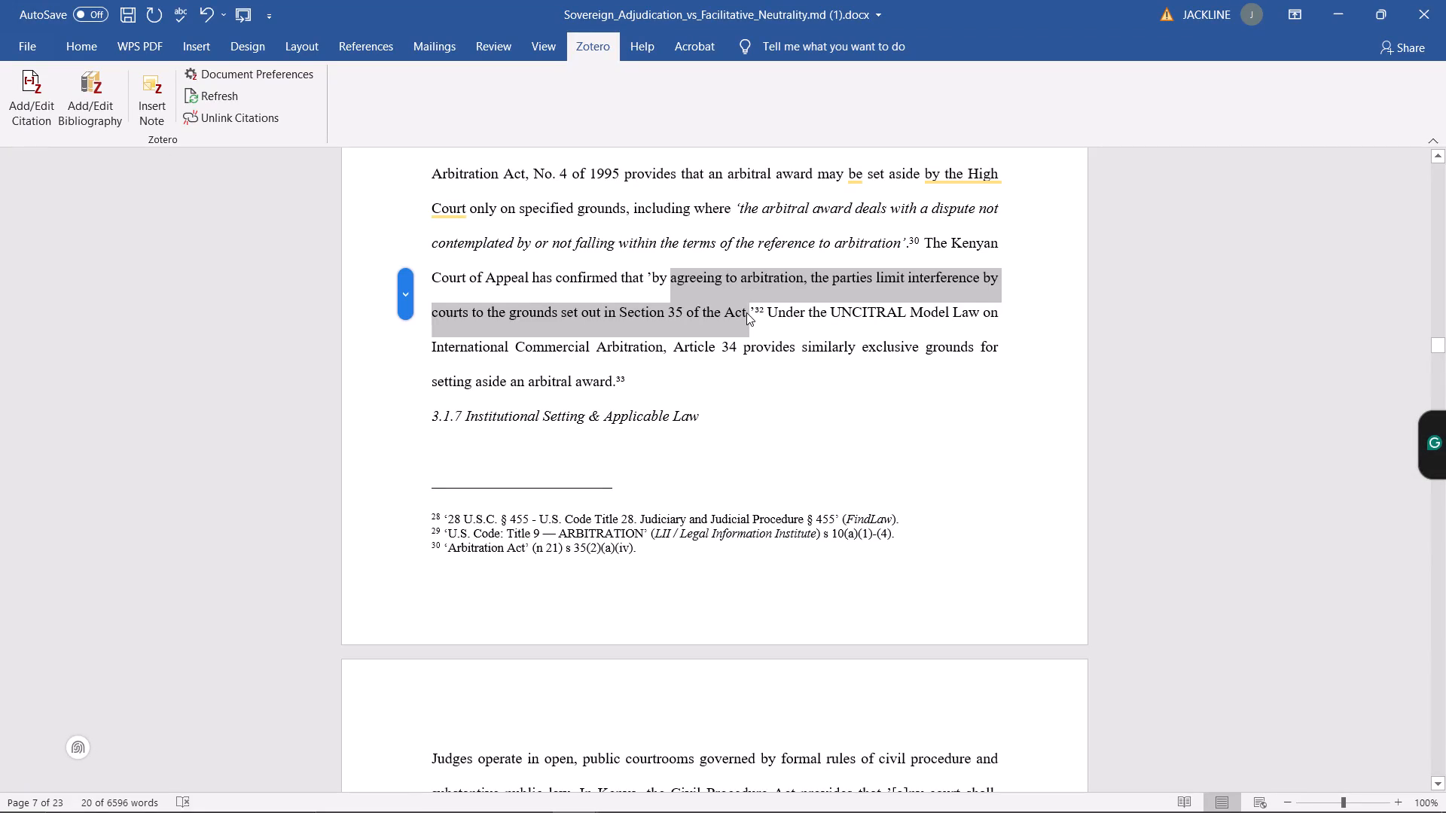
{"action": "left_click", "coordinate": [754, 315]}
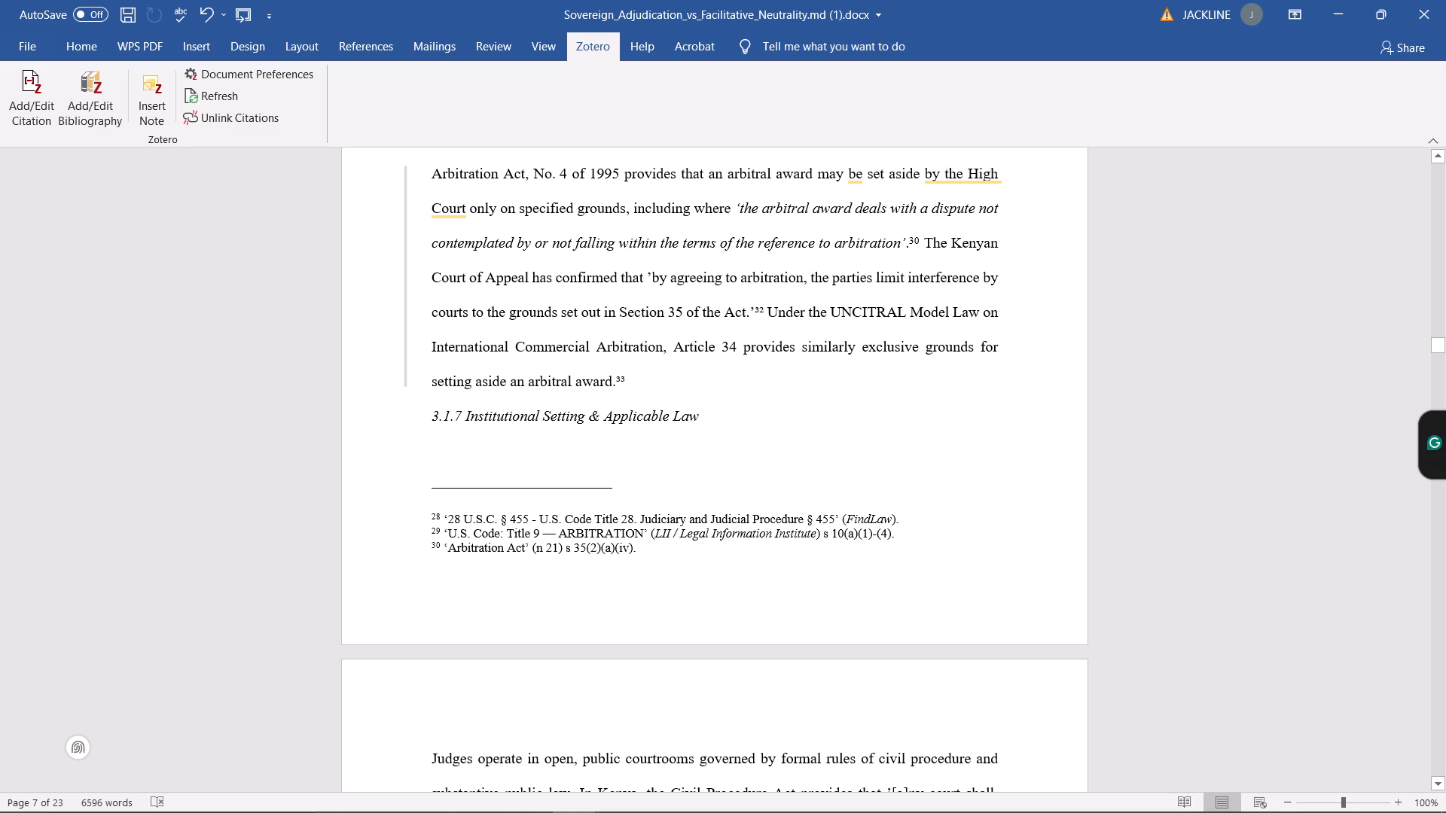
{"action": "key", "text": "BackSpace"}
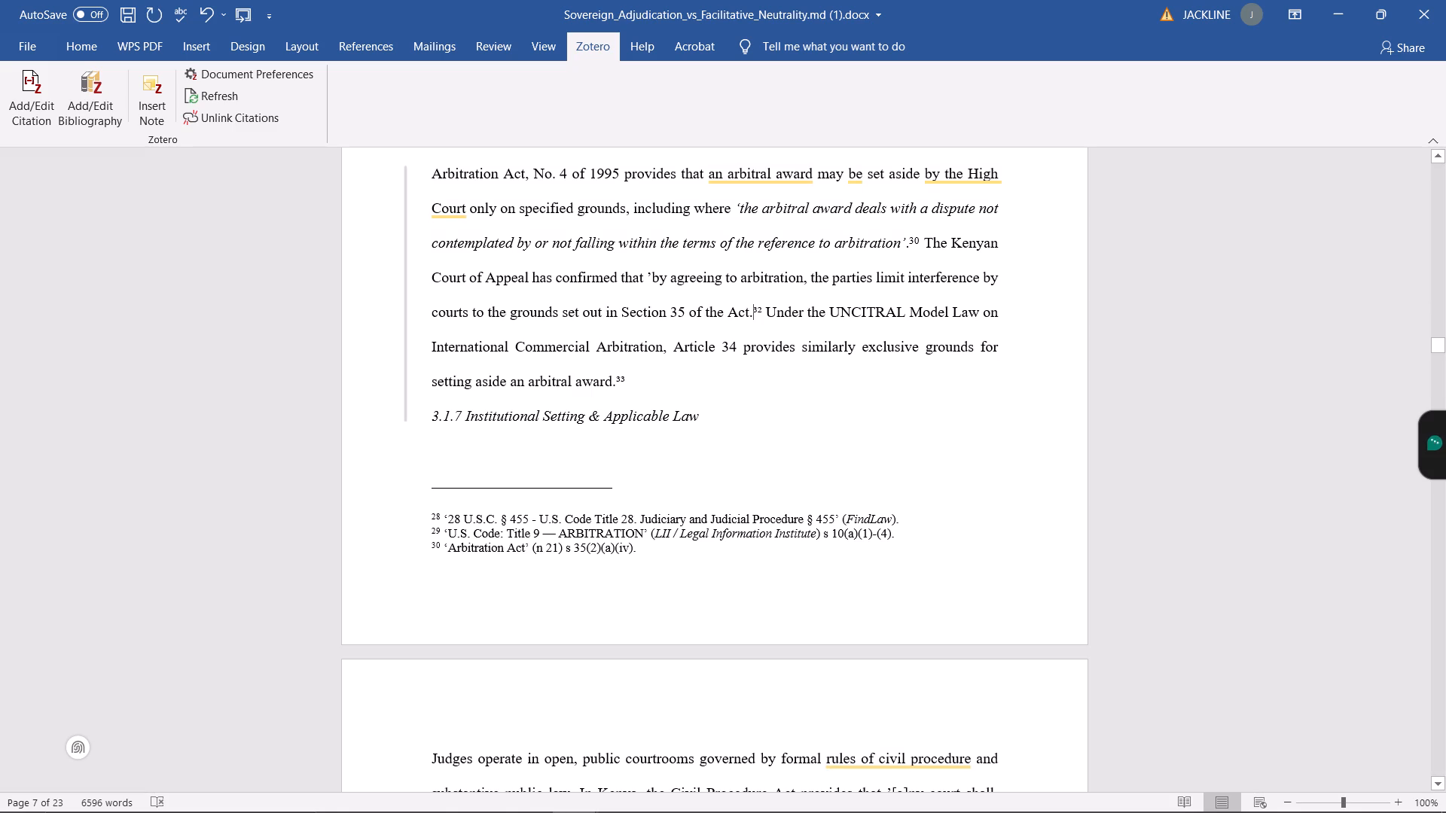
{"action": "left_click", "coordinate": [563, 312]}
{"action": "key", "text": "space"}
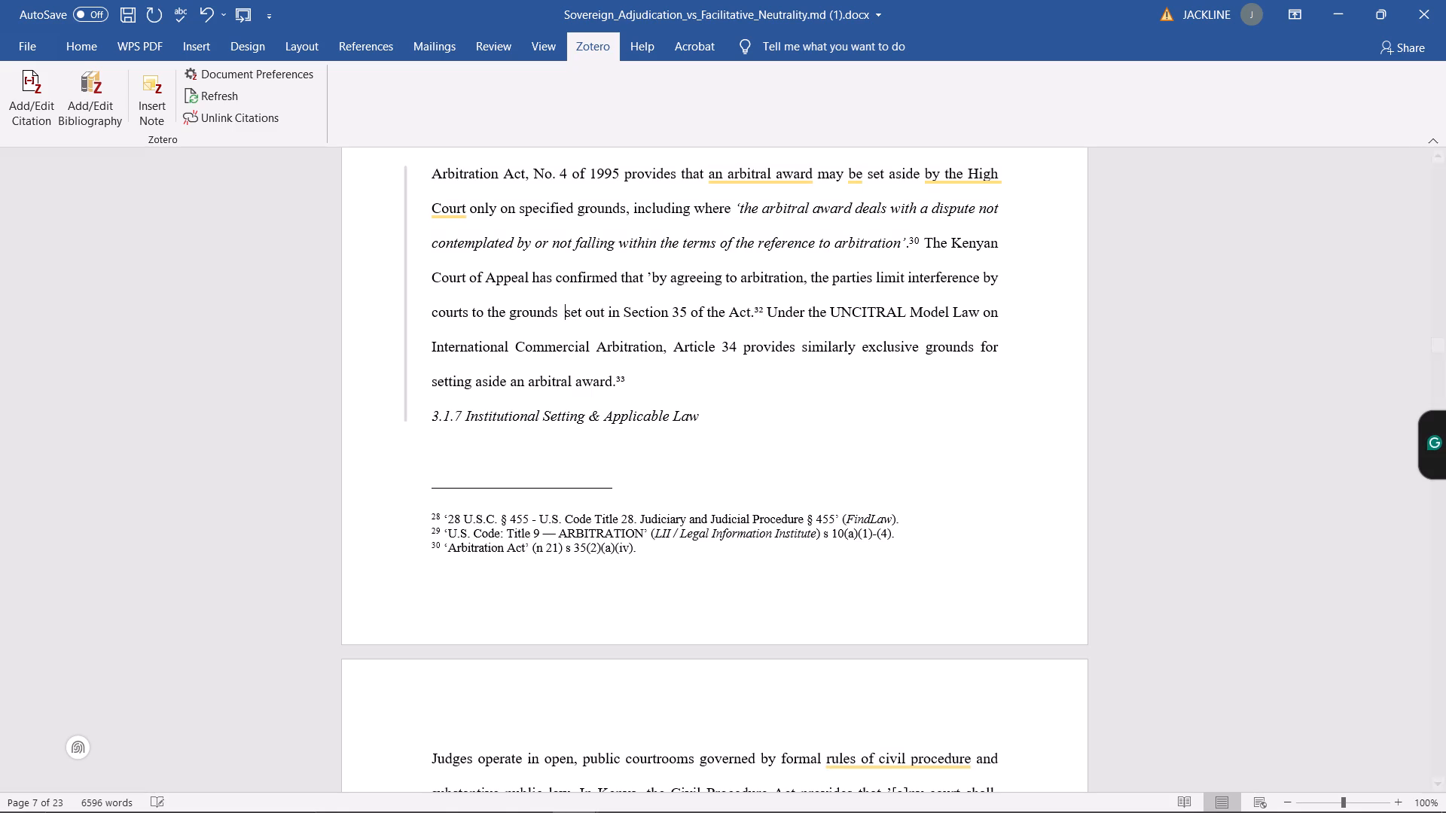
{"action": "type", "text": "th"}
{"action": "type", "text": "at"}
{"action": "key", "text": "space"}
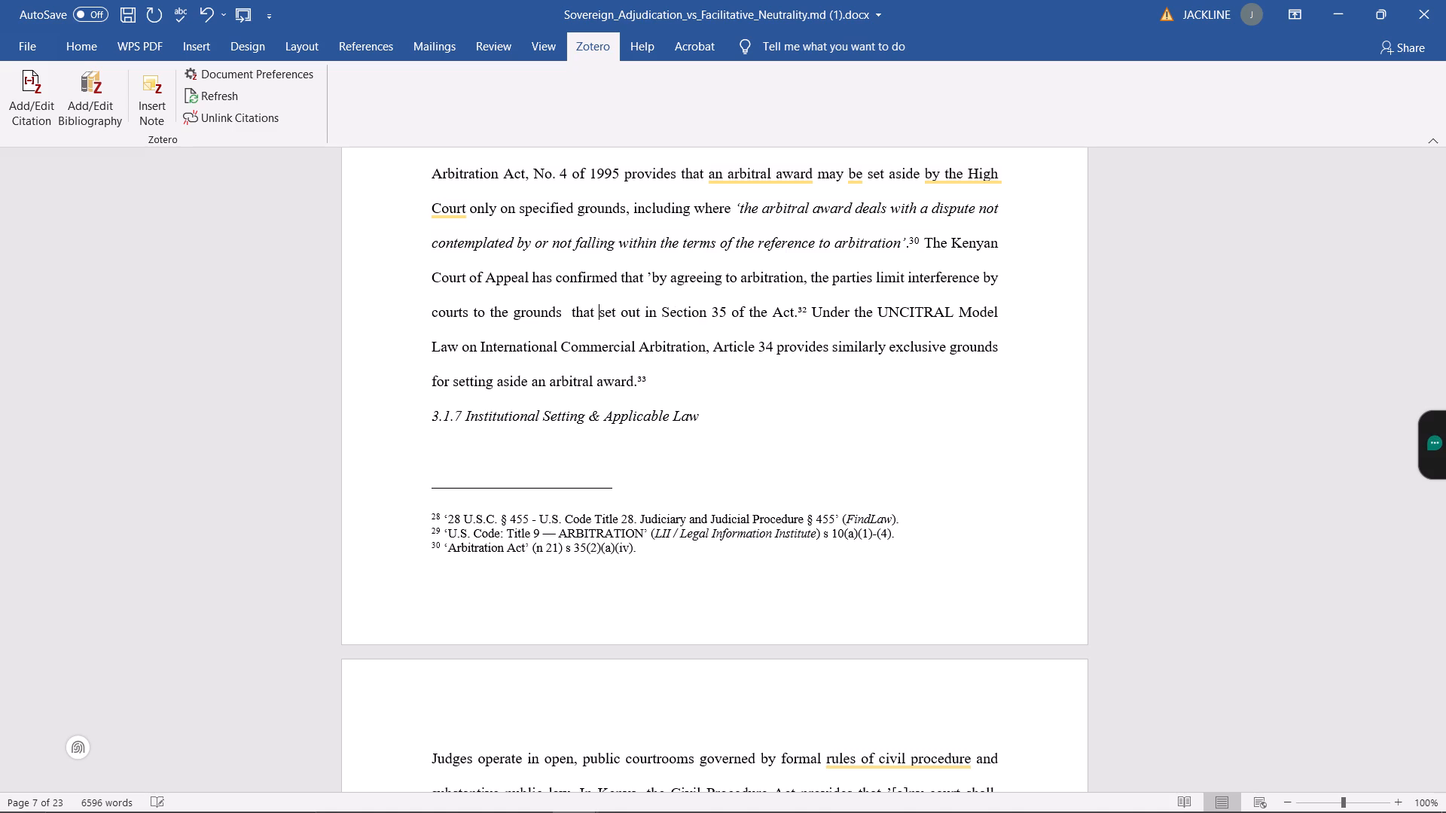
{"action": "type", "text": "have"}
{"action": "key", "text": "space"}
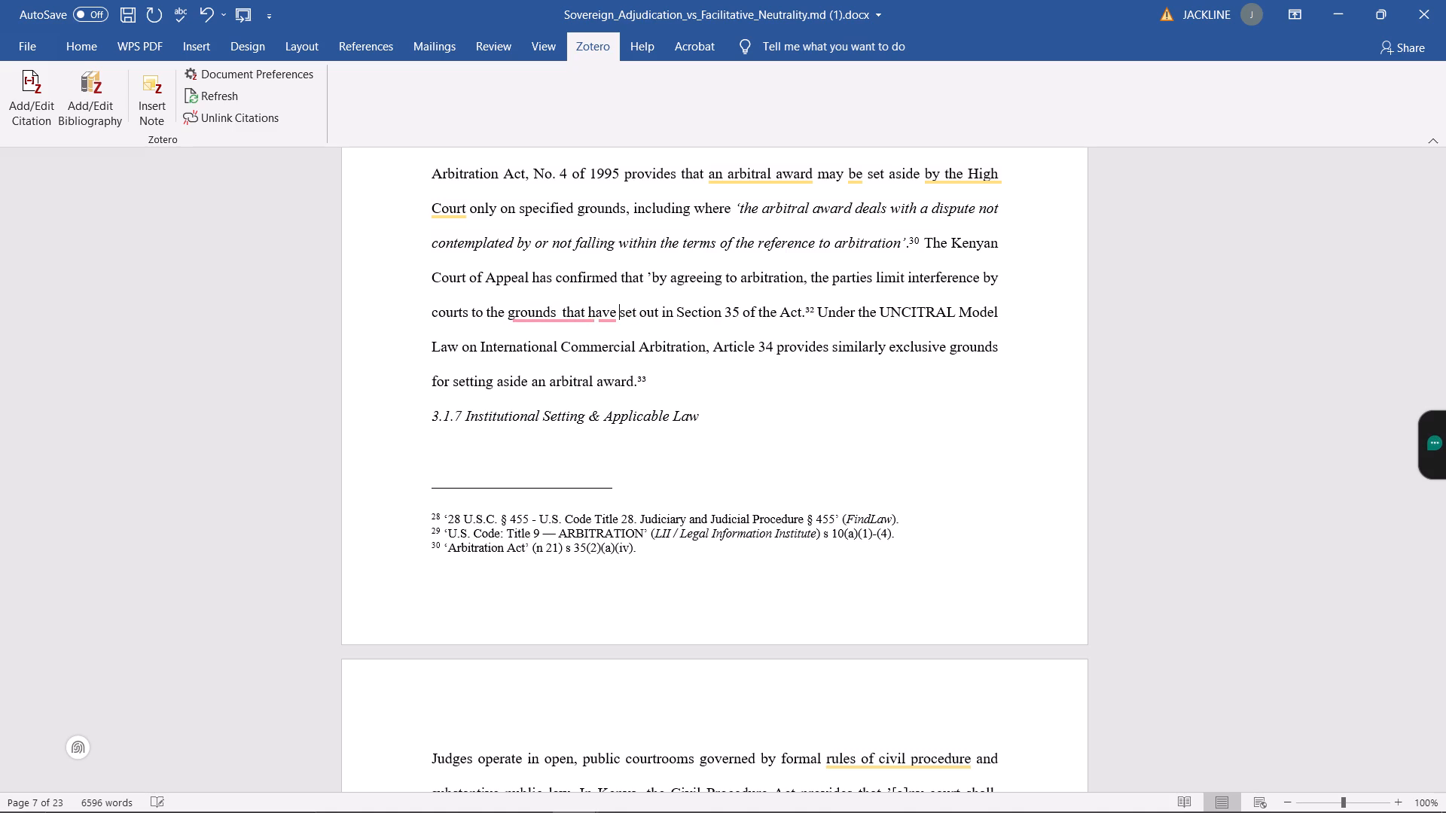
{"action": "type", "text": "been"}
{"action": "key", "text": "space"}
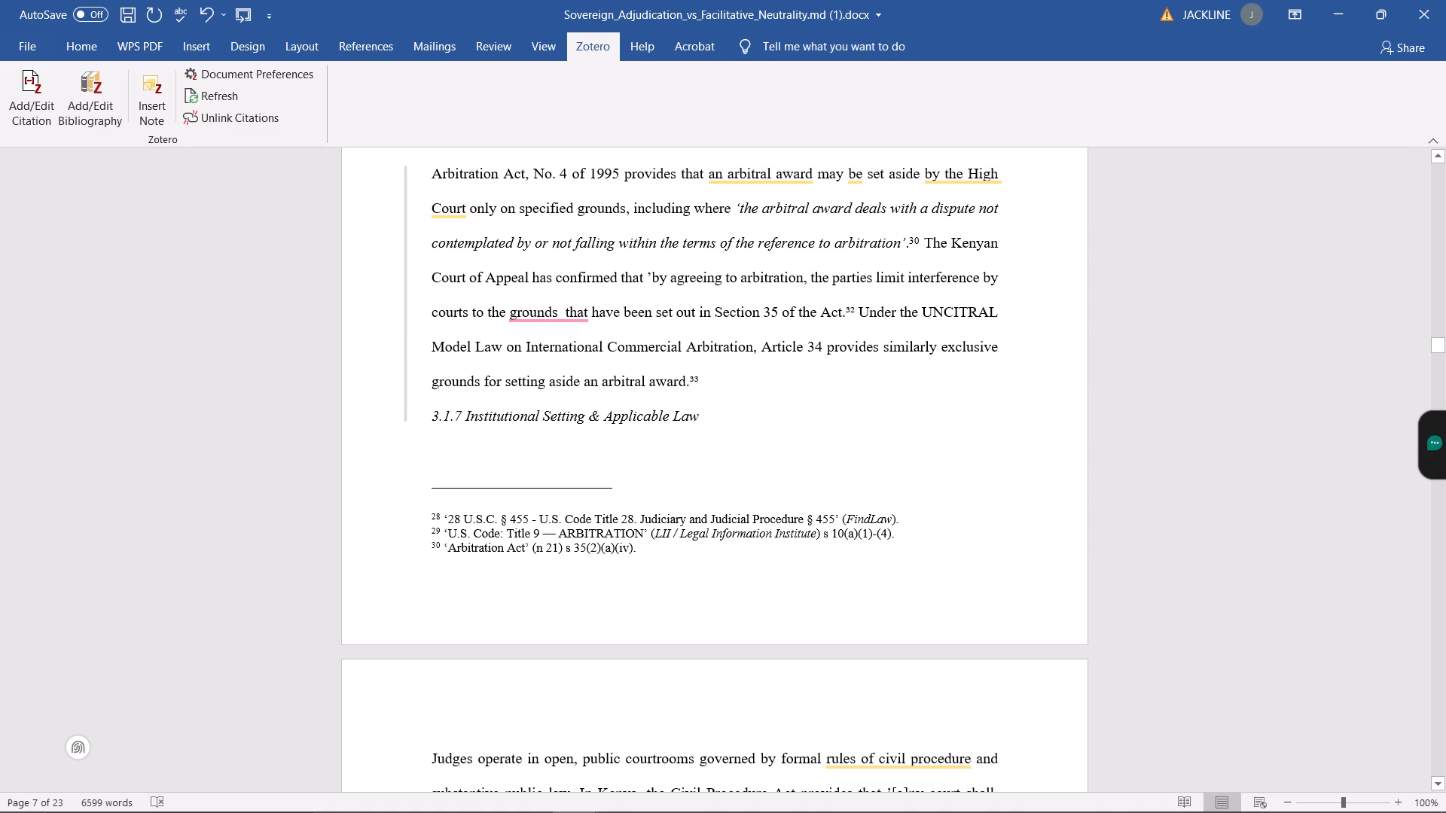
{"action": "left_click", "coordinate": [581, 360]}
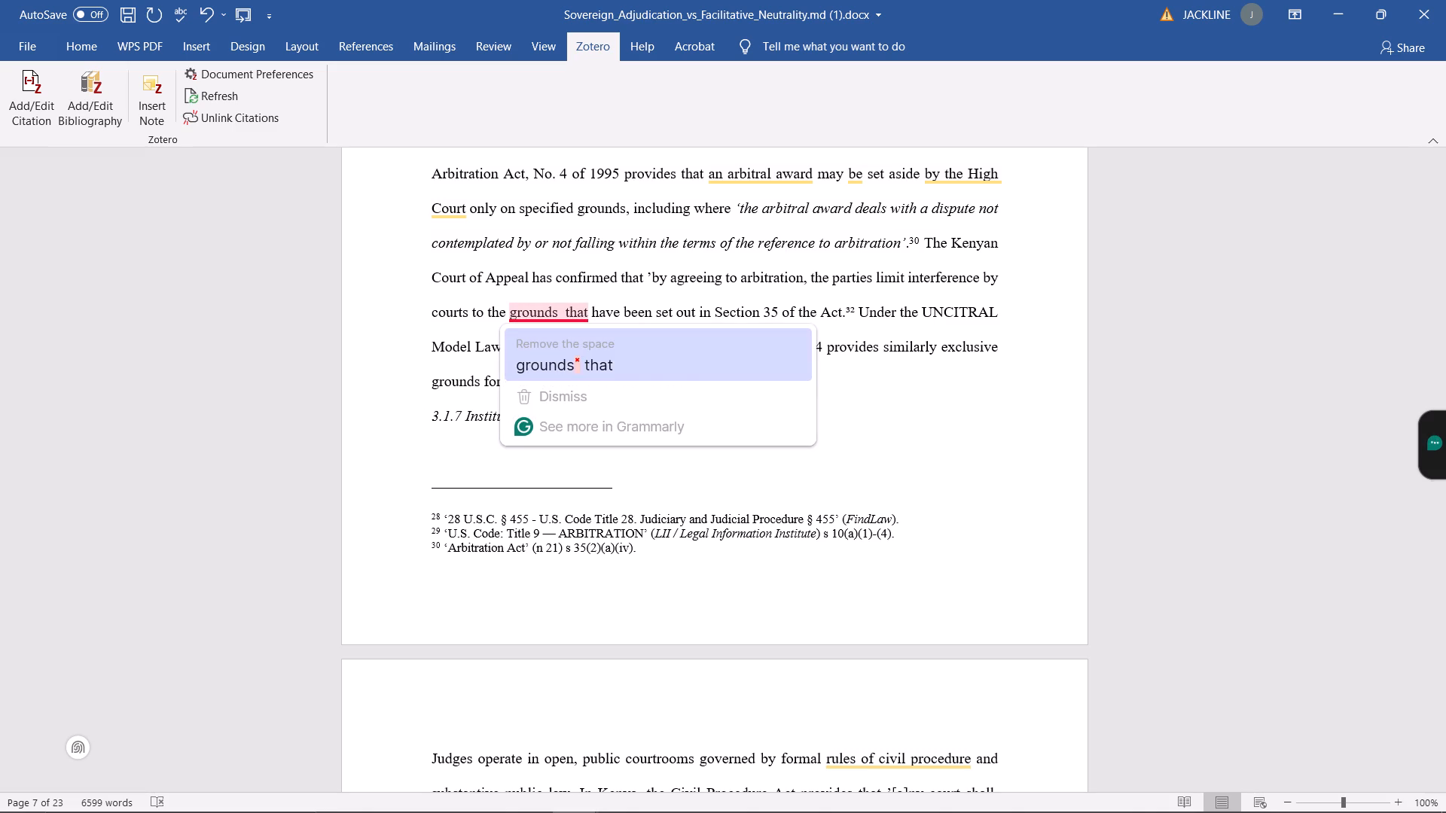
{"action": "left_click", "coordinate": [653, 281]}
{"action": "key", "text": "BackSpace"}
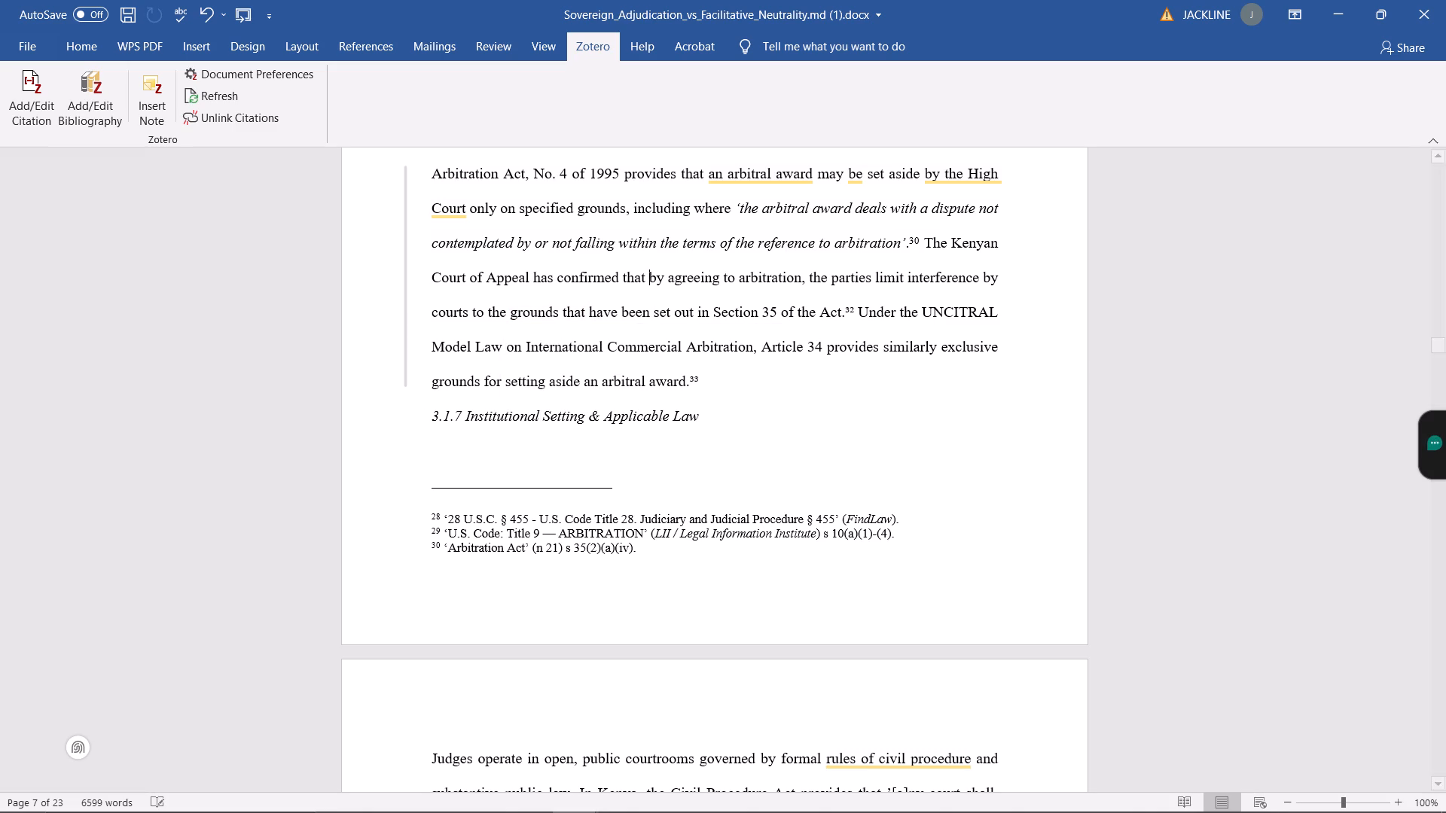
Replace the typed mark 32 after "Section 35 of the Act." with a new footnote.
{"action": "left_click", "coordinate": [853, 310]}
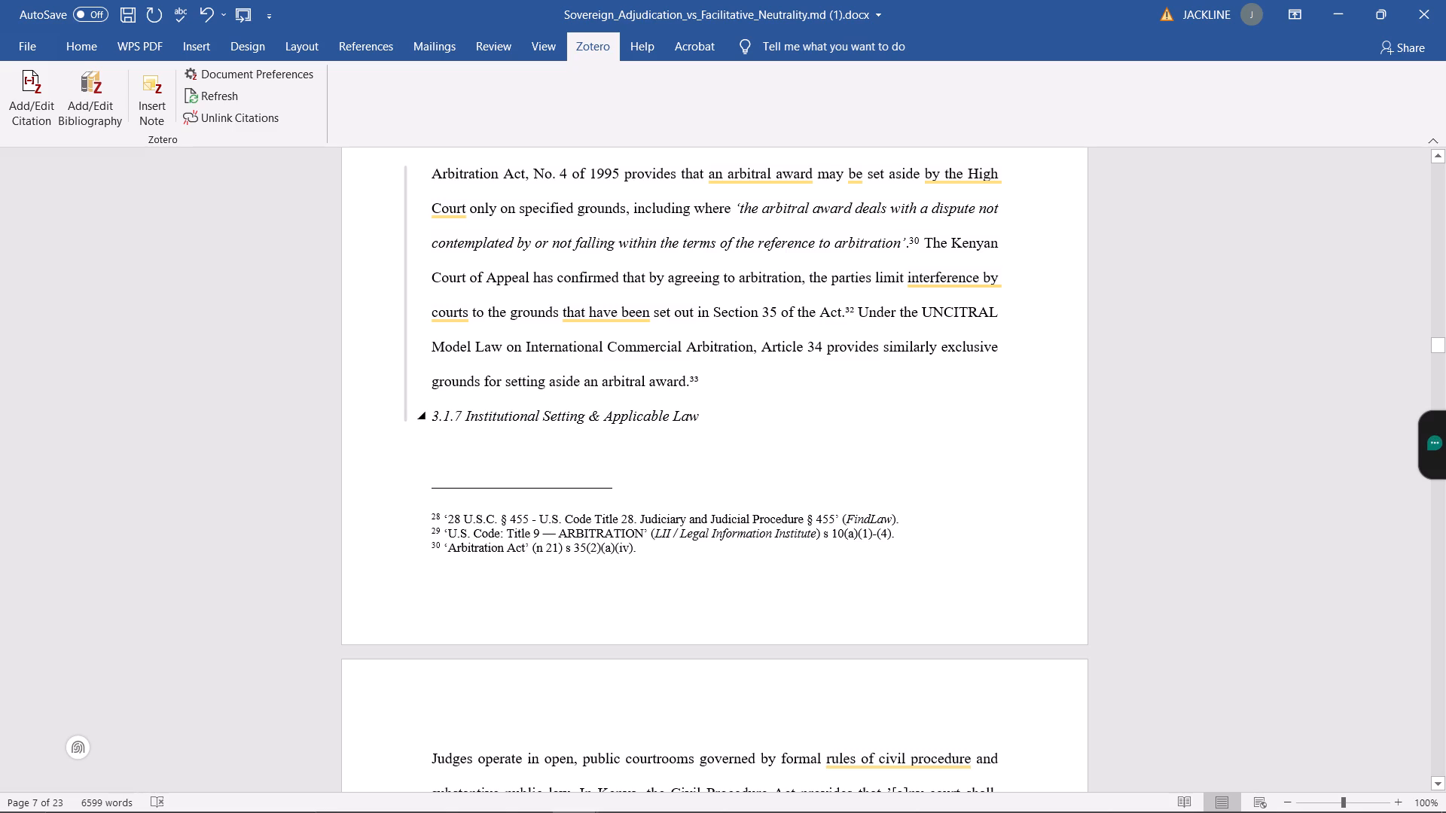
{"action": "key", "text": "BackSpace"}
{"action": "key", "text": "BackSpace"}
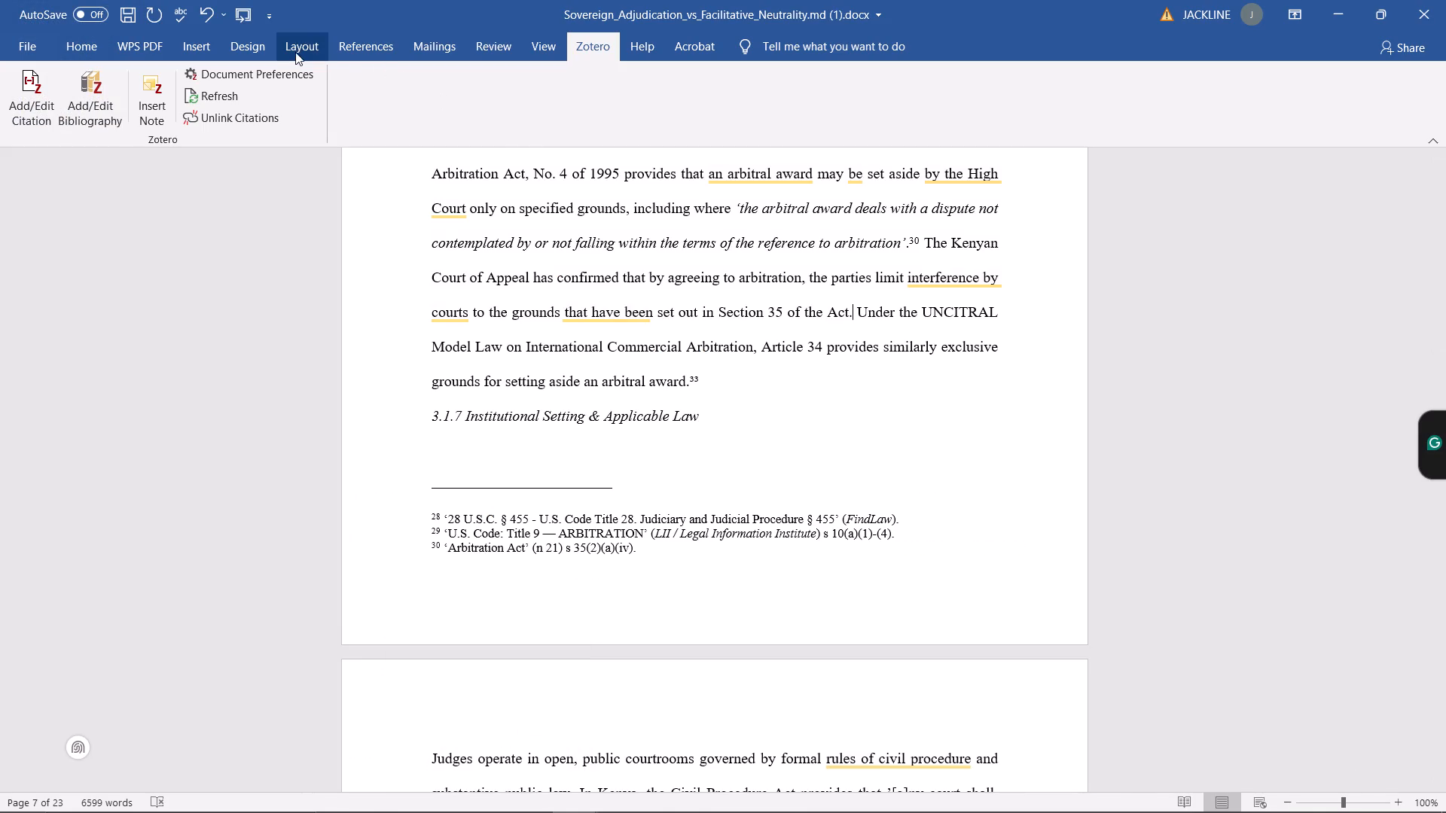
{"action": "left_click", "coordinate": [340, 52]}
{"action": "left_click", "coordinate": [190, 92]}
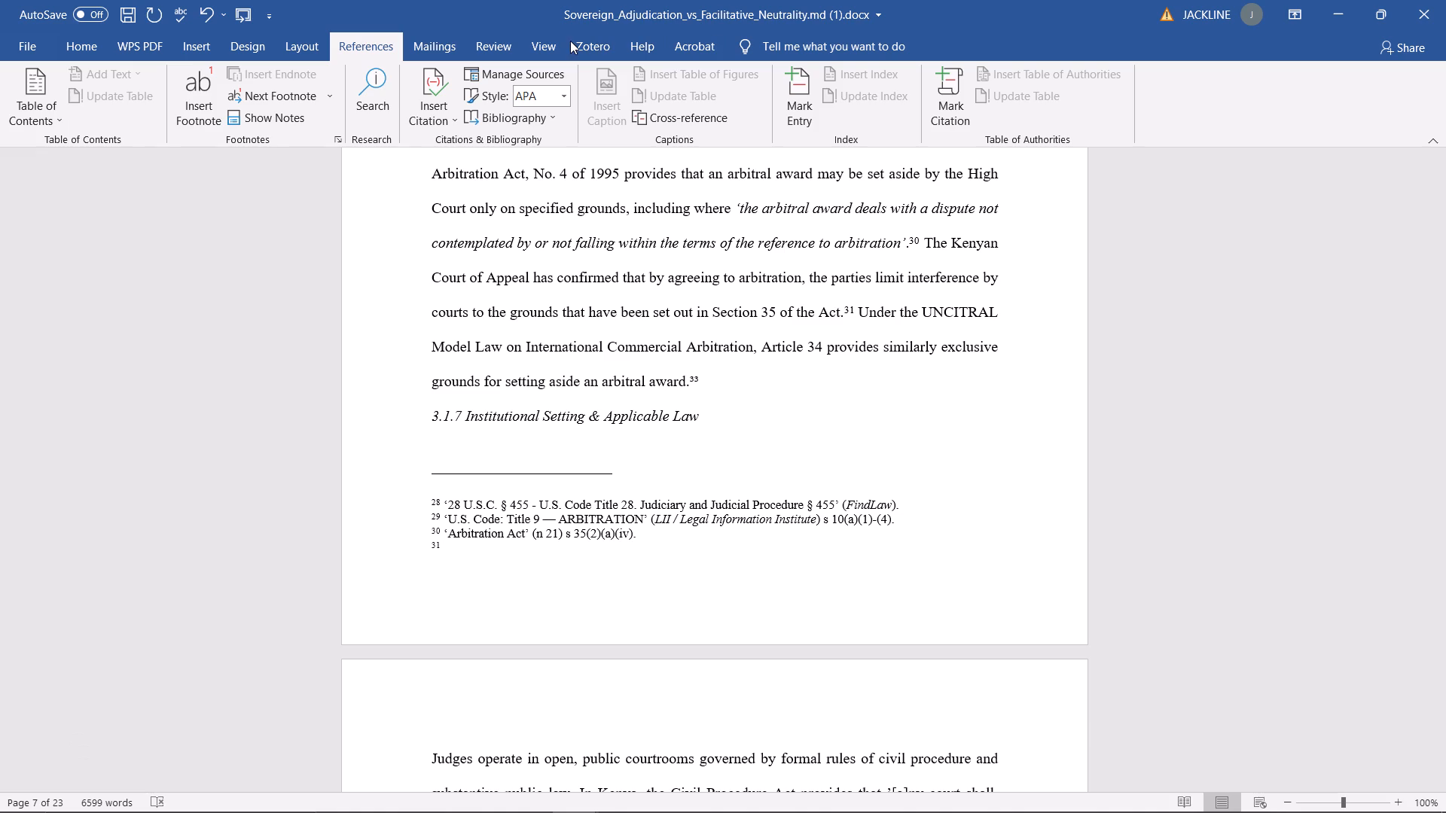
Insert the Zotero citation for the Bomas of Kenya Limited v Standard Investment Bank Limited ruling (2023) into the new footnote.
{"action": "left_click", "coordinate": [587, 48]}
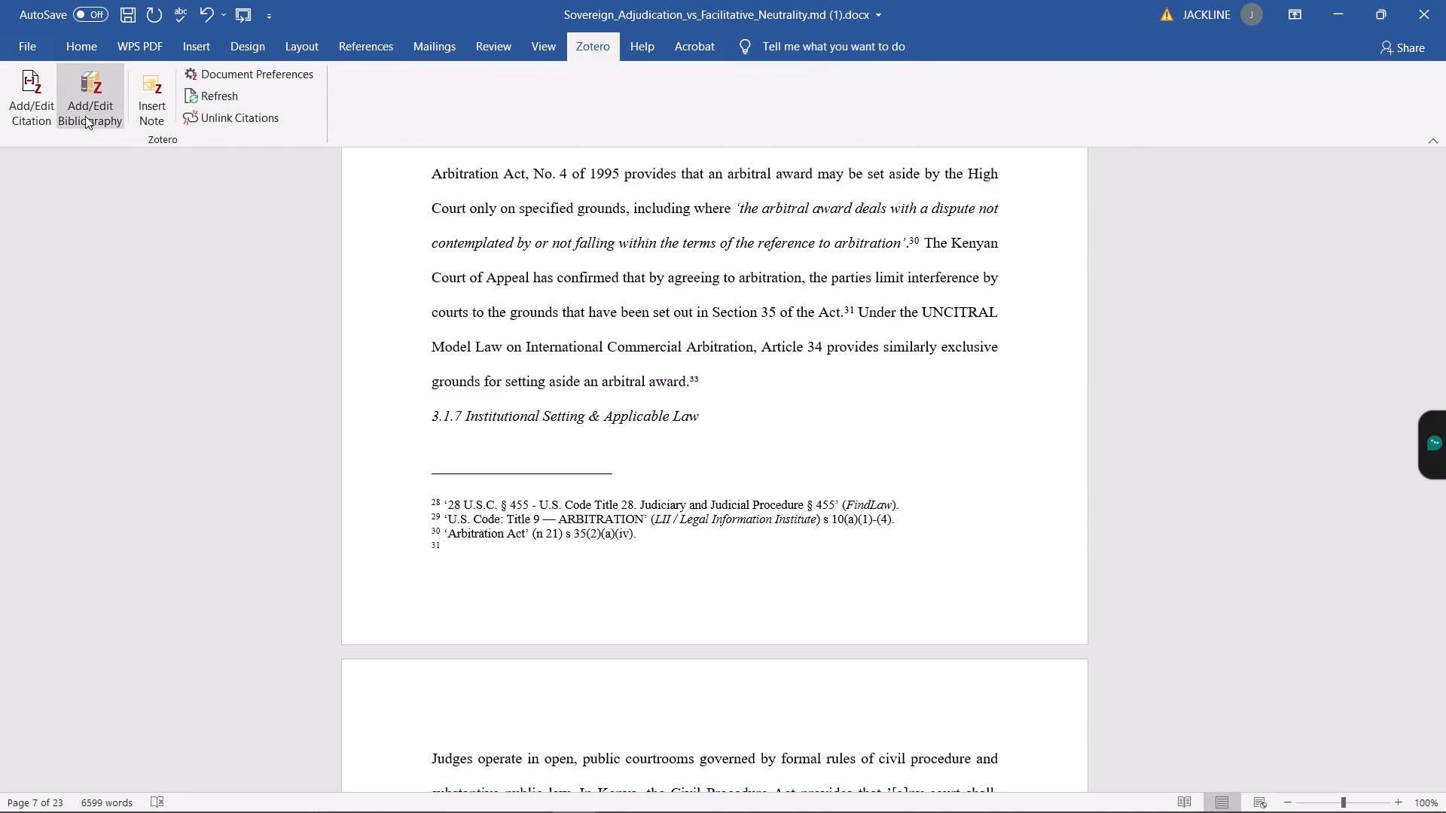
{"action": "left_click", "coordinate": [23, 111]}
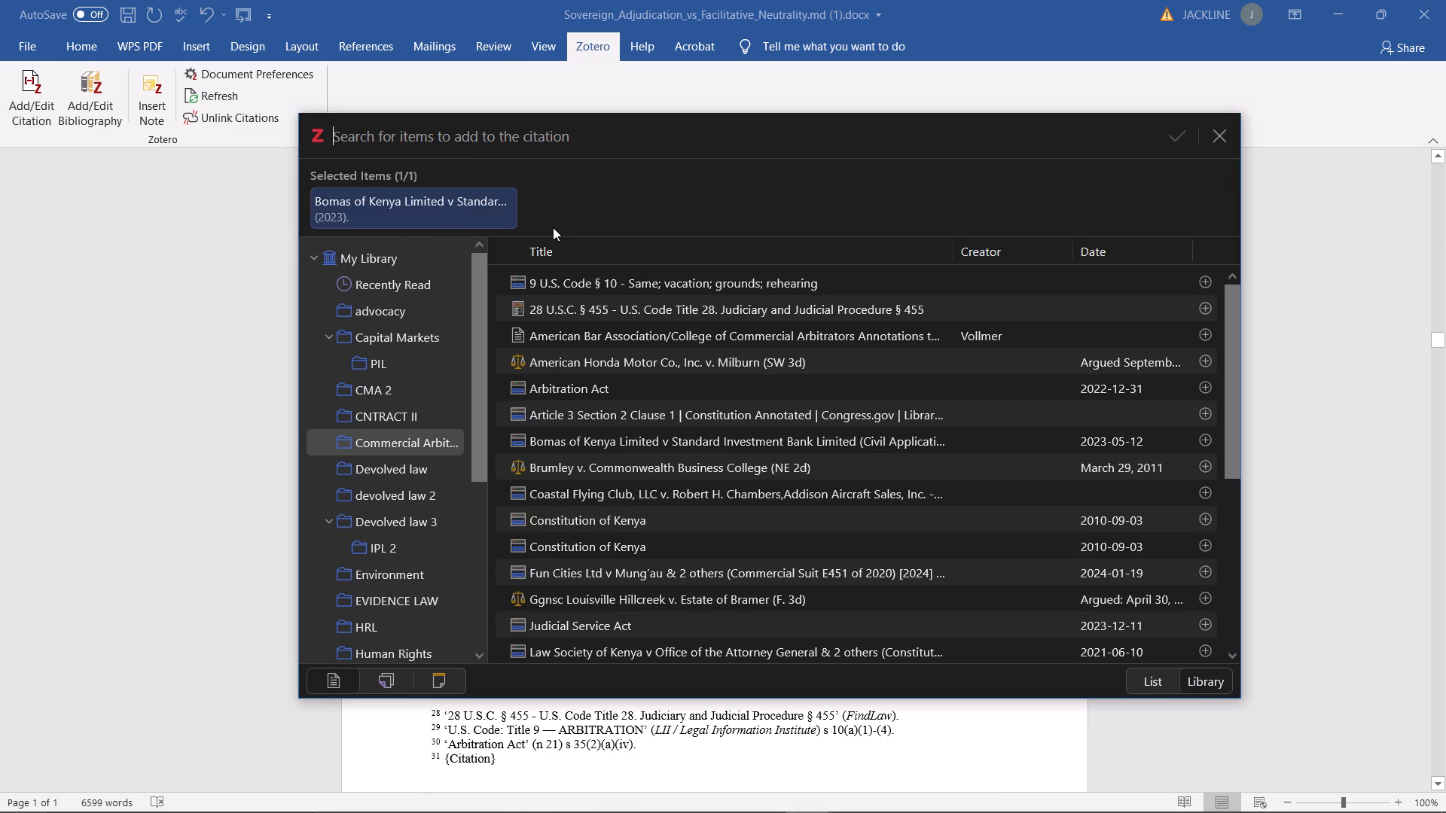
{"action": "left_click", "coordinate": [465, 214]}
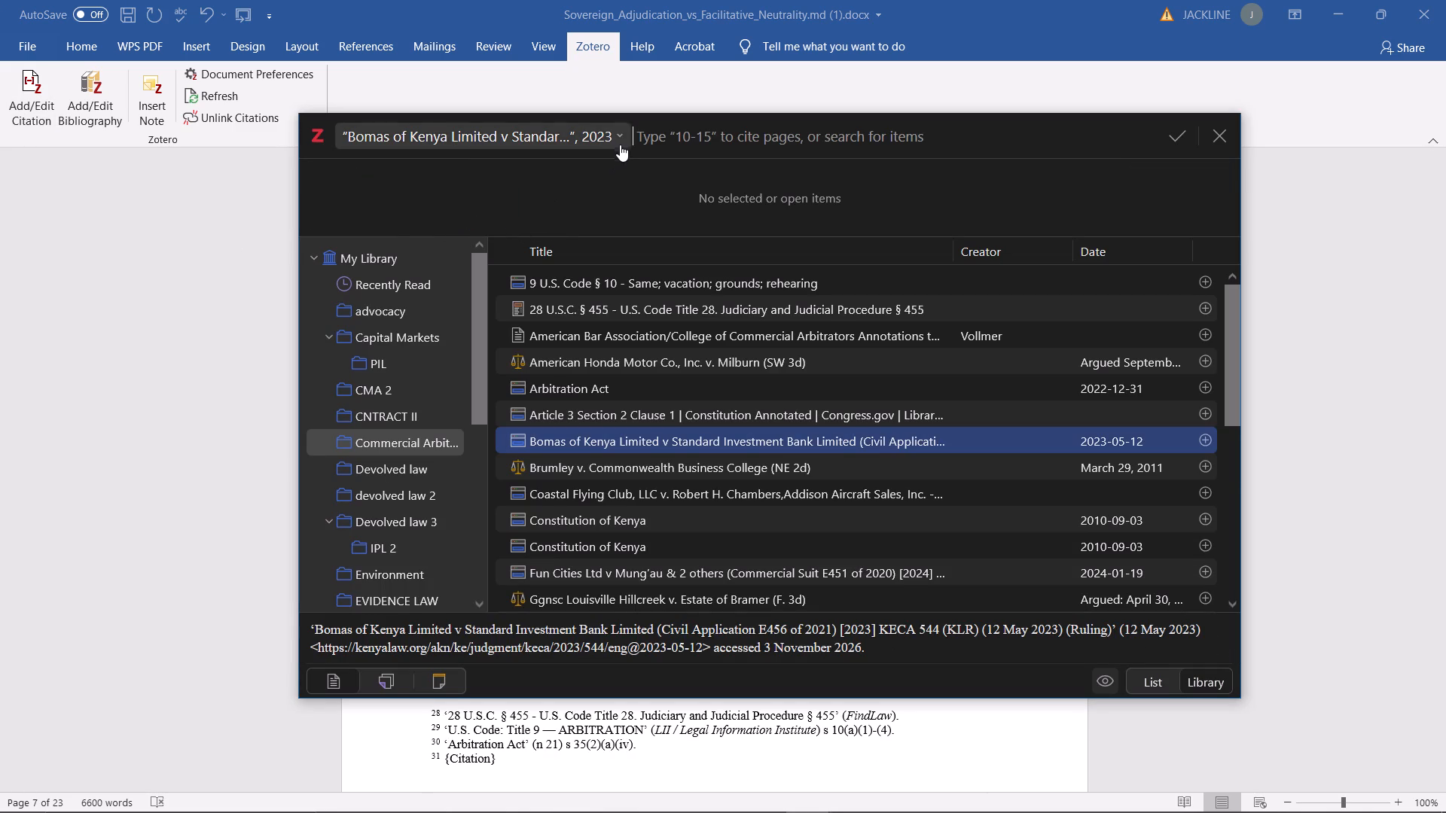
{"action": "left_click", "coordinate": [620, 142]}
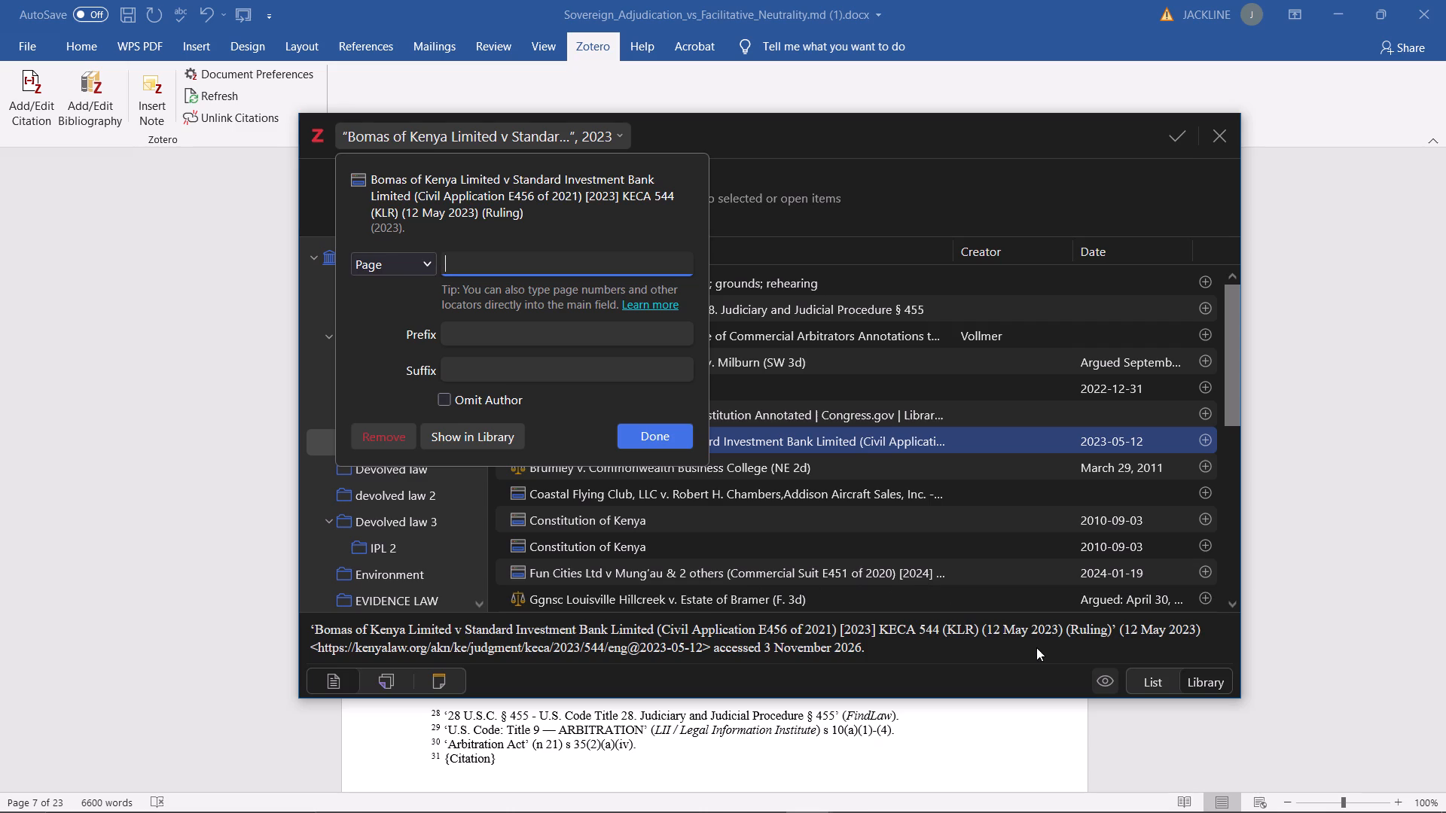
{"action": "left_click", "coordinate": [1179, 138]}
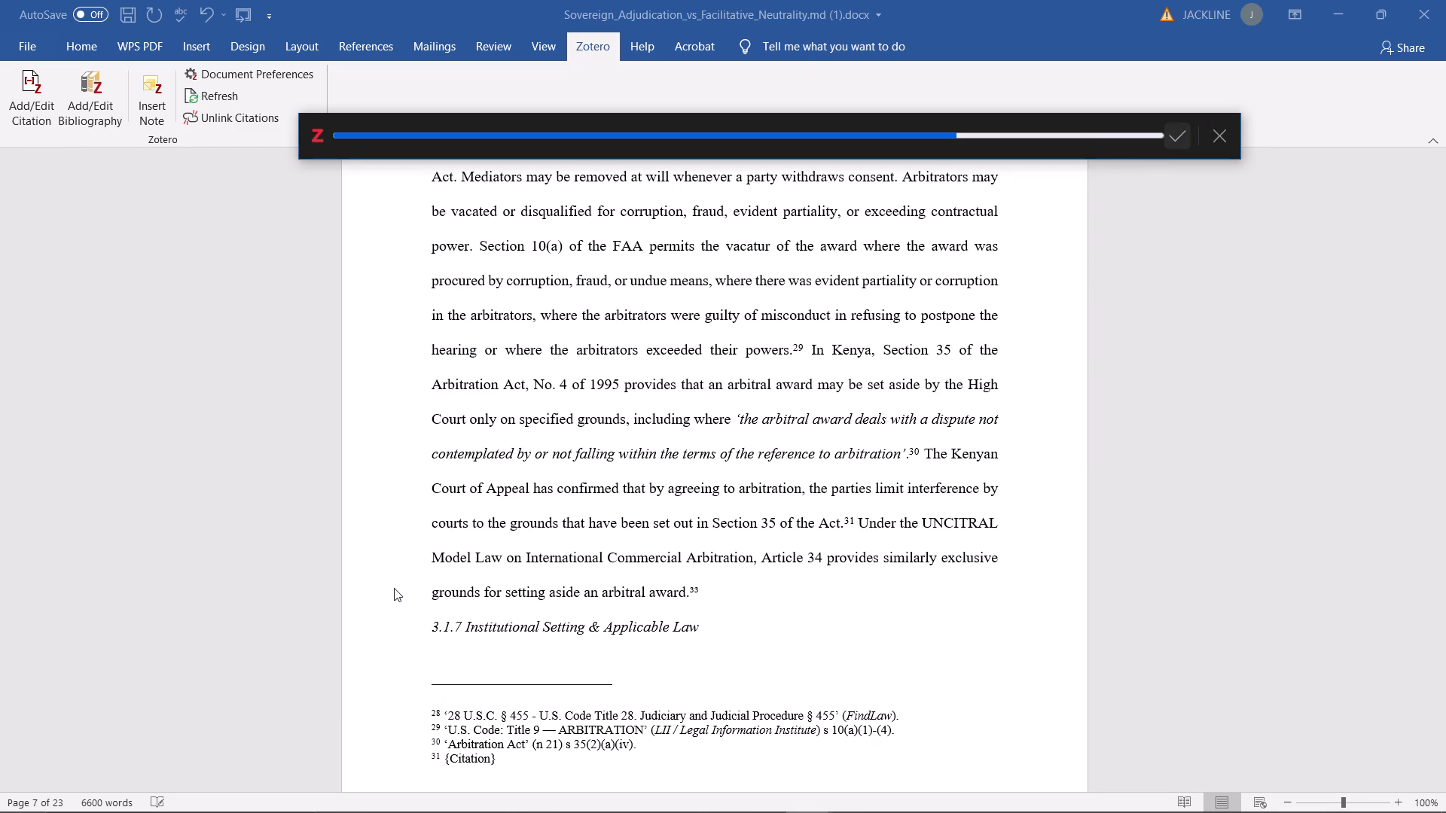
Delete the Kenya Law web address and access date from the end of the Bomas of Kenya footnote, ending it after "(12 May 2023)".
{"action": "scroll", "coordinate": [470, 590], "scroll_direction": "down", "scroll_amount": 3}
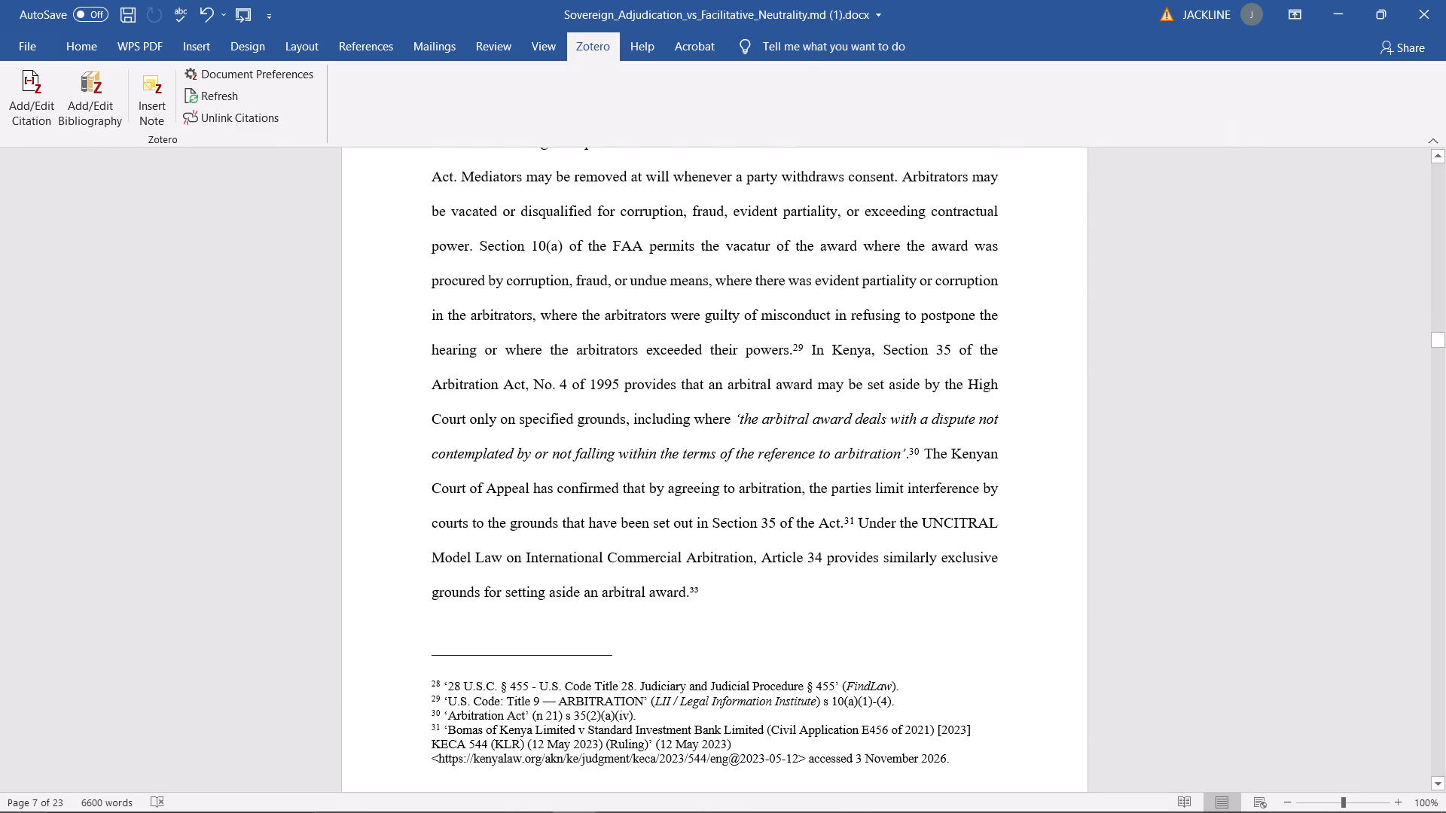
{"action": "key", "text": "Left"}
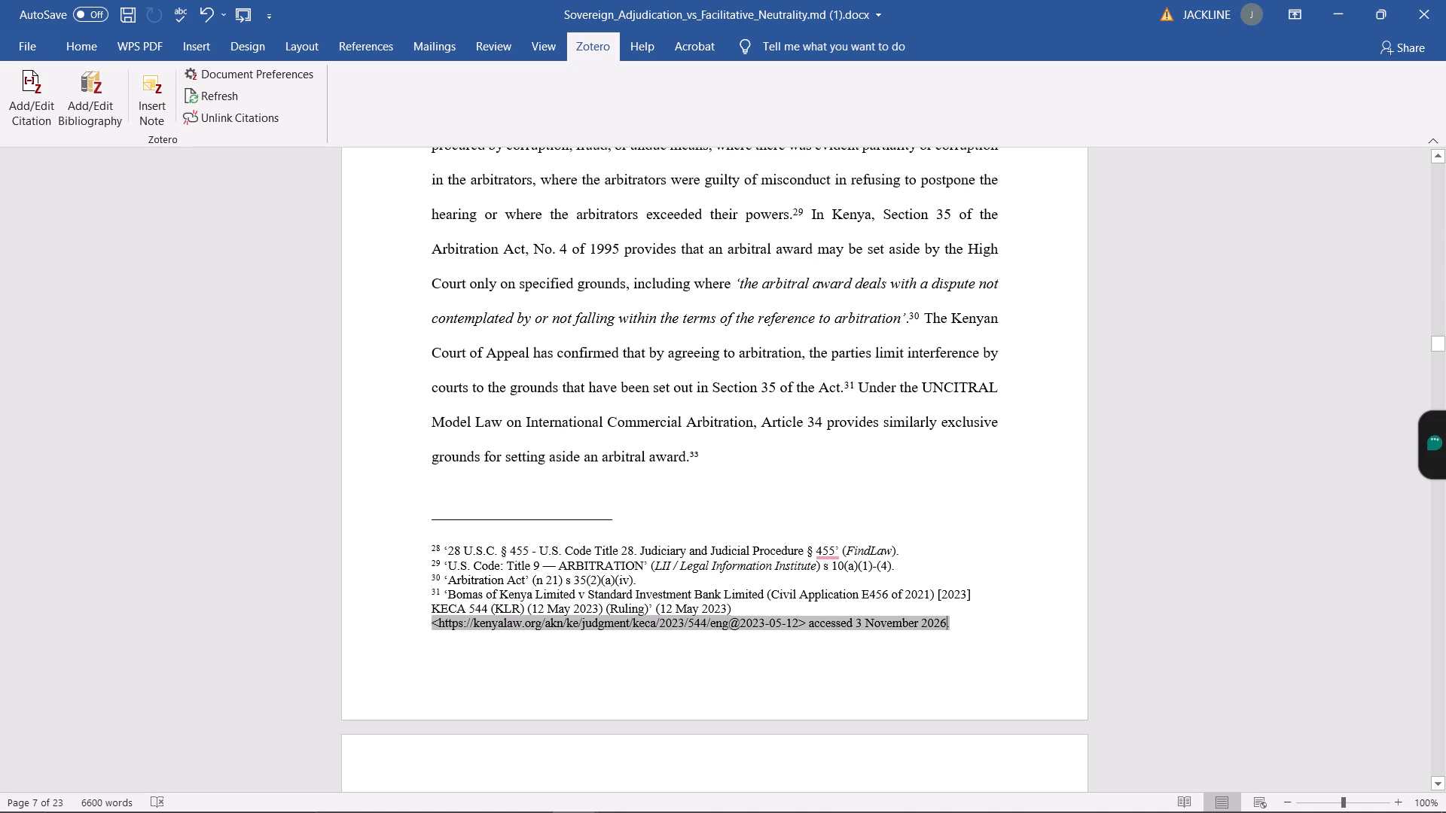
{"action": "key", "text": "BackSpace"}
{"action": "key", "text": "BackSpace"}
{"action": "key", "text": "BackSpace"}
{"action": "key", "text": "BackSpace"}
{"action": "key", "text": "BackSpace"}
{"action": "key", "text": "BackSpace"}
{"action": "key", "text": "BackSpace"}
{"action": "key", "text": "BackSpace"}
{"action": "key", "text": "BackSpace"}
{"action": "key", "text": "BackSpace"}
{"action": "key", "text": "BackSpace"}
{"action": "key", "text": "BackSpace"}
{"action": "key", "text": "BackSpace"}
{"action": "key", "text": "BackSpace"}
{"action": "key", "text": "BackSpace"}
{"action": "key", "text": "BackSpace"}
{"action": "key", "text": "BackSpace"}
{"action": "key", "text": "BackSpace"}
{"action": "key", "text": "BackSpace"}
{"action": "key", "text": "BackSpace"}
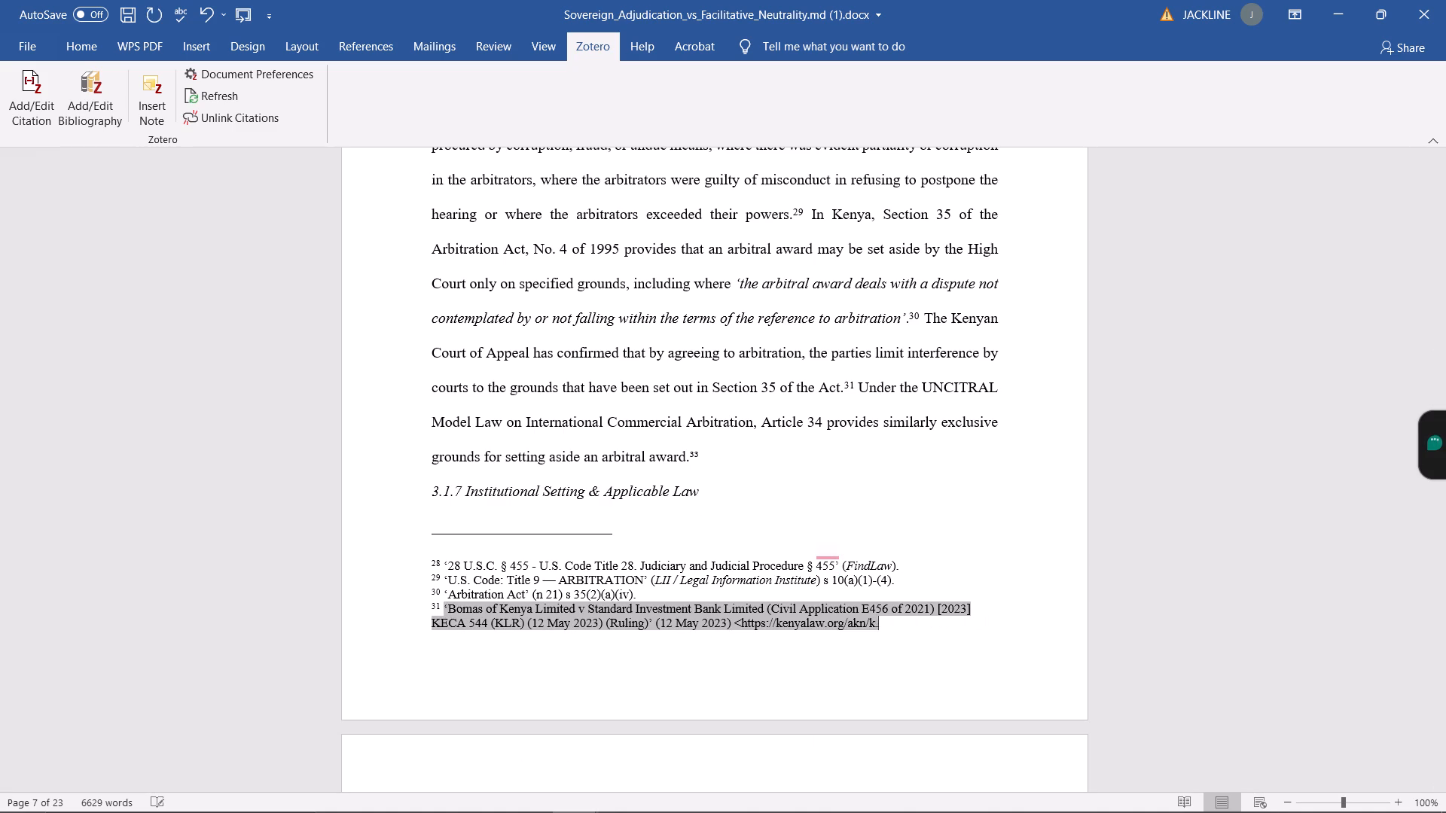
{"action": "key", "text": "BackSpace"}
{"action": "key", "text": "BackSpace"}
{"action": "key", "text": "BackSpace"}
{"action": "key", "text": "BackSpace"}
{"action": "key", "text": "BackSpace"}
{"action": "key", "text": "BackSpace"}
{"action": "key", "text": "BackSpace"}
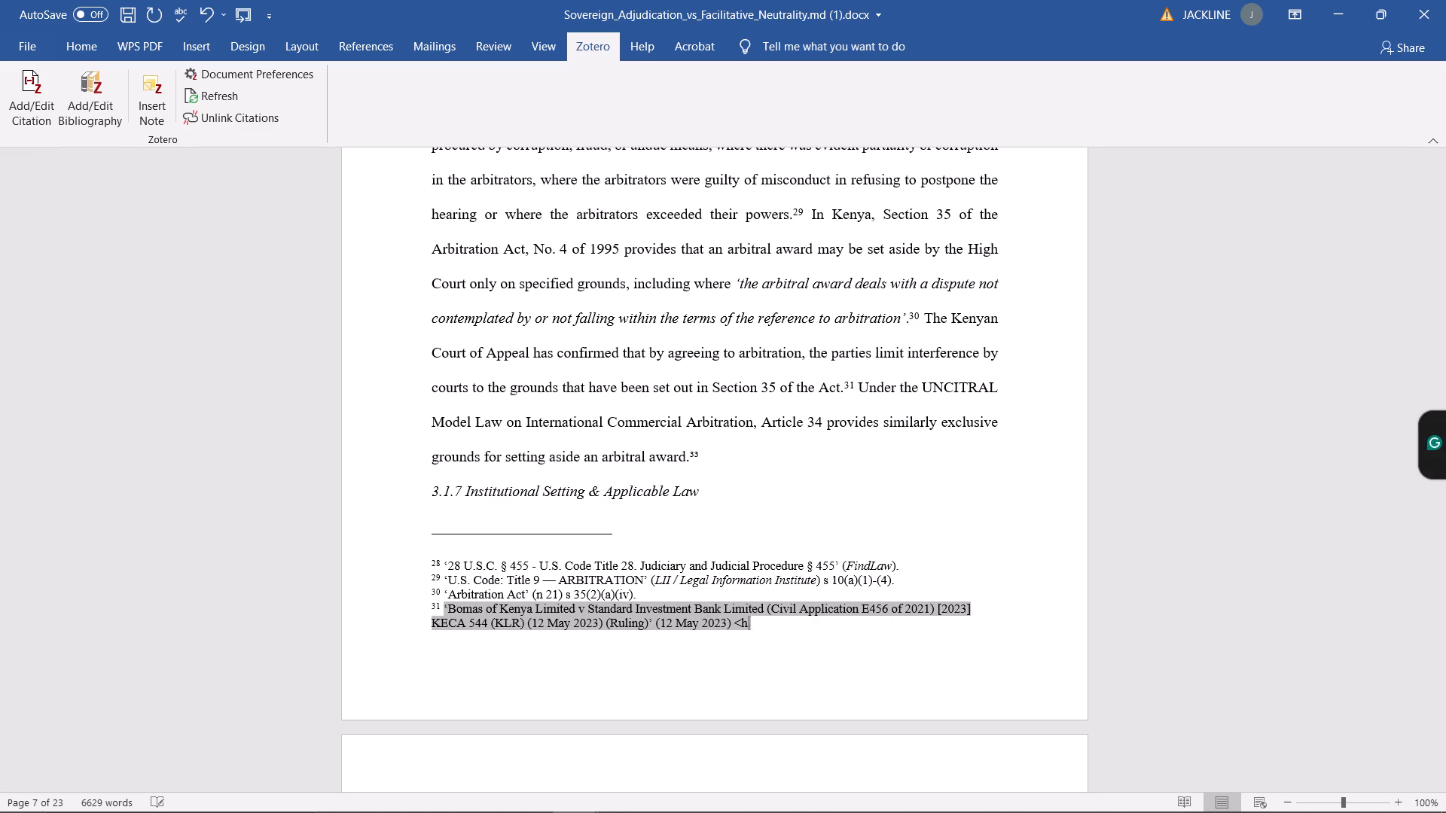
{"action": "key", "text": "BackSpace"}
{"action": "key", "text": "BackSpace"}
{"action": "key", "text": "BackSpace"}
{"action": "scroll", "coordinate": [757, 626], "scroll_direction": "down", "scroll_amount": 2}
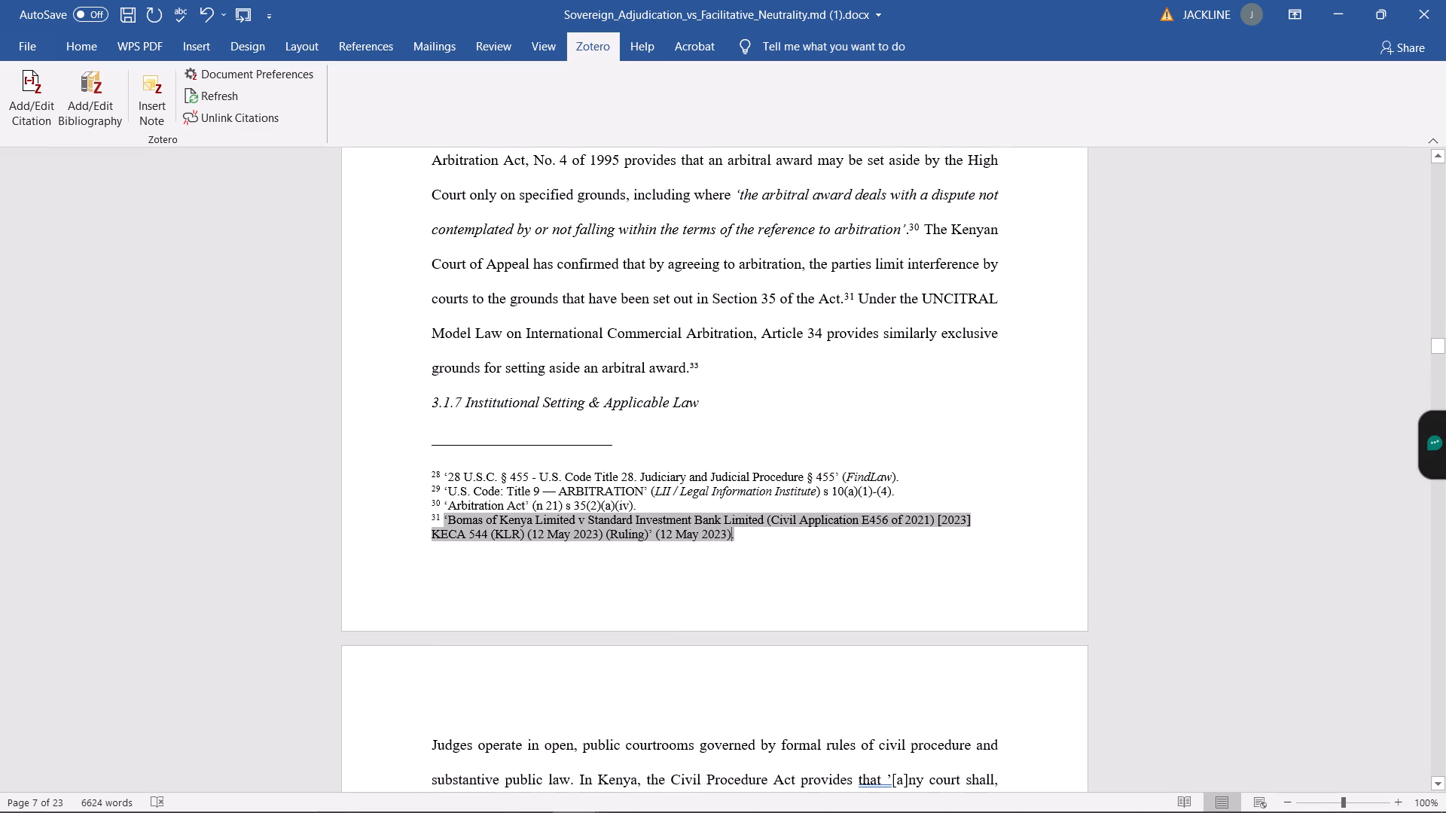
{"action": "left_click", "coordinate": [739, 544]}
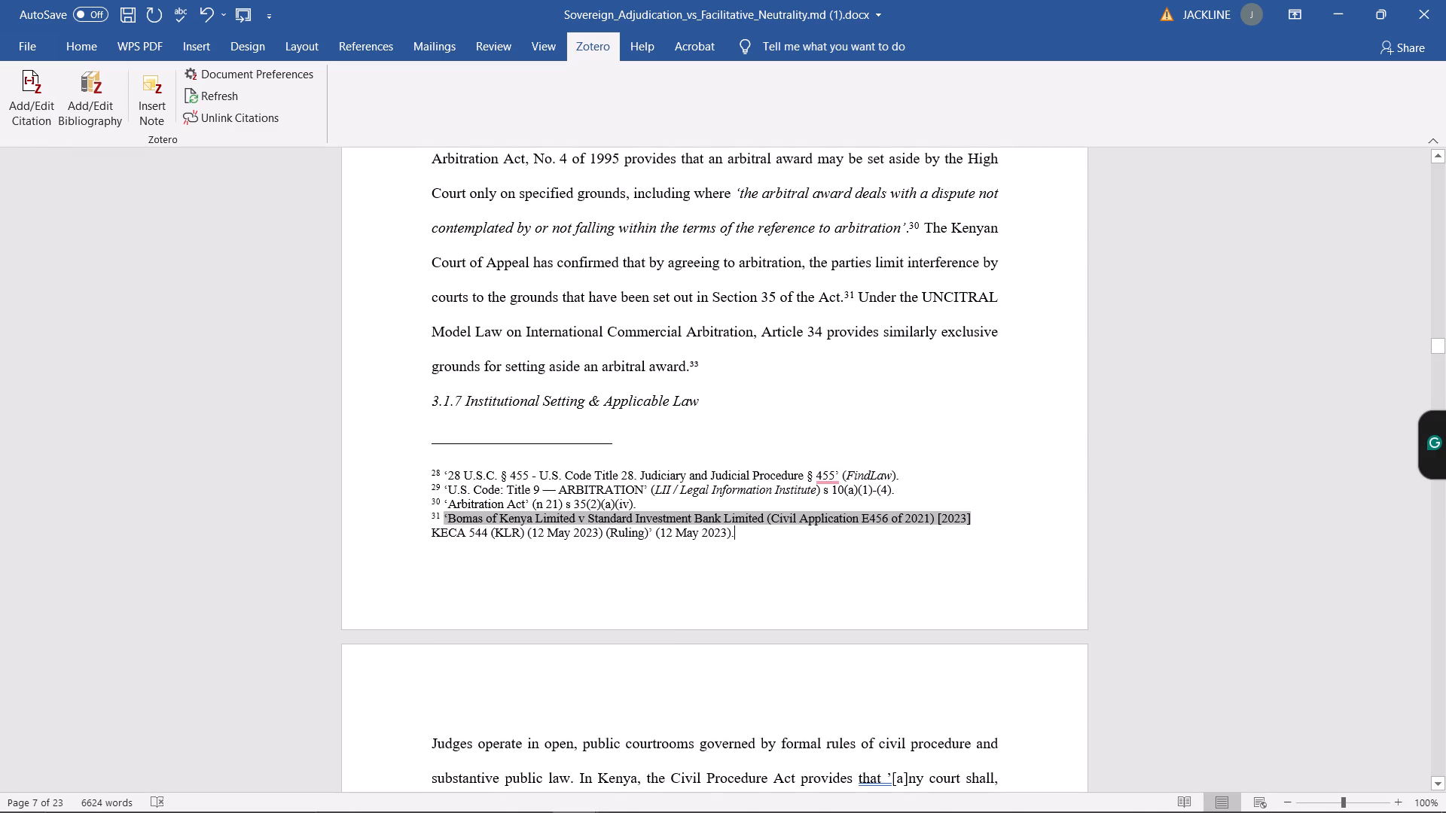
Save the document.
{"action": "key", "text": "ctrl+s"}
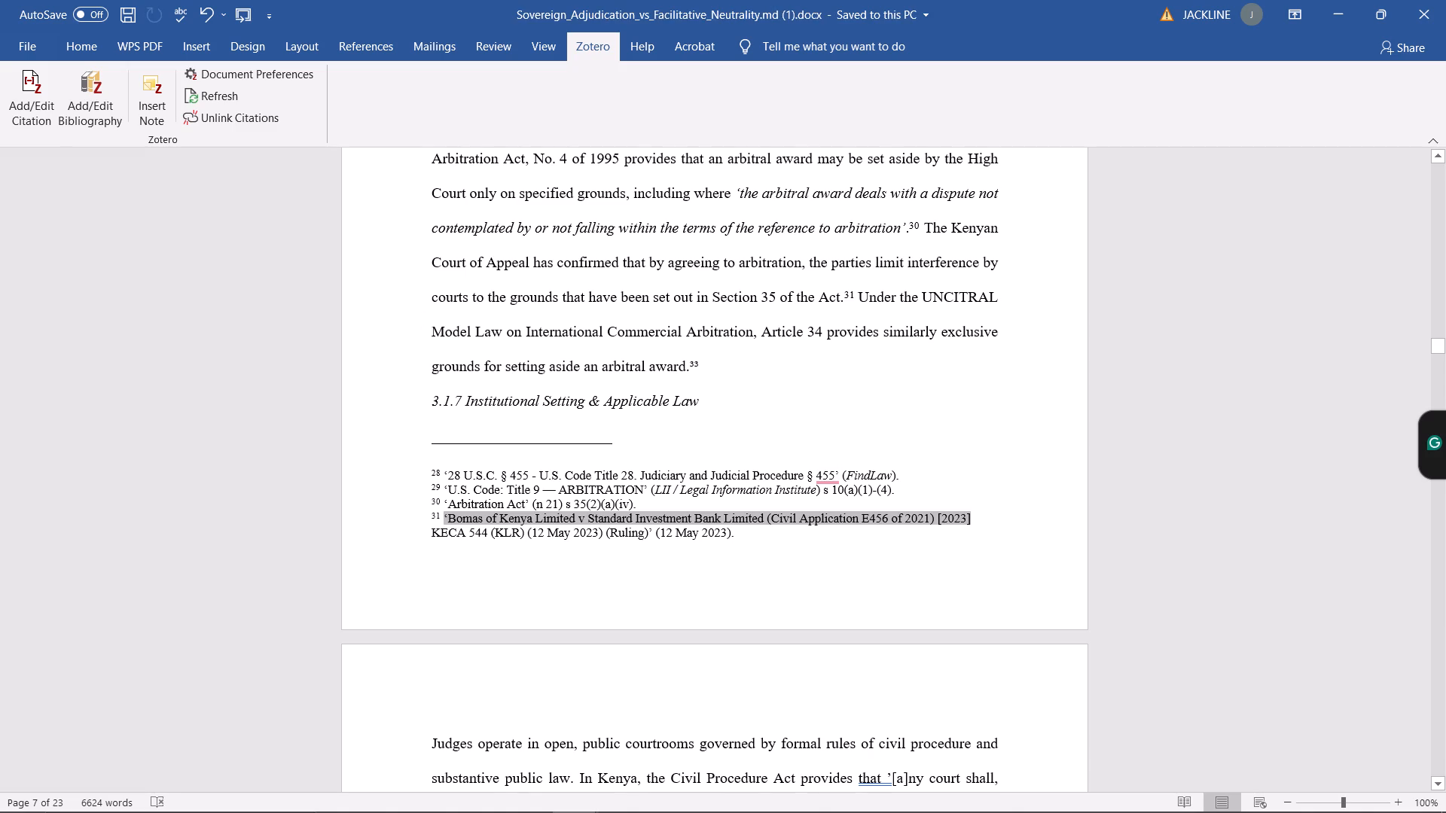
Read the section 3.1.7 paragraph on judges, mediators and arbitrators, examining the Civil Procedure Act quotation and typed marks 34 and 35.
{"action": "scroll", "coordinate": [593, 340], "scroll_direction": "down", "scroll_amount": 2}
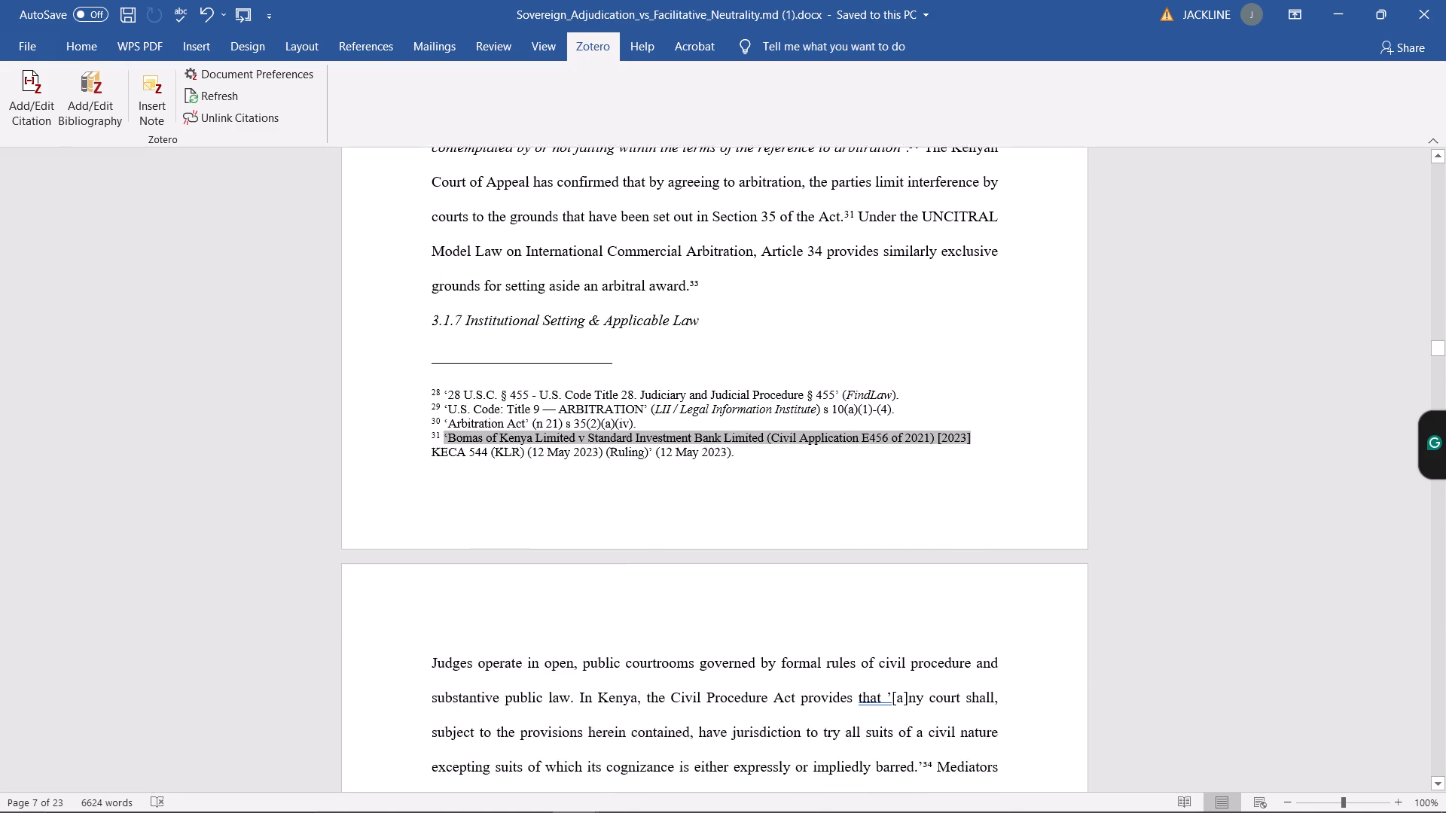
{"action": "scroll", "coordinate": [583, 330], "scroll_direction": "down", "scroll_amount": 6}
{"action": "scroll", "coordinate": [620, 298], "scroll_direction": "up", "scroll_amount": 2}
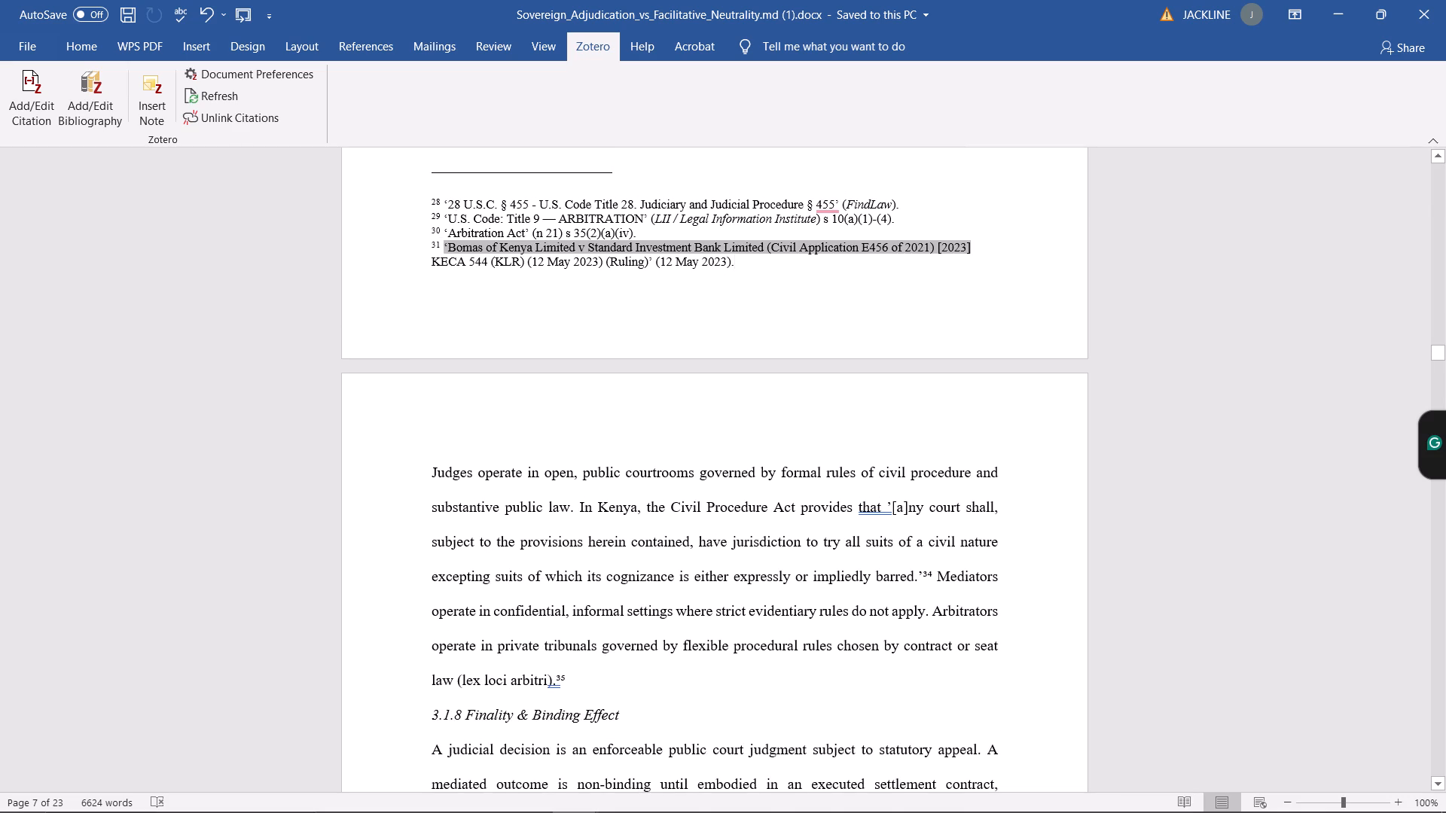
{"action": "left_click", "coordinate": [619, 466]}
{"action": "scroll", "coordinate": [740, 466], "scroll_direction": "down", "scroll_amount": 1}
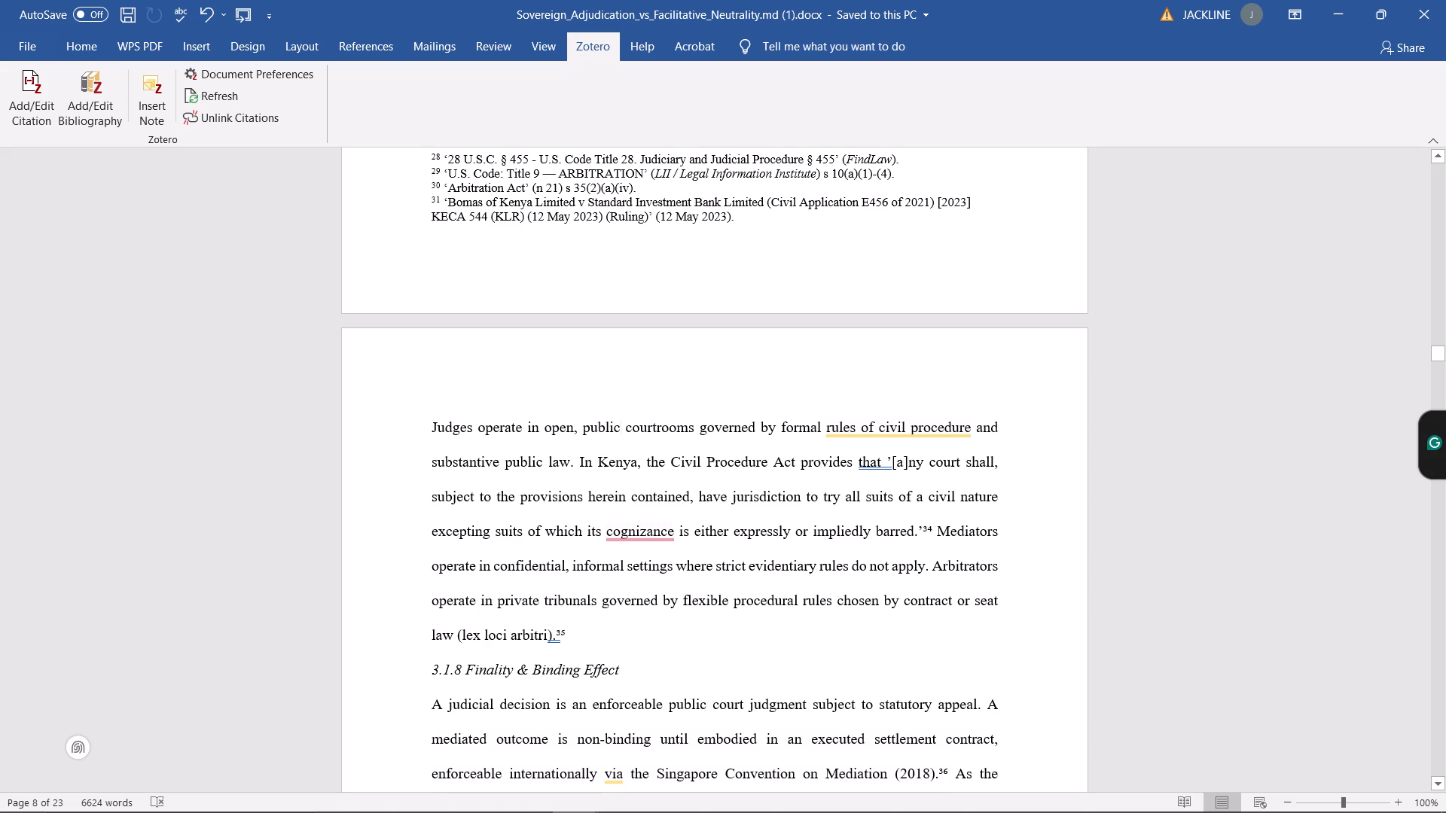
{"action": "scroll", "coordinate": [895, 344], "scroll_direction": "up", "scroll_amount": 5}
{"action": "scroll", "coordinate": [901, 345], "scroll_direction": "down", "scroll_amount": 1}
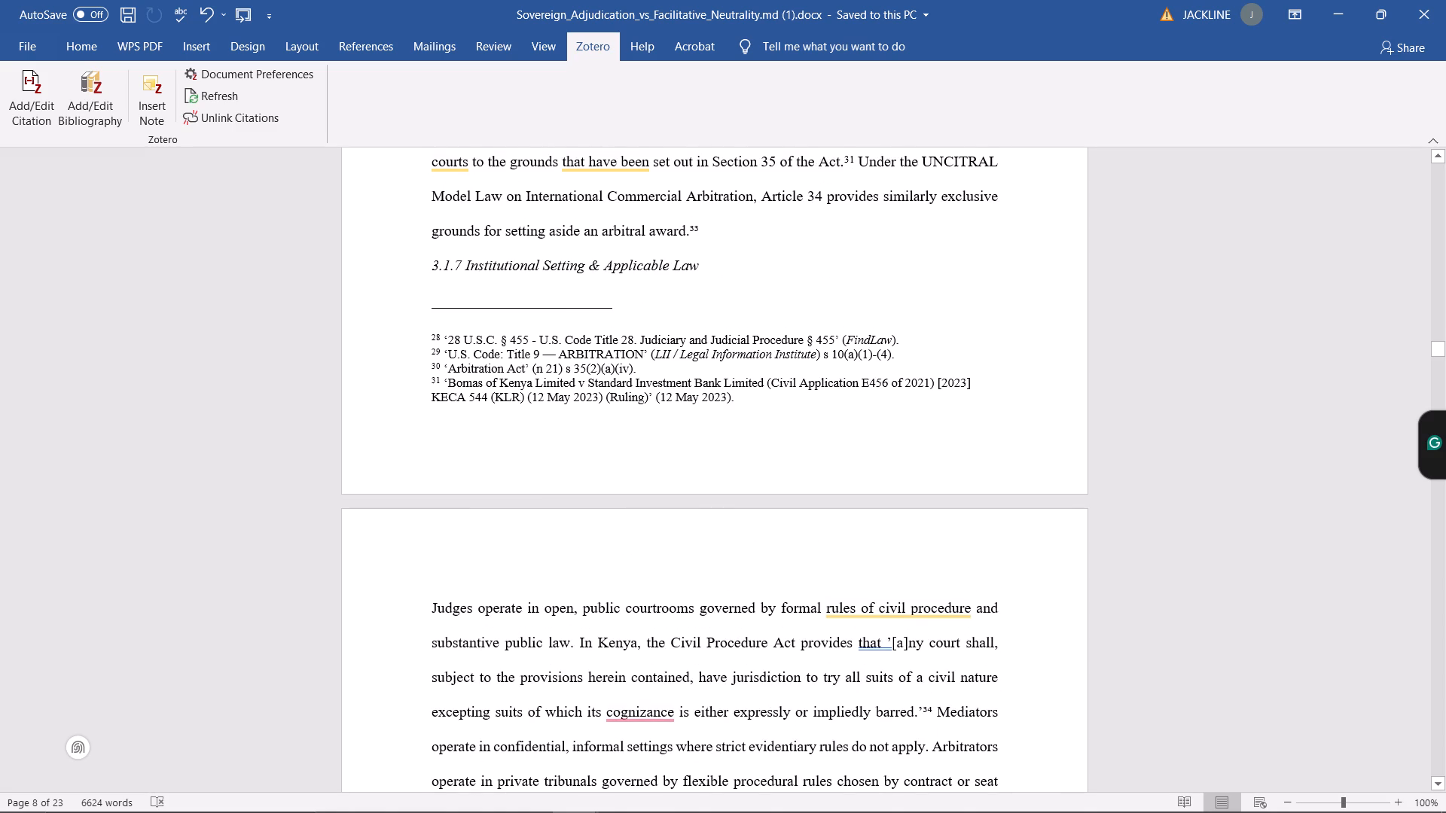
{"action": "scroll", "coordinate": [615, 421], "scroll_direction": "down", "scroll_amount": 3}
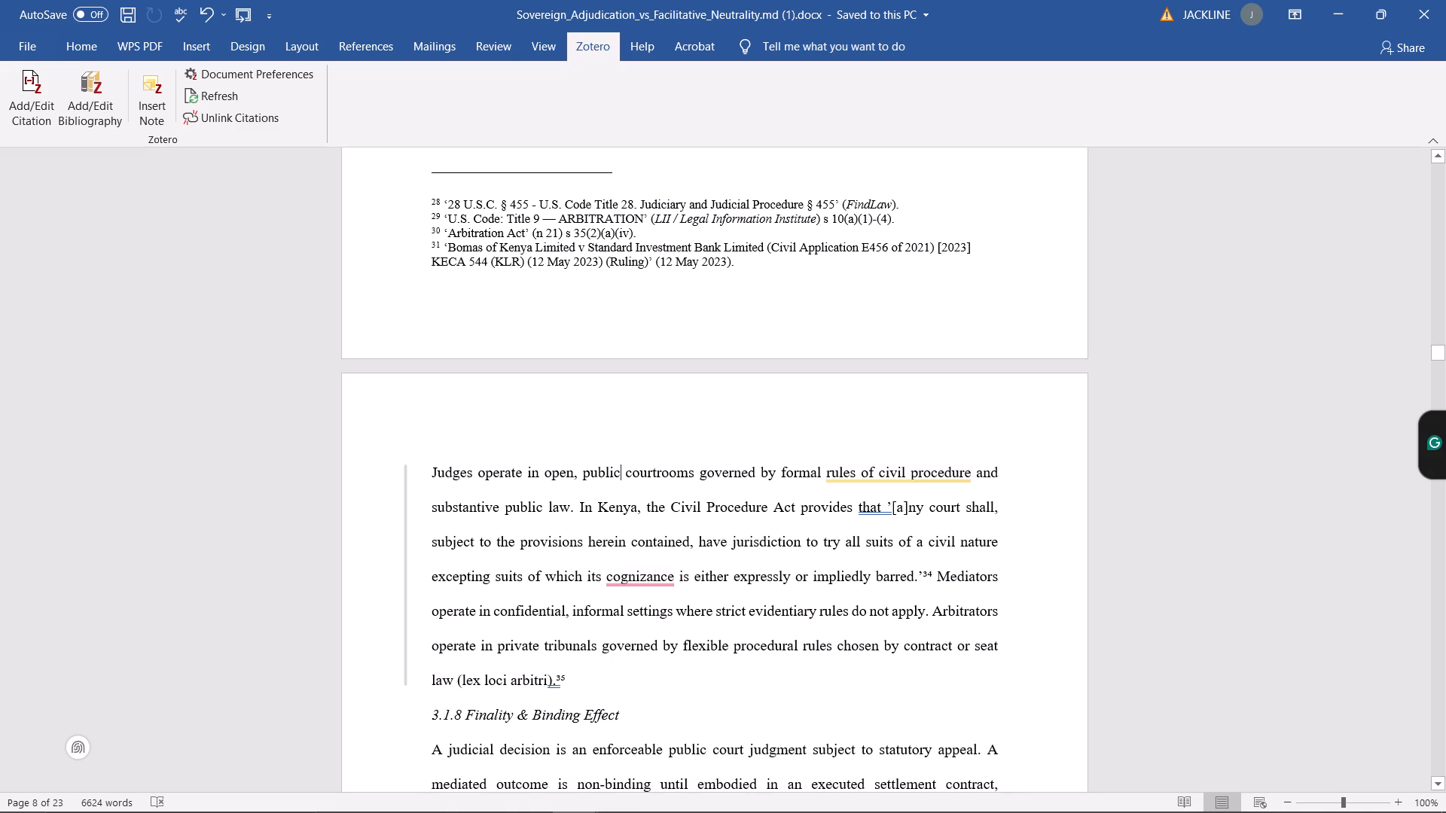
{"action": "scroll", "coordinate": [810, 568], "scroll_direction": "down", "scroll_amount": 1}
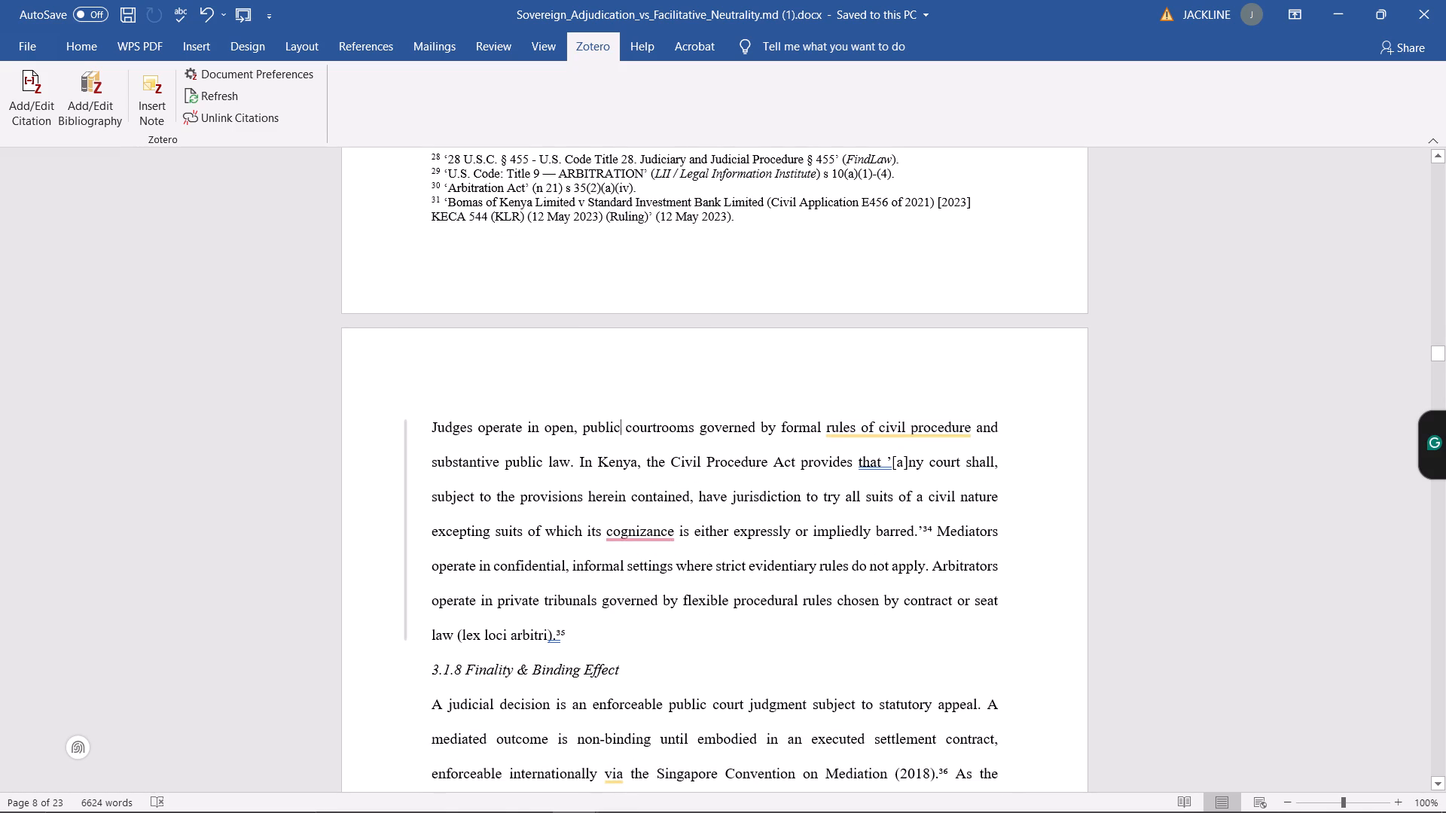